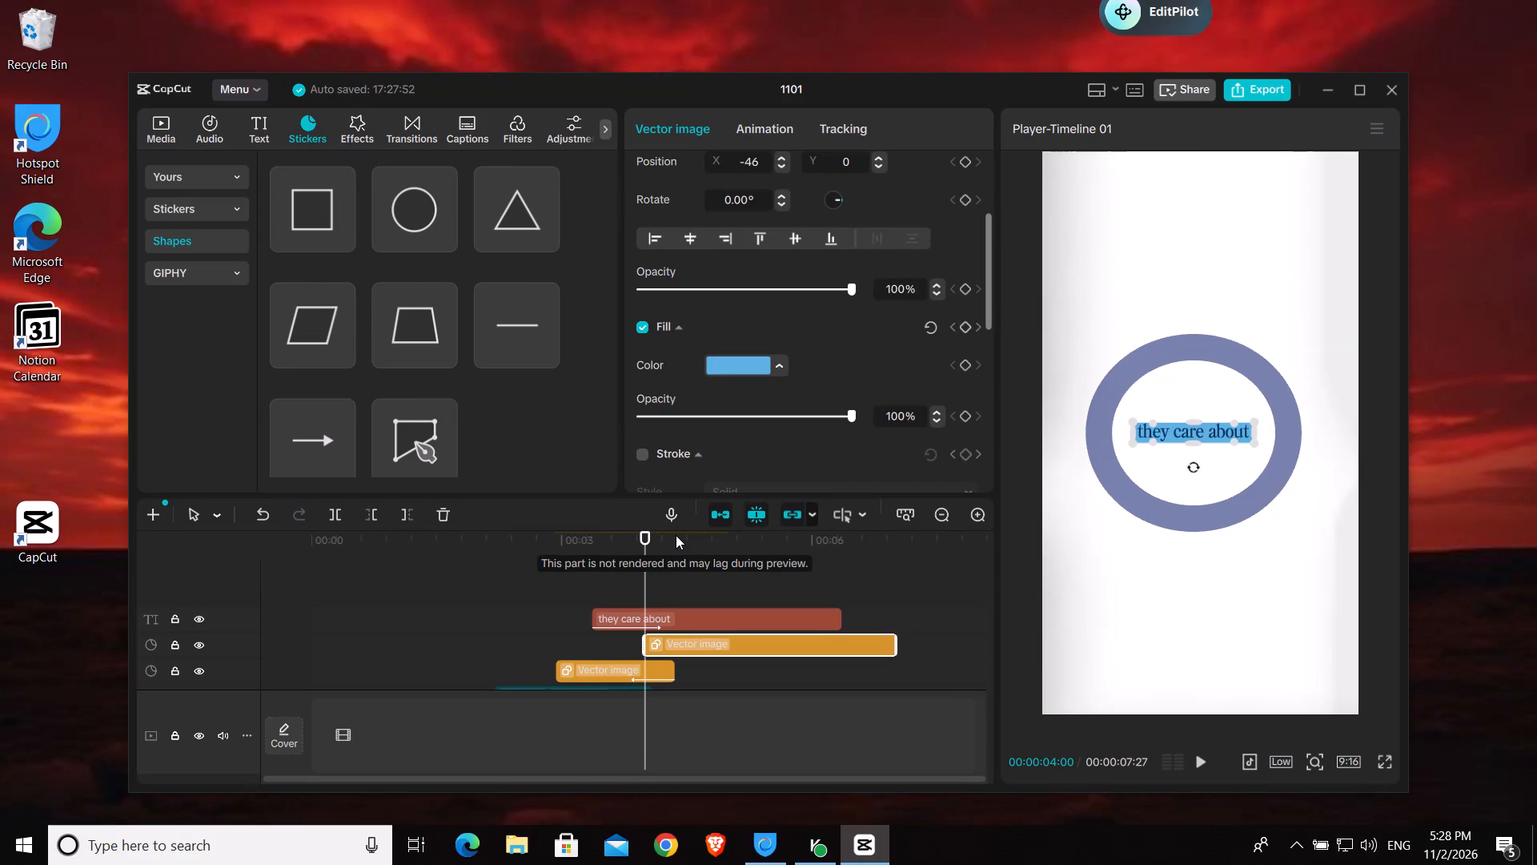
Convert the blue rectangle vector image behind the text into a compound clip and open it for editing.
key(alt+g)
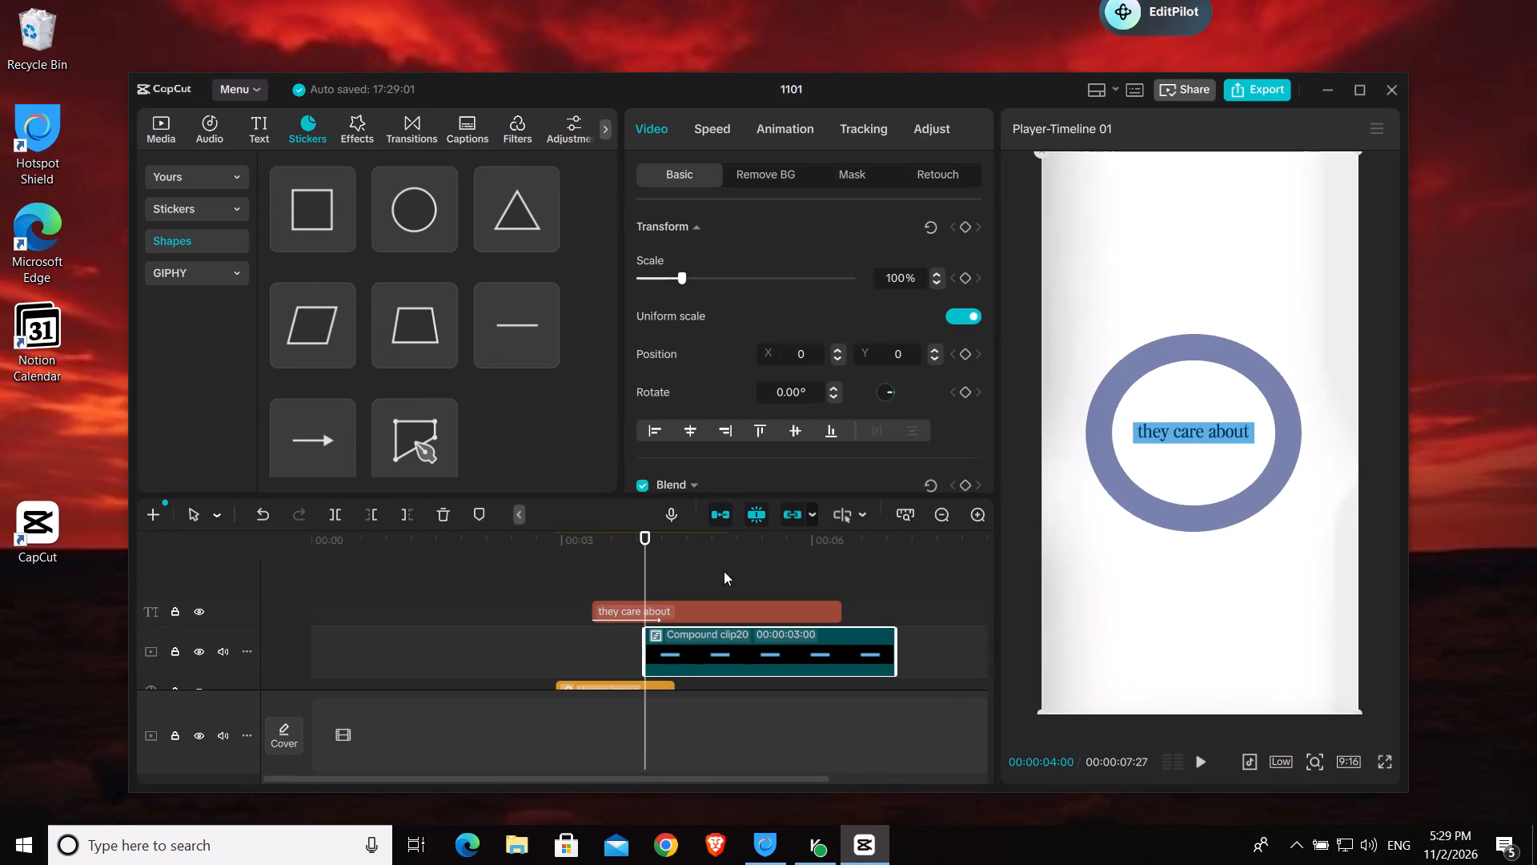
double_click(712, 651)
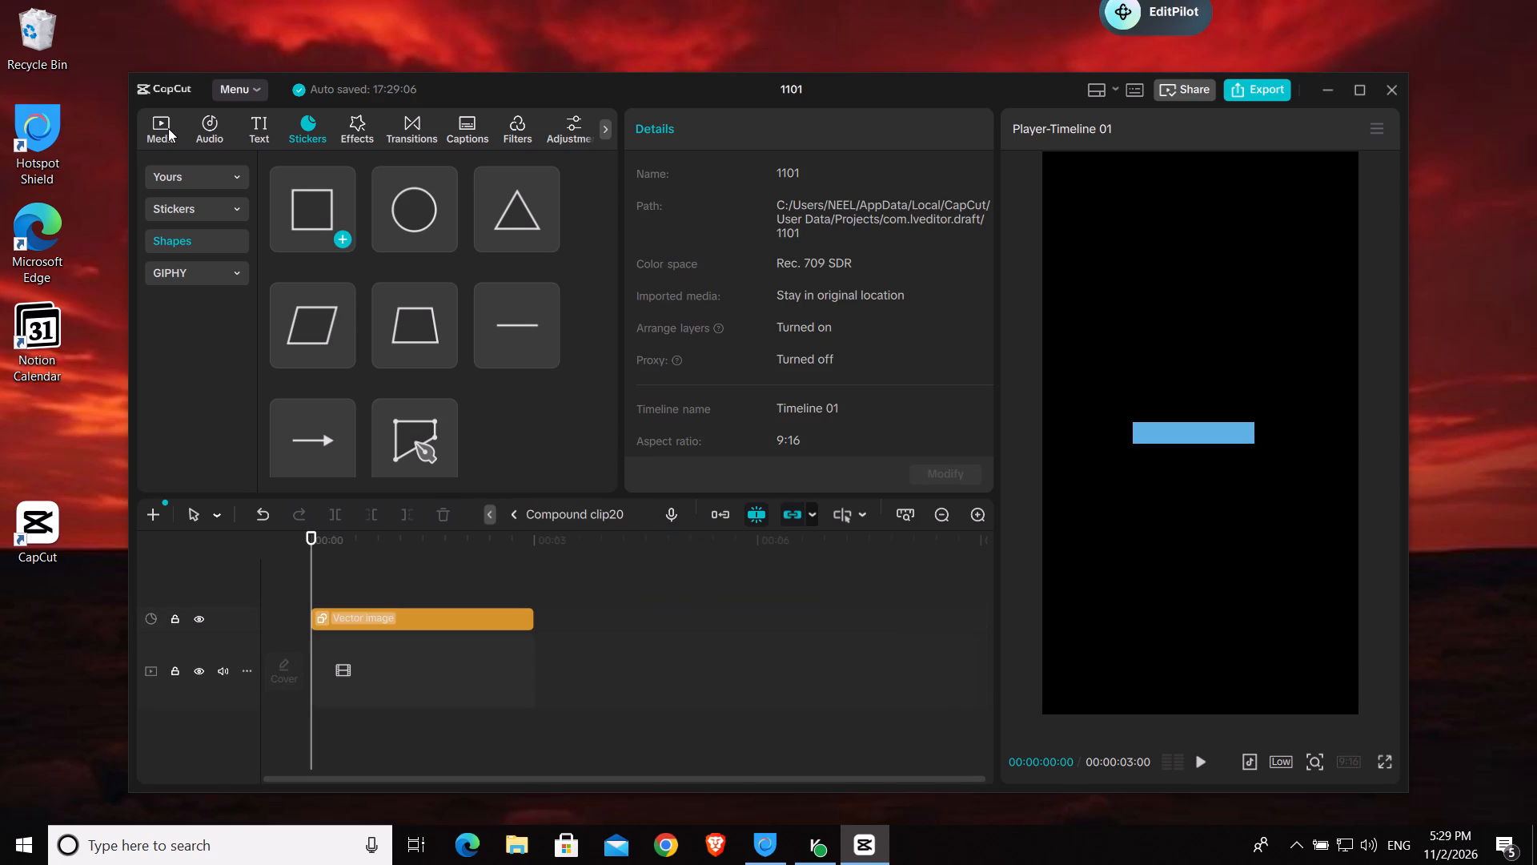
Add the Blur video effect over the full length of the rectangle inside the compound clip, and return to the main timeline.
click(355, 127)
click(183, 184)
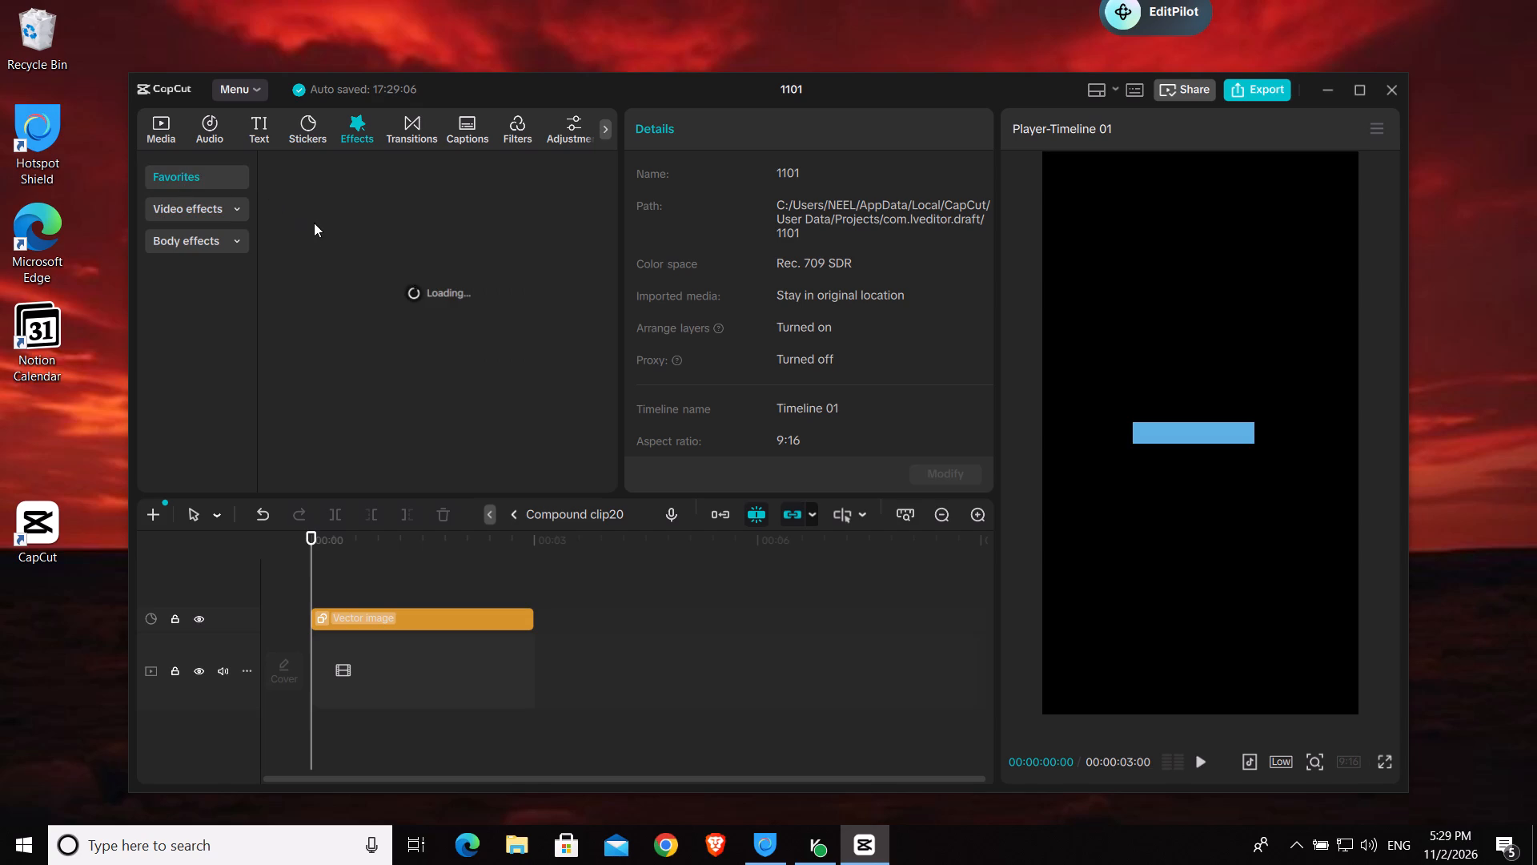
drag(287, 276, 359, 599)
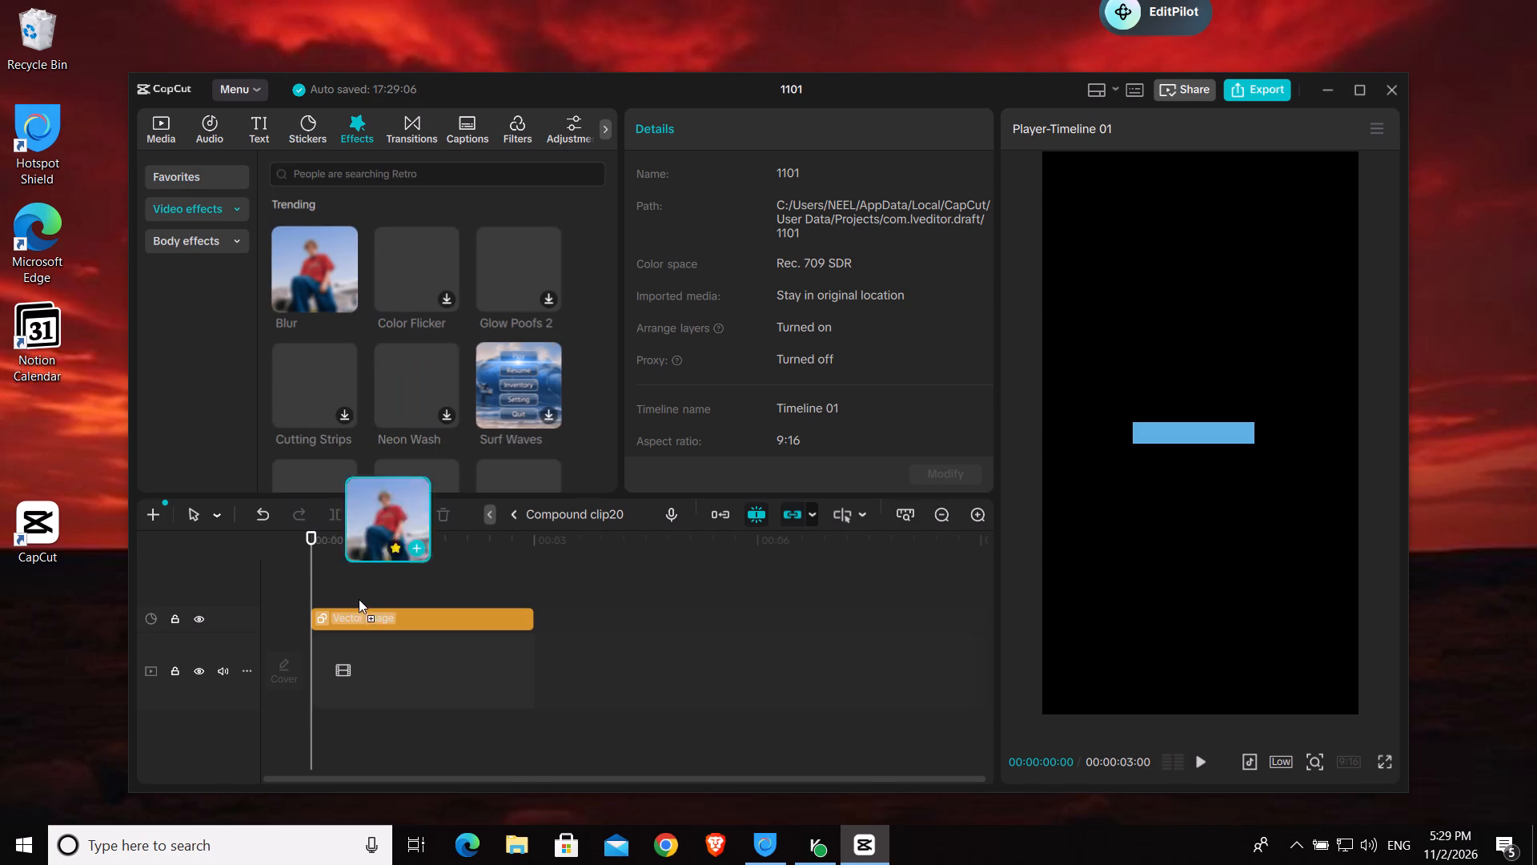
drag(359, 599, 310, 593)
drag(532, 618, 540, 618)
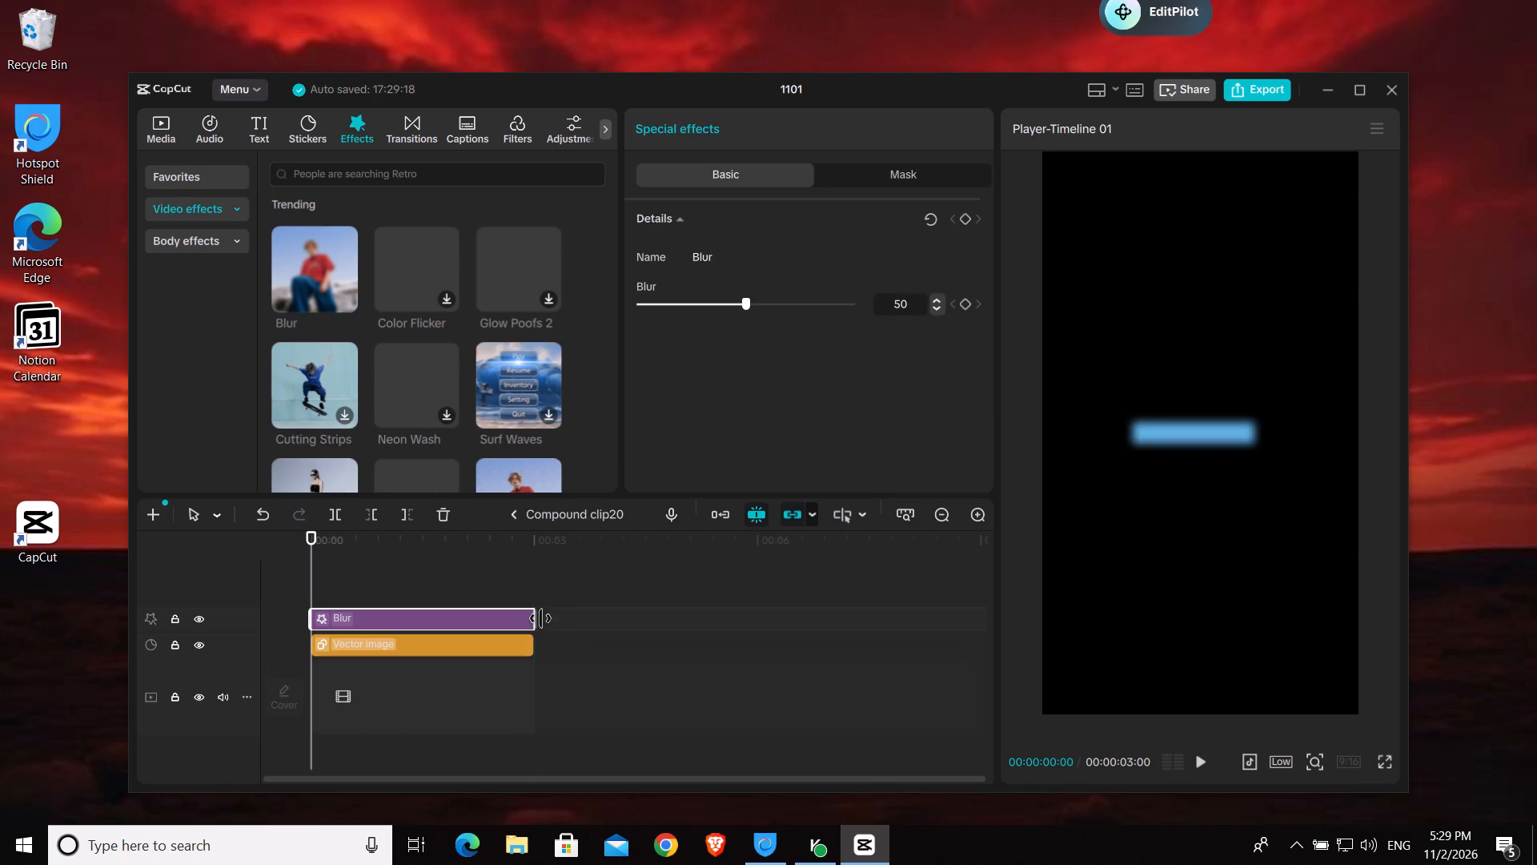
drag(540, 618, 531, 626)
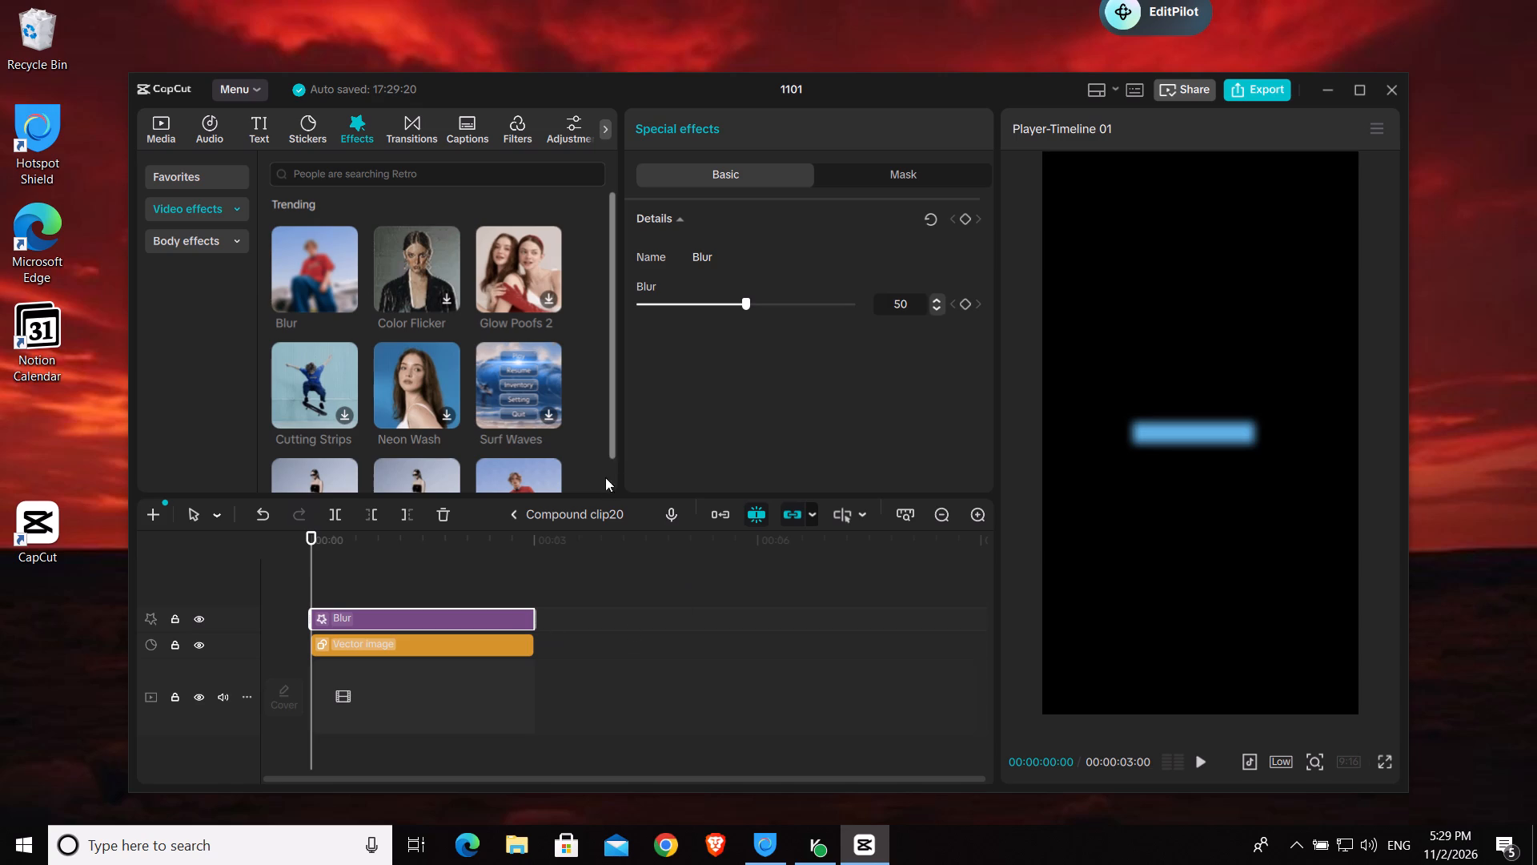
click(517, 512)
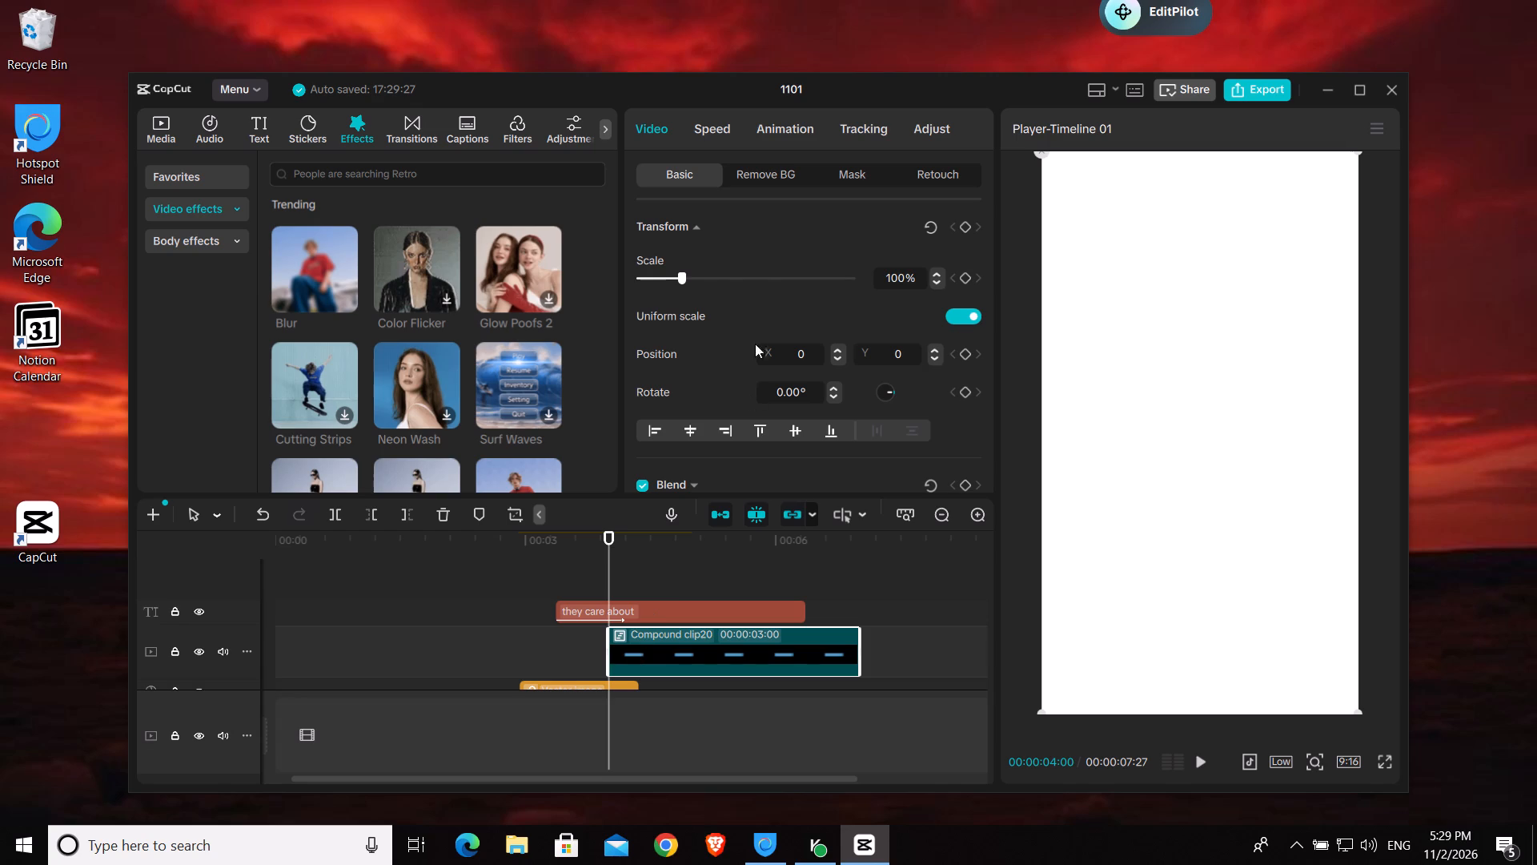
Set the compound clip's blend opacity to 84%.
drag(608, 576, 619, 581)
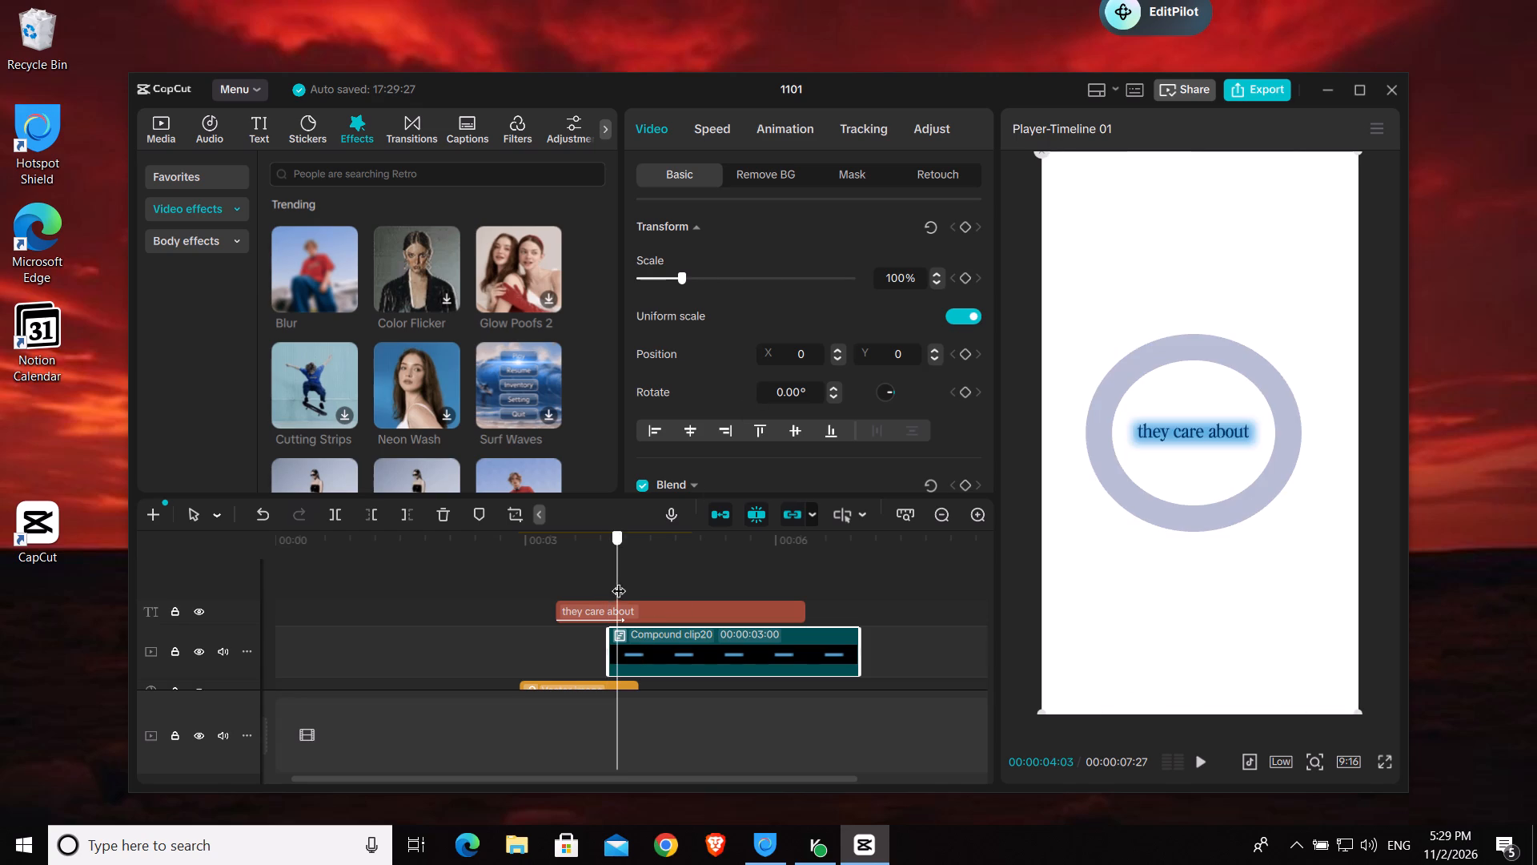
drag(619, 581, 620, 581)
scroll(777, 230, down, 3)
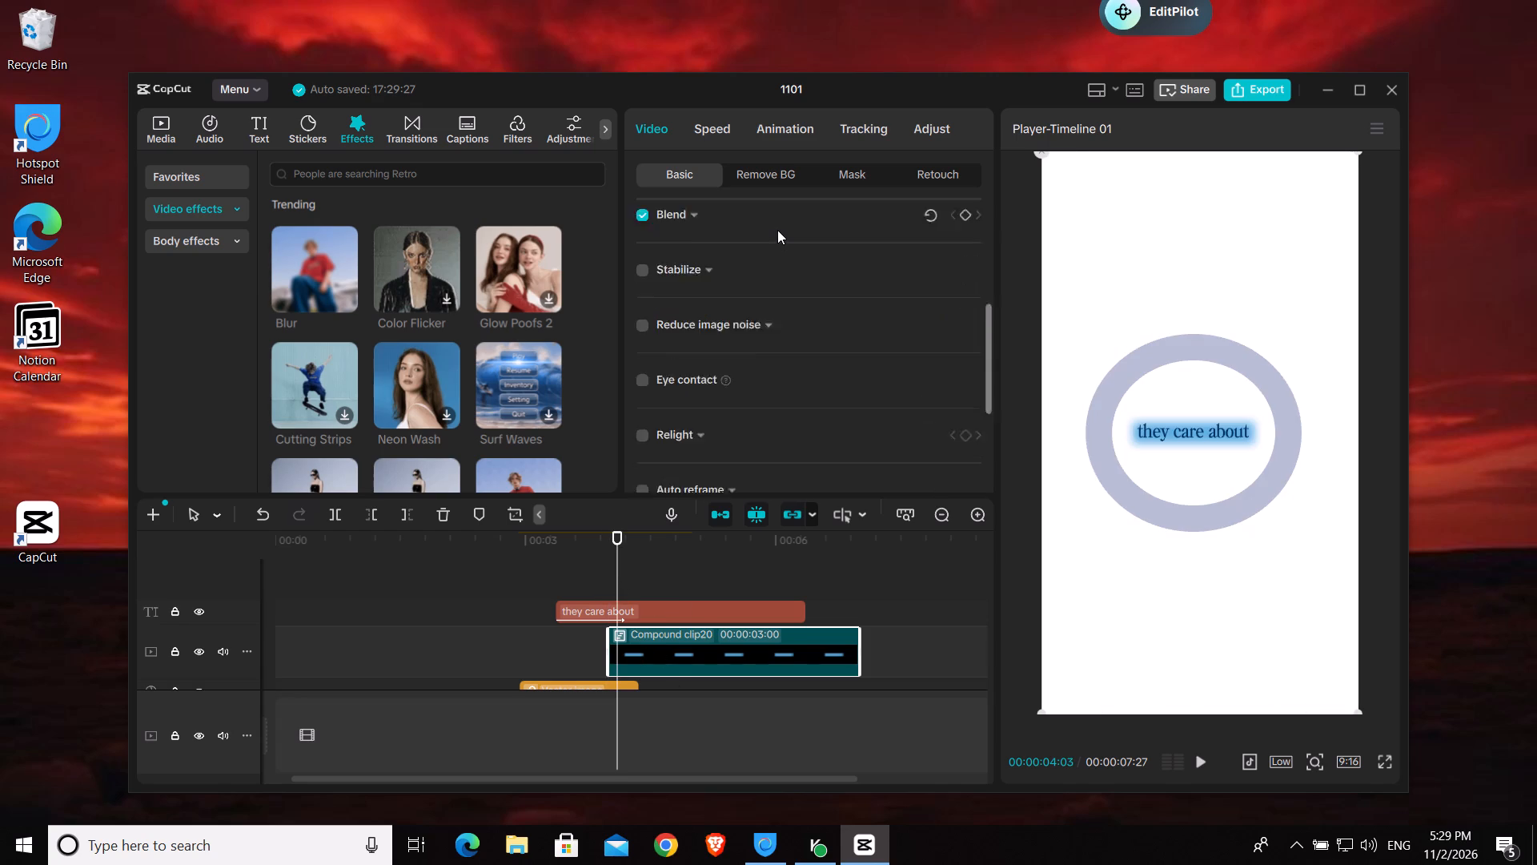
scroll(777, 230, down, 3)
scroll(777, 230, up, 1)
scroll(723, 284, up, 3)
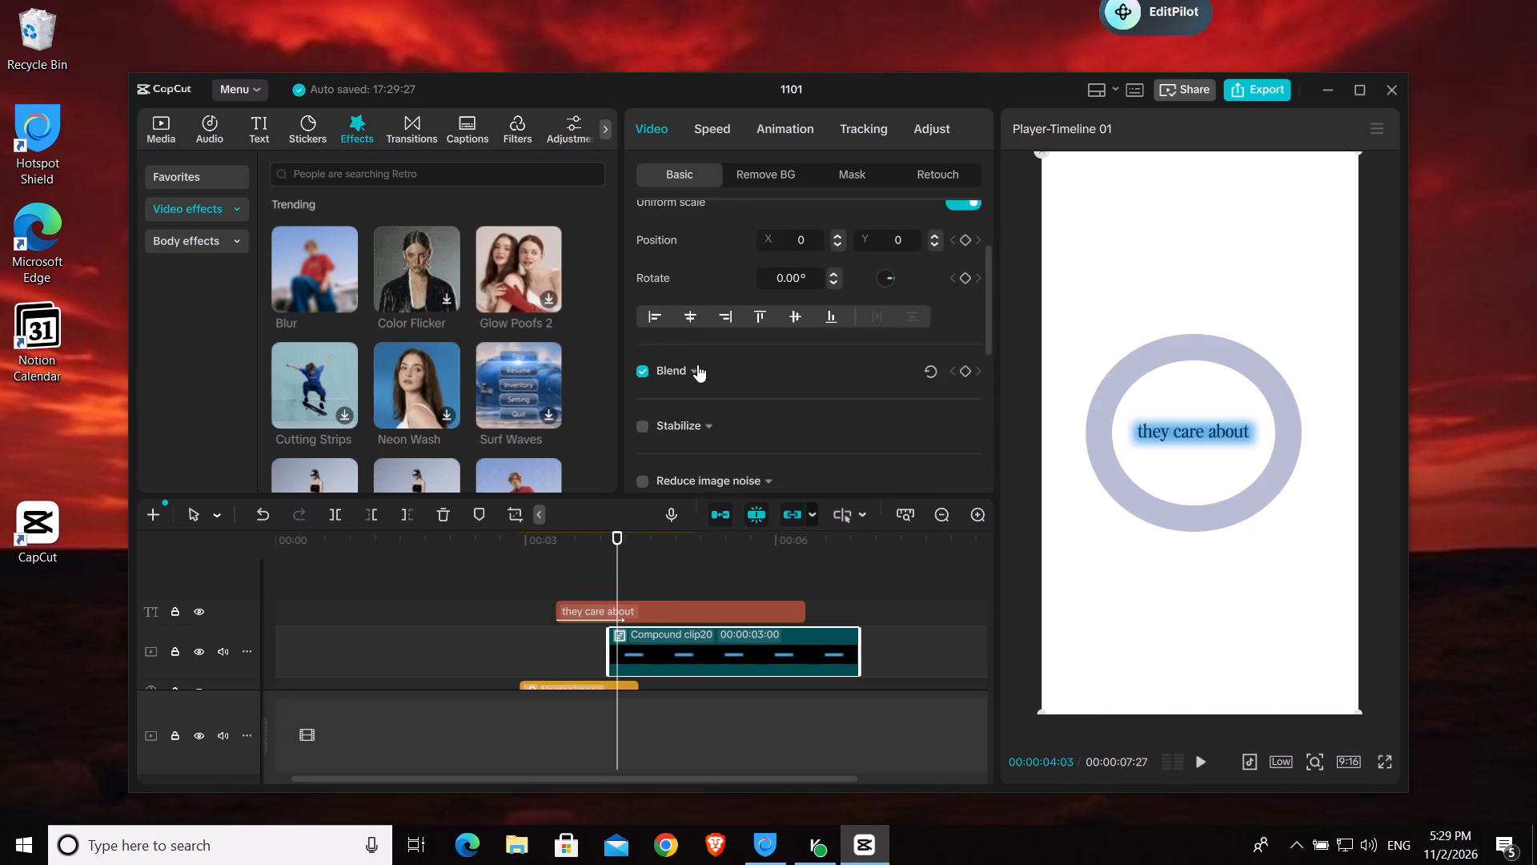
click(696, 364)
drag(853, 459, 750, 465)
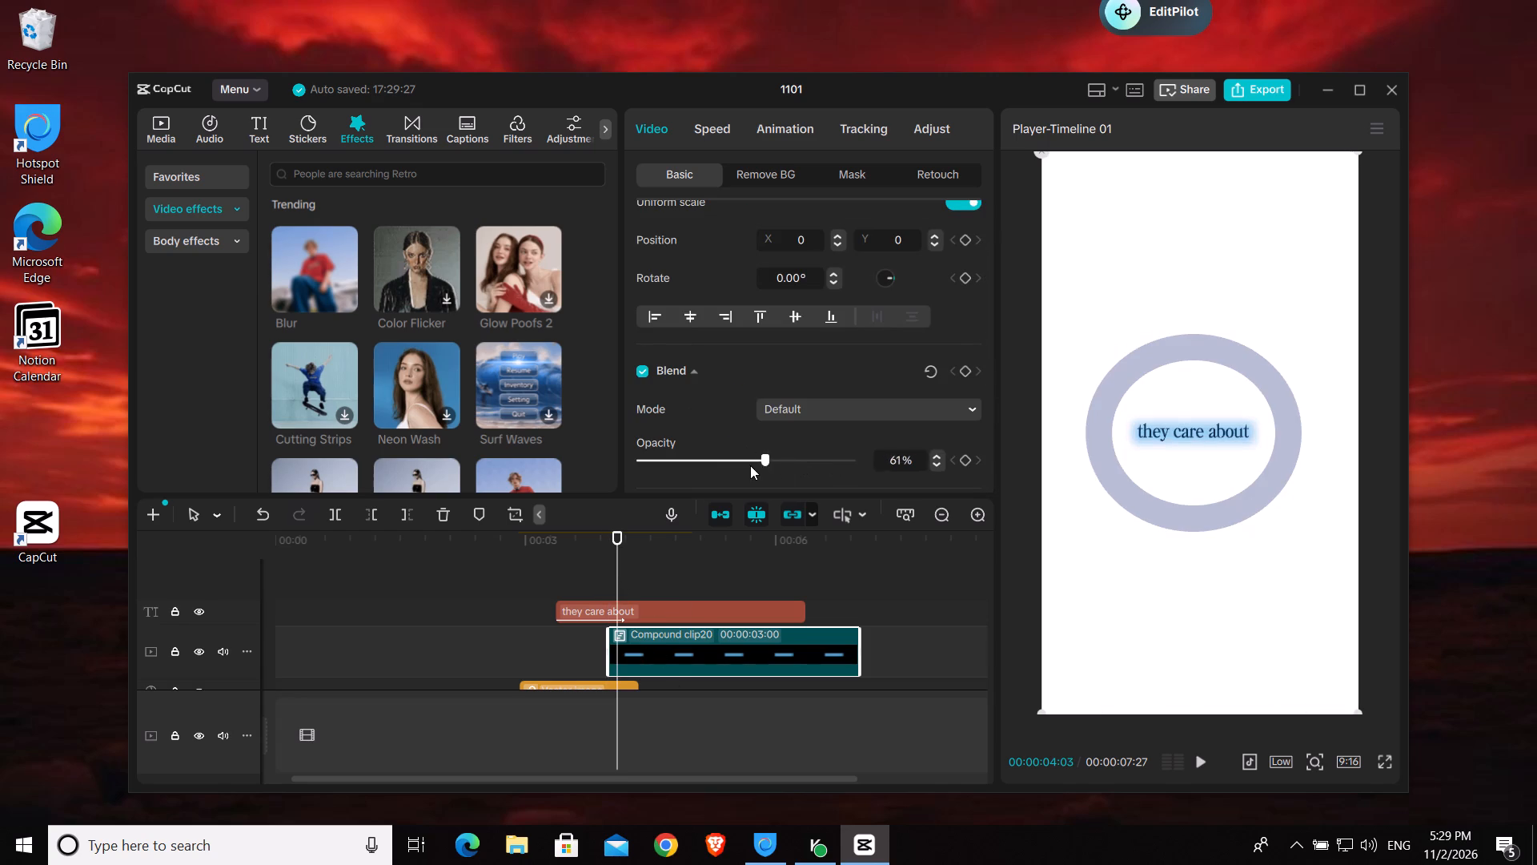
drag(750, 465, 789, 462)
drag(789, 462, 777, 467)
drag(774, 463, 820, 469)
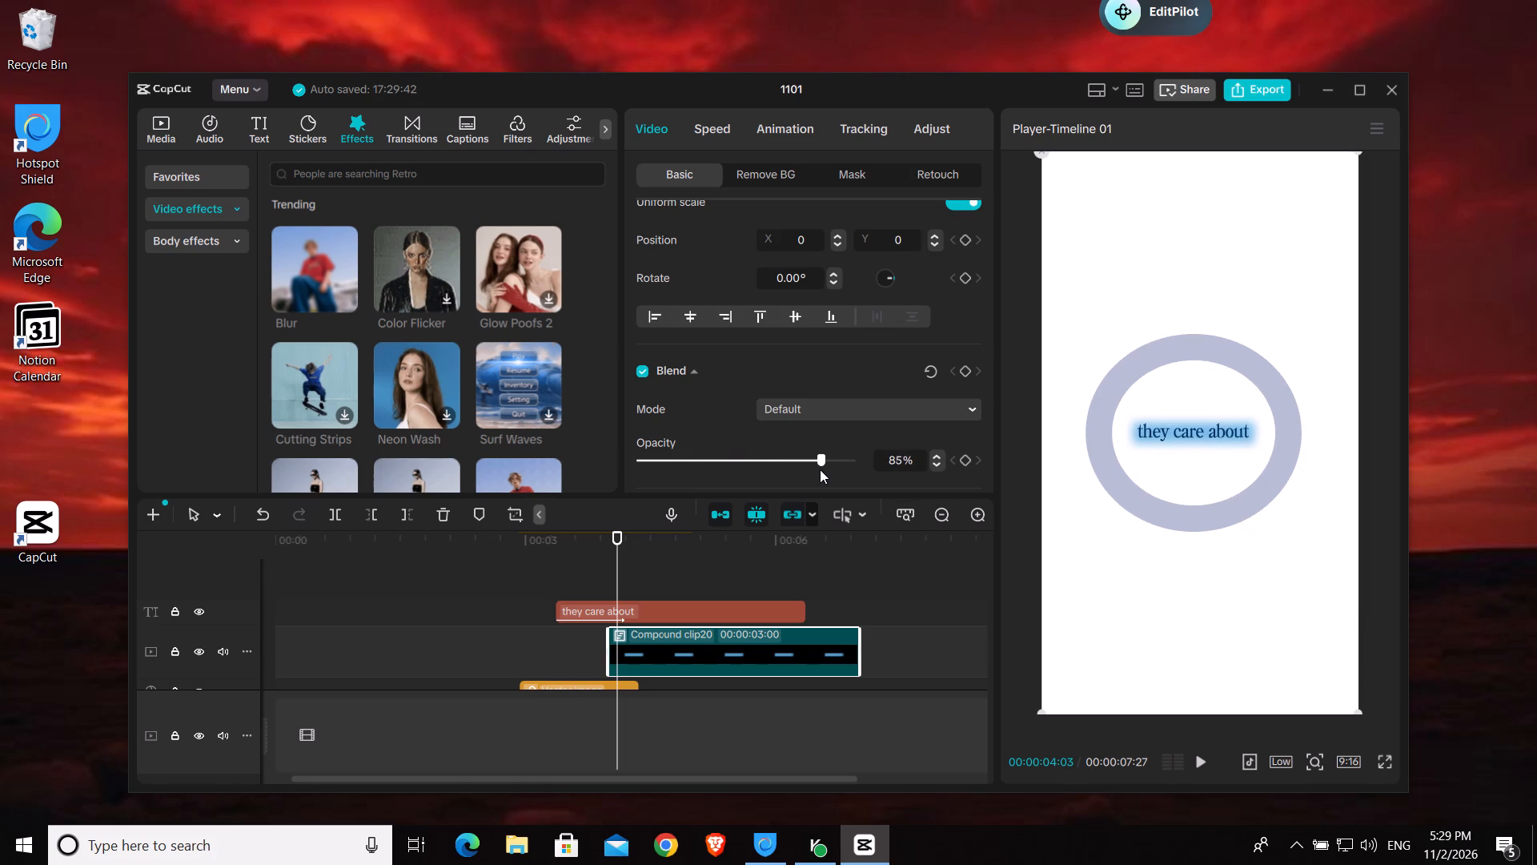
drag(820, 469, 843, 473)
drag(846, 457, 819, 467)
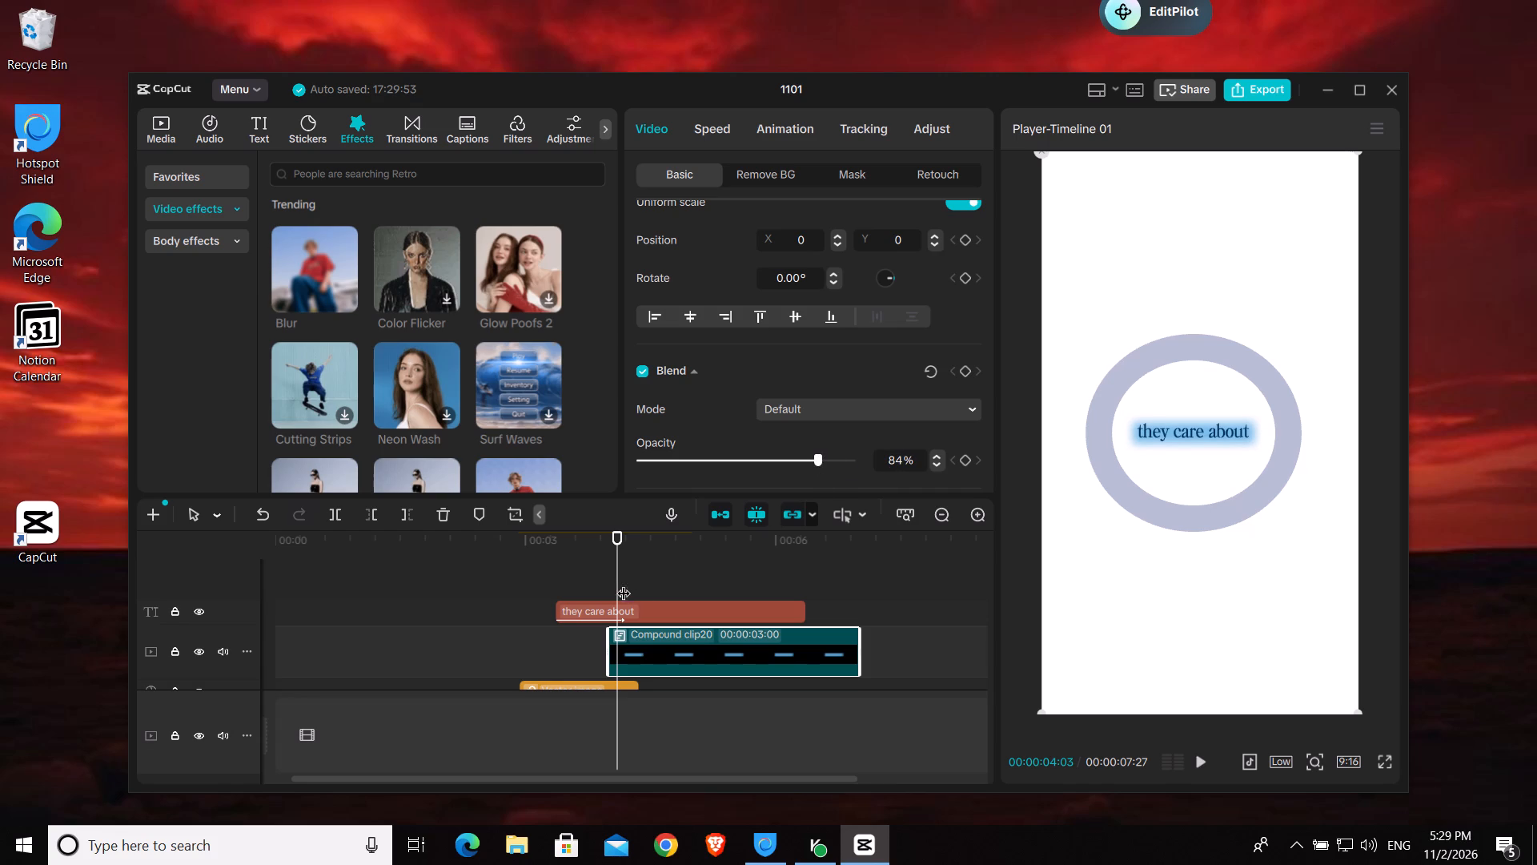
Scrub around the start of the compound clip to check the blurred highlight behind the text, ending at 00:00:04:00.
drag(620, 571, 608, 572)
drag(608, 572, 585, 577)
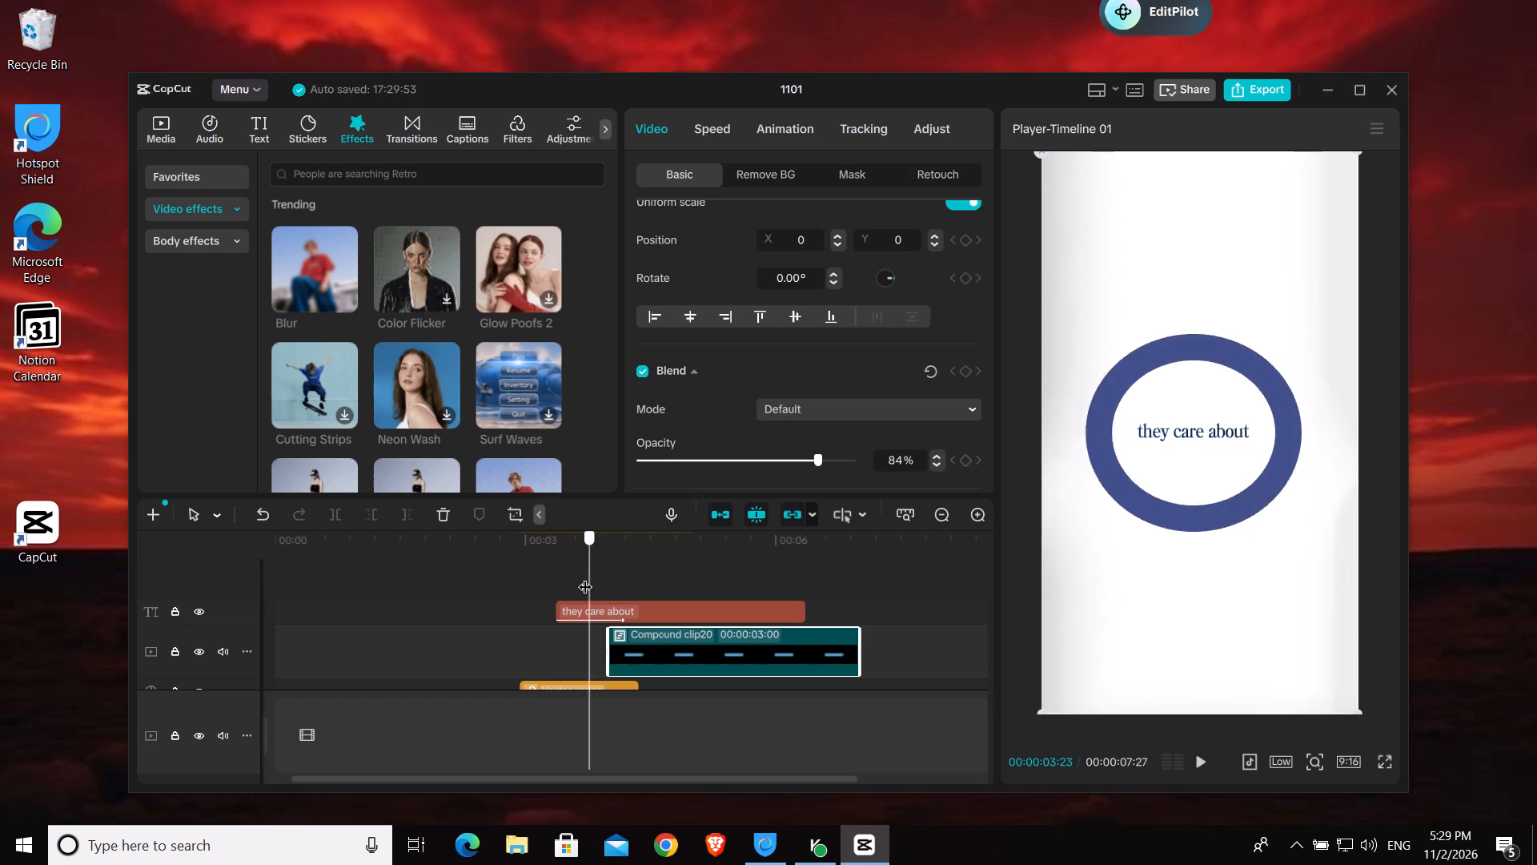
drag(585, 577, 624, 584)
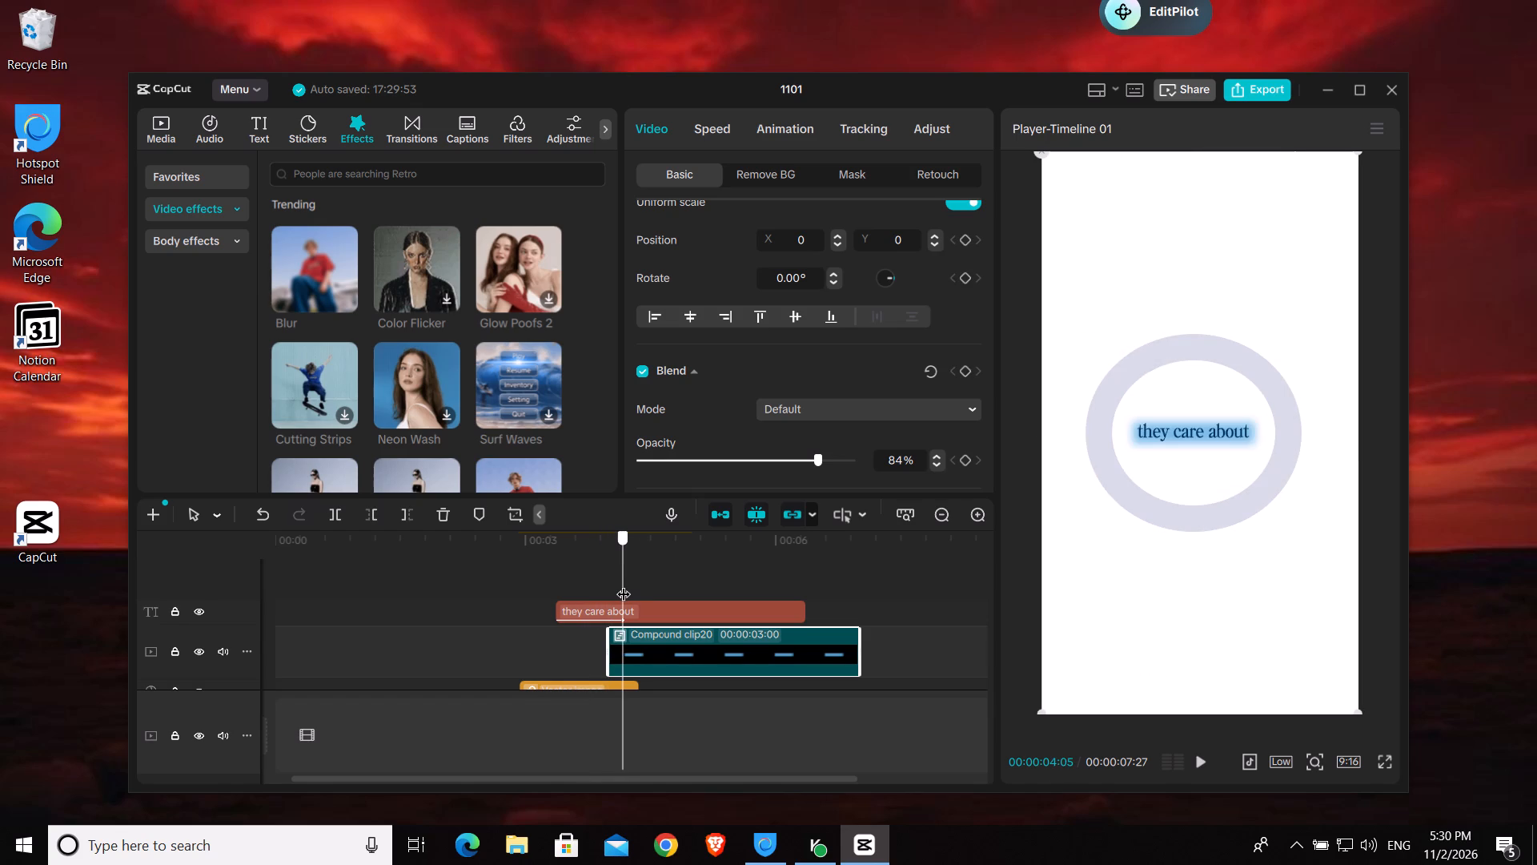
drag(624, 584, 618, 585)
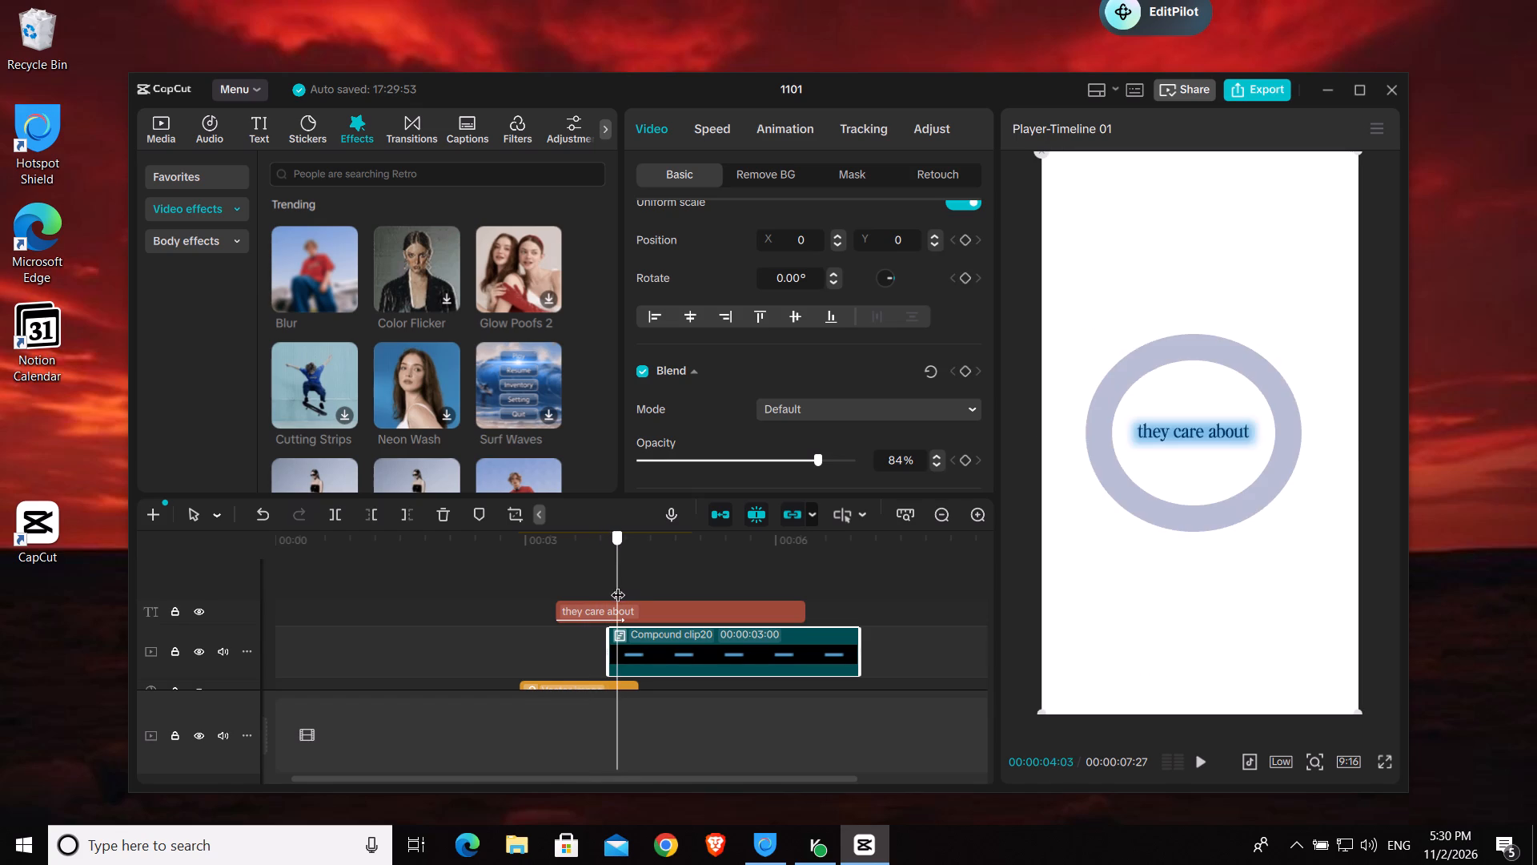
drag(618, 585, 625, 585)
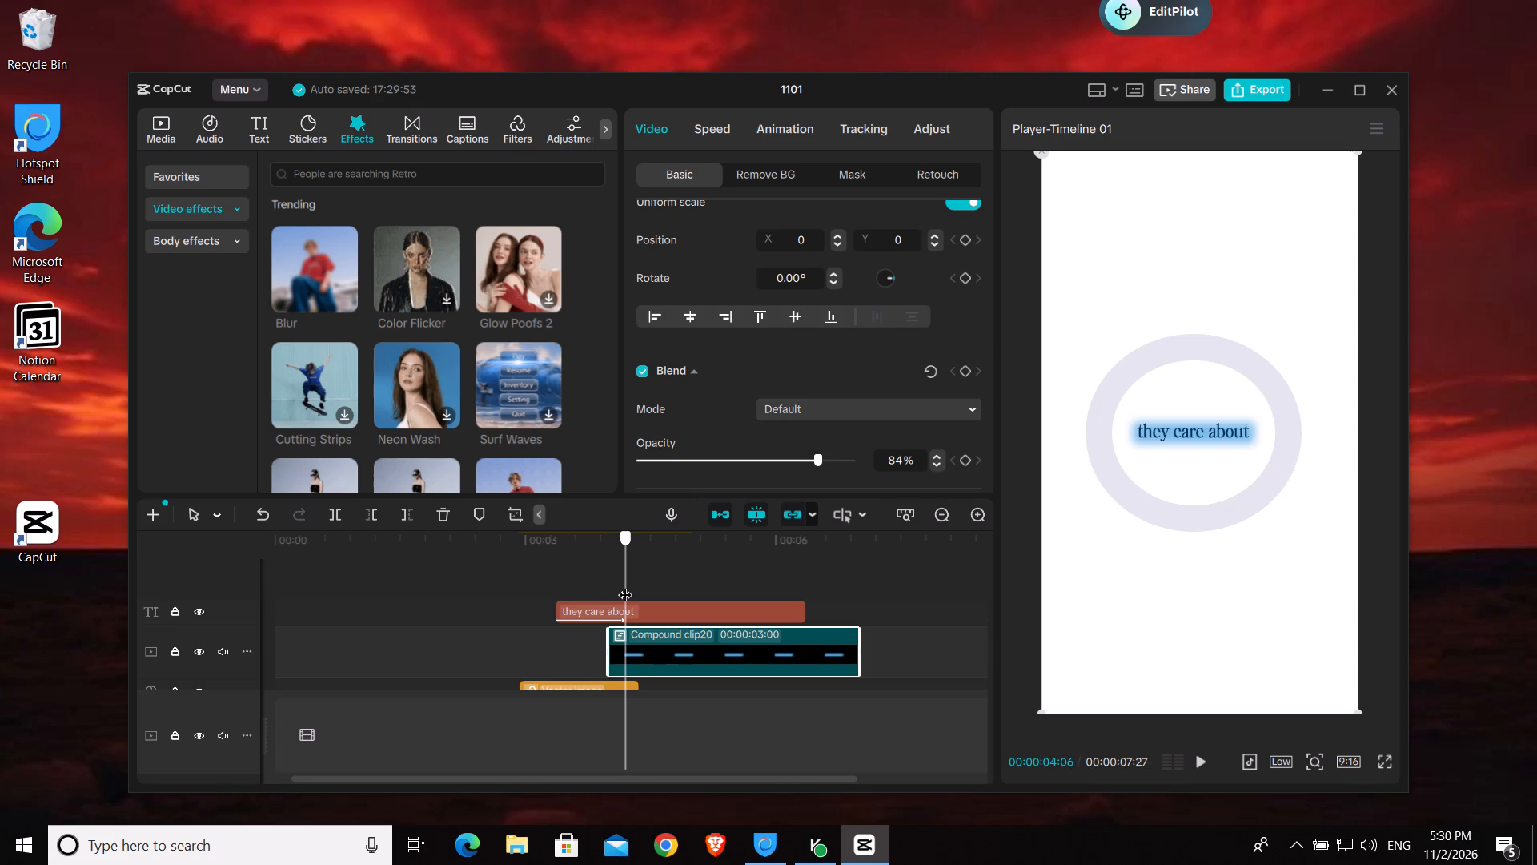
drag(625, 585, 628, 584)
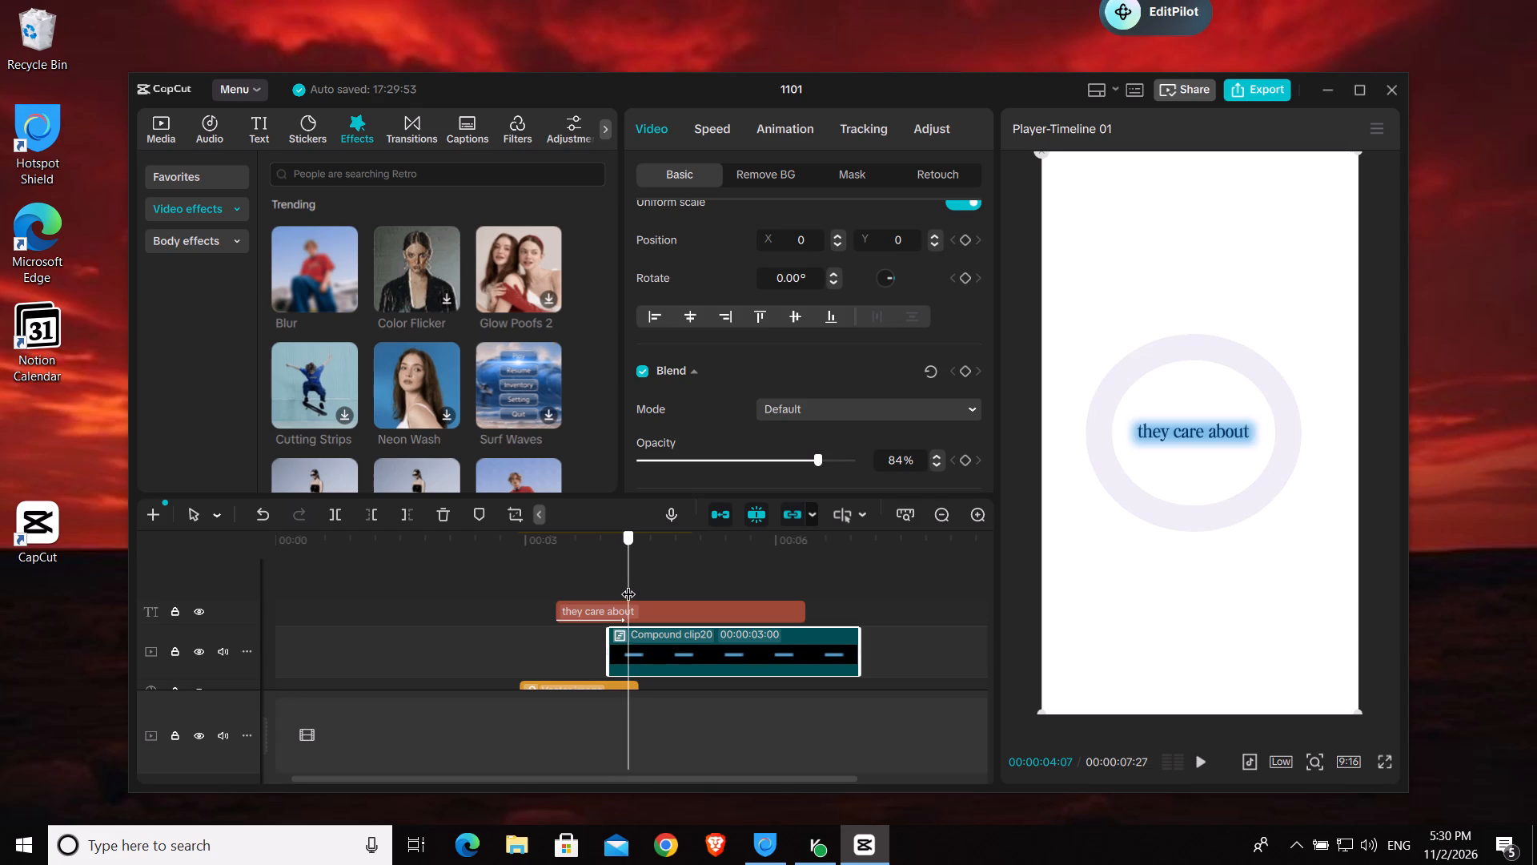
drag(628, 584, 608, 585)
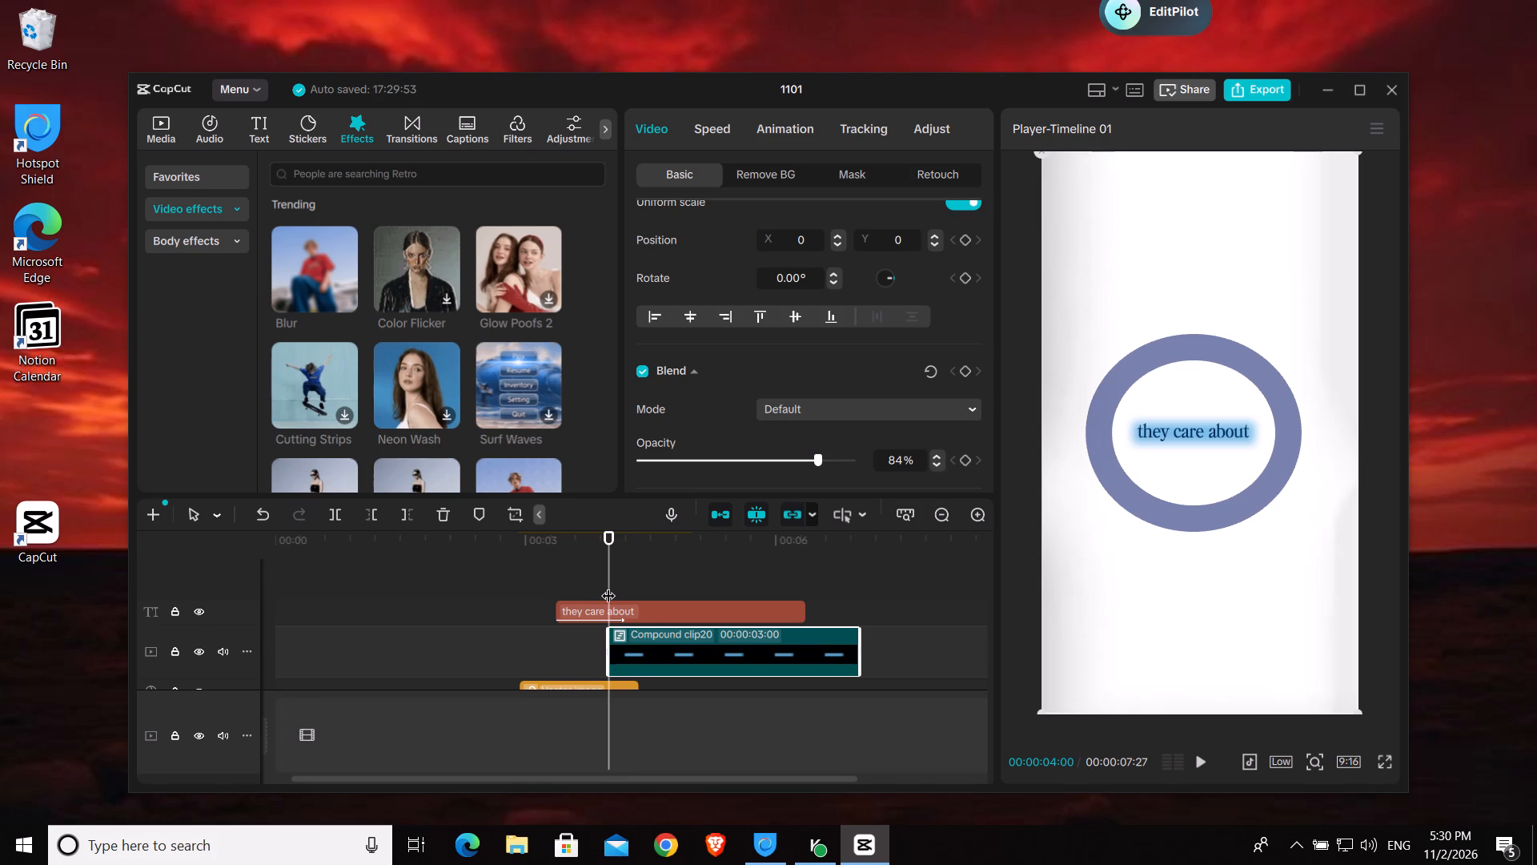
Add a Split mask to the compound clip and rotate it to -90° so the split line is vertical.
click(857, 182)
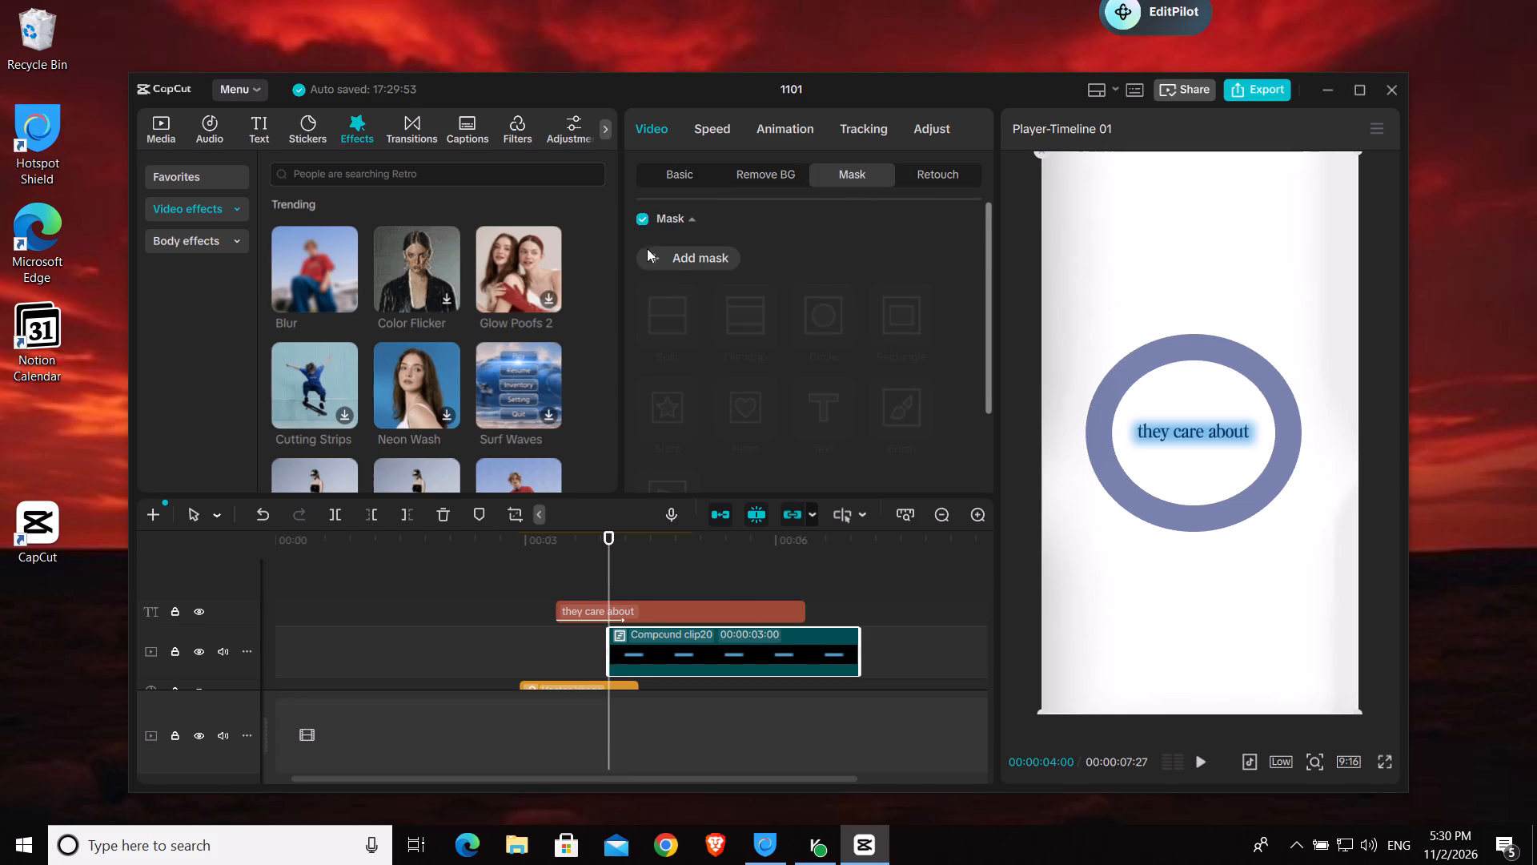
click(669, 270)
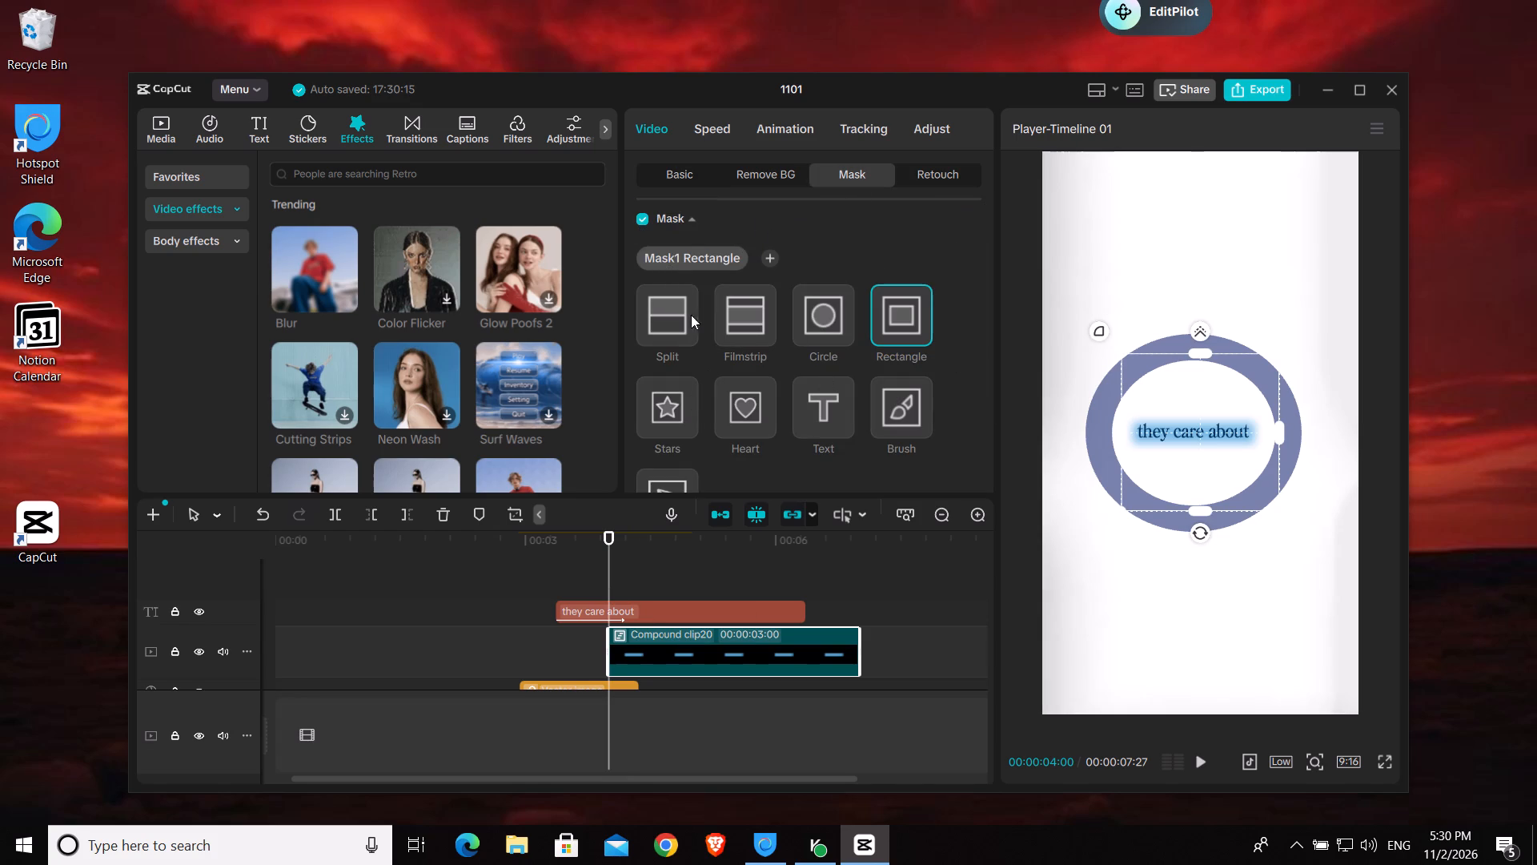
click(676, 311)
drag(1198, 455, 1205, 457)
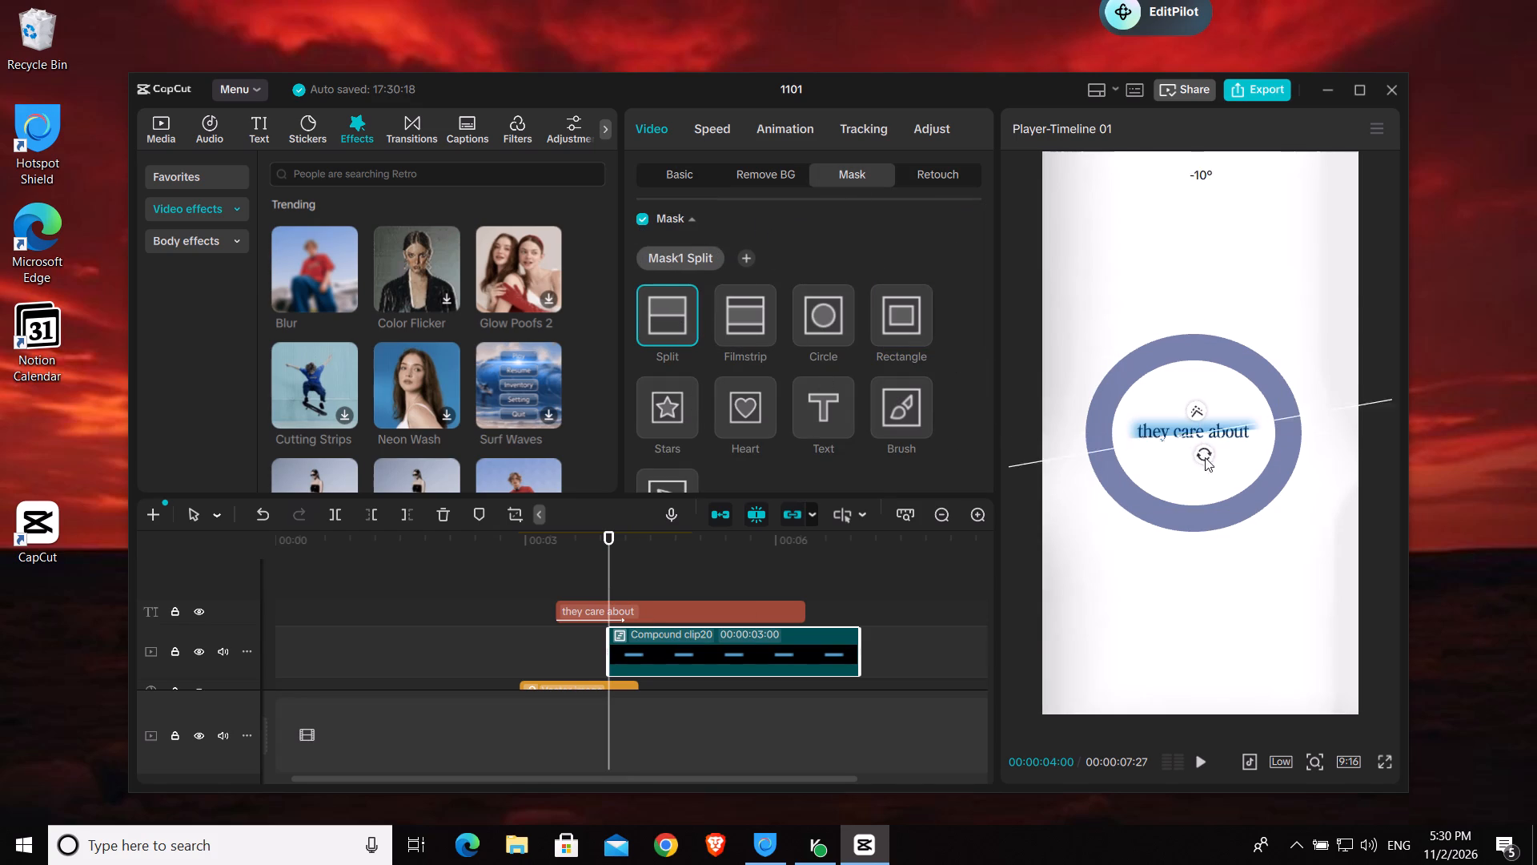
drag(1205, 457, 1237, 438)
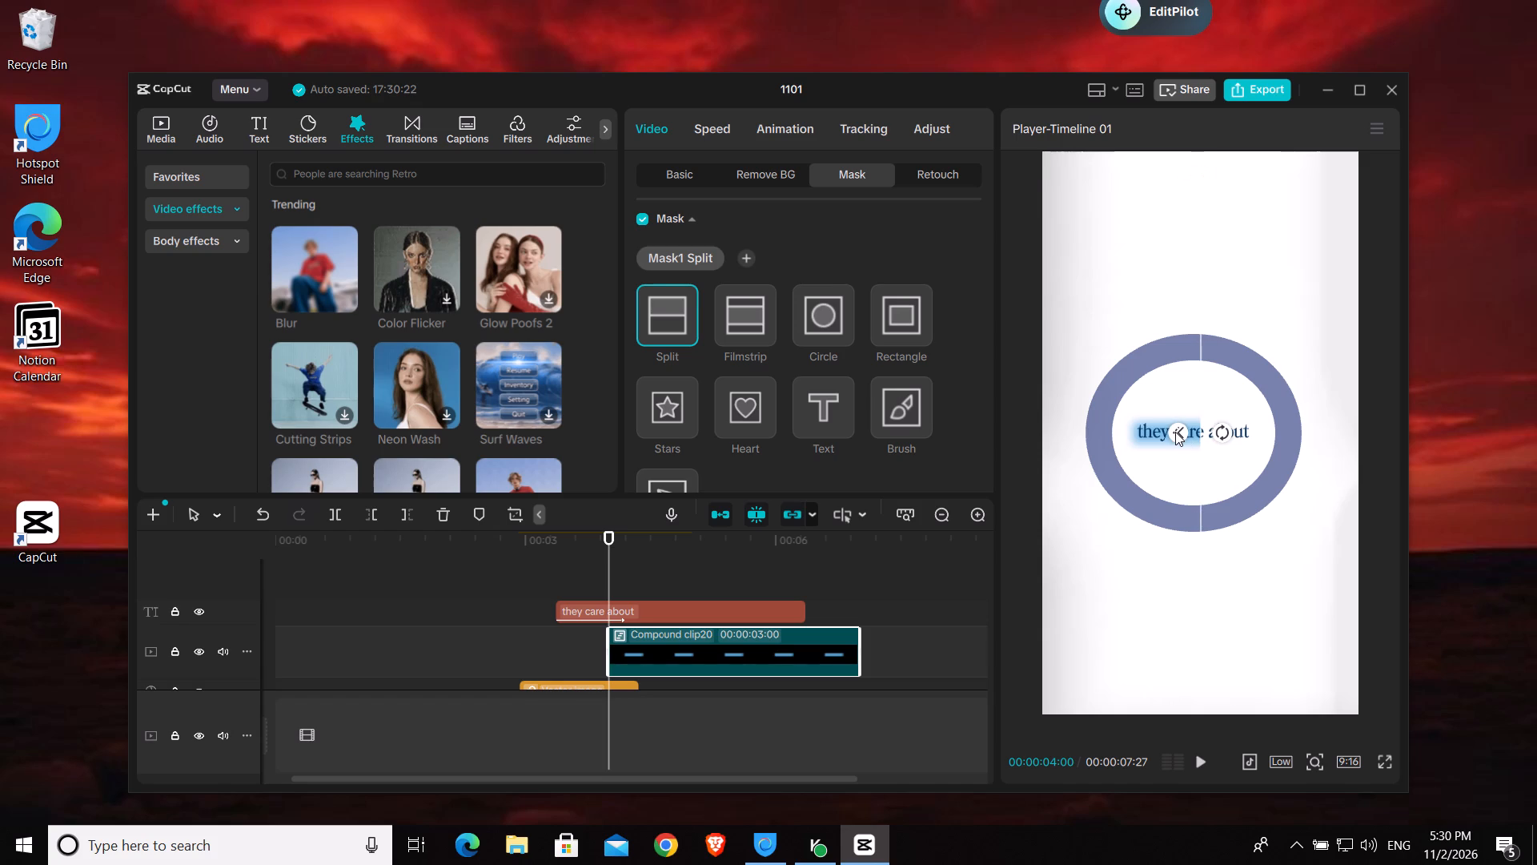
Add a mask settings keyframe at 00:00:04:00 and move the split line to X -259, before the first word.
scroll(888, 272, down, 3)
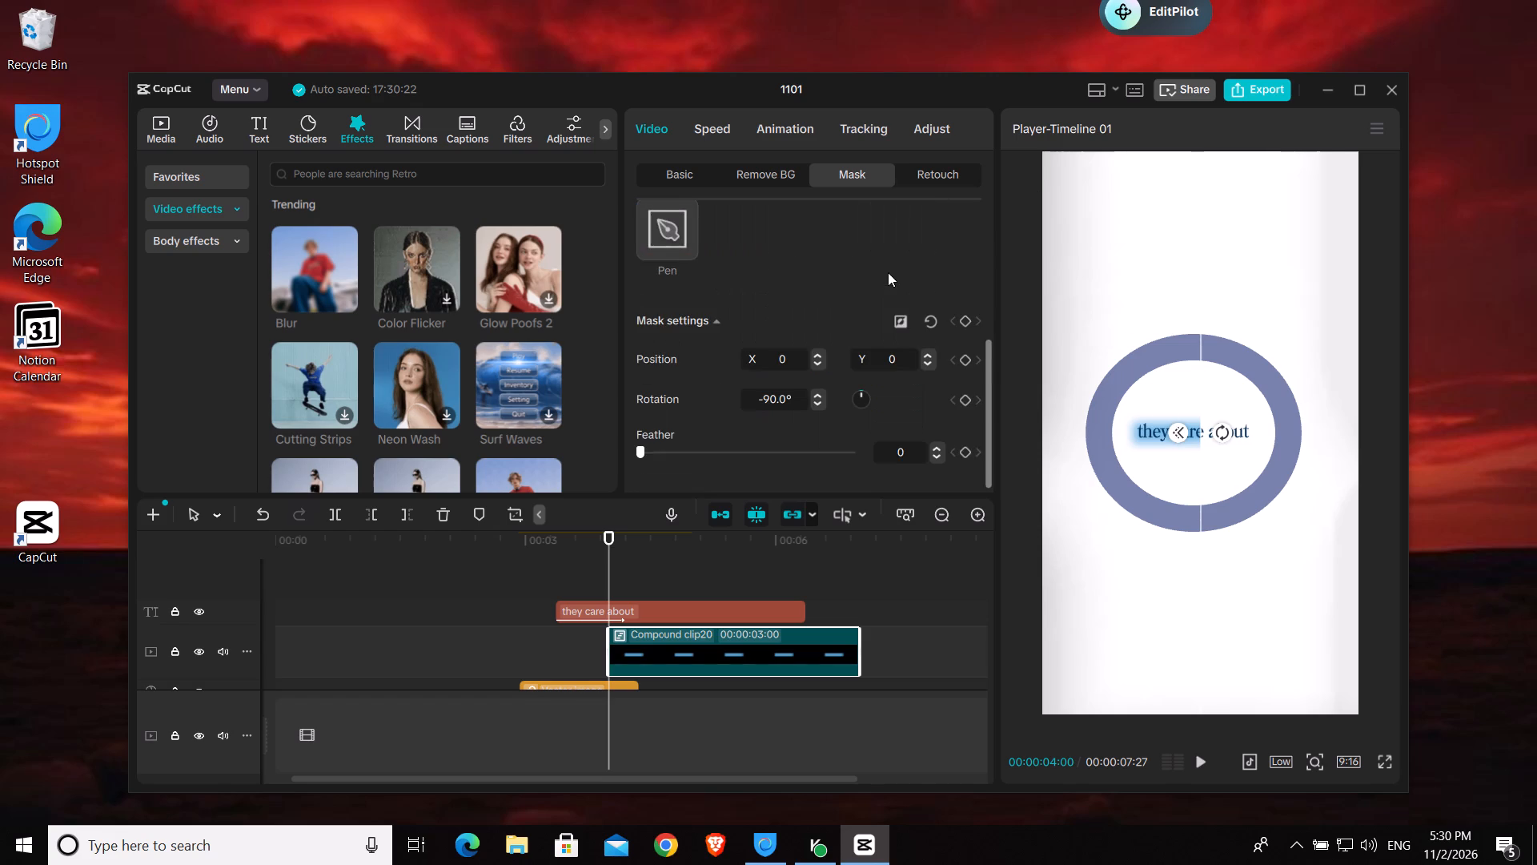
scroll(888, 272, down, 2)
scroll(825, 272, up, 3)
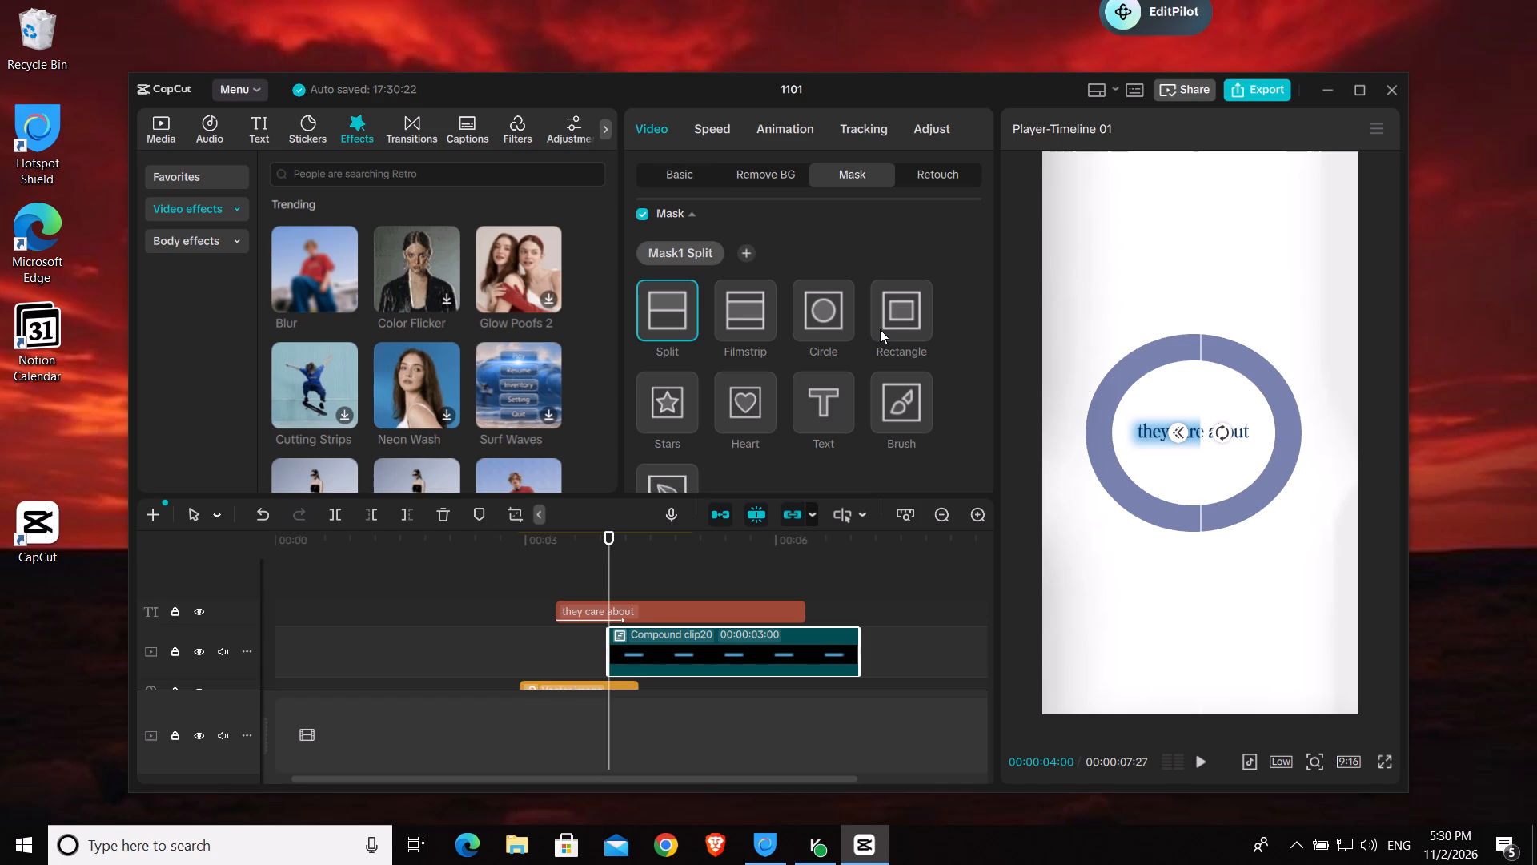
scroll(890, 389, down, 3)
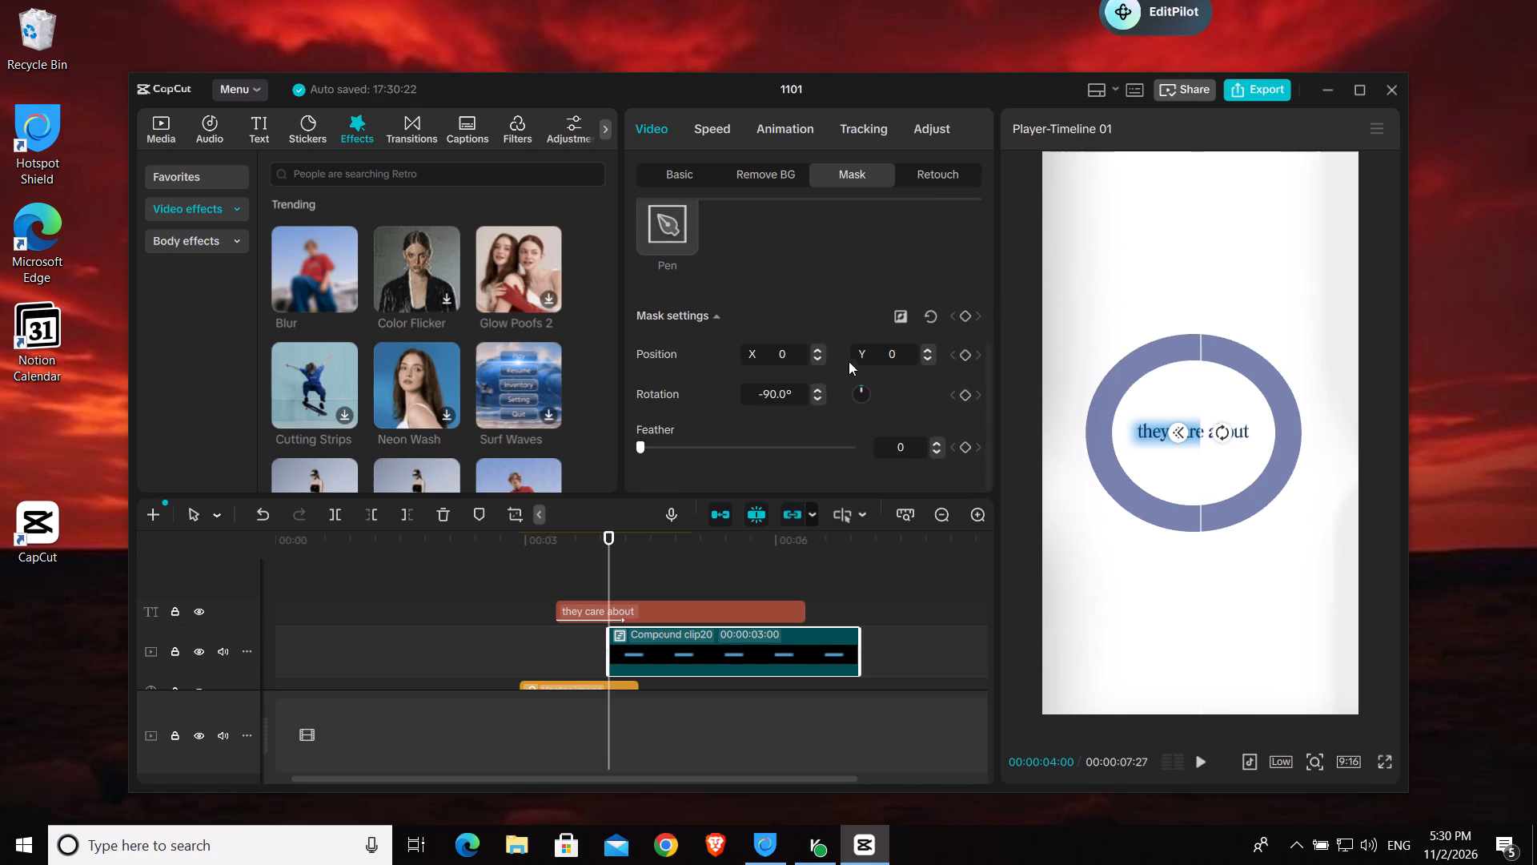
click(965, 317)
drag(1198, 432, 1132, 432)
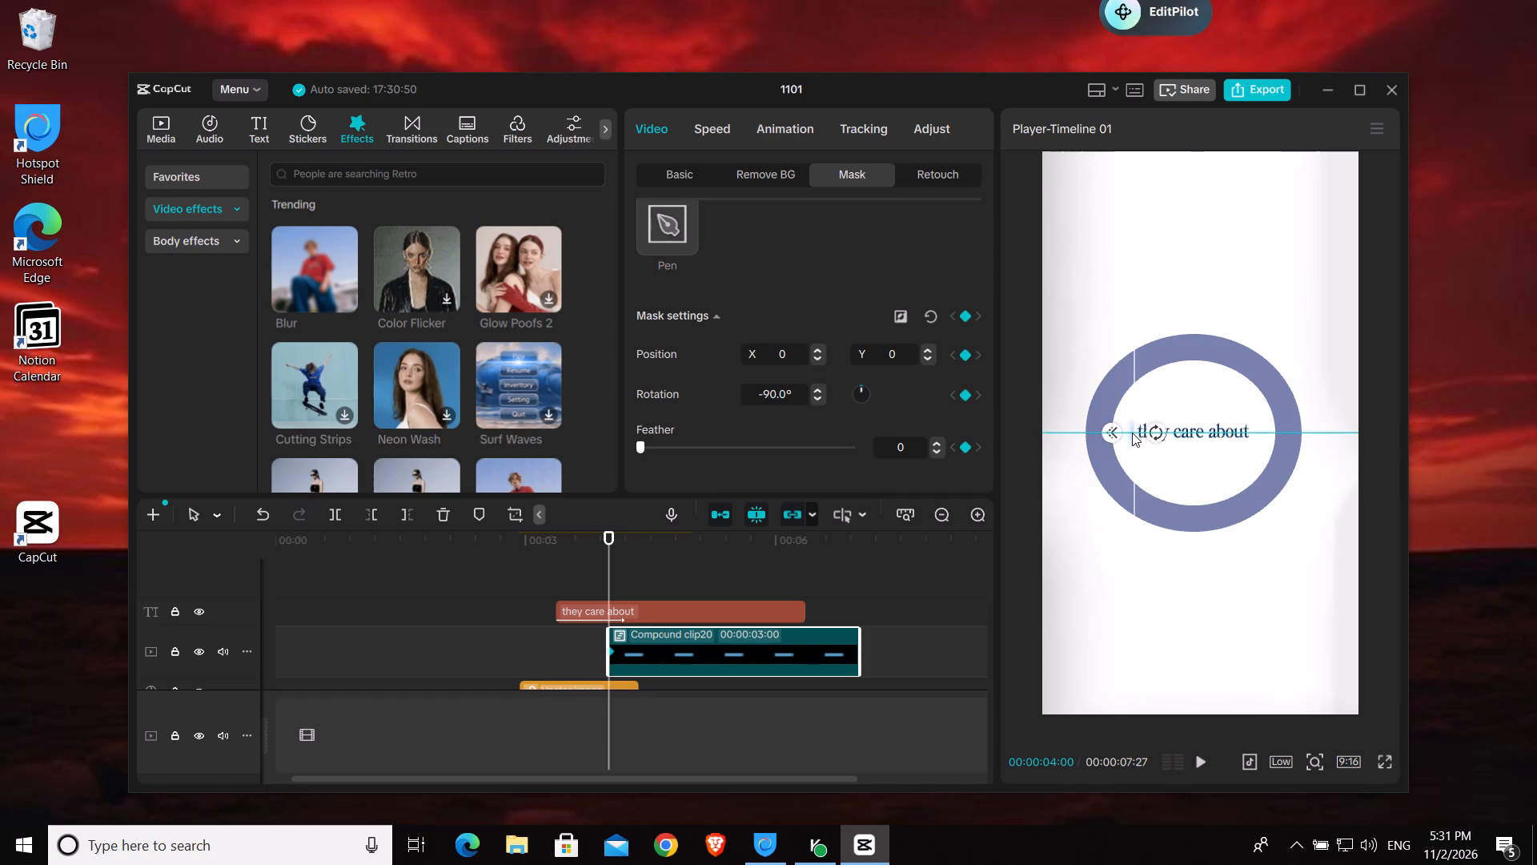
drag(1132, 432, 1122, 432)
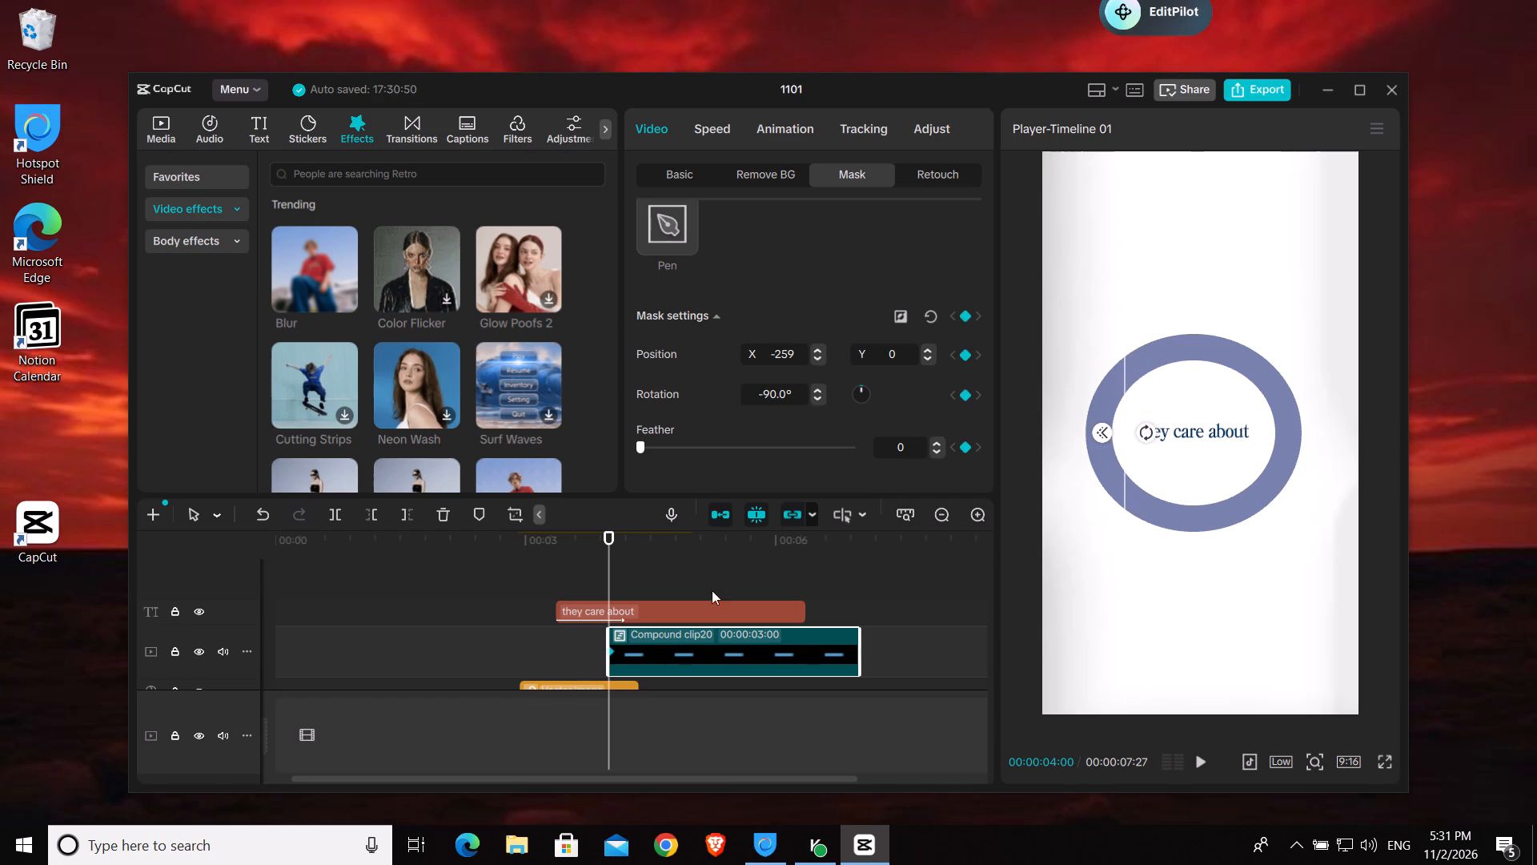
At 00:00:04:11, move the mask's split line past the last word to X 221, Y -21, keyframing the position.
drag(609, 585, 636, 585)
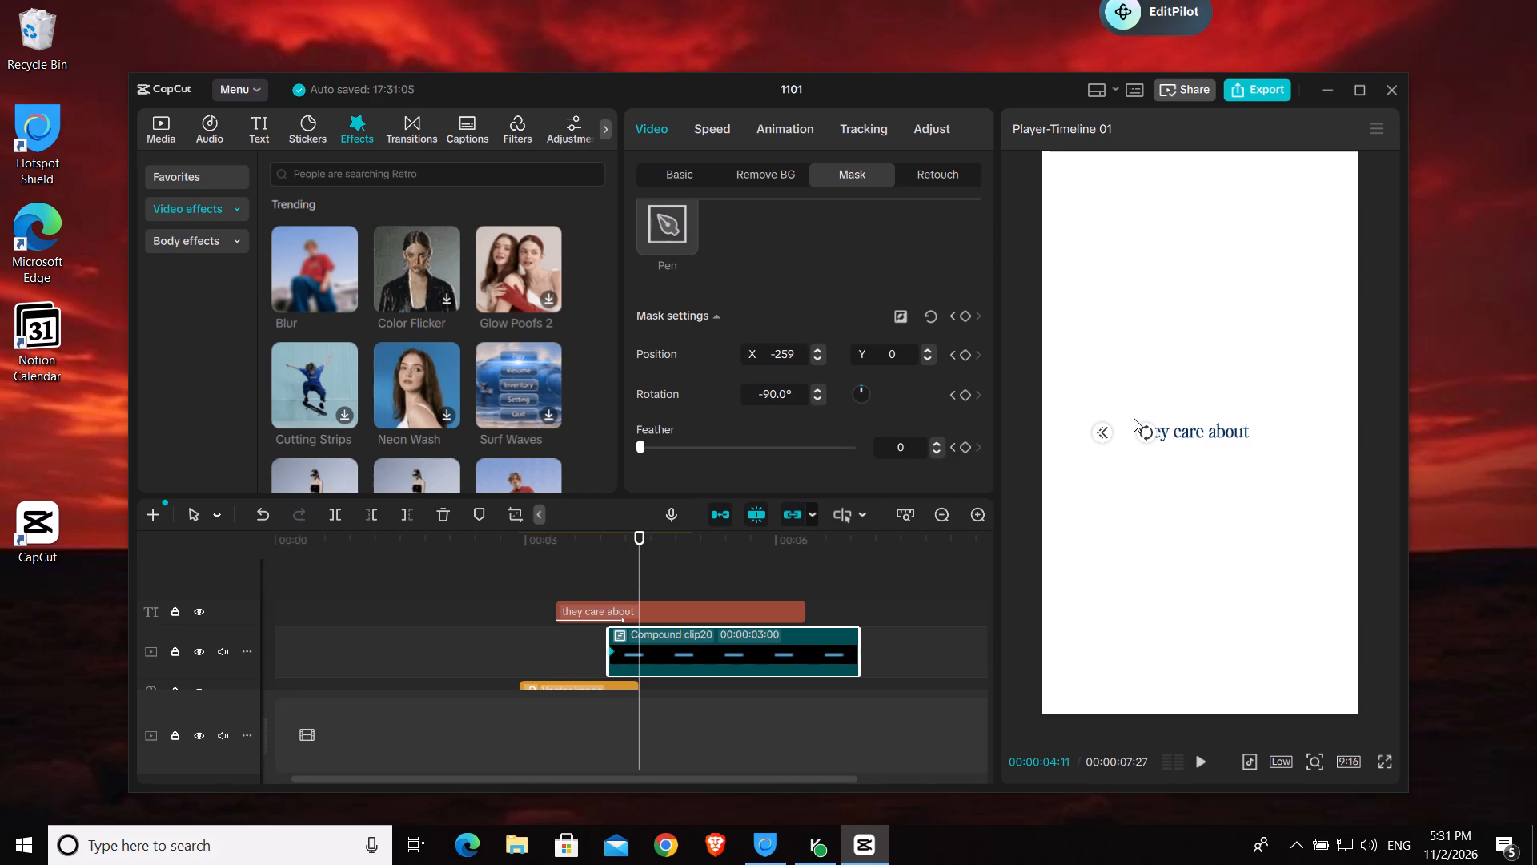
click(1134, 423)
drag(1109, 452, 1165, 454)
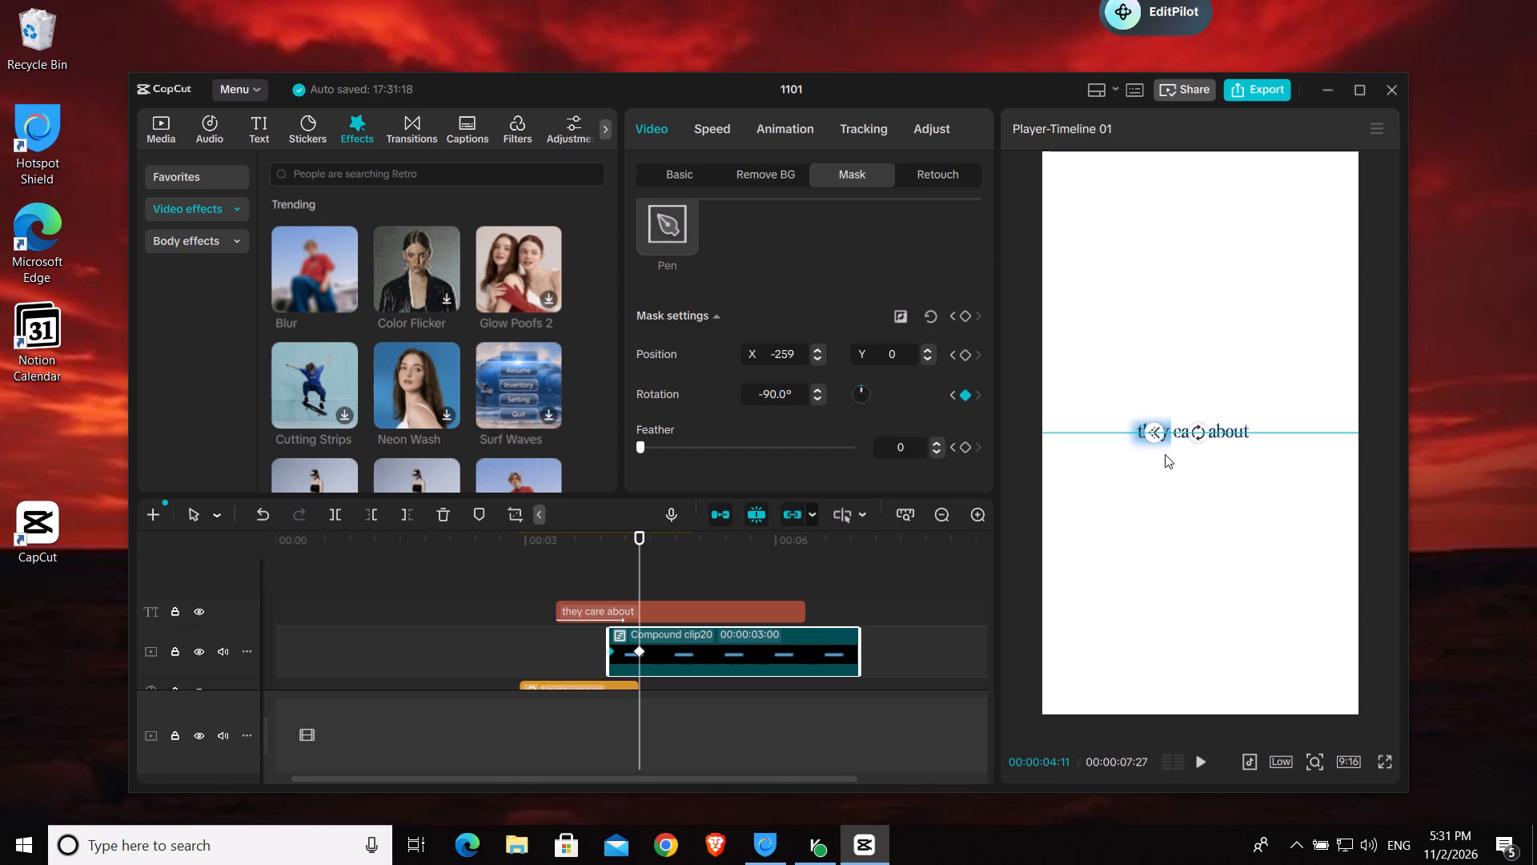
drag(1165, 454, 1250, 458)
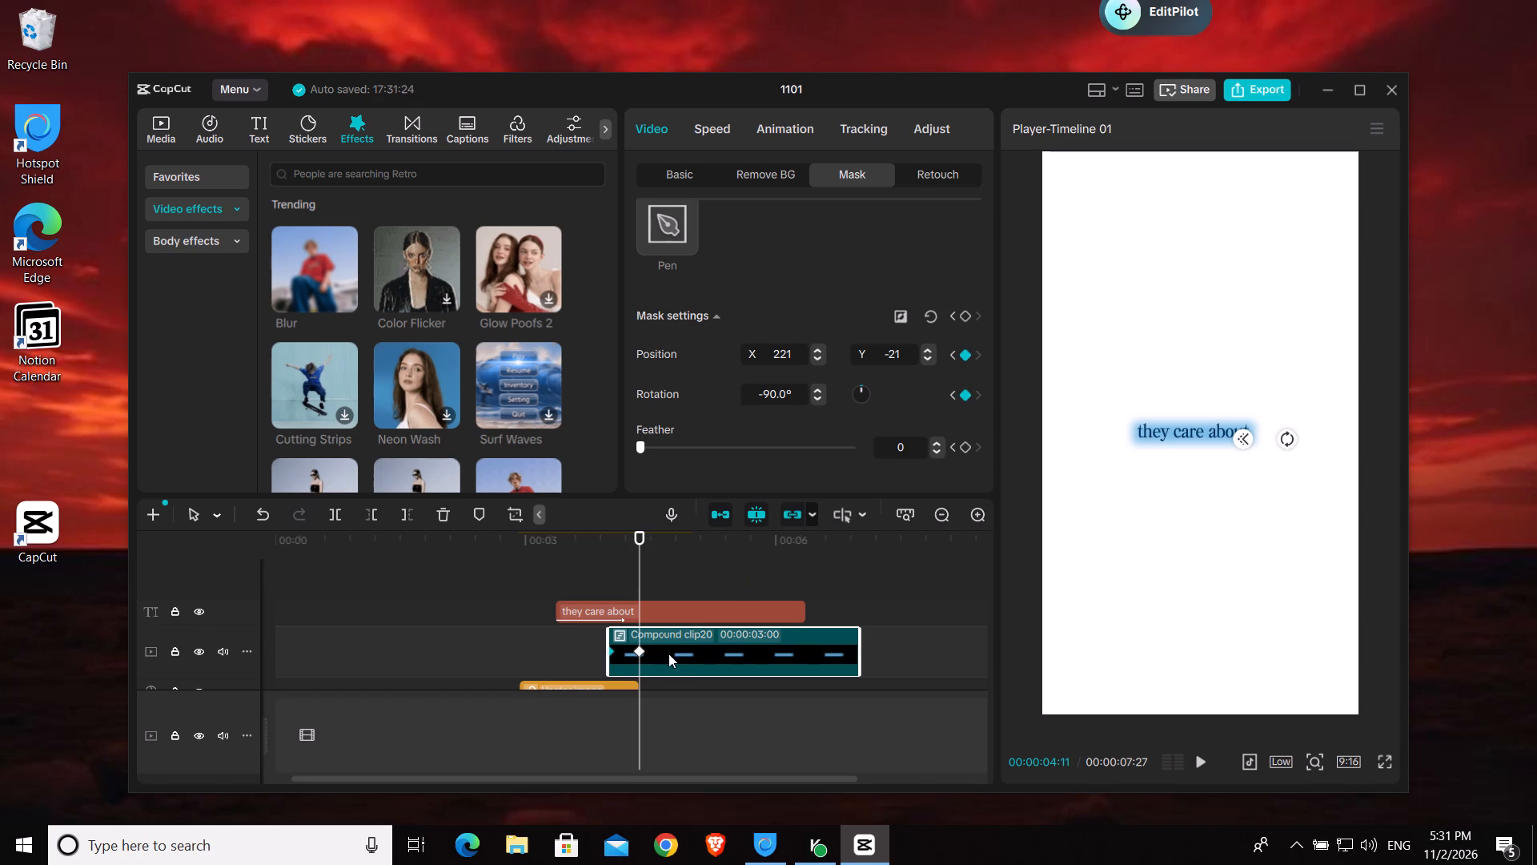
Apply a fast-start, slow-end curve preset to the mask's horizontal position animation between its two keyframes.
key(alt+k)
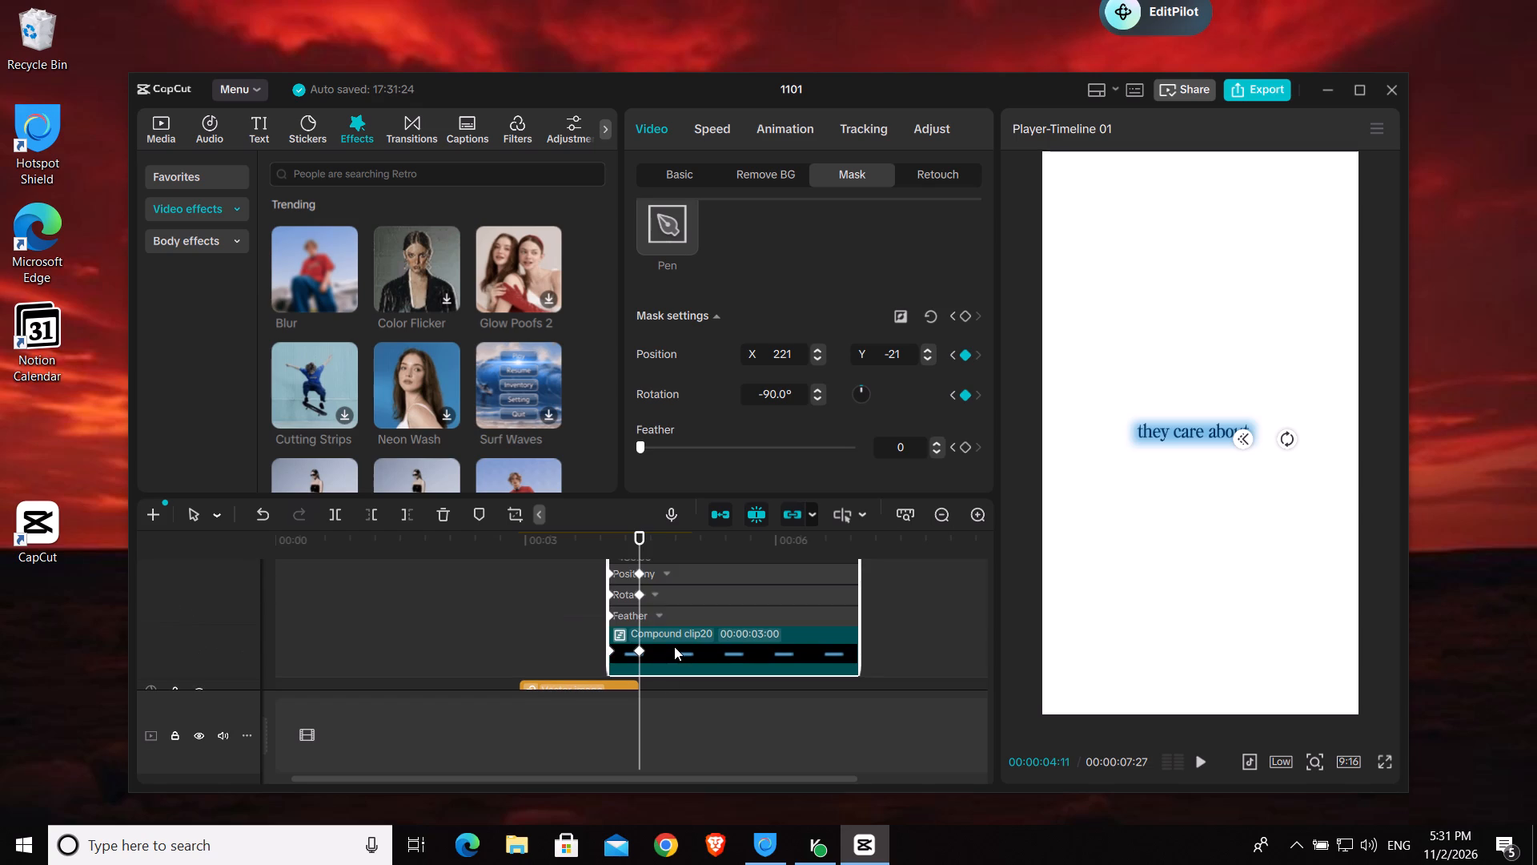
scroll(665, 642, up, 4)
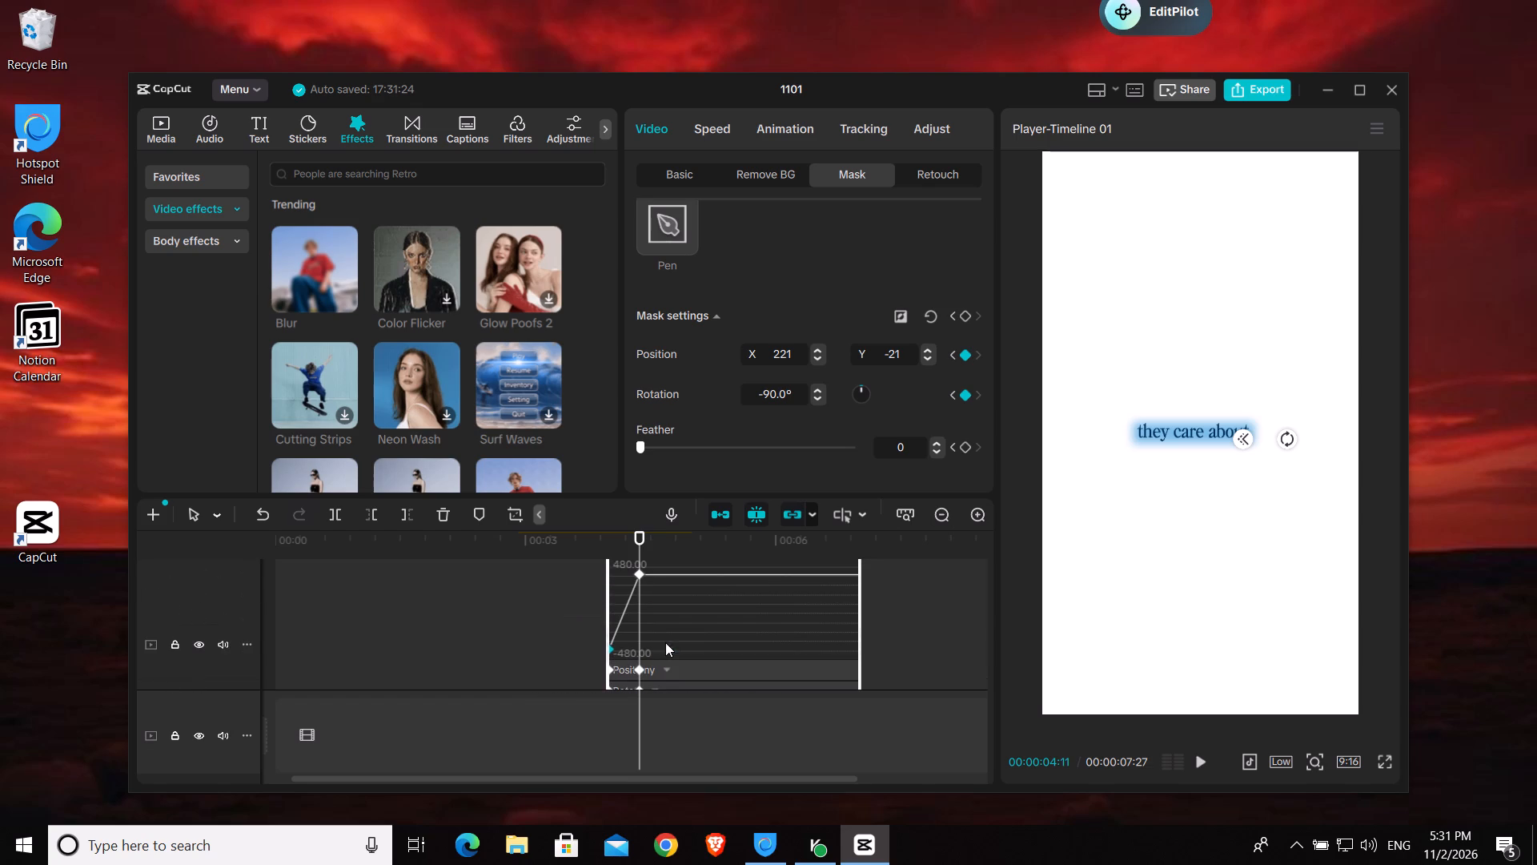
right_click(628, 603)
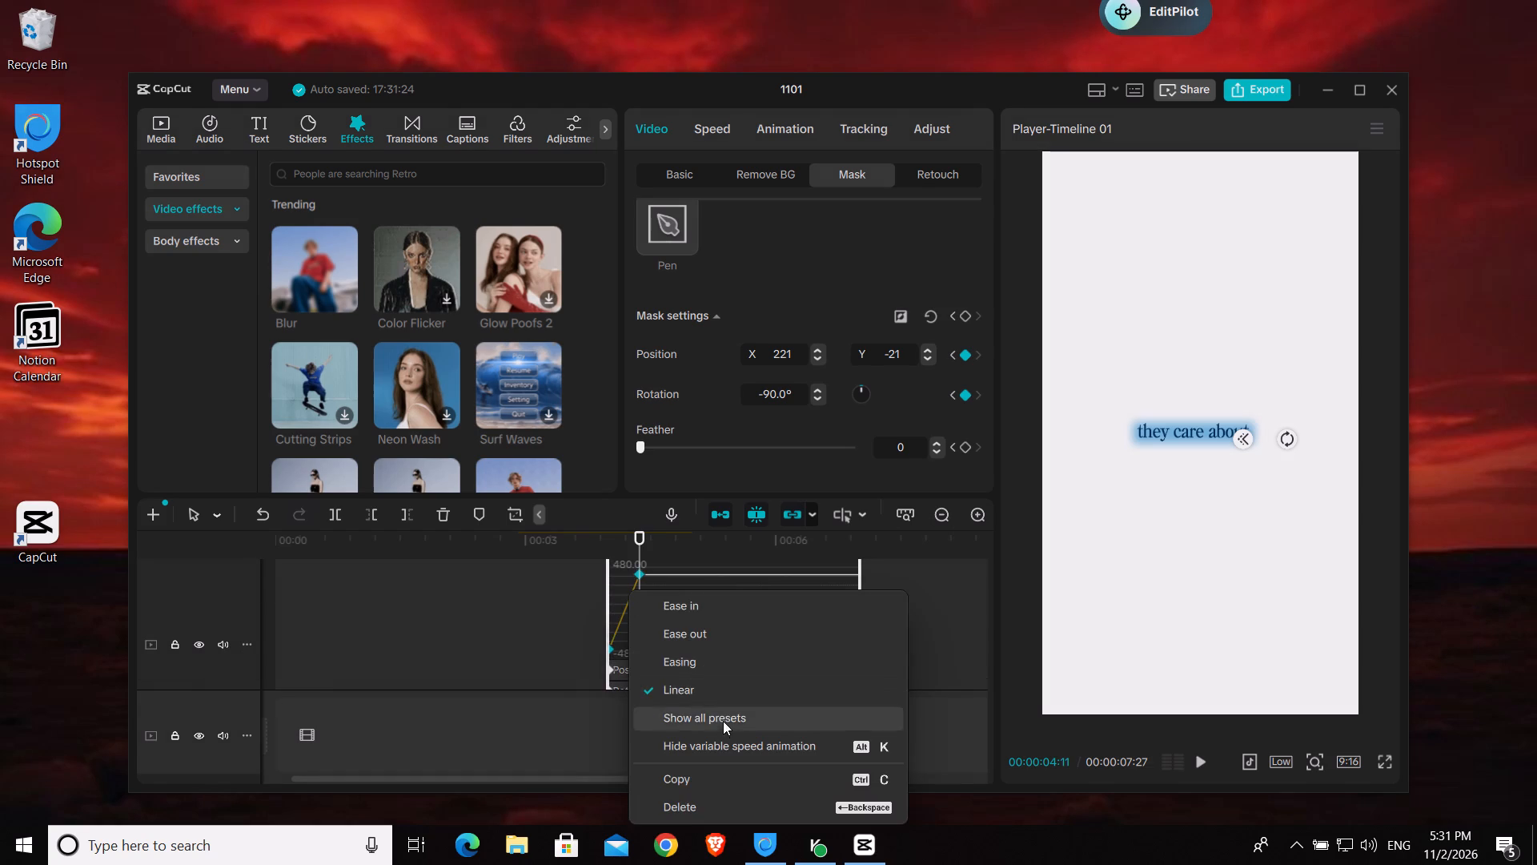
click(723, 721)
click(938, 664)
click(1110, 498)
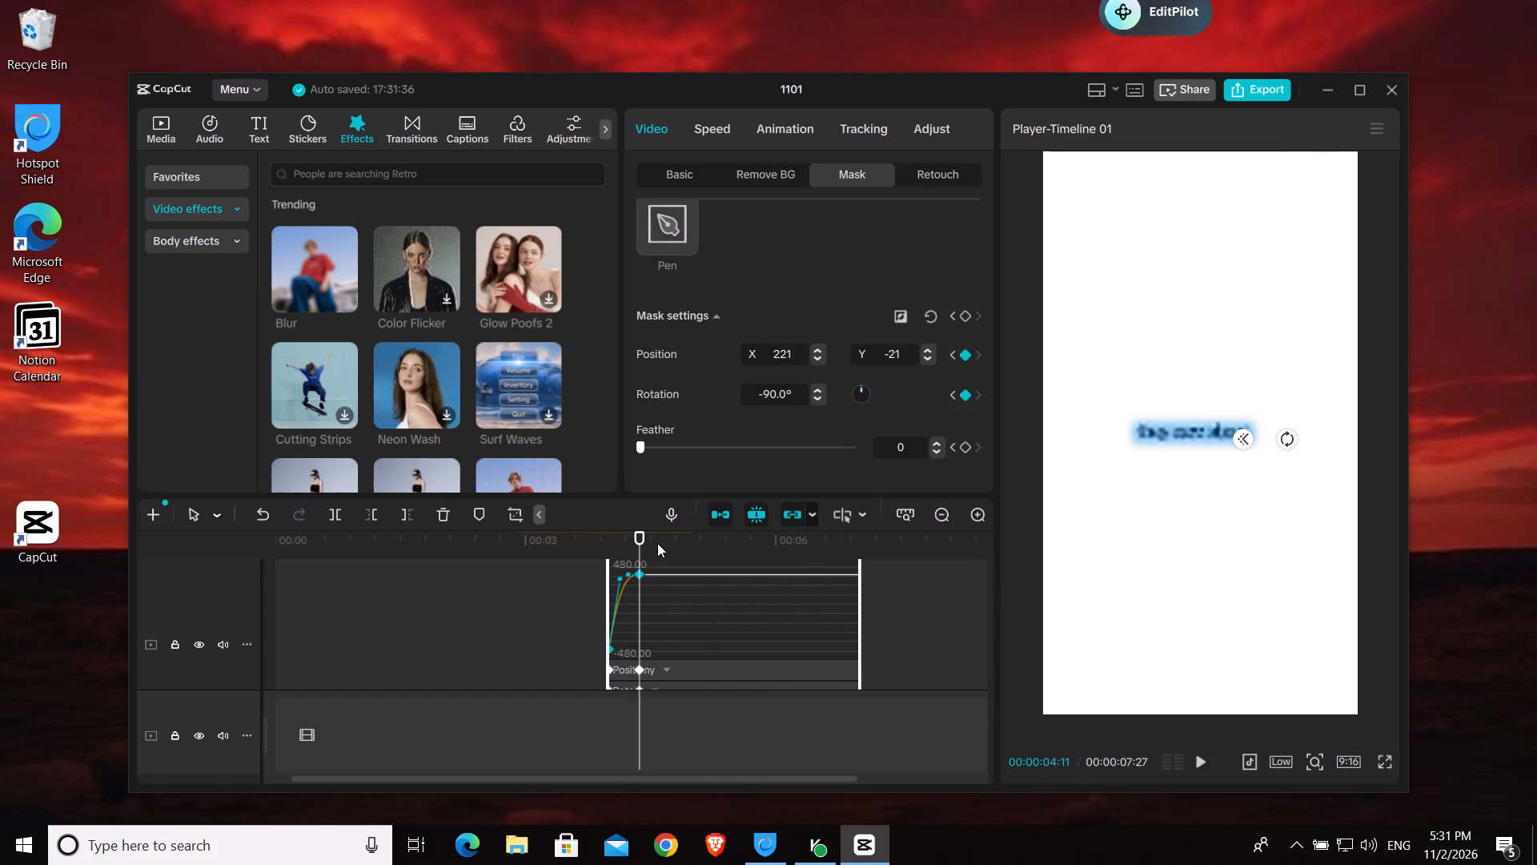
key(alt+k)
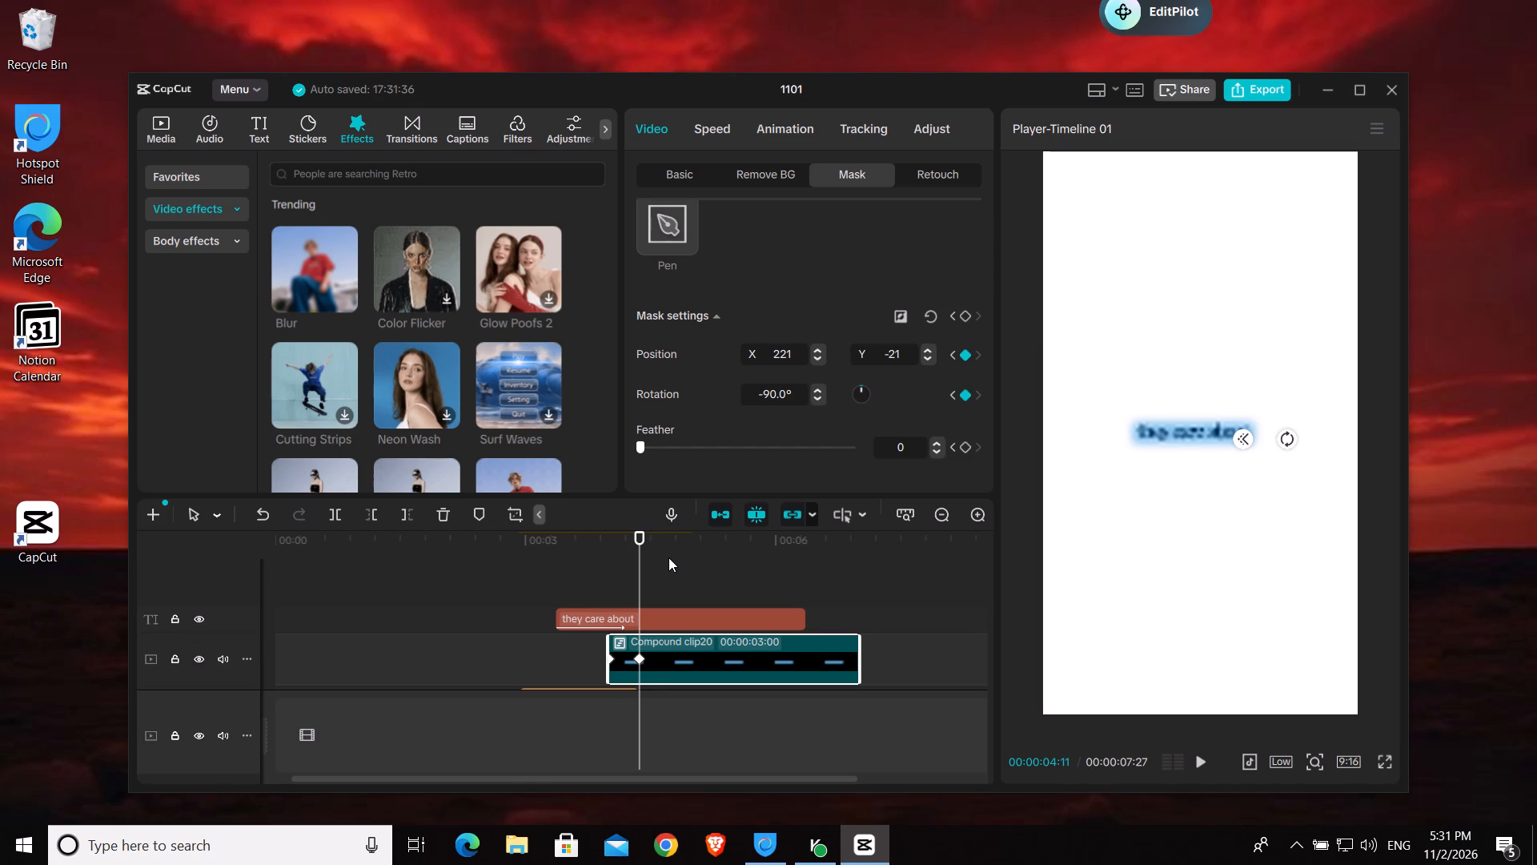
Scrub and play from before the text appears through the highlight wipe to check its timing.
click(544, 589)
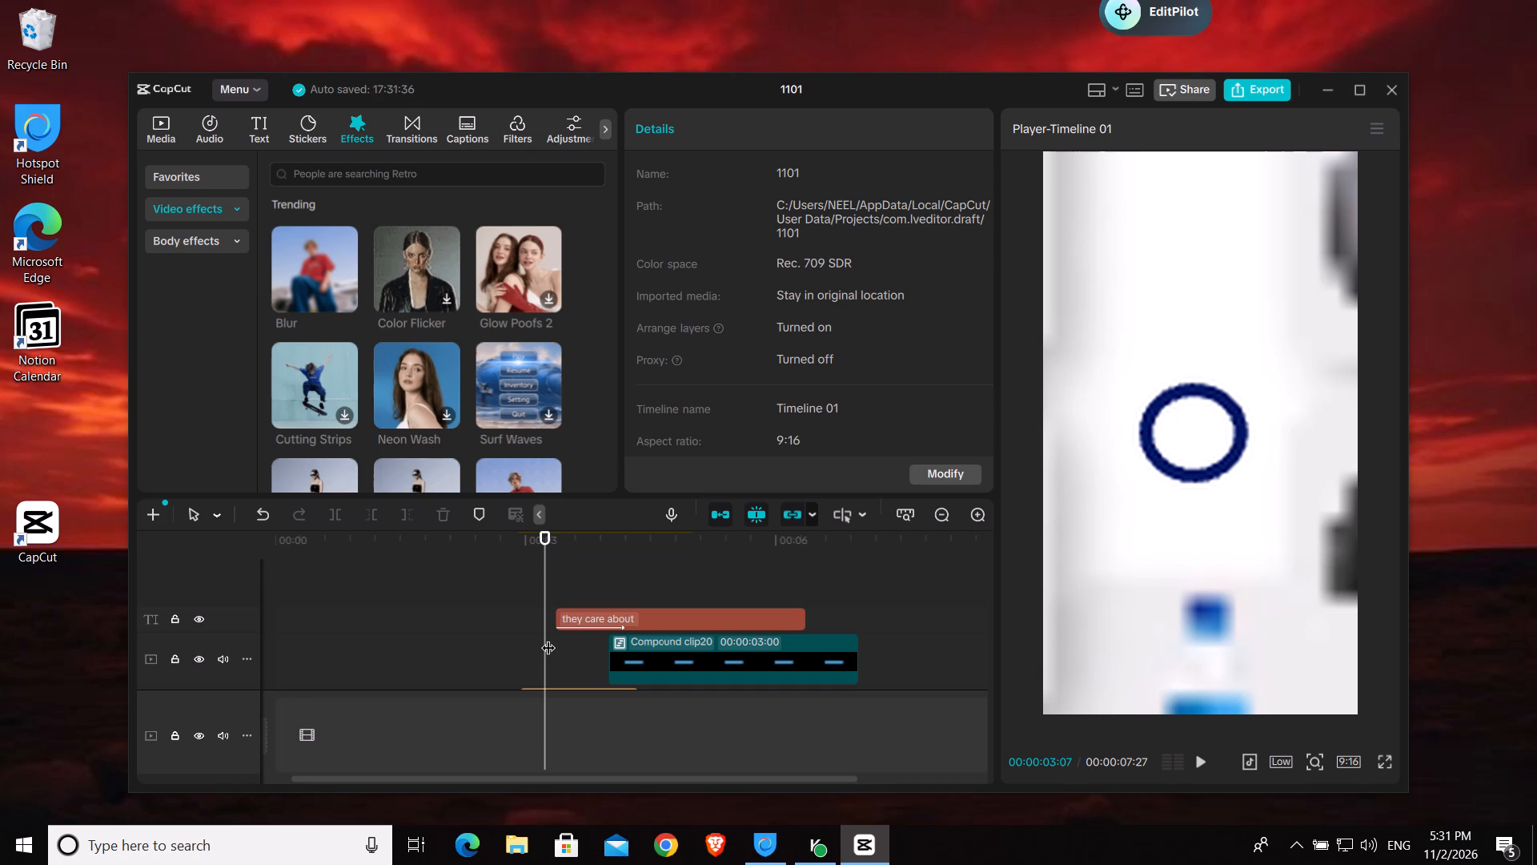
click(523, 656)
drag(523, 656, 552, 654)
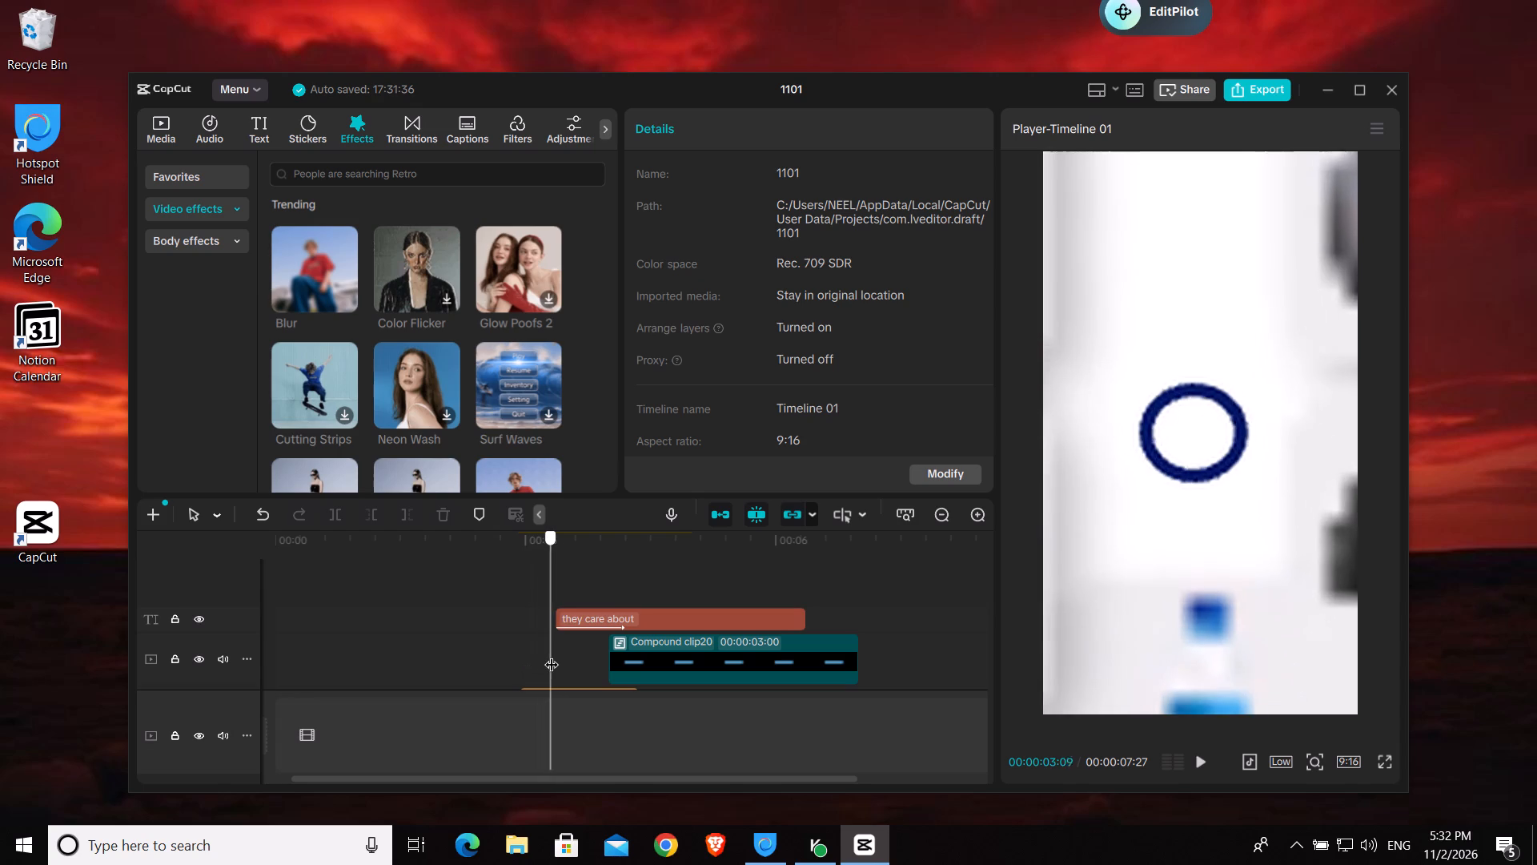
drag(552, 654, 656, 650)
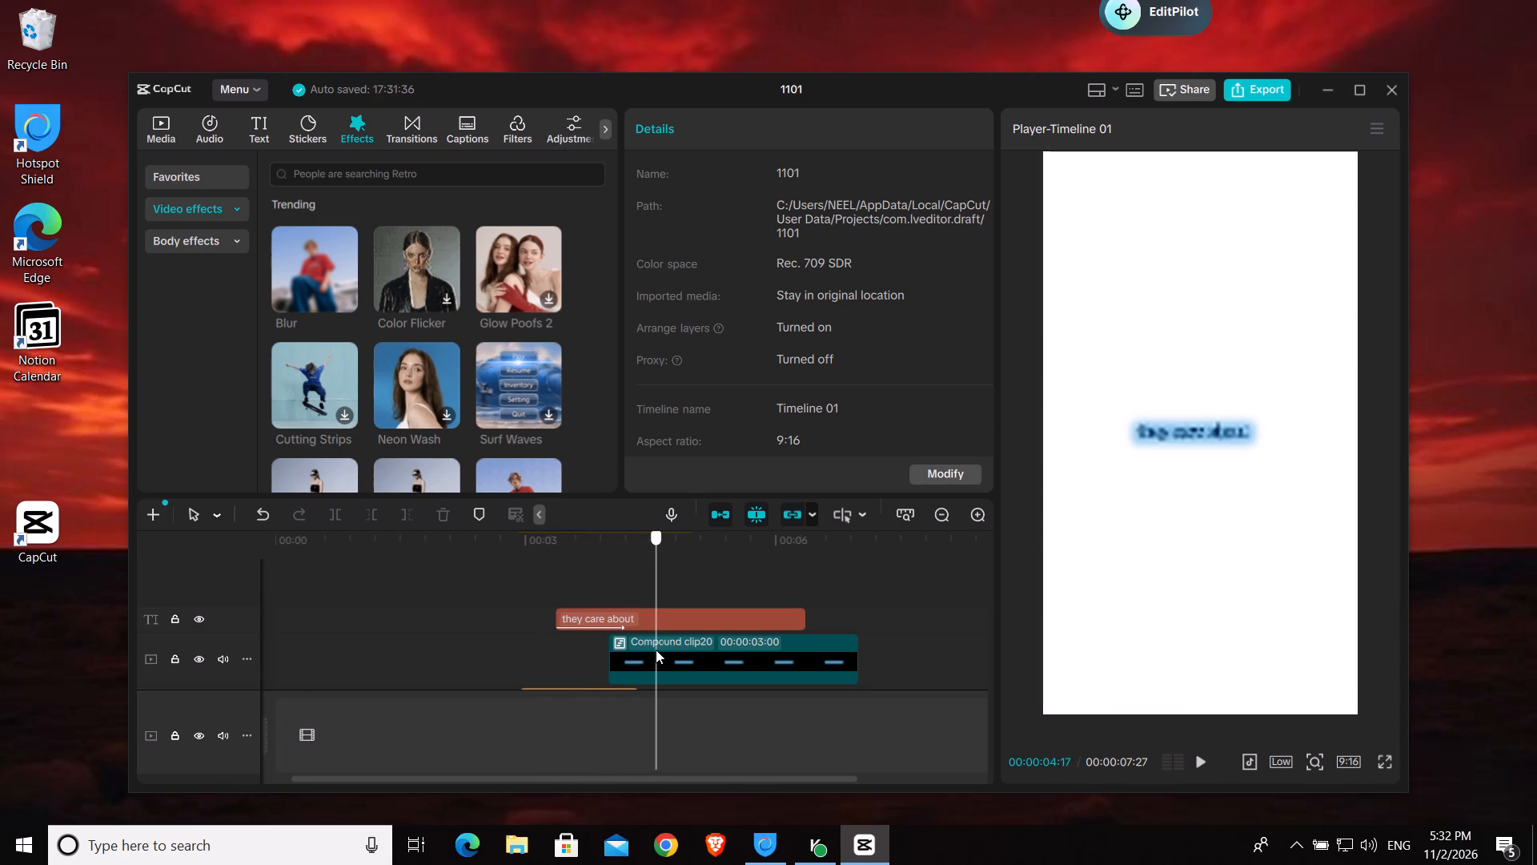
drag(656, 650, 605, 665)
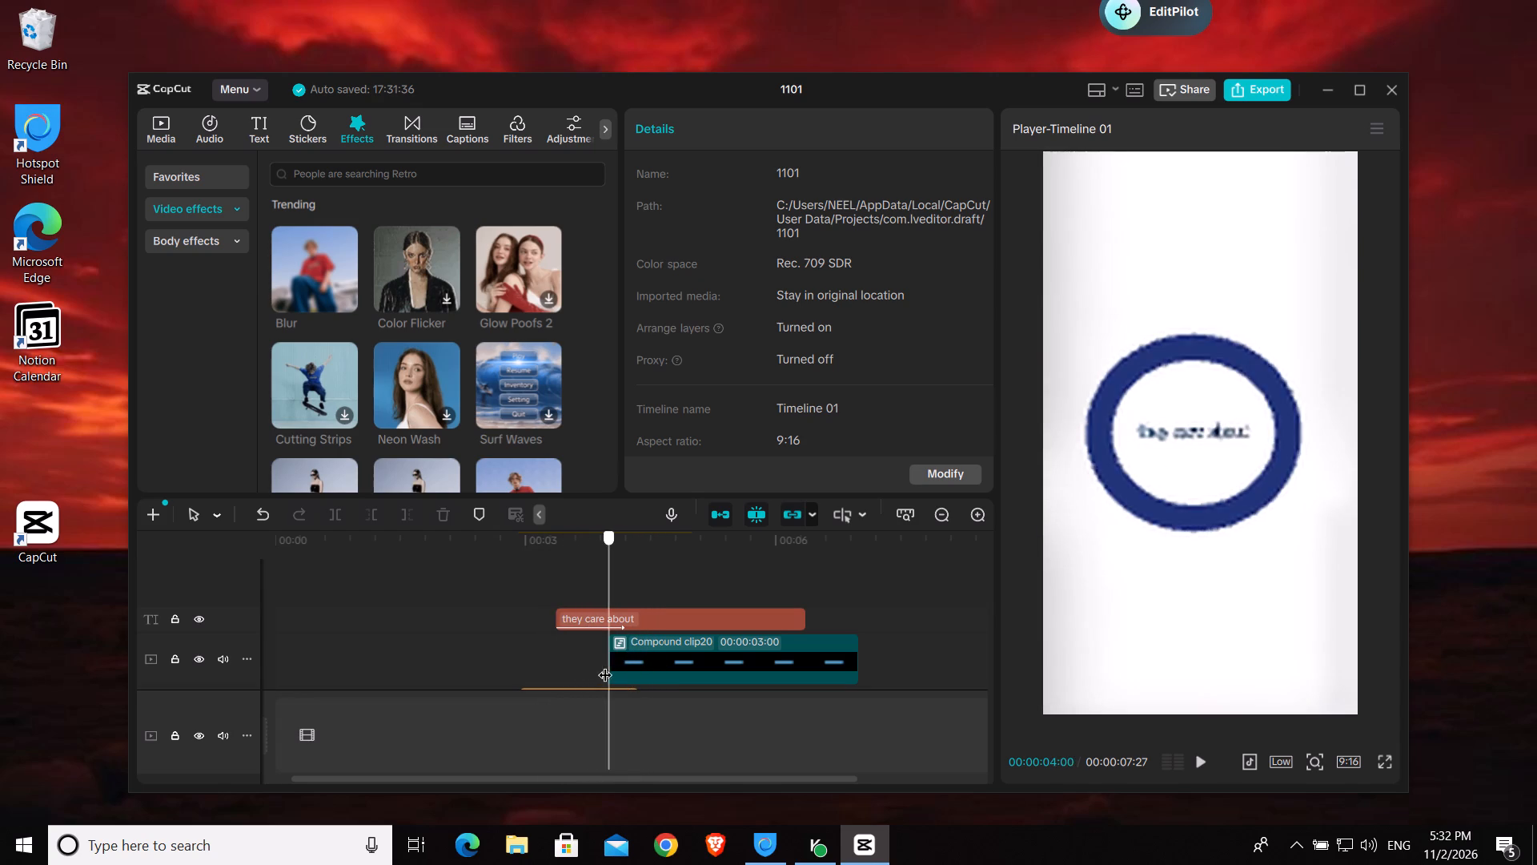
drag(605, 665, 574, 676)
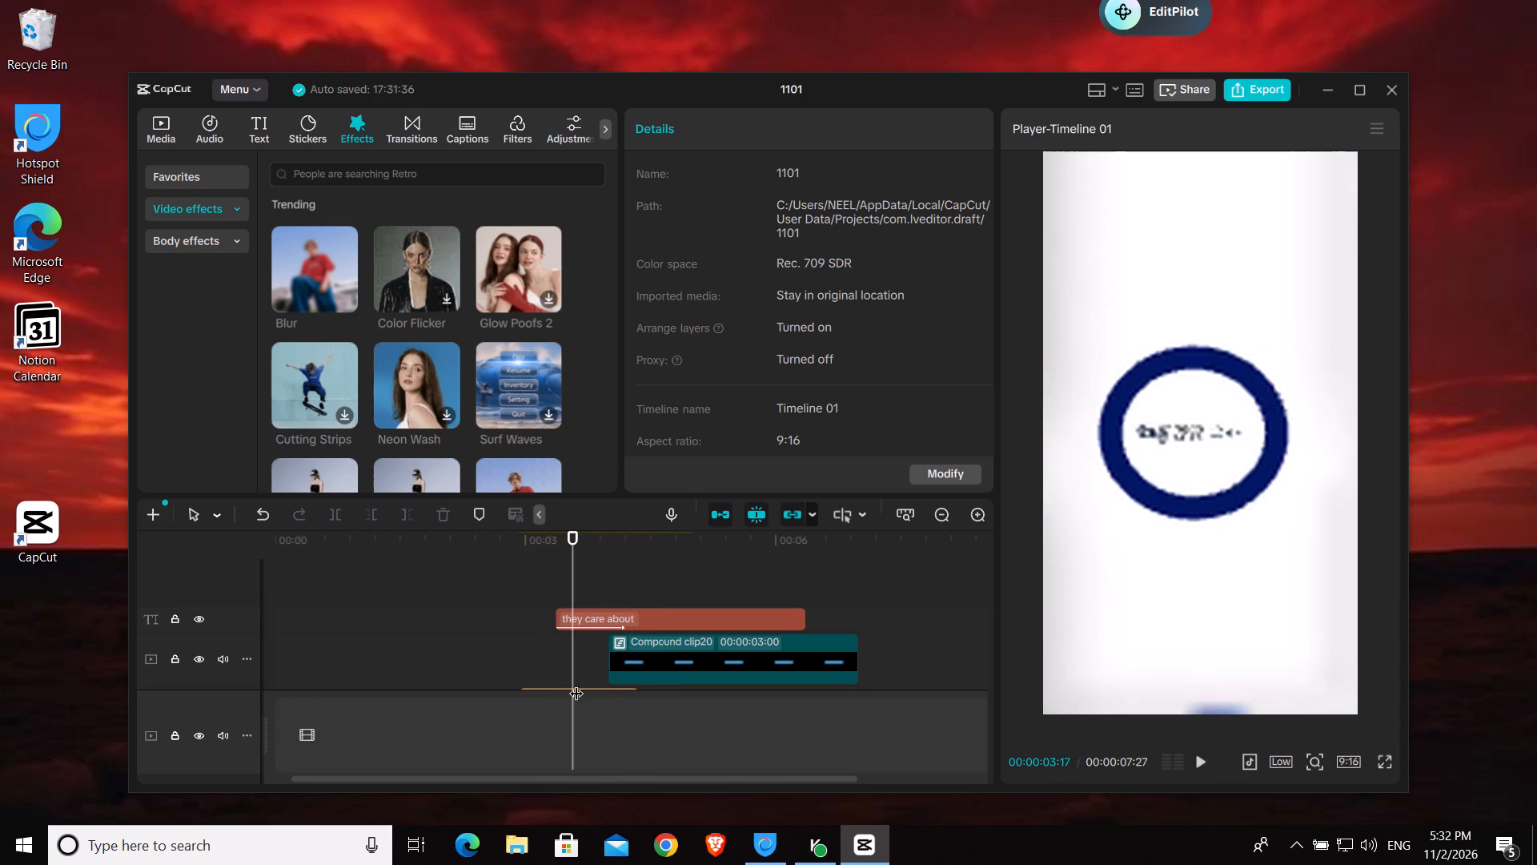
key(space)
key(space)
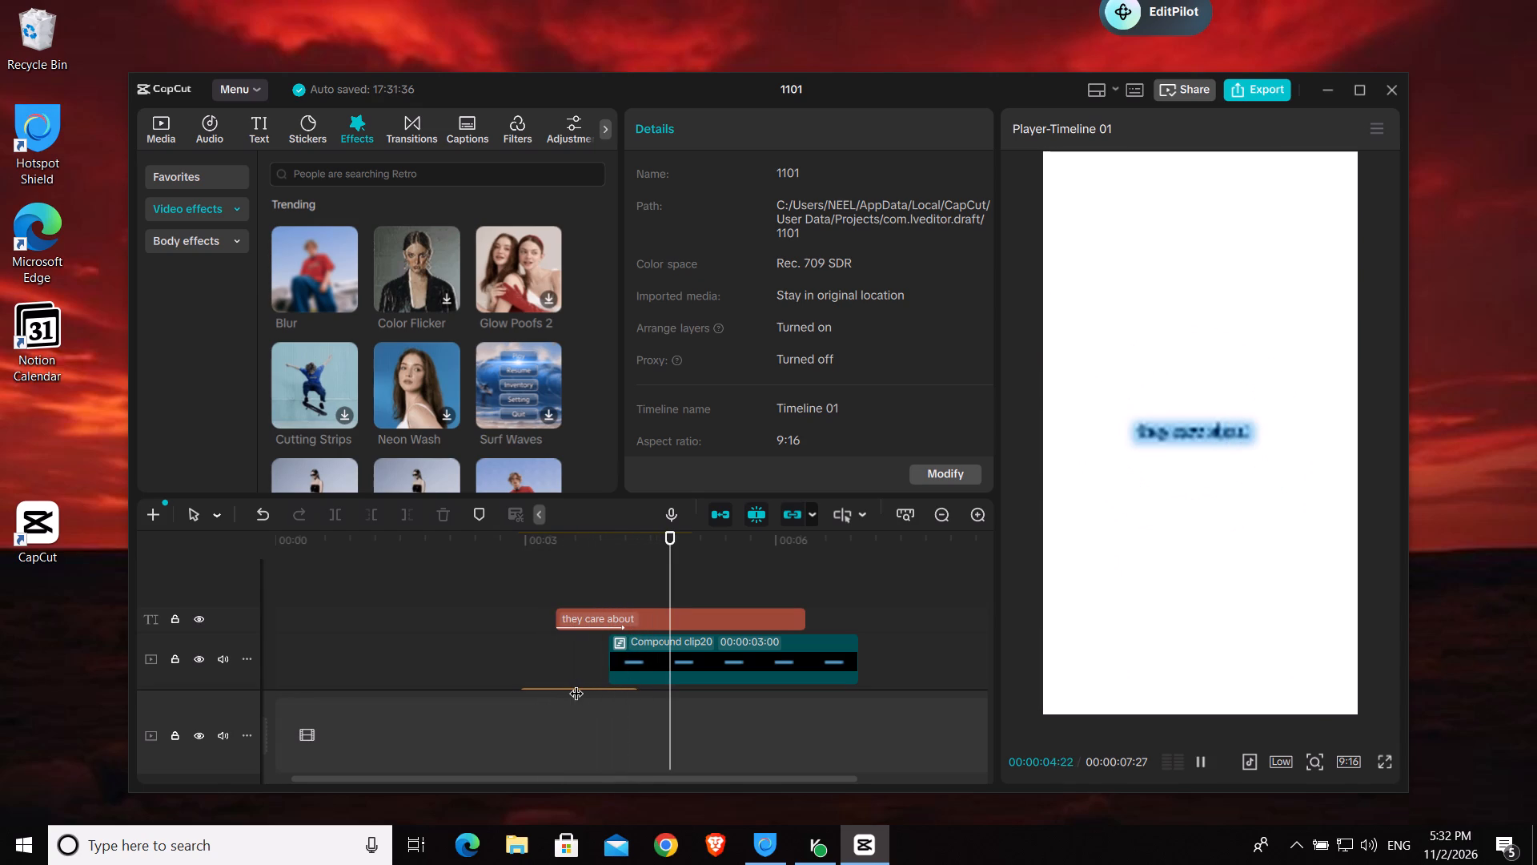
click(574, 589)
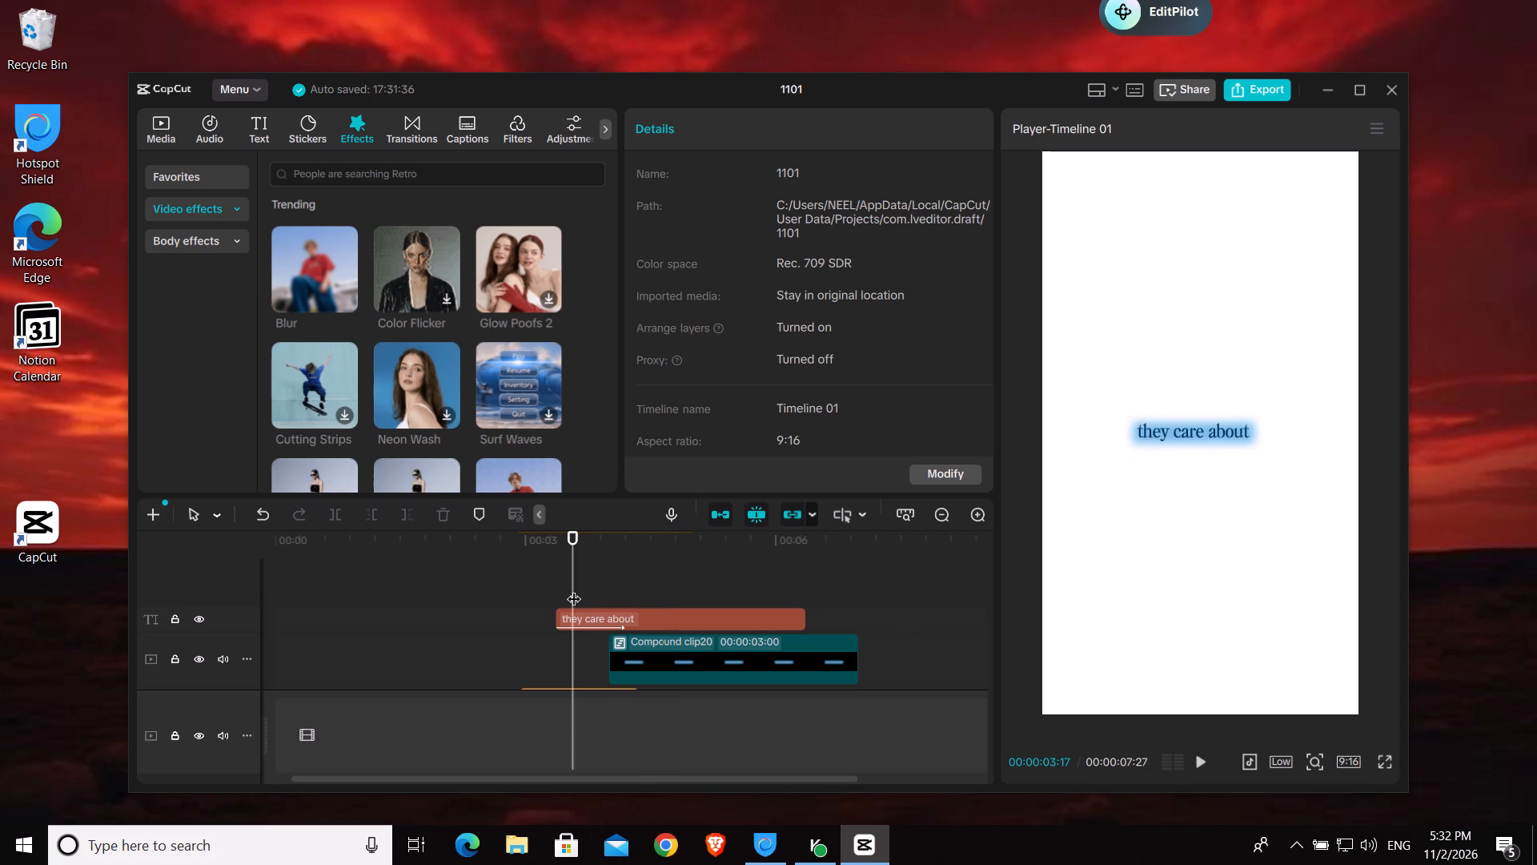
Move the highlight compound clip slightly earlier so it starts at 00:00:03:28.
drag(574, 589, 603, 585)
click(645, 655)
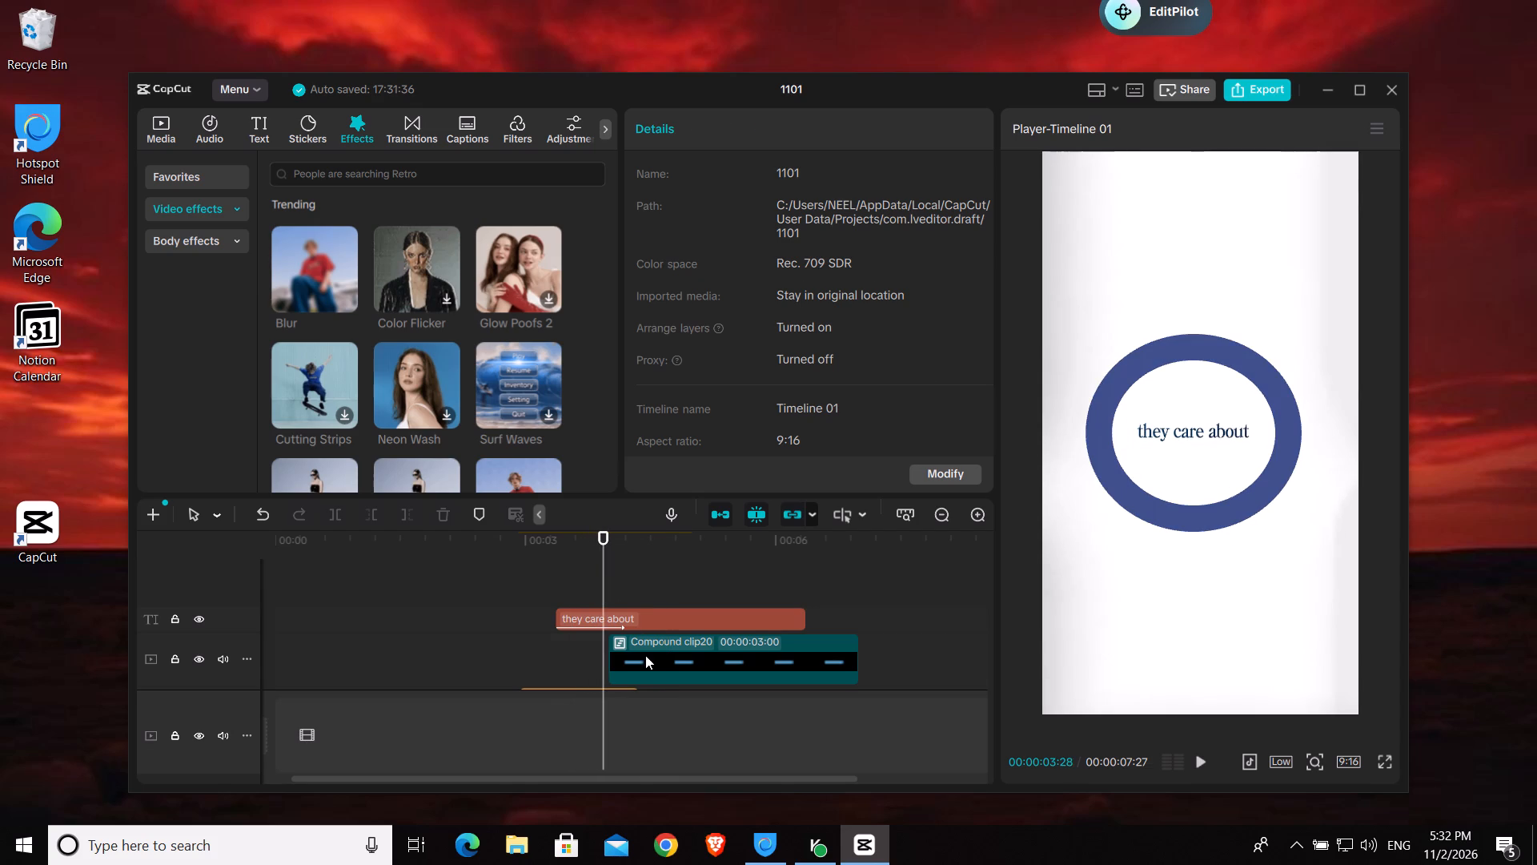
click(678, 655)
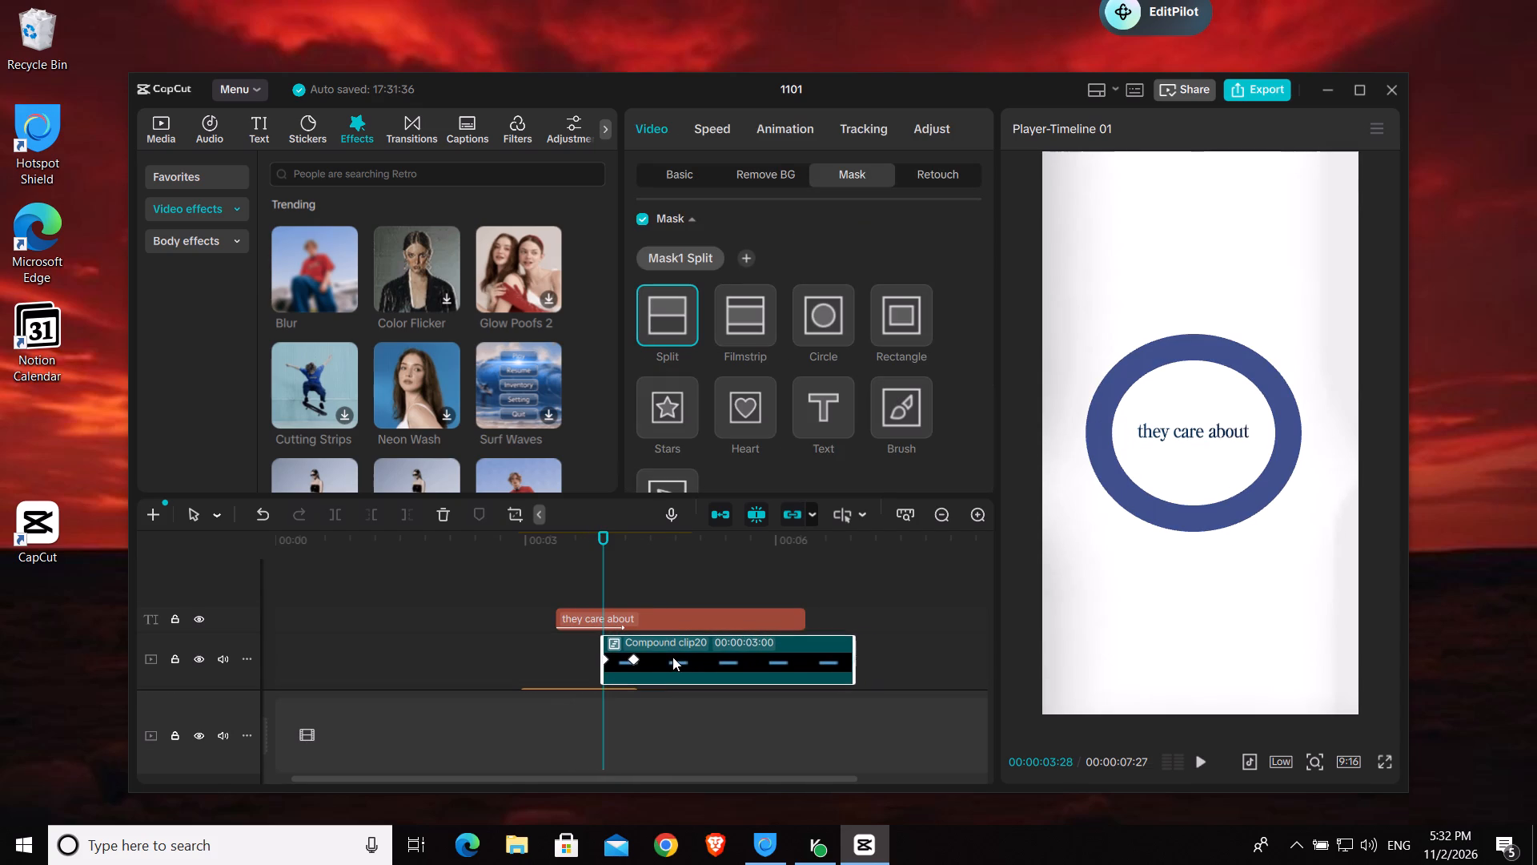
Play back the text and highlight wipe from 00:00:03:21 to check the new clip timing.
click(560, 581)
drag(557, 581, 620, 581)
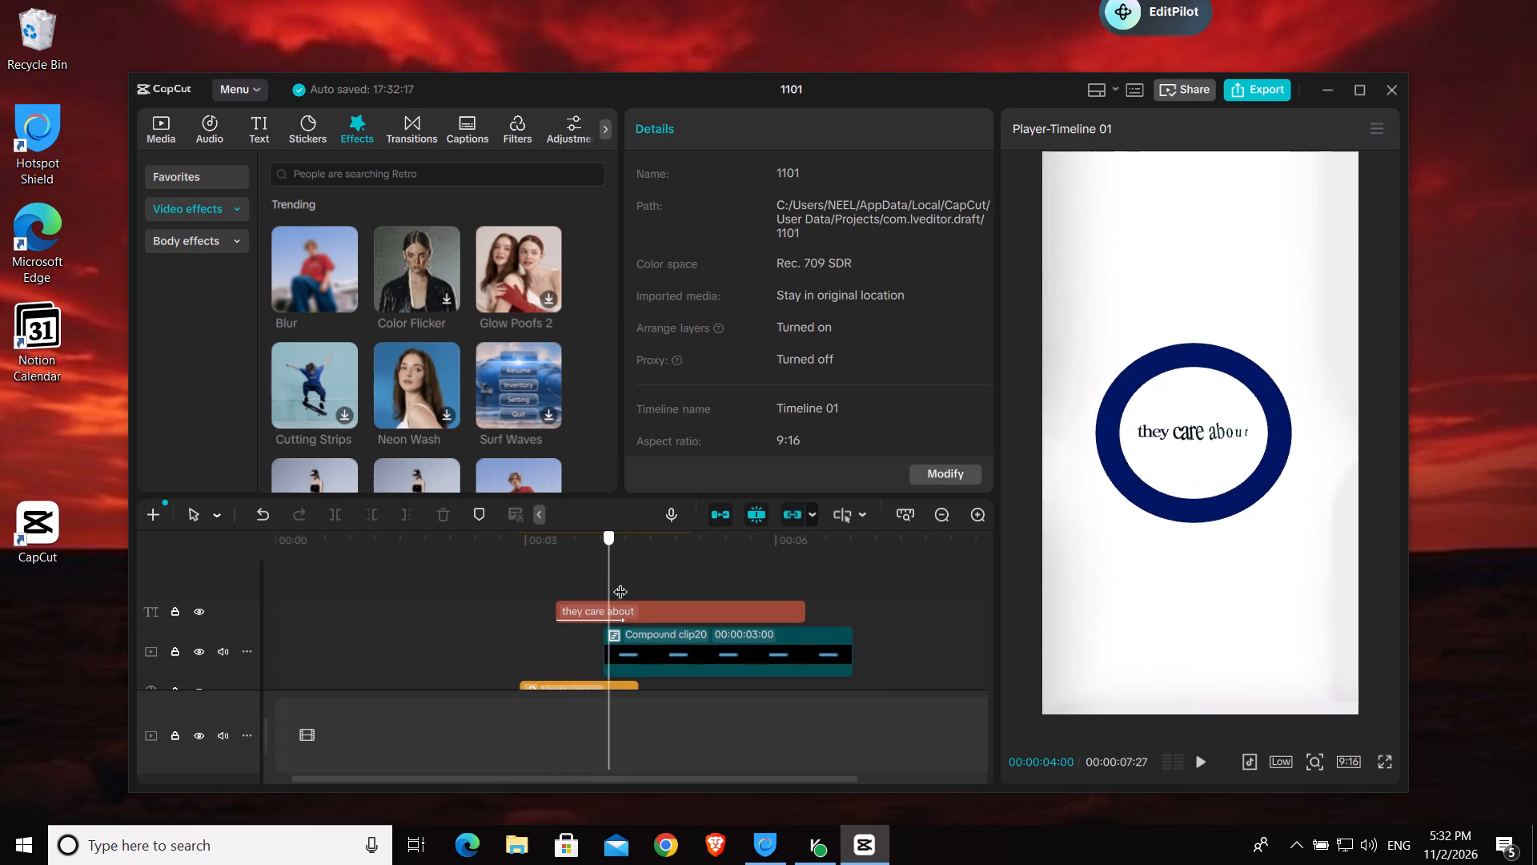
drag(620, 581, 584, 581)
key(space)
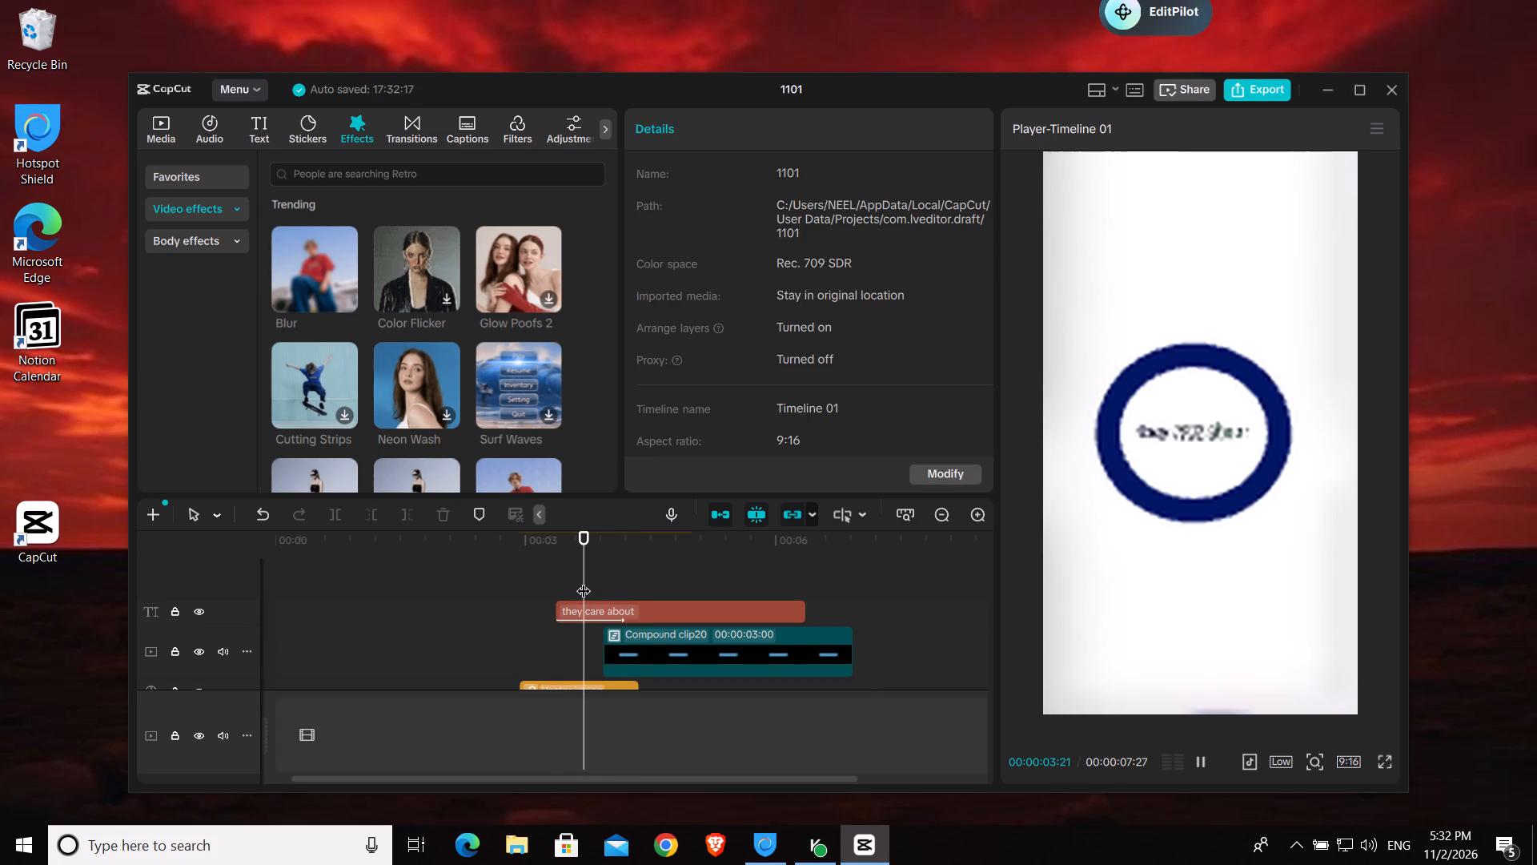
key(space)
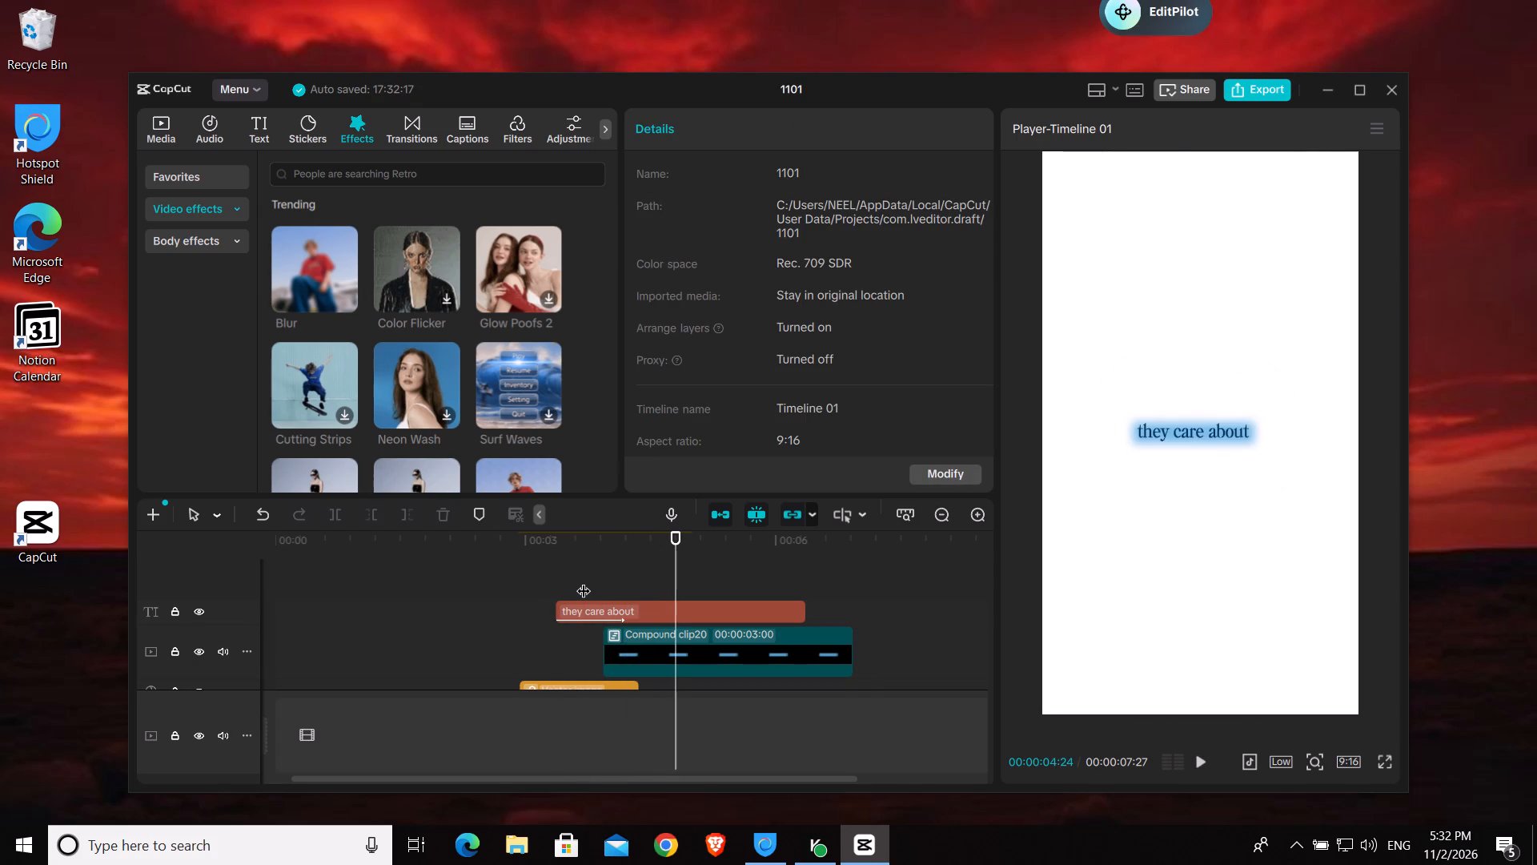
click(584, 581)
click(584, 581)
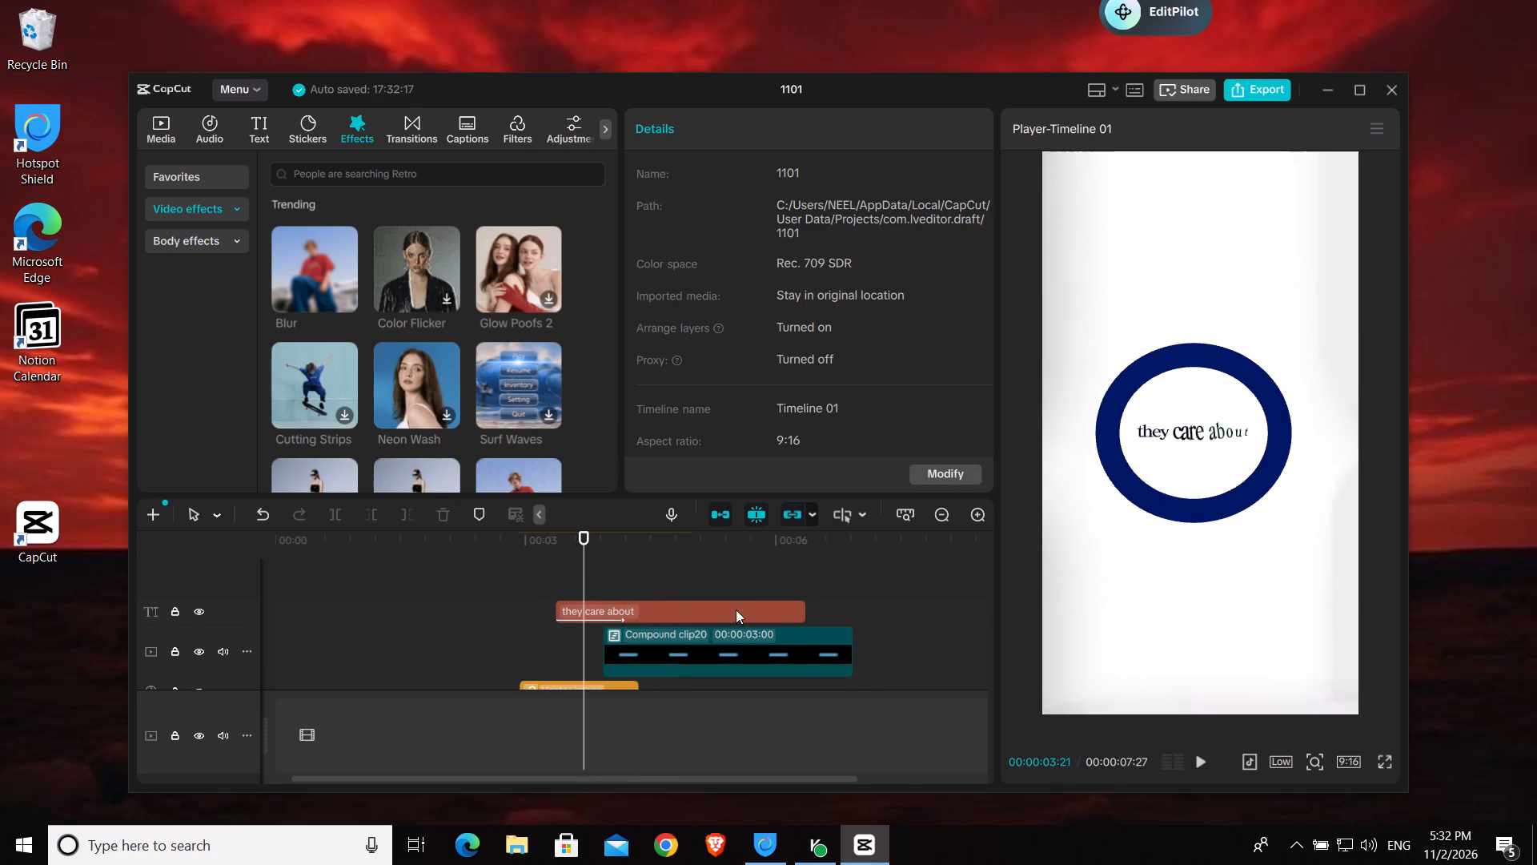
Combine the "they care about" text, the highlight compound clip and the circle shape clip into one compound clip.
scroll(774, 606, down, 2)
scroll(889, 550, up, 2)
drag(857, 584, 576, 662)
right_click(576, 662)
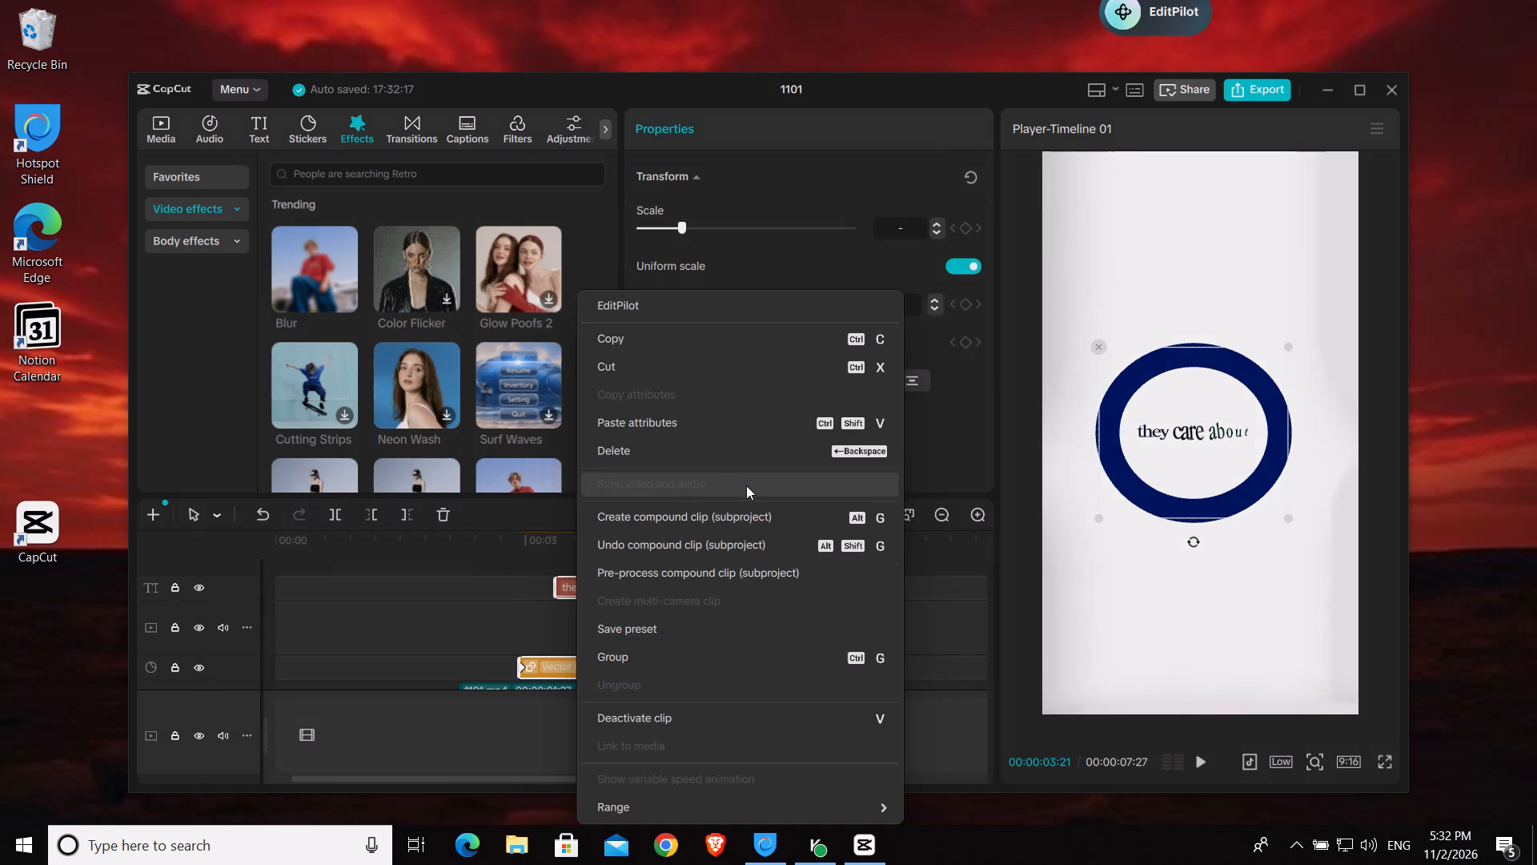
click(746, 521)
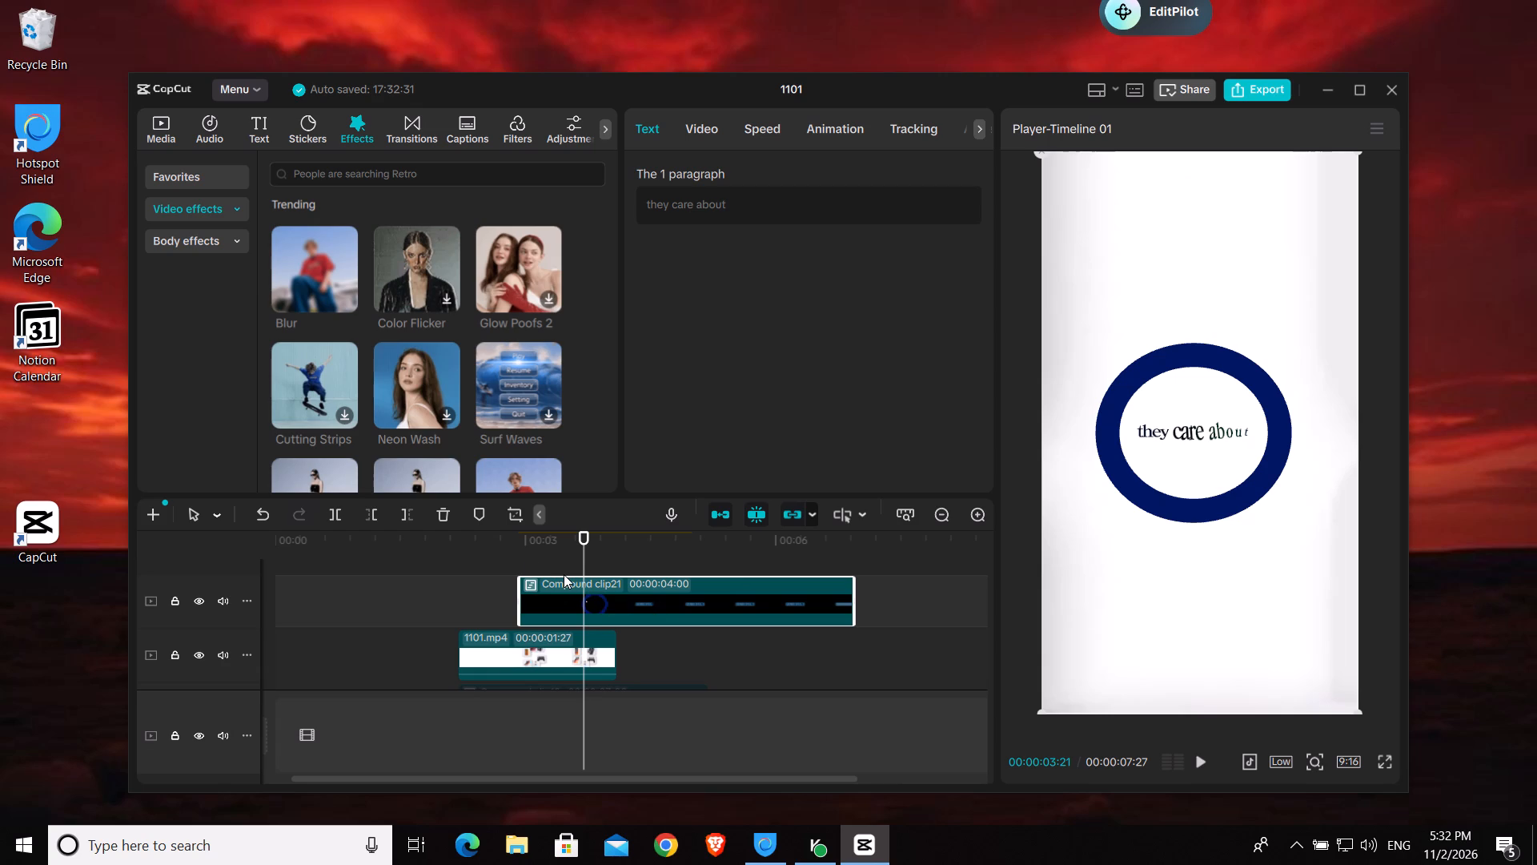
Add a Transform keyframe to the new combined compound clip at 00:00:03:24, keeping scale 100%, position 0, 0 and rotation 0°.
drag(581, 558, 532, 567)
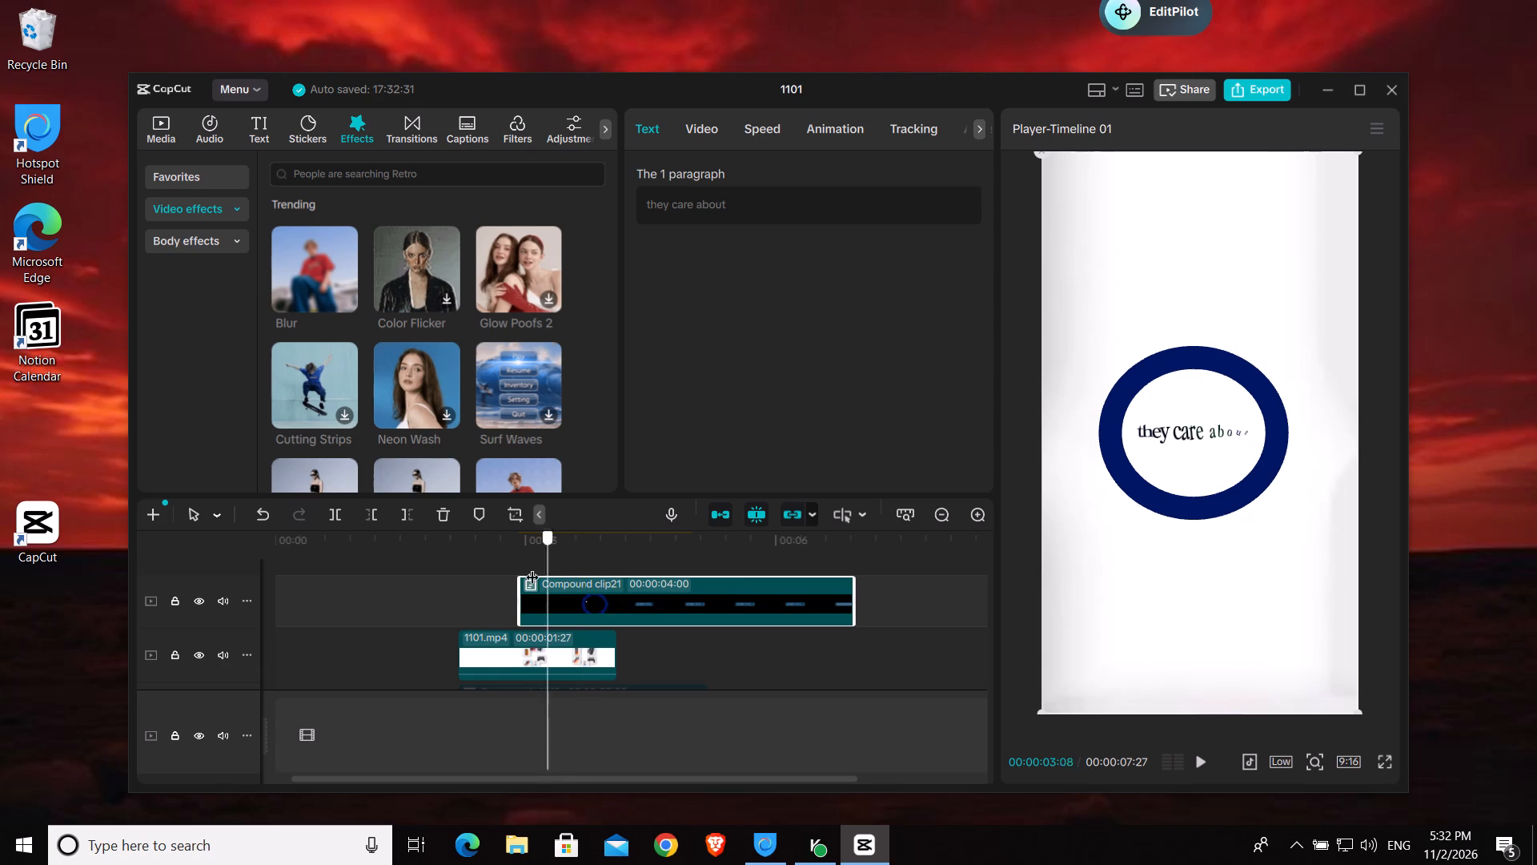
drag(532, 567, 564, 582)
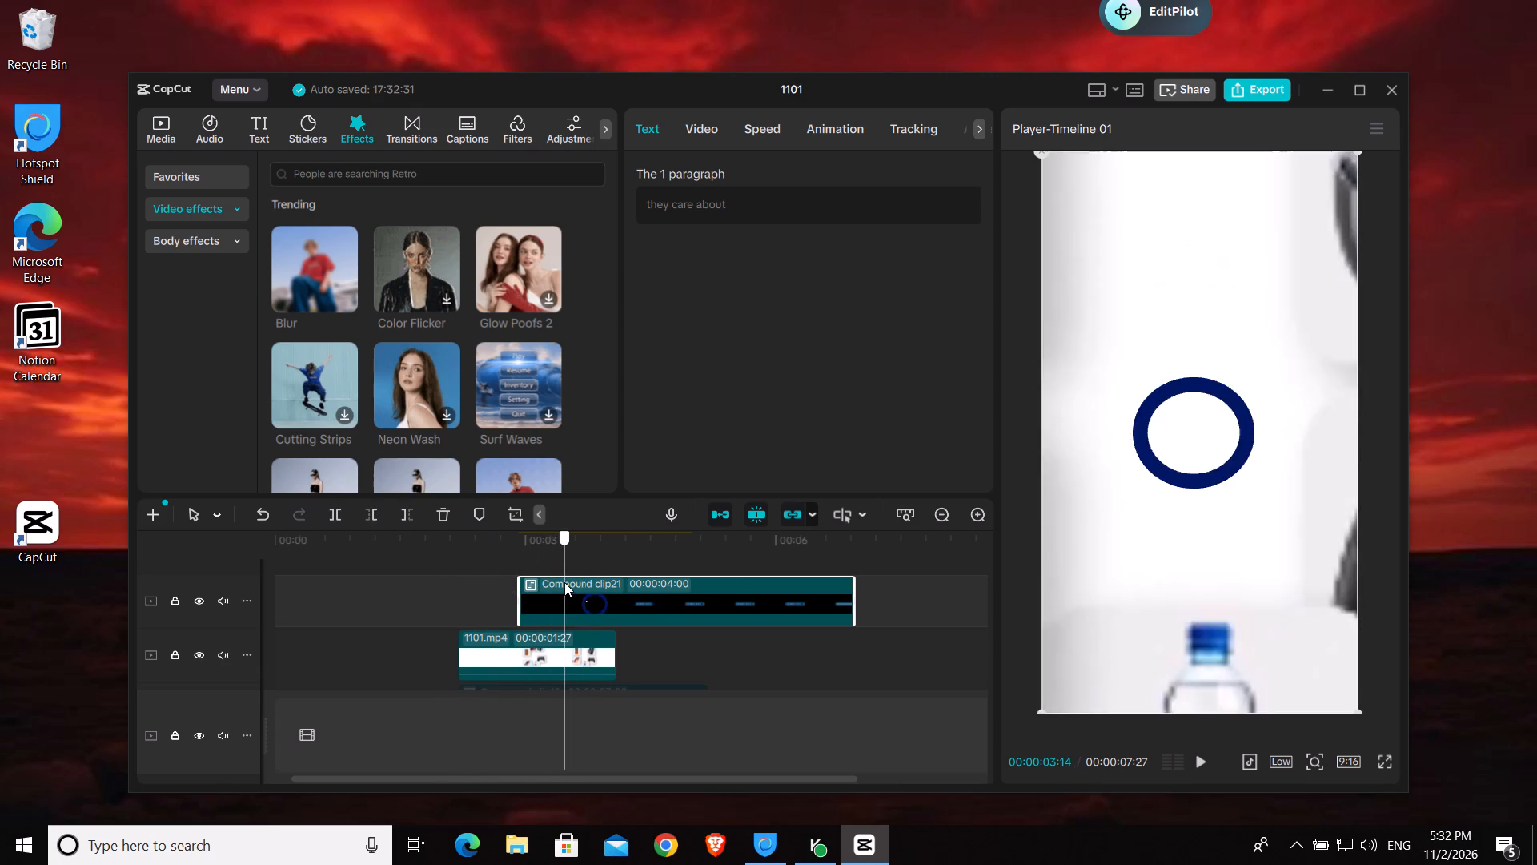
drag(564, 582, 631, 580)
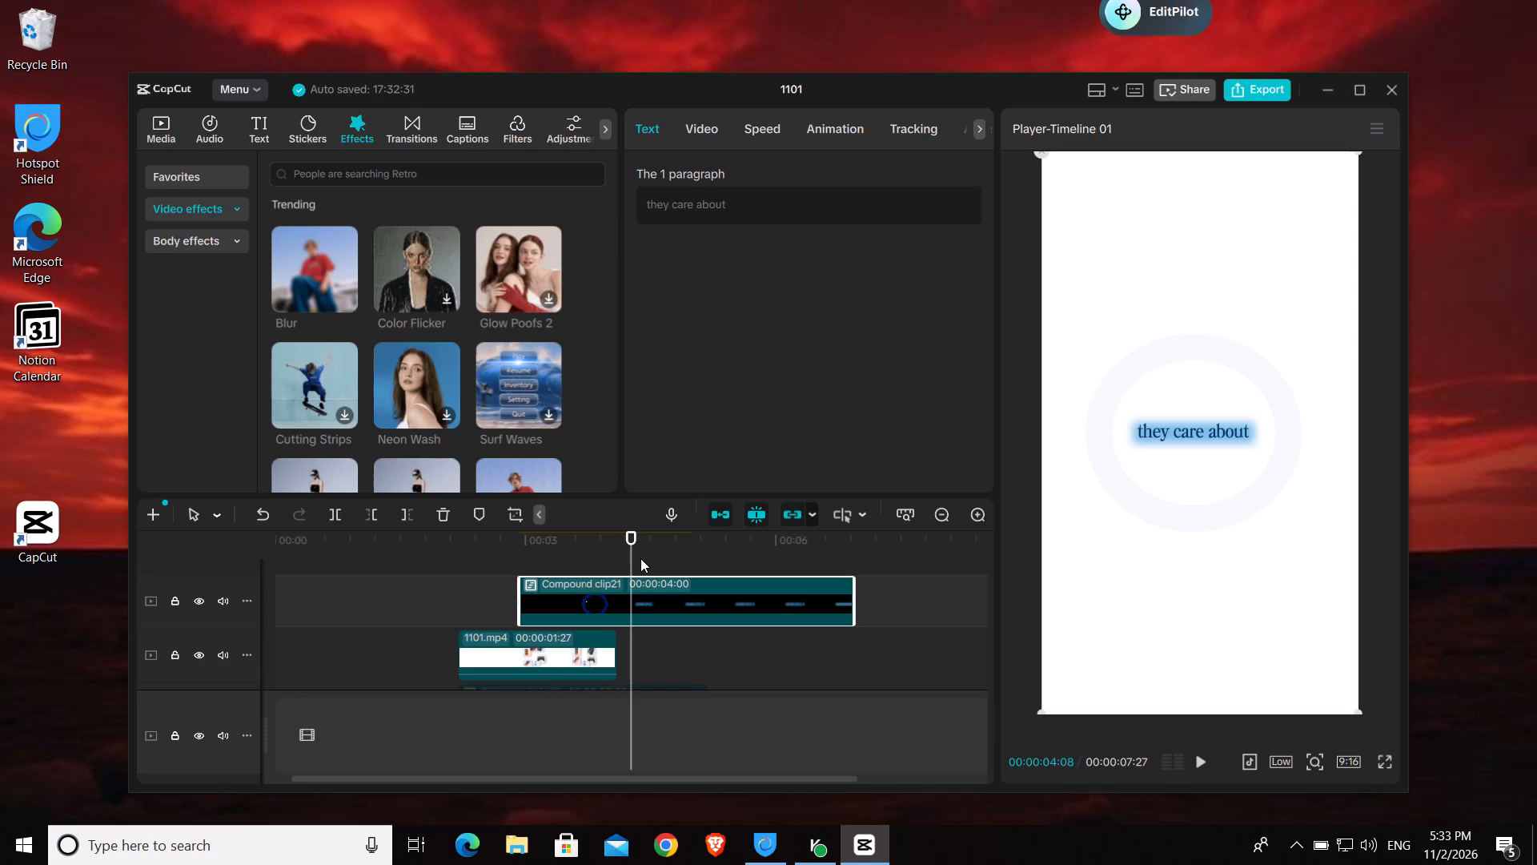
drag(633, 561, 504, 579)
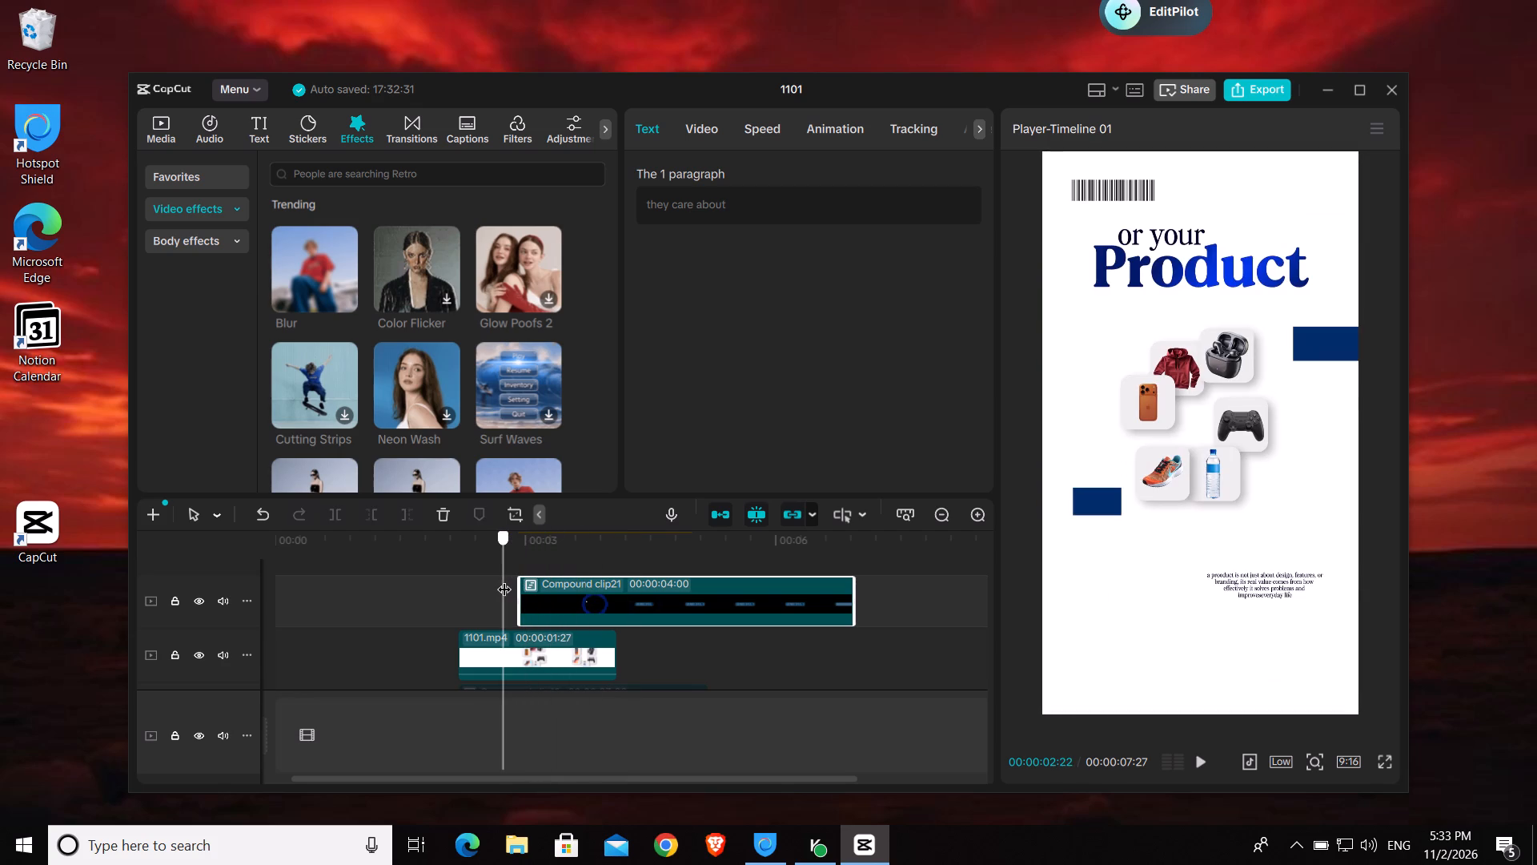
drag(504, 579, 536, 579)
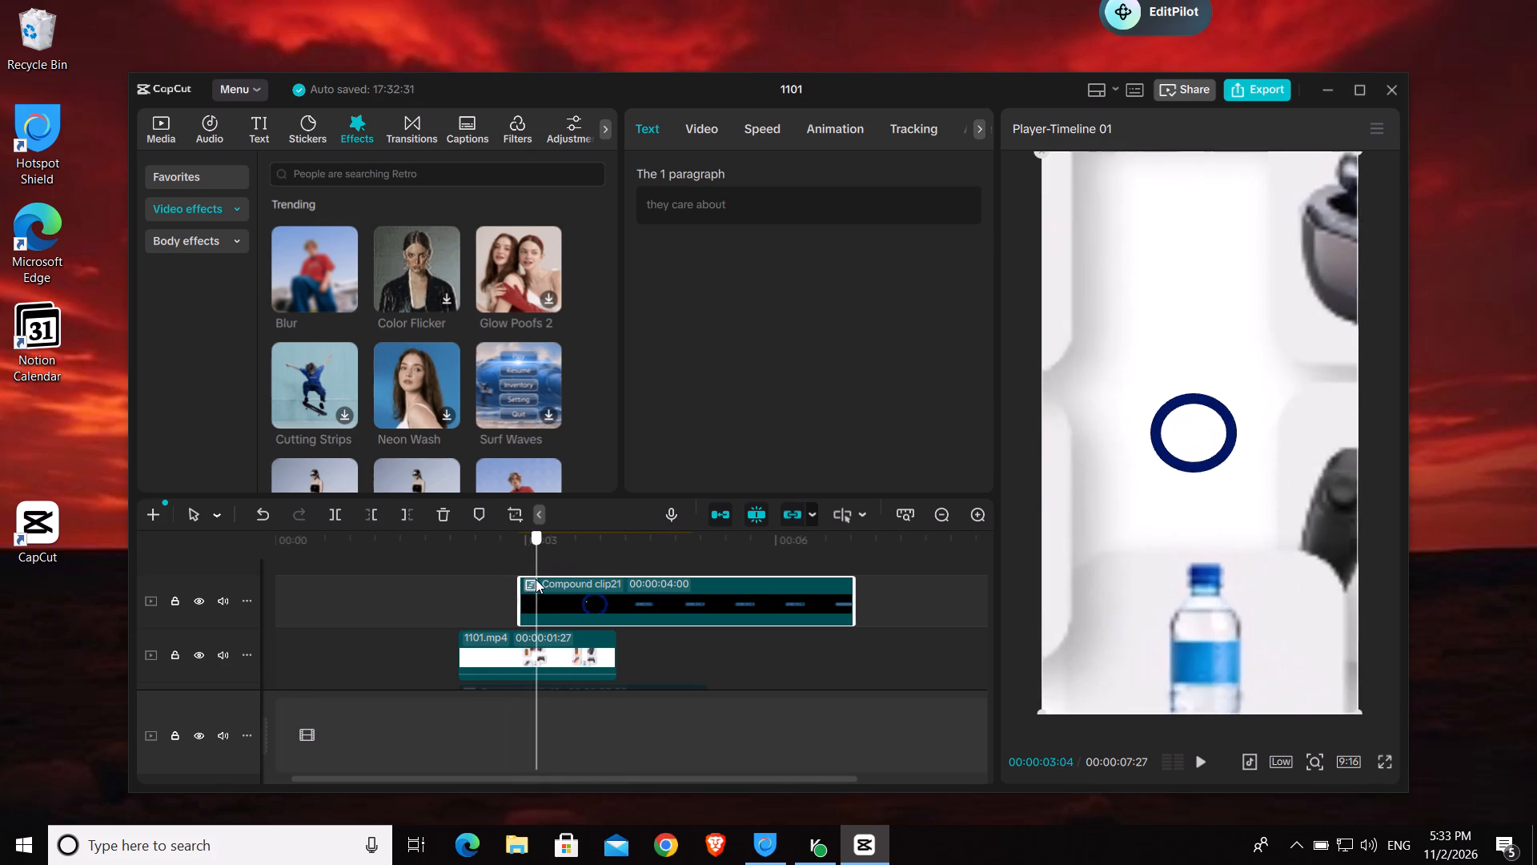
drag(536, 579, 586, 575)
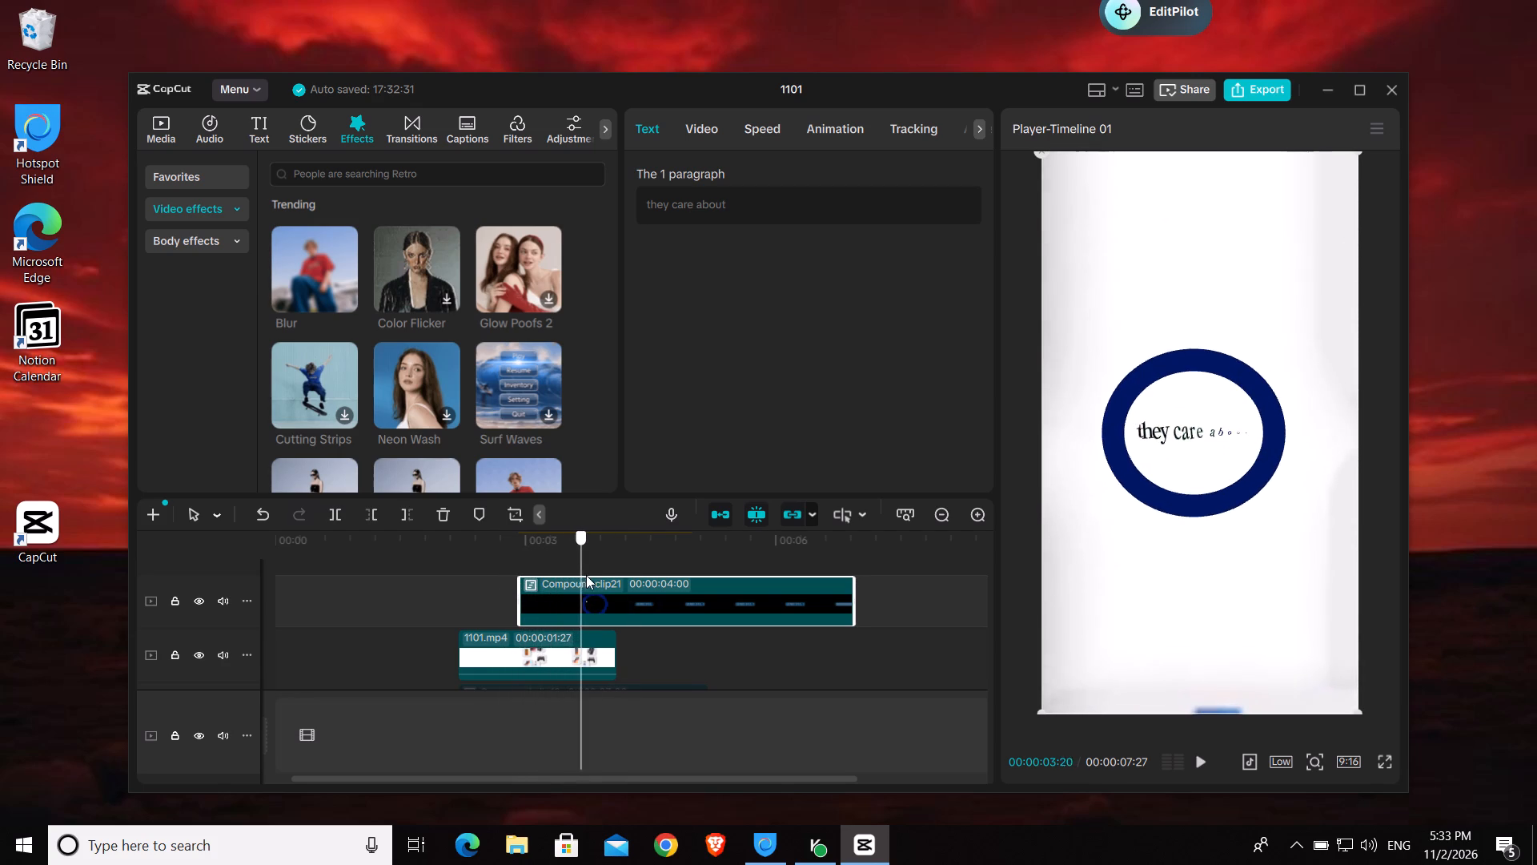
drag(586, 575, 595, 574)
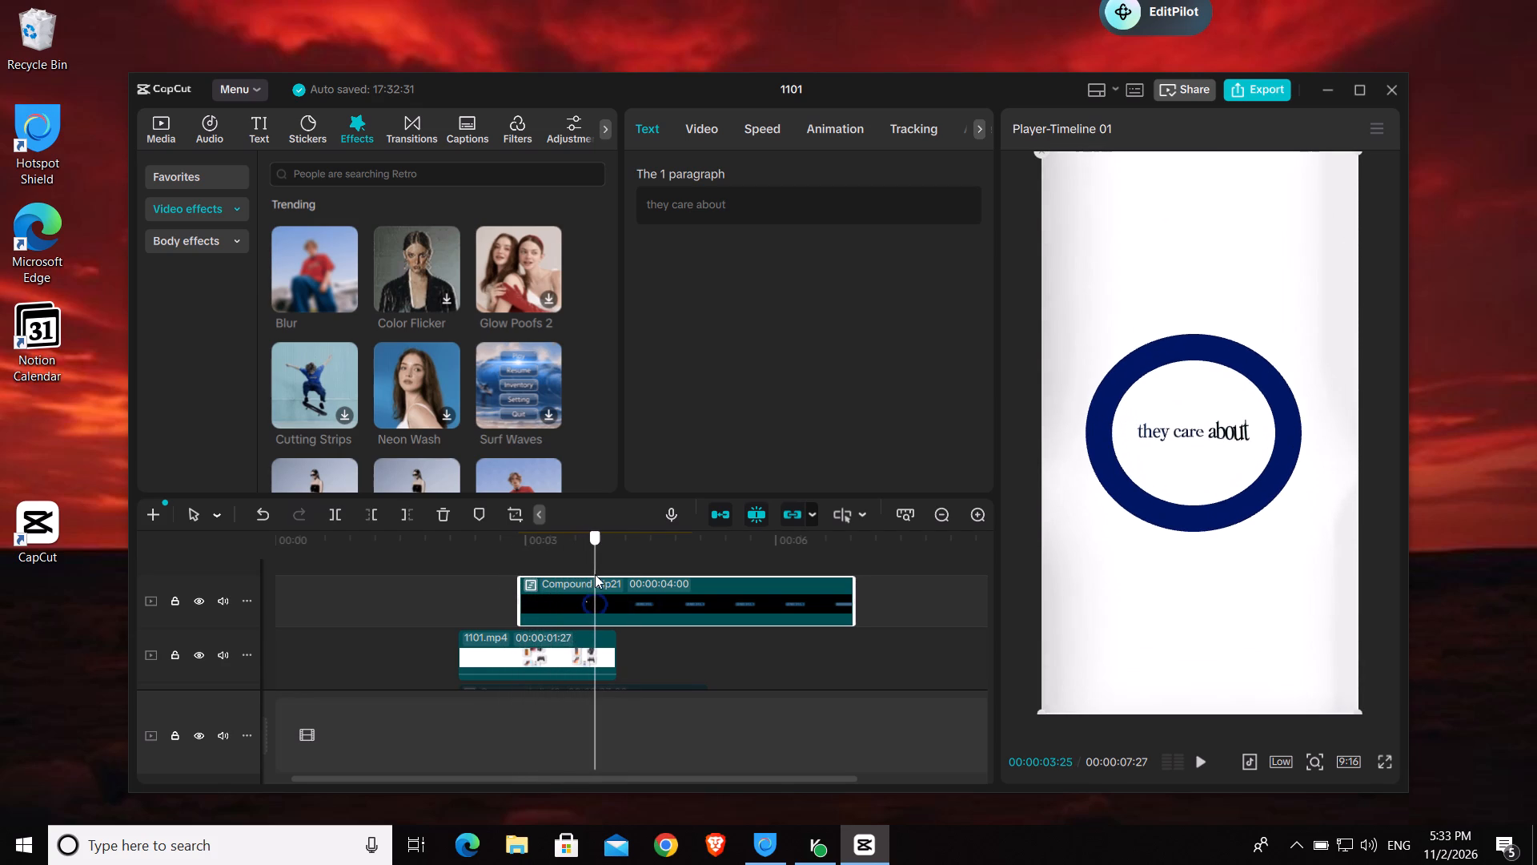
drag(595, 574, 591, 574)
click(697, 134)
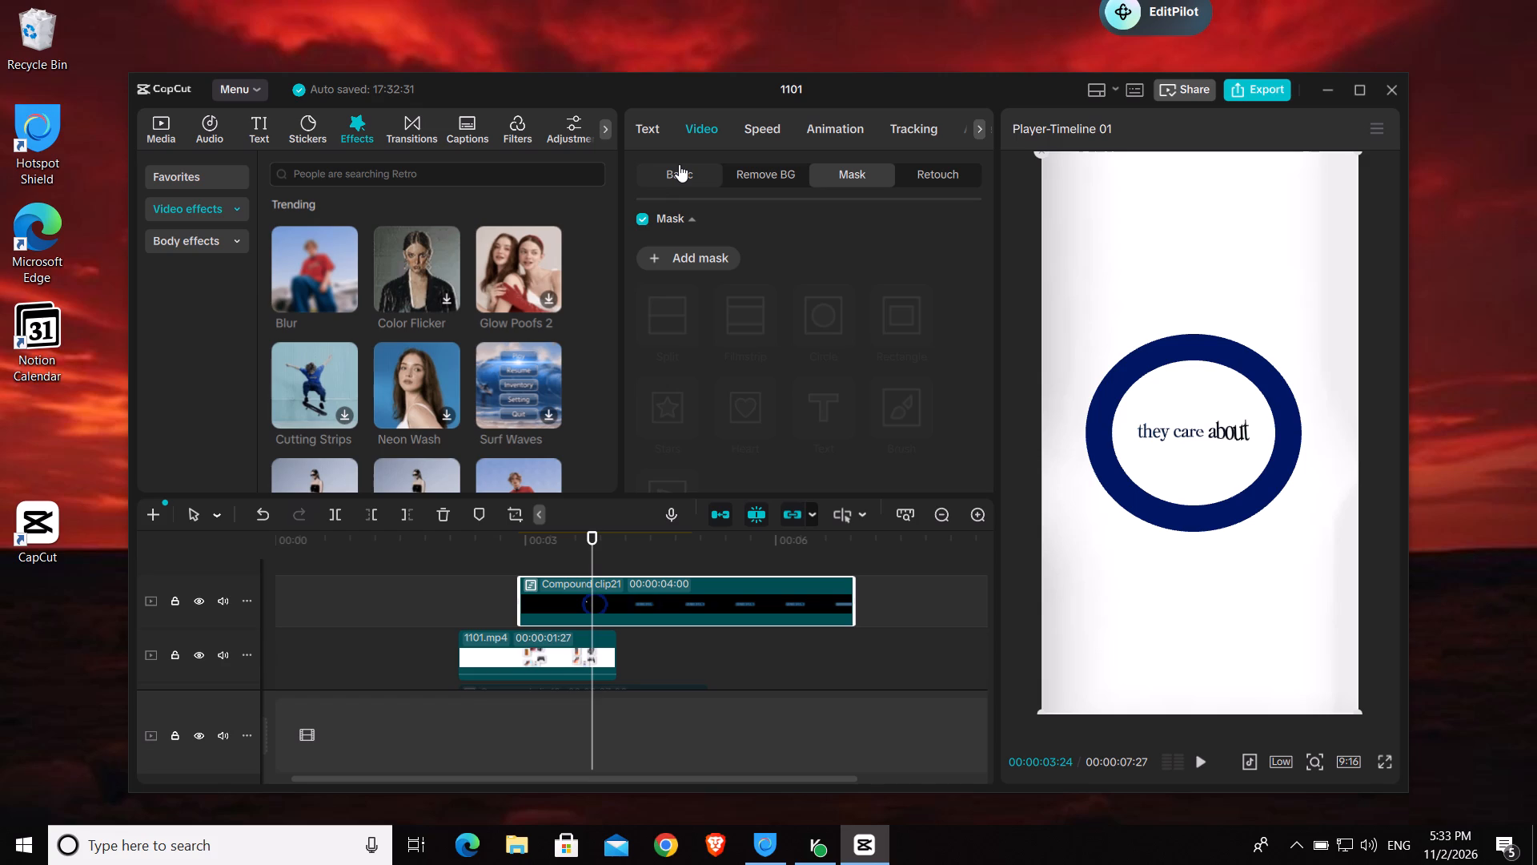
click(685, 167)
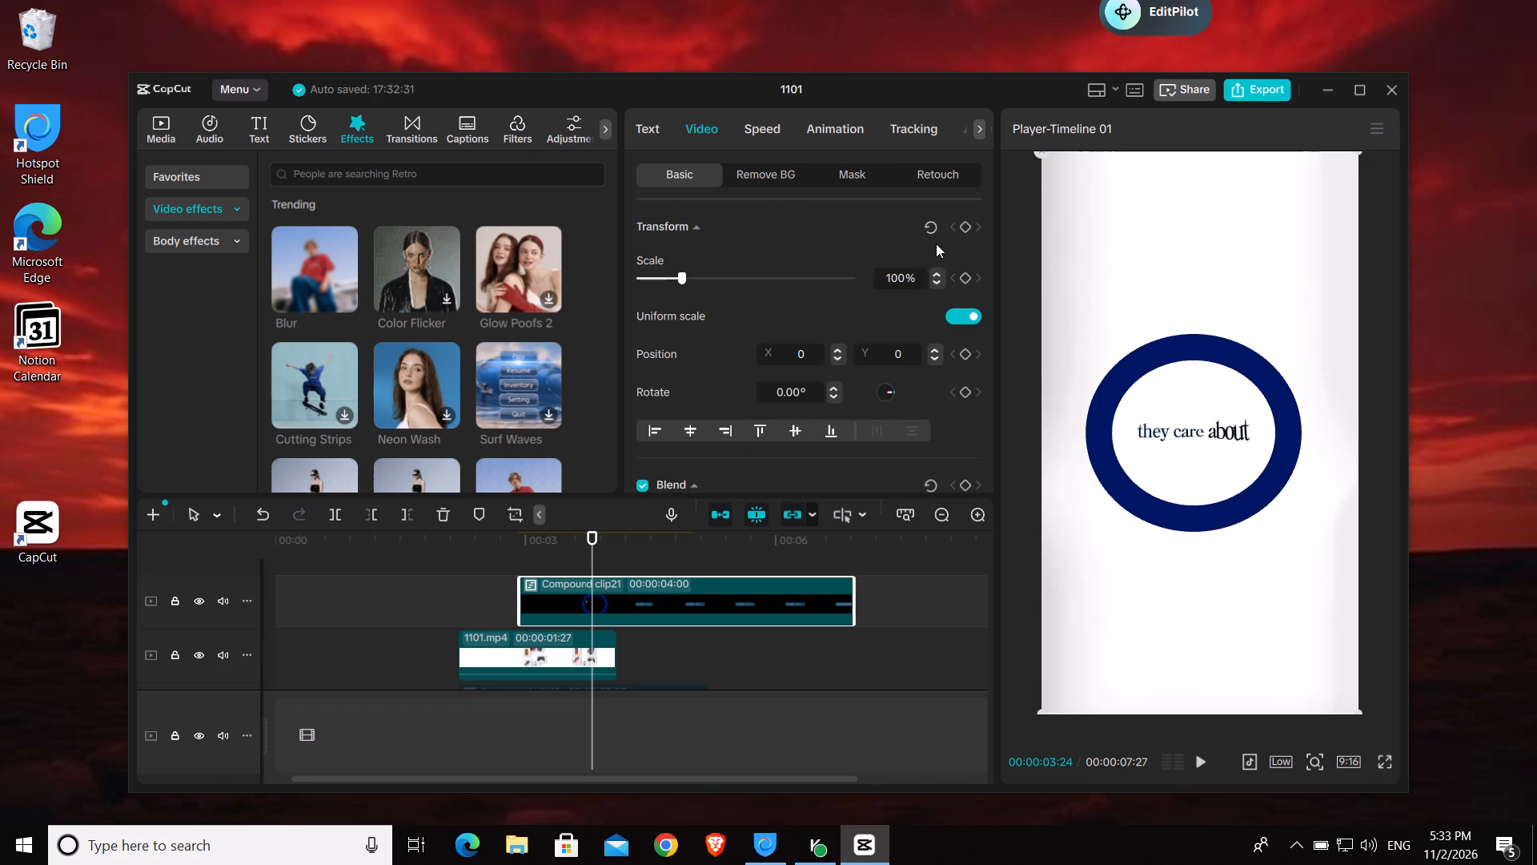
click(968, 227)
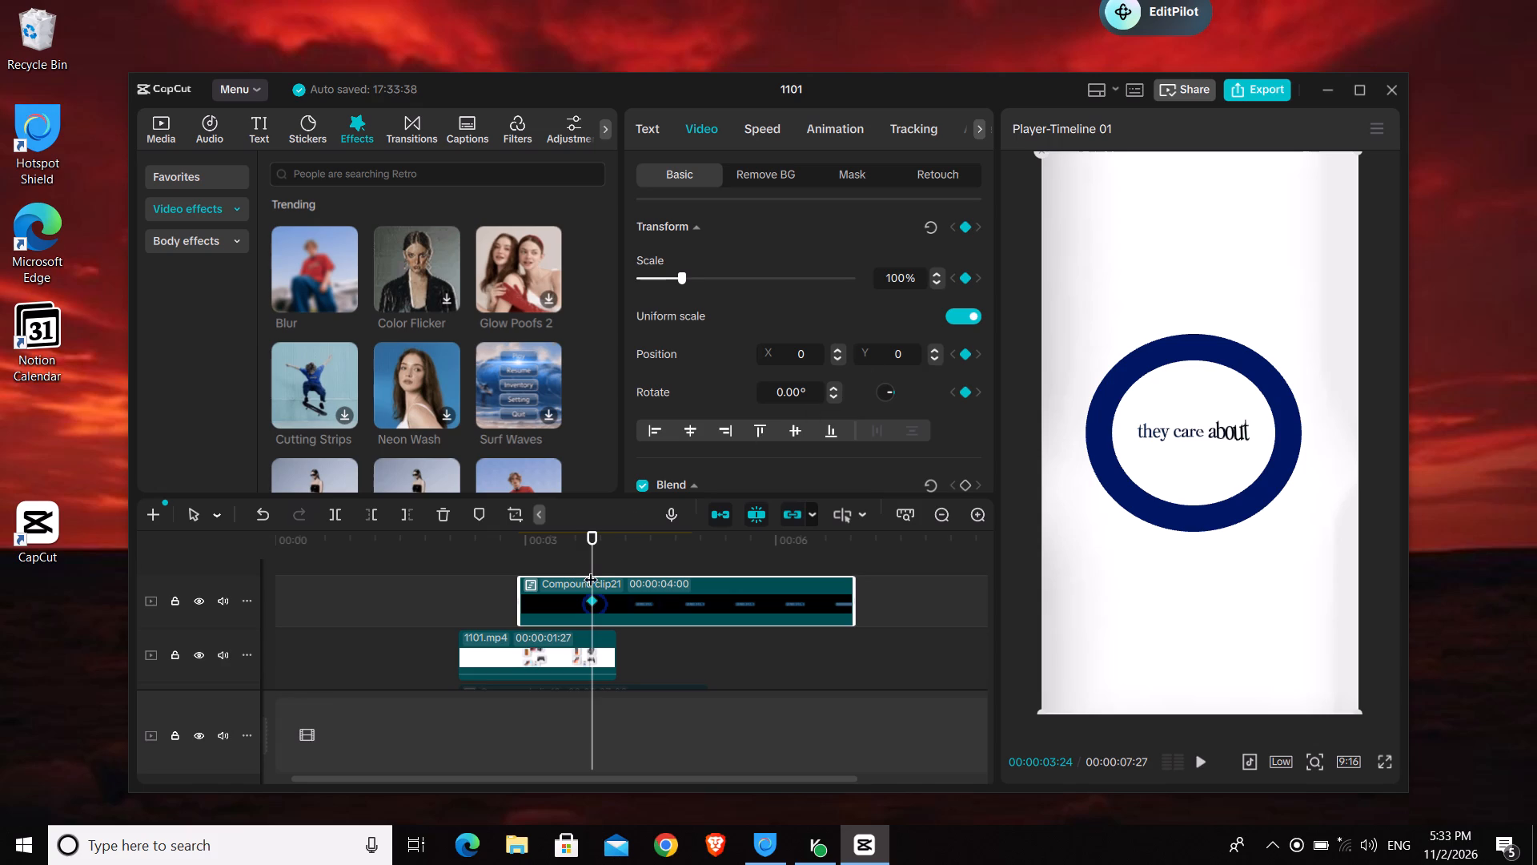
Shift the combined text, highlight and circle compound clip slightly earlier on the timeline, keeping it on its own track.
drag(596, 563, 614, 569)
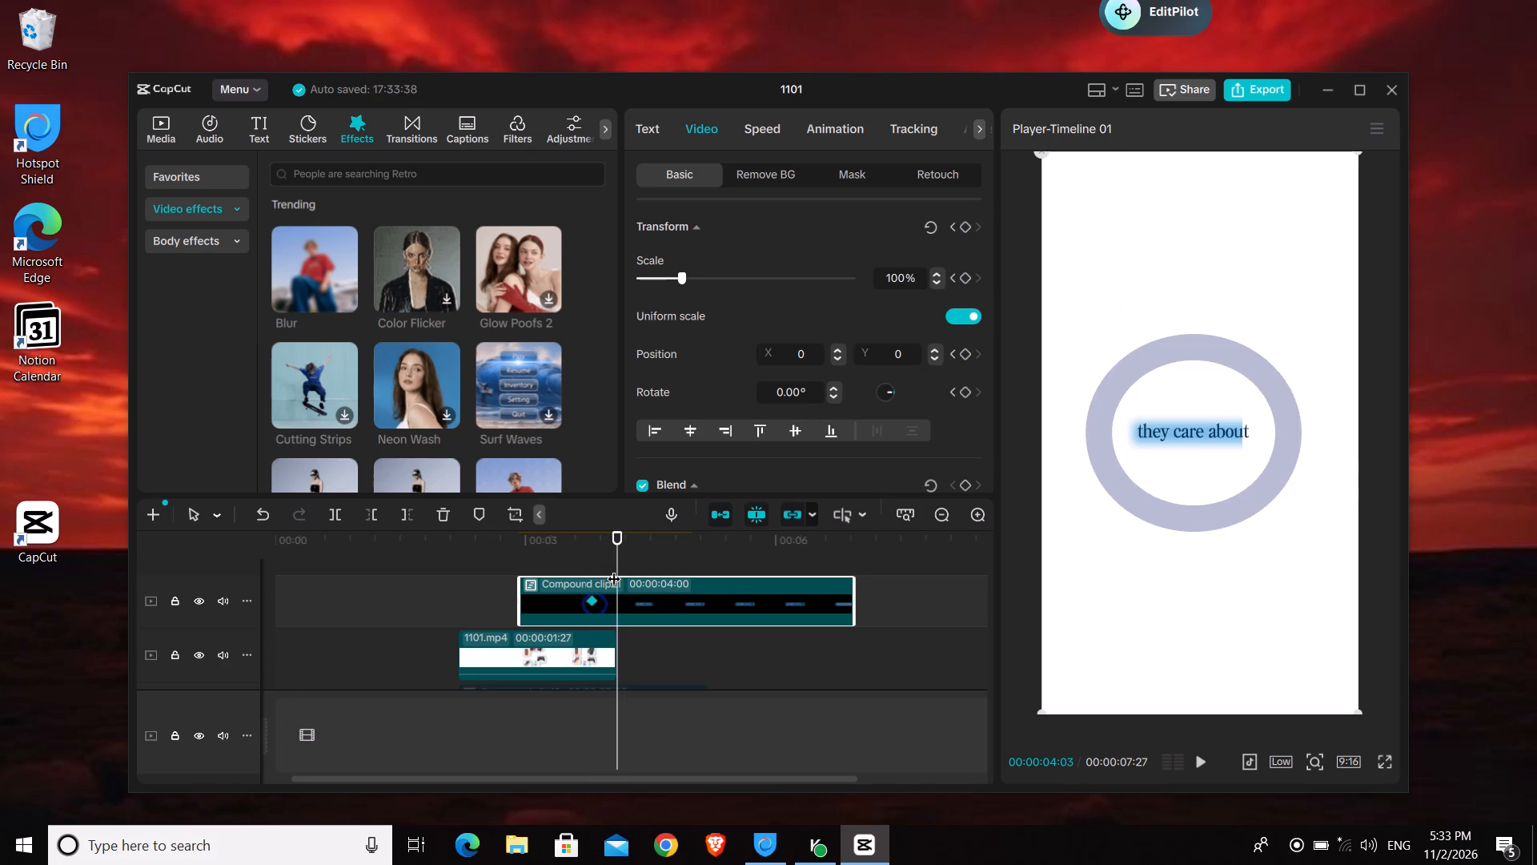
drag(660, 600, 644, 599)
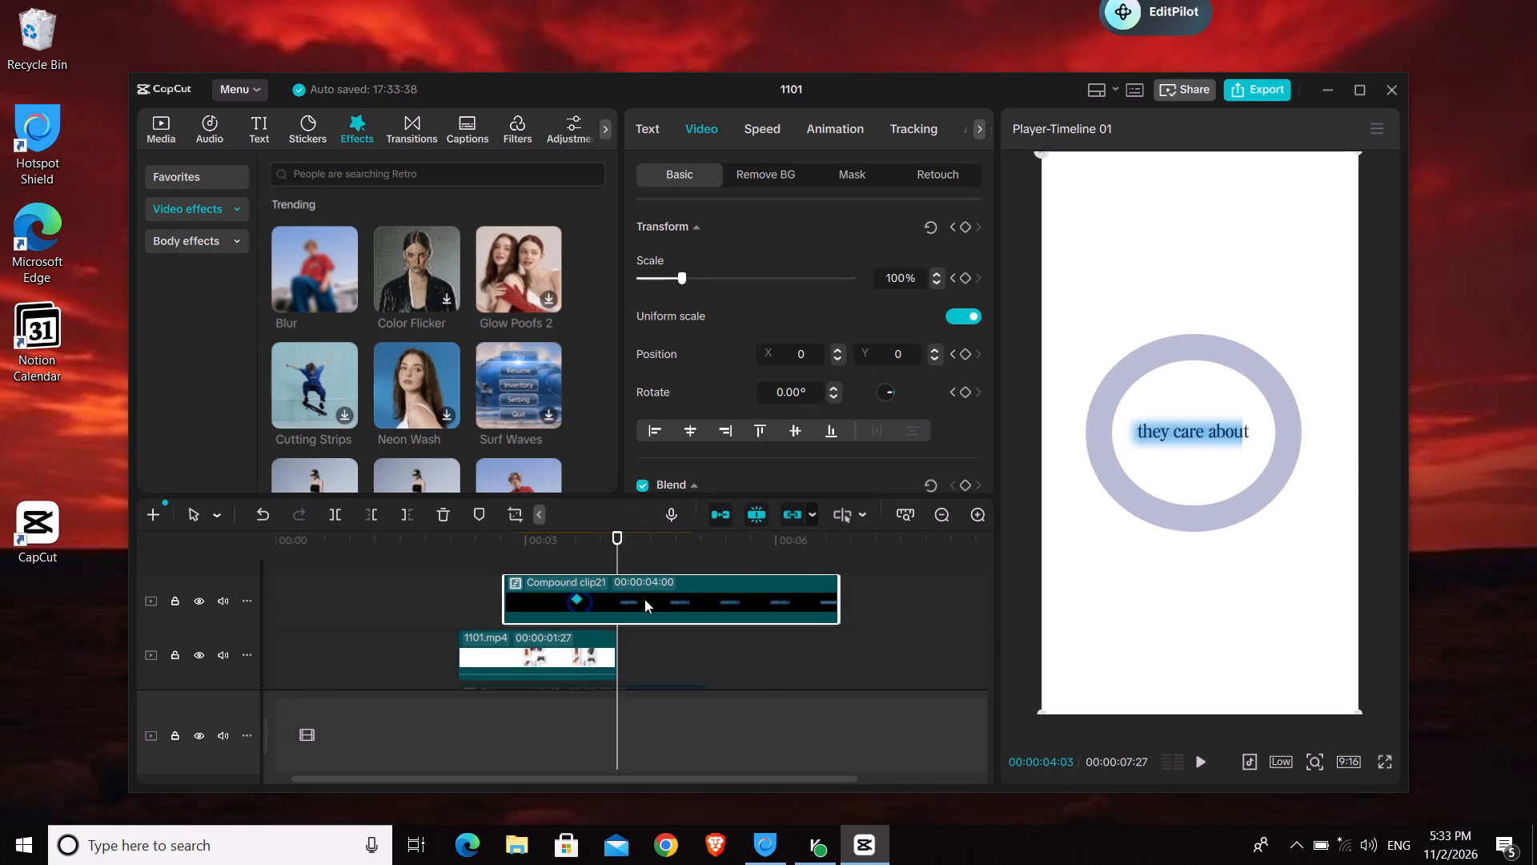
Add a second Transform keyframe to the compound clip at 00:00:04:07, with the group moved off the frame's left side to position -1473, 0.
drag(617, 554, 627, 564)
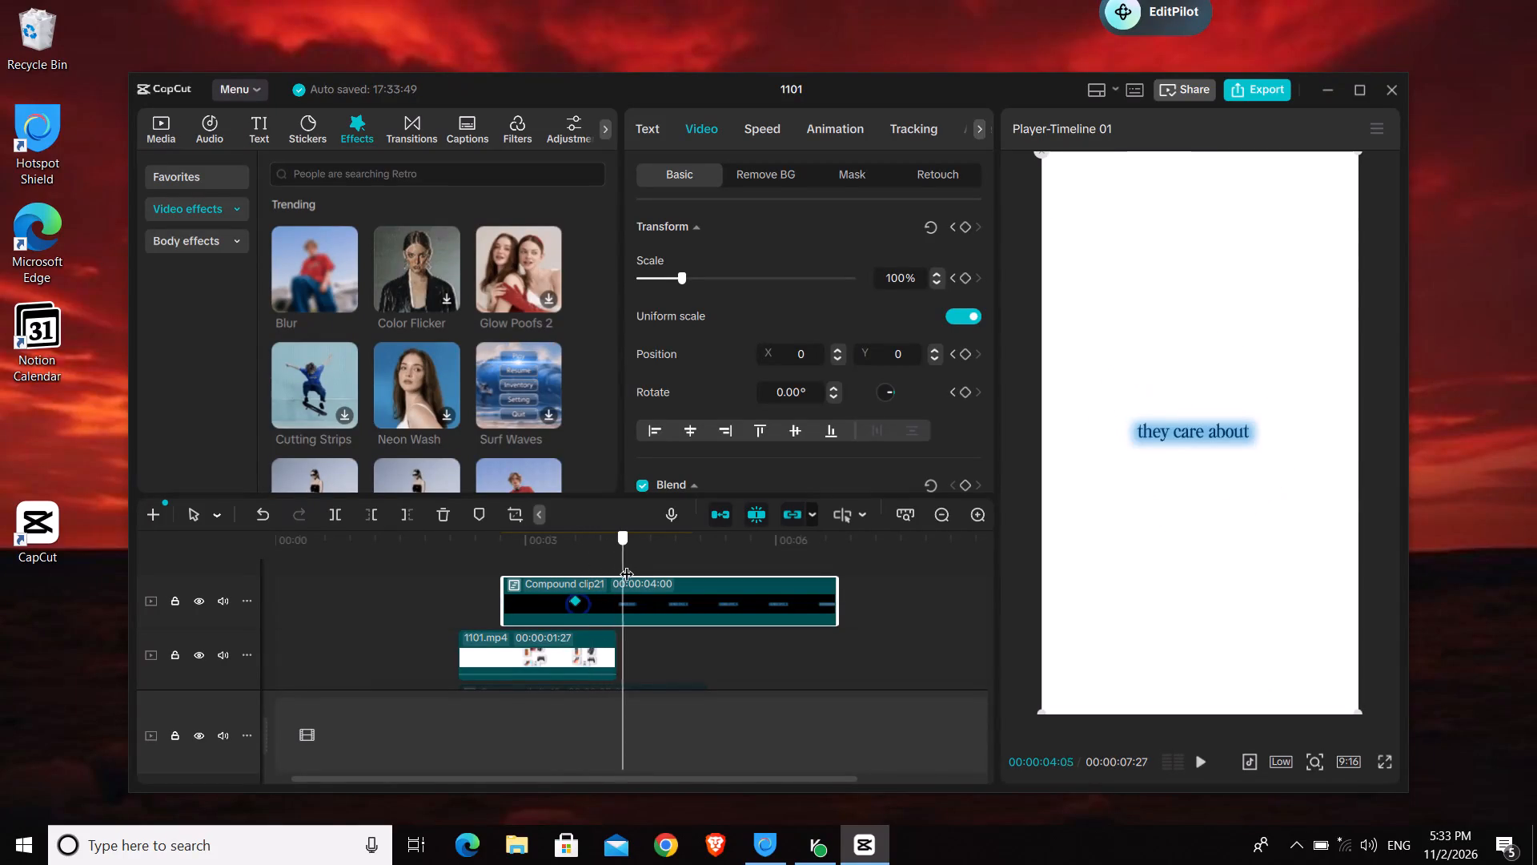
drag(627, 564, 629, 564)
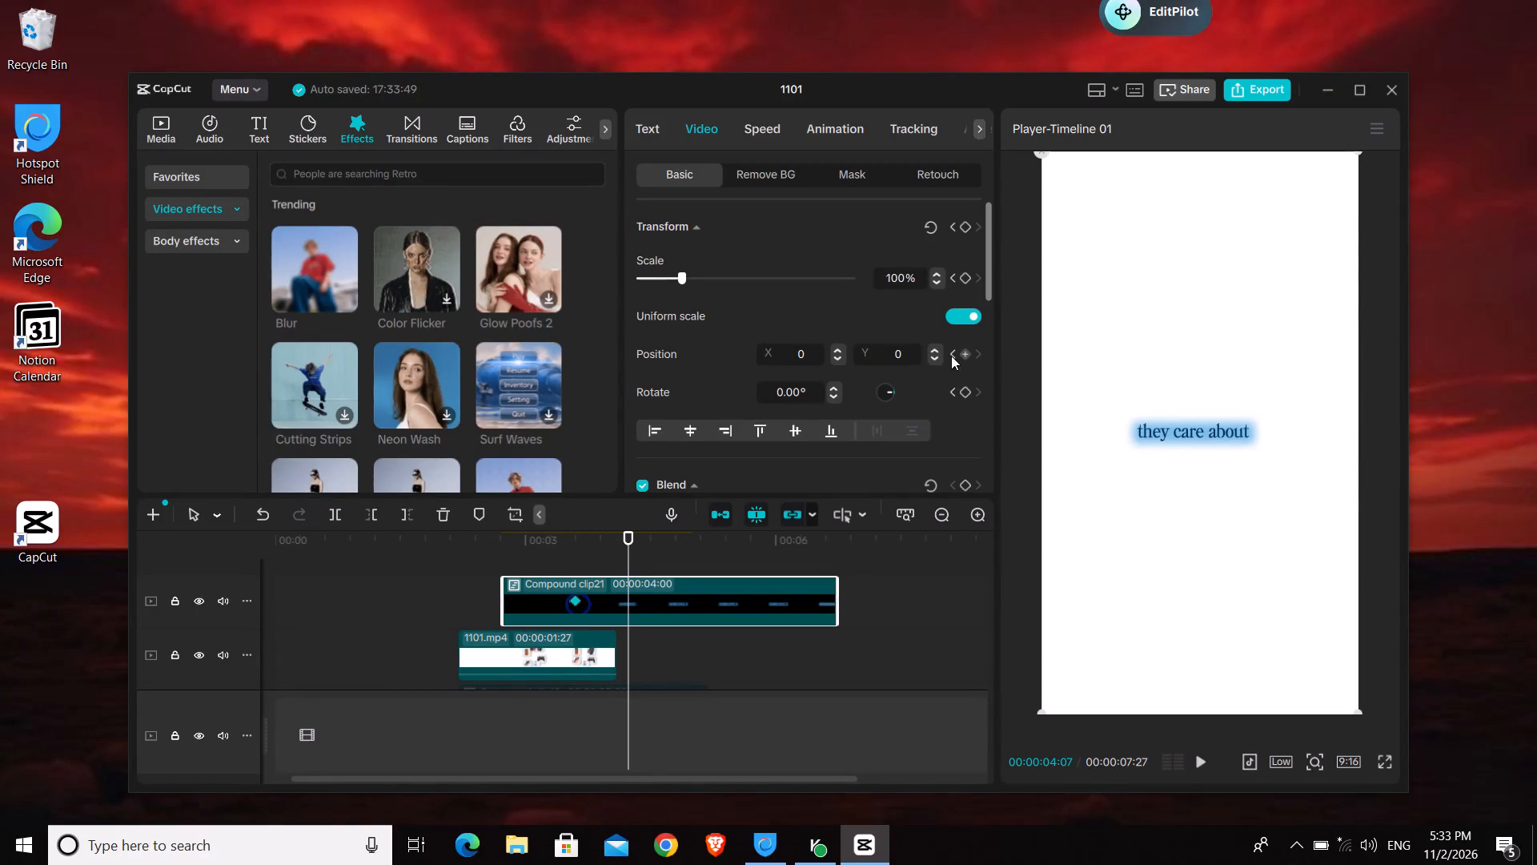
click(969, 227)
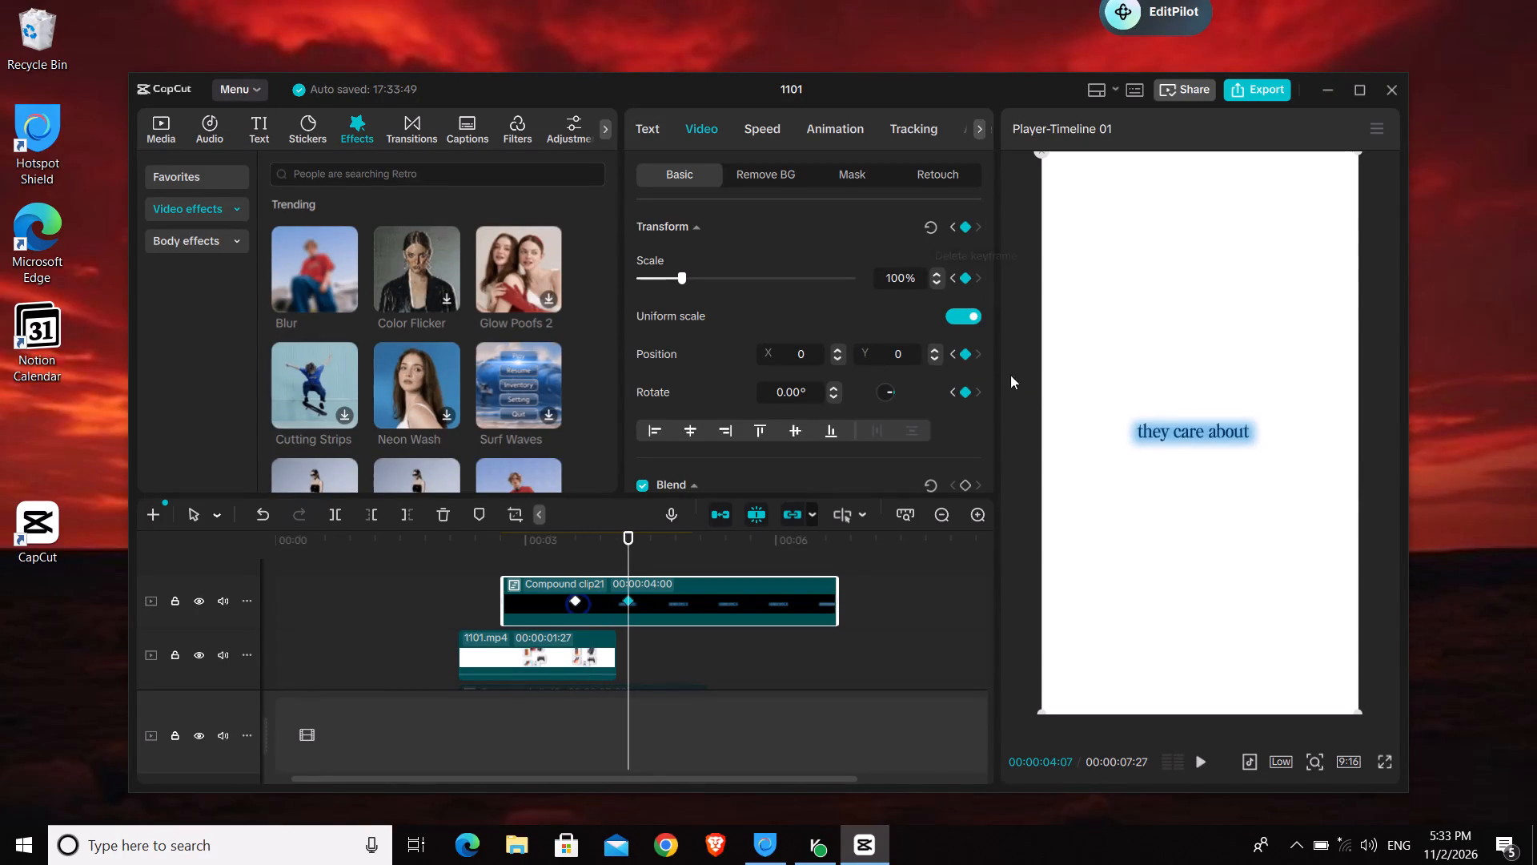
drag(1226, 509, 1012, 516)
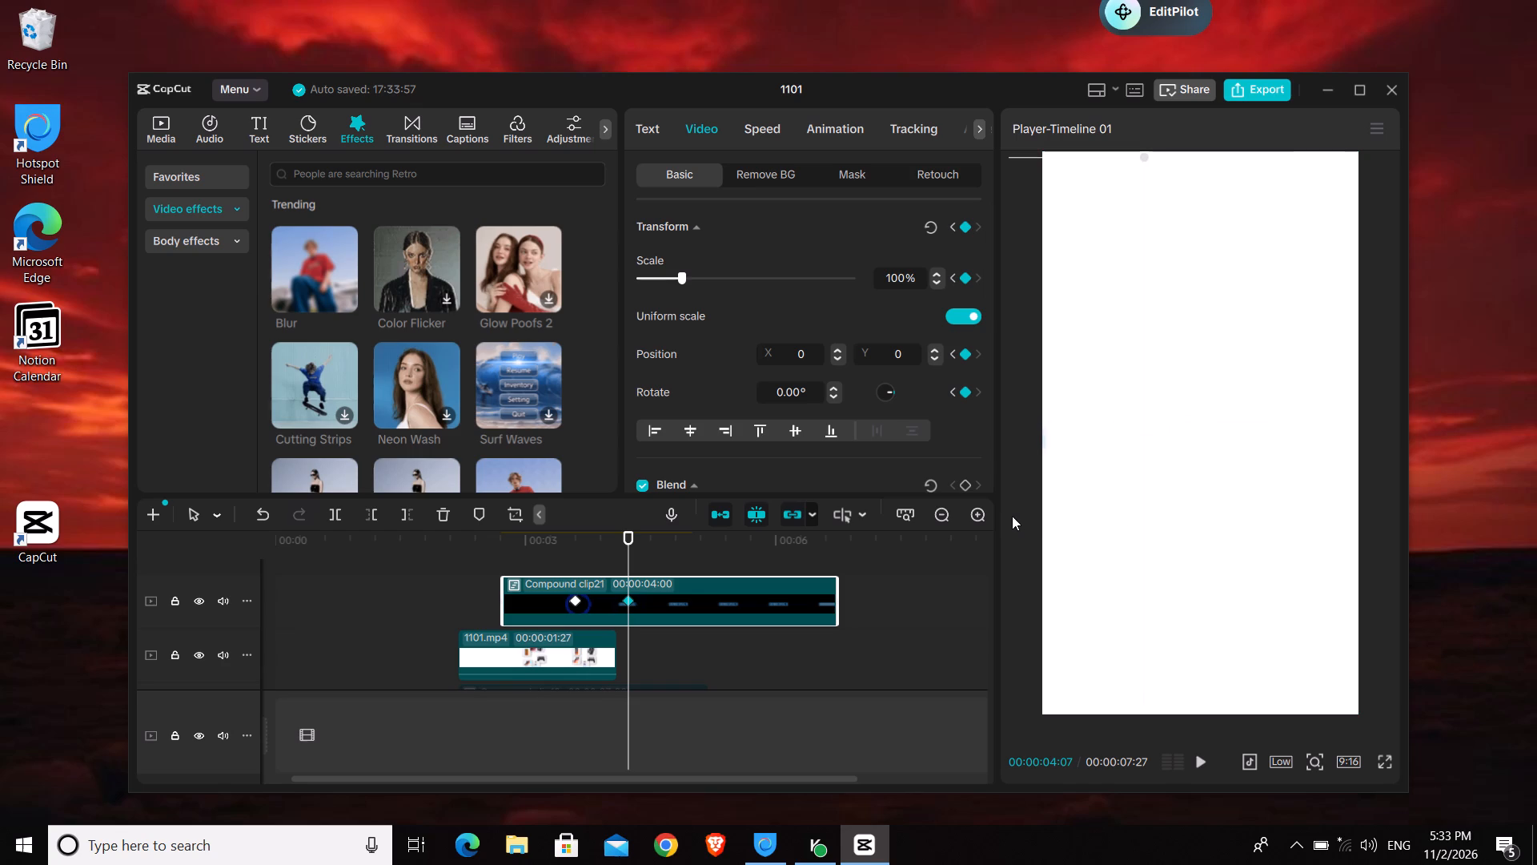
drag(1012, 516, 1005, 509)
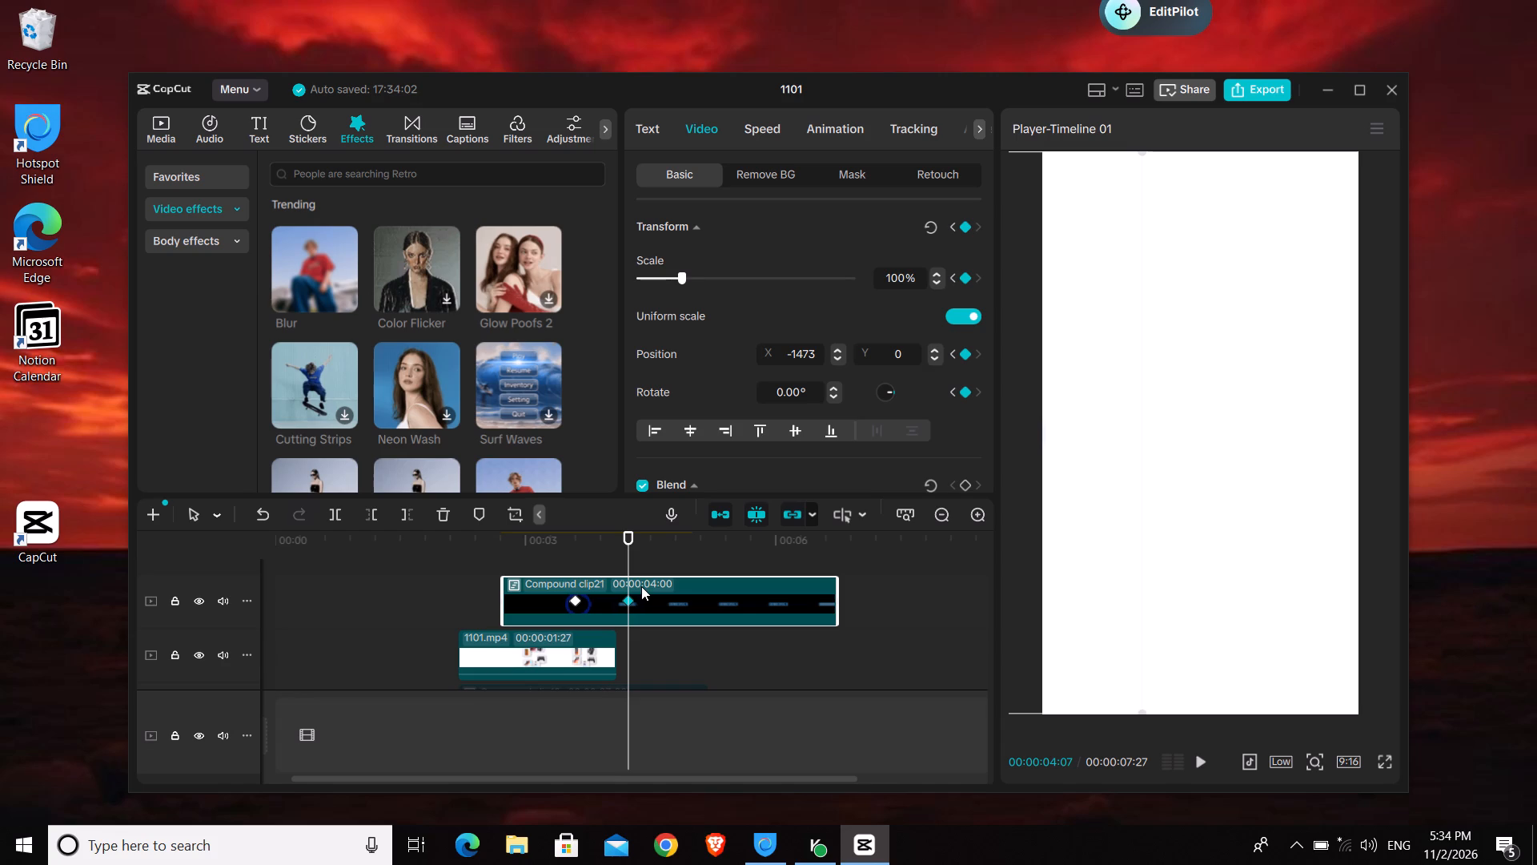
Move the keyframed compound clip earlier so it starts at about 00:00:02:15, above the 1101.mp4 clip.
drag(657, 592, 646, 590)
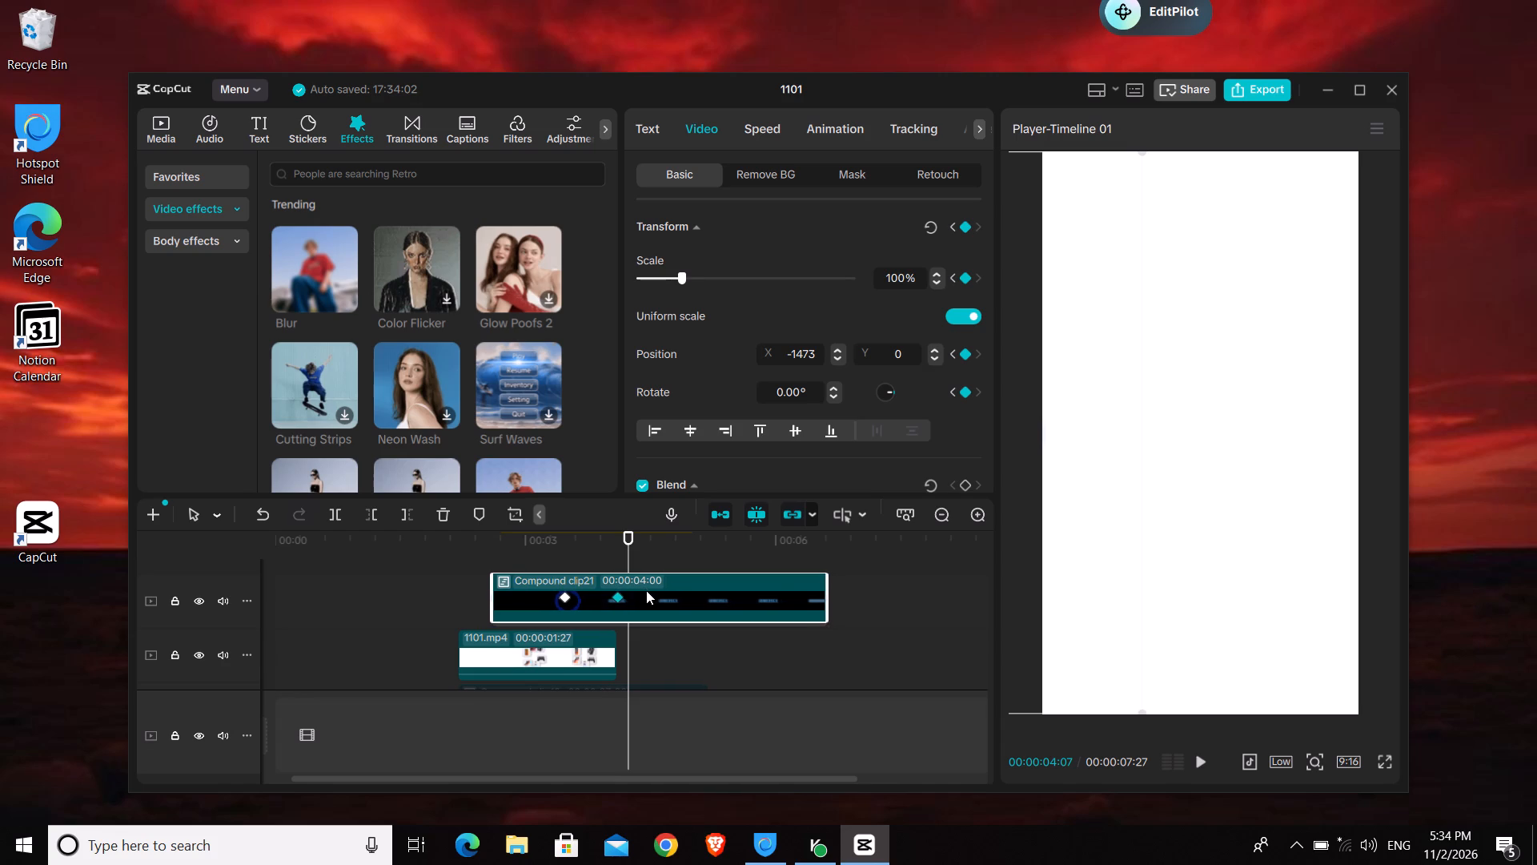
drag(646, 590, 636, 593)
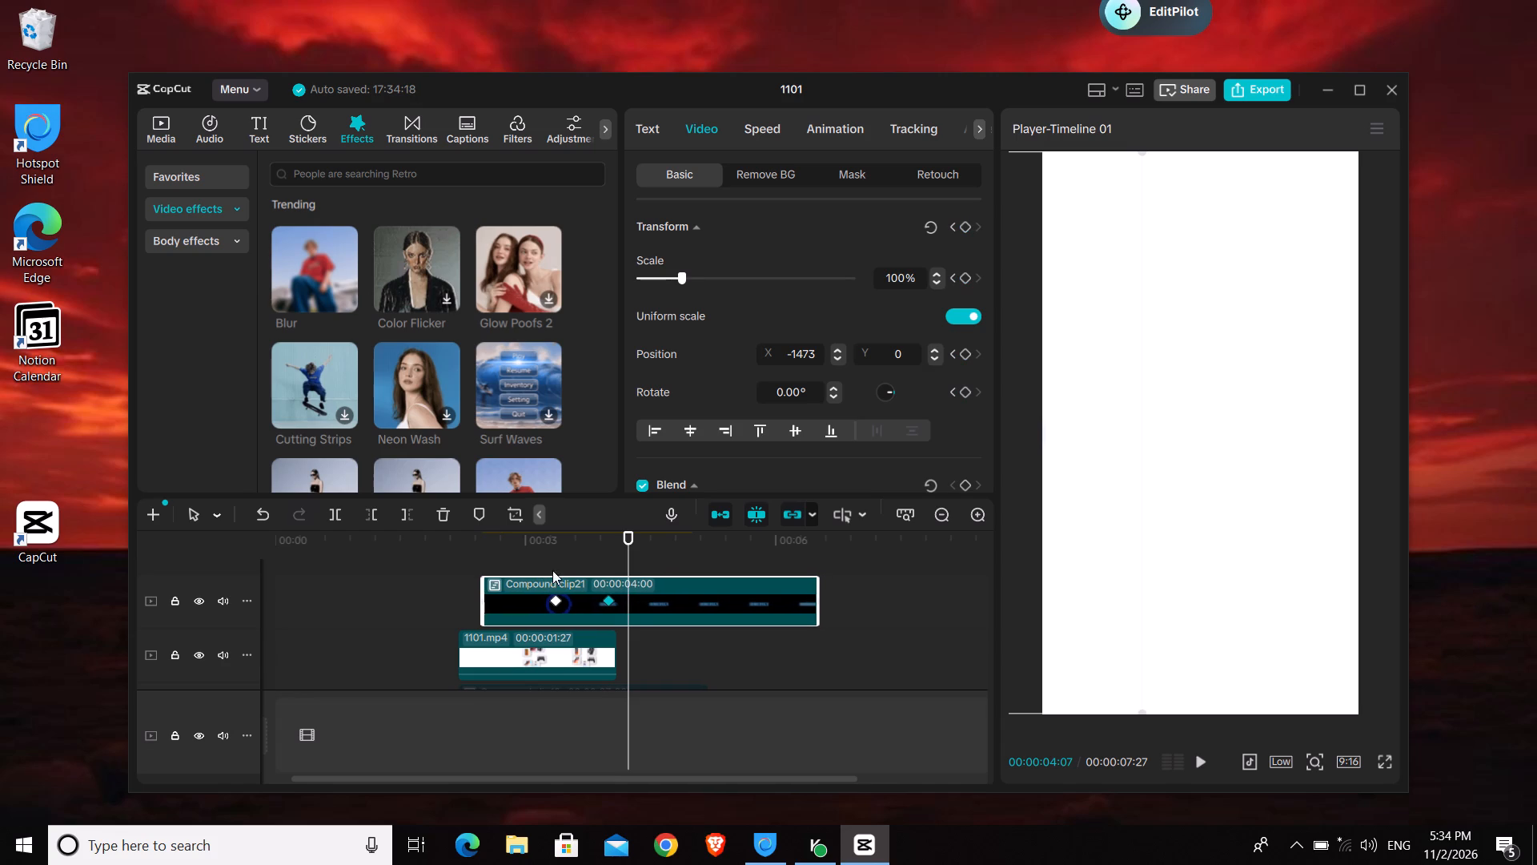
Apply the Cubic In preset curve to the compound clip's X position segment between its two keyframes in the keyframe graph.
key(alt+k)
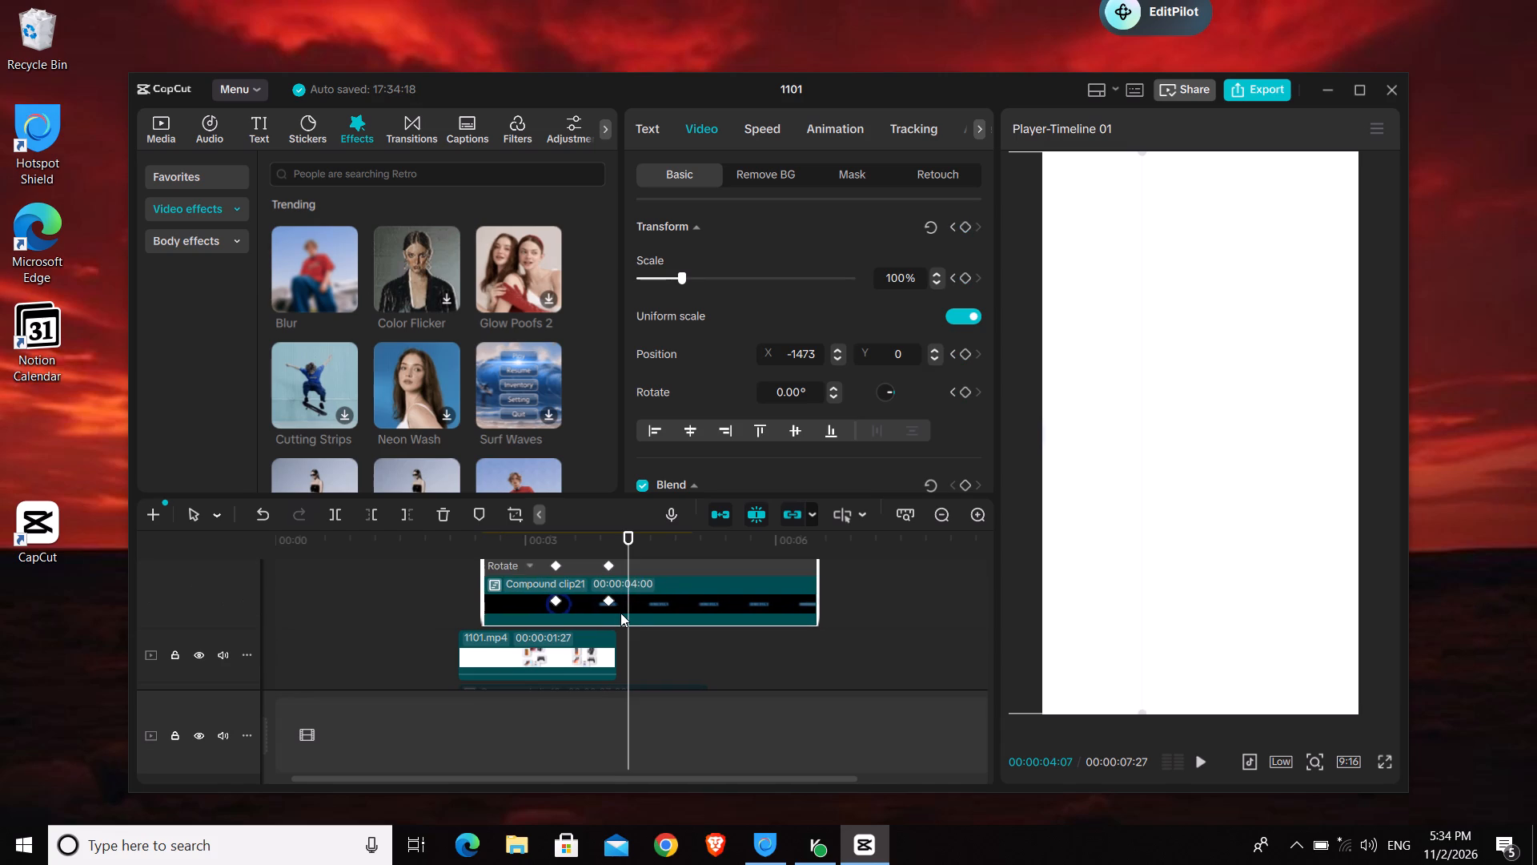
scroll(620, 613, up, 10)
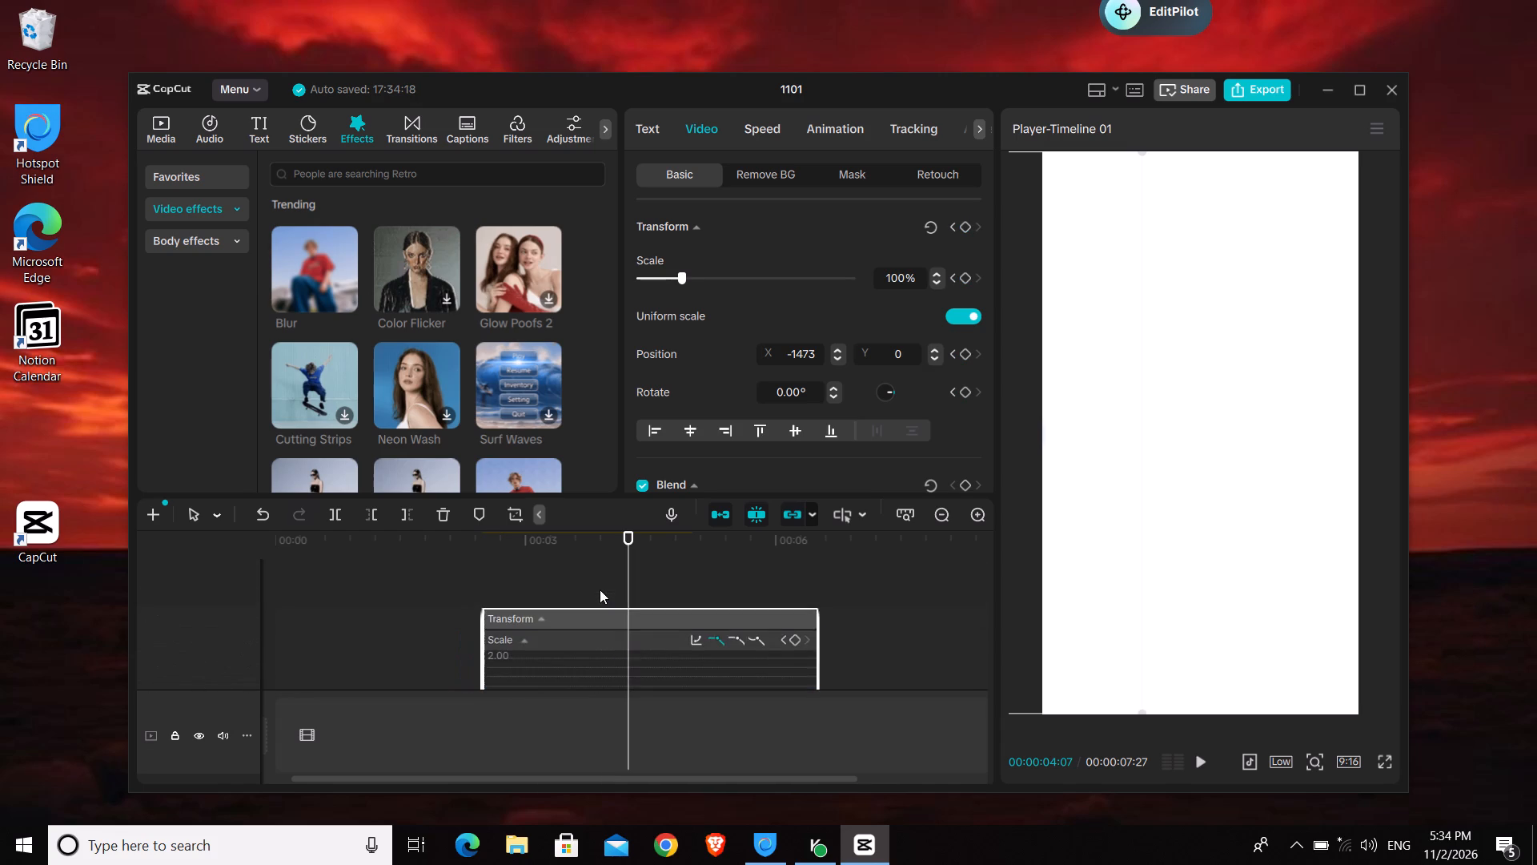
scroll(600, 589, down, 6)
click(572, 616)
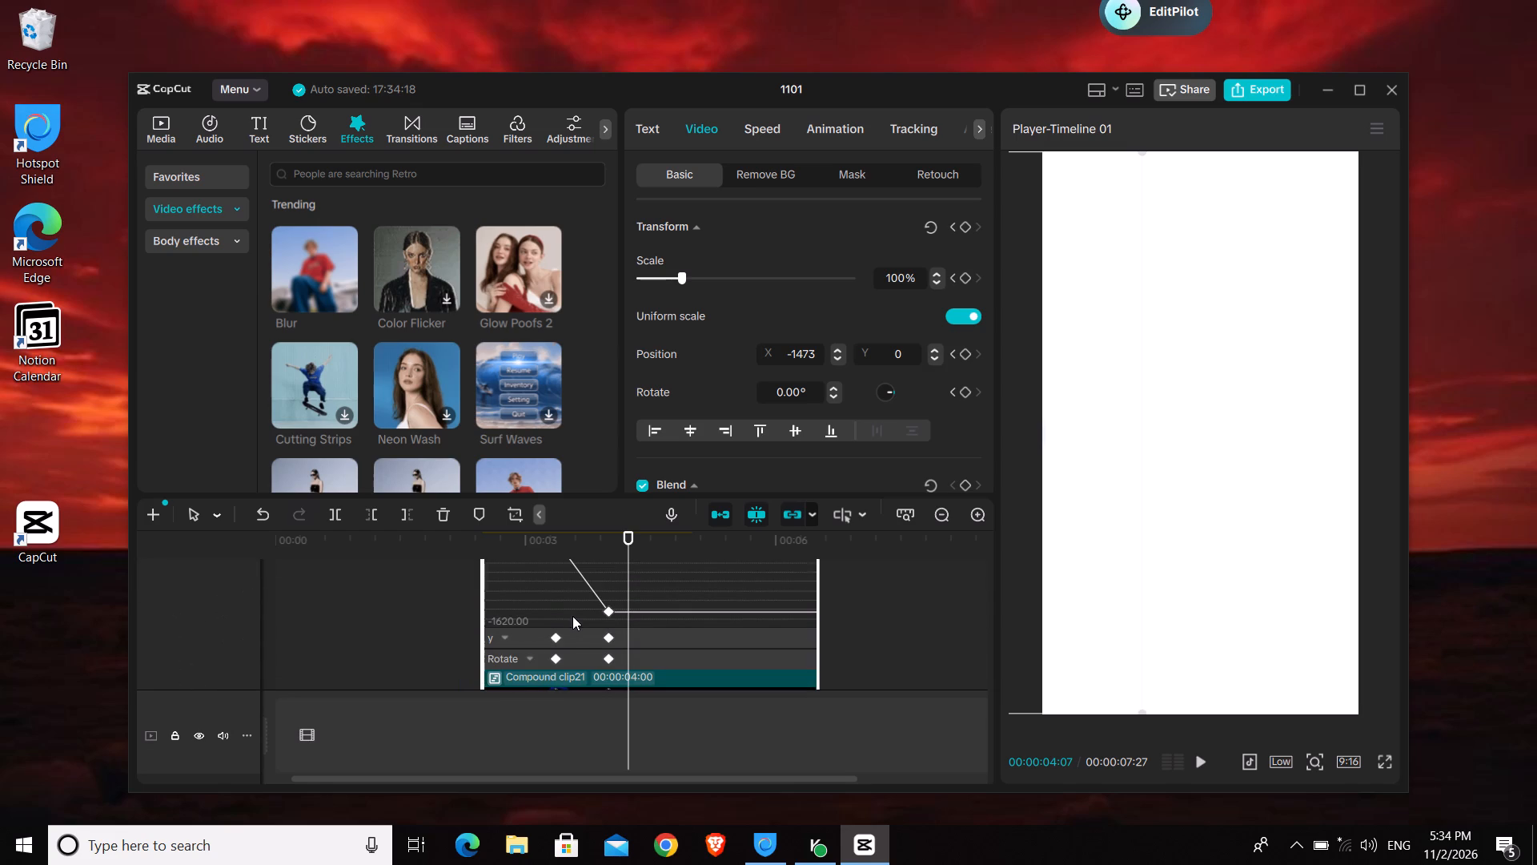
right_click(588, 580)
click(690, 709)
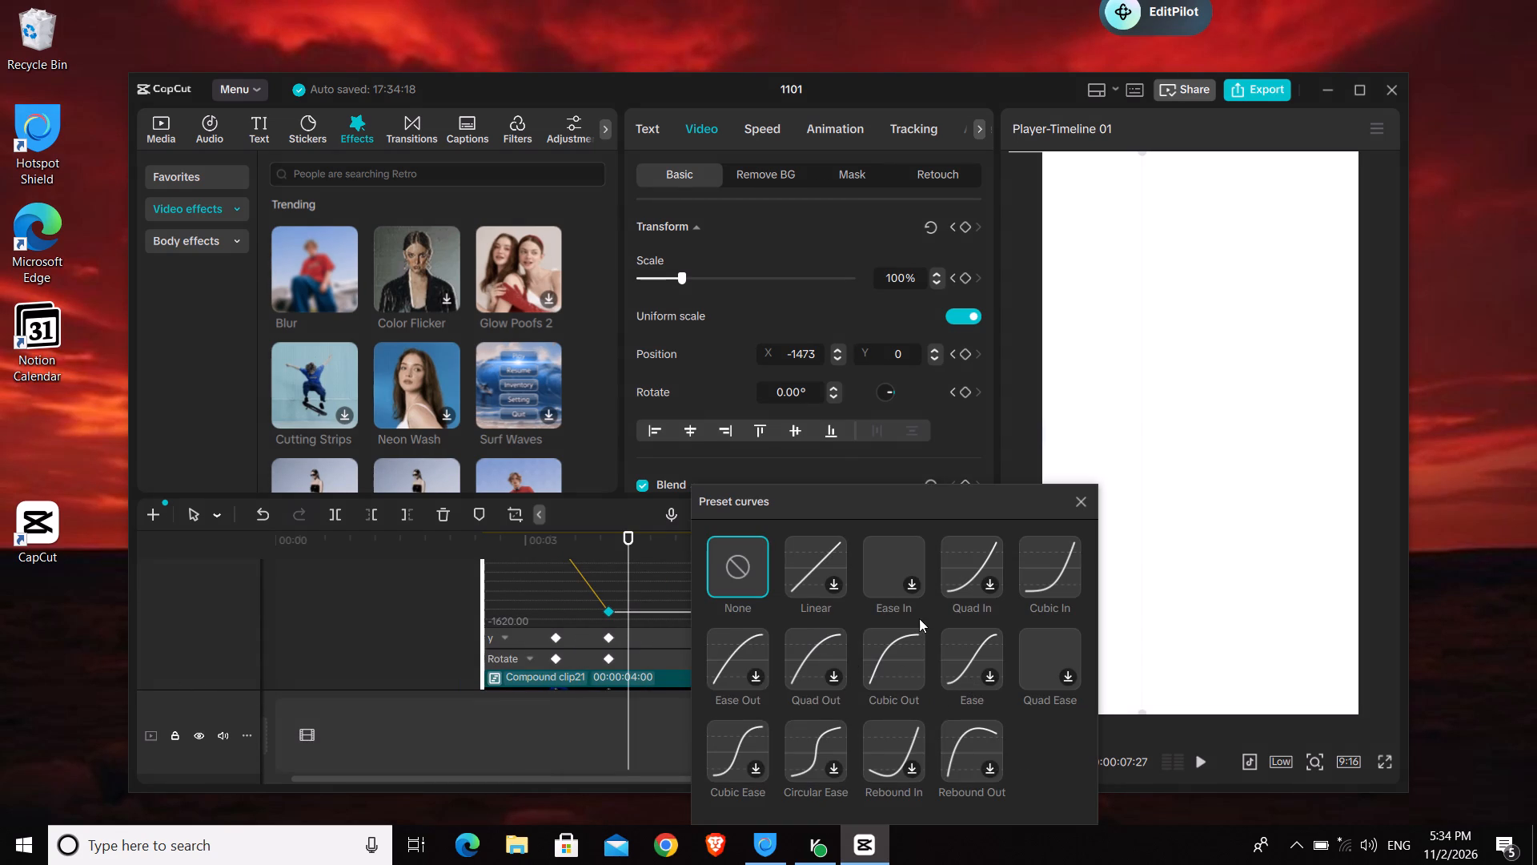
click(1046, 574)
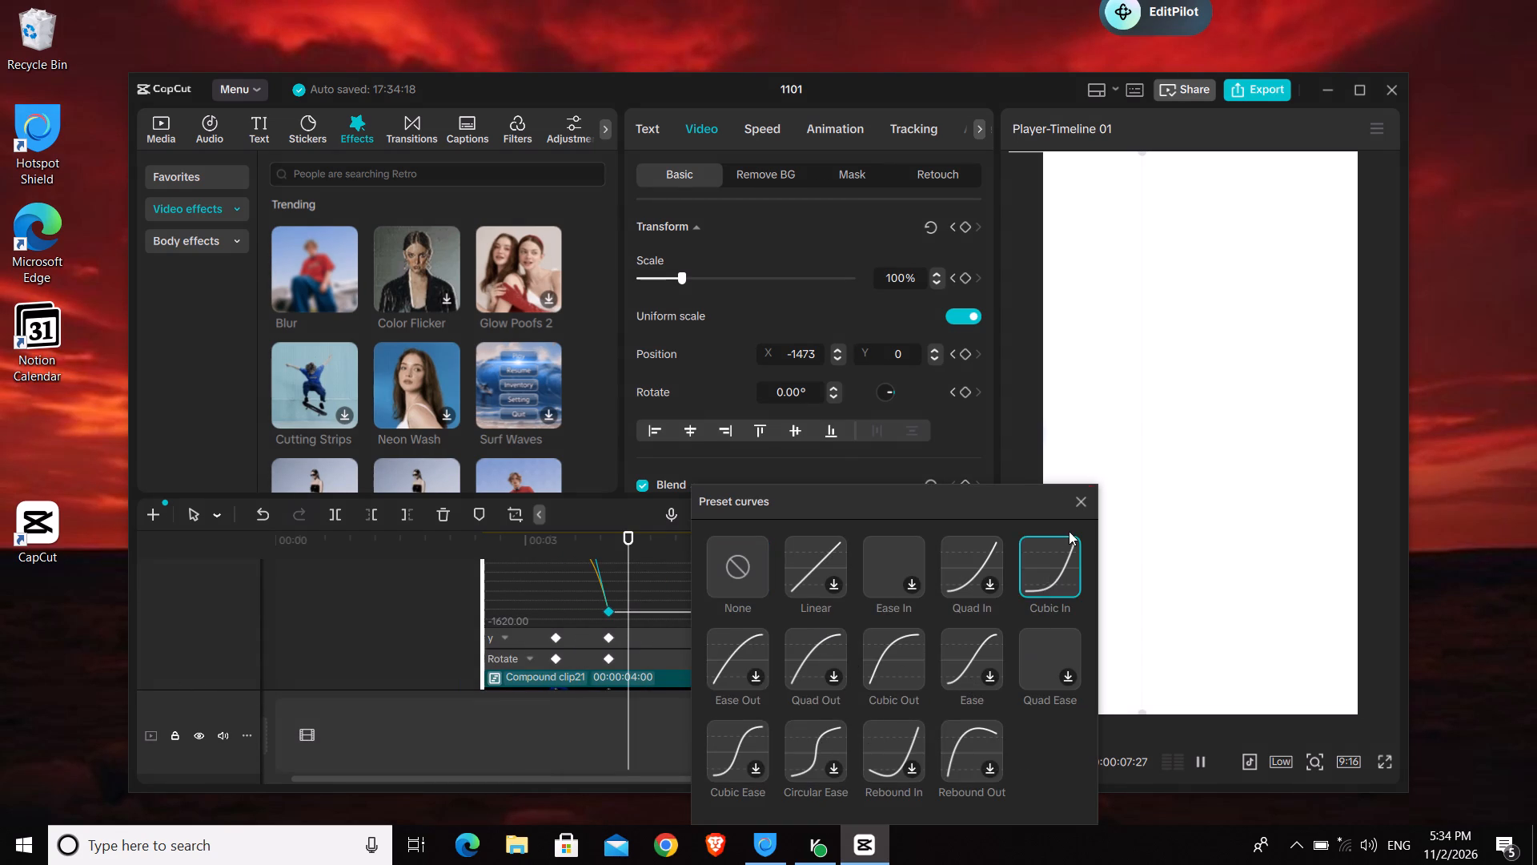
click(1081, 505)
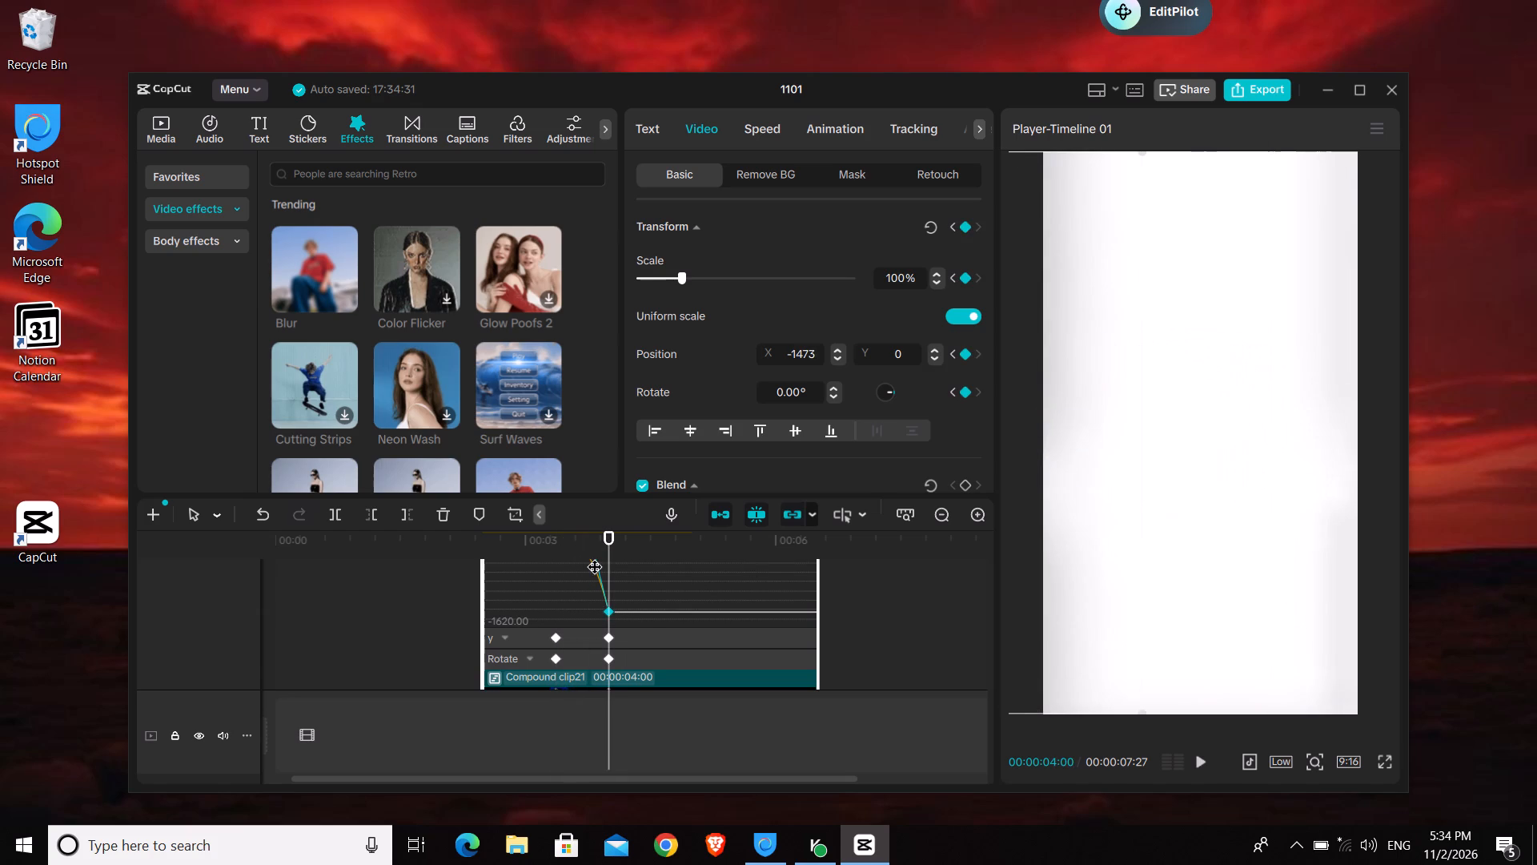
key(alt+k)
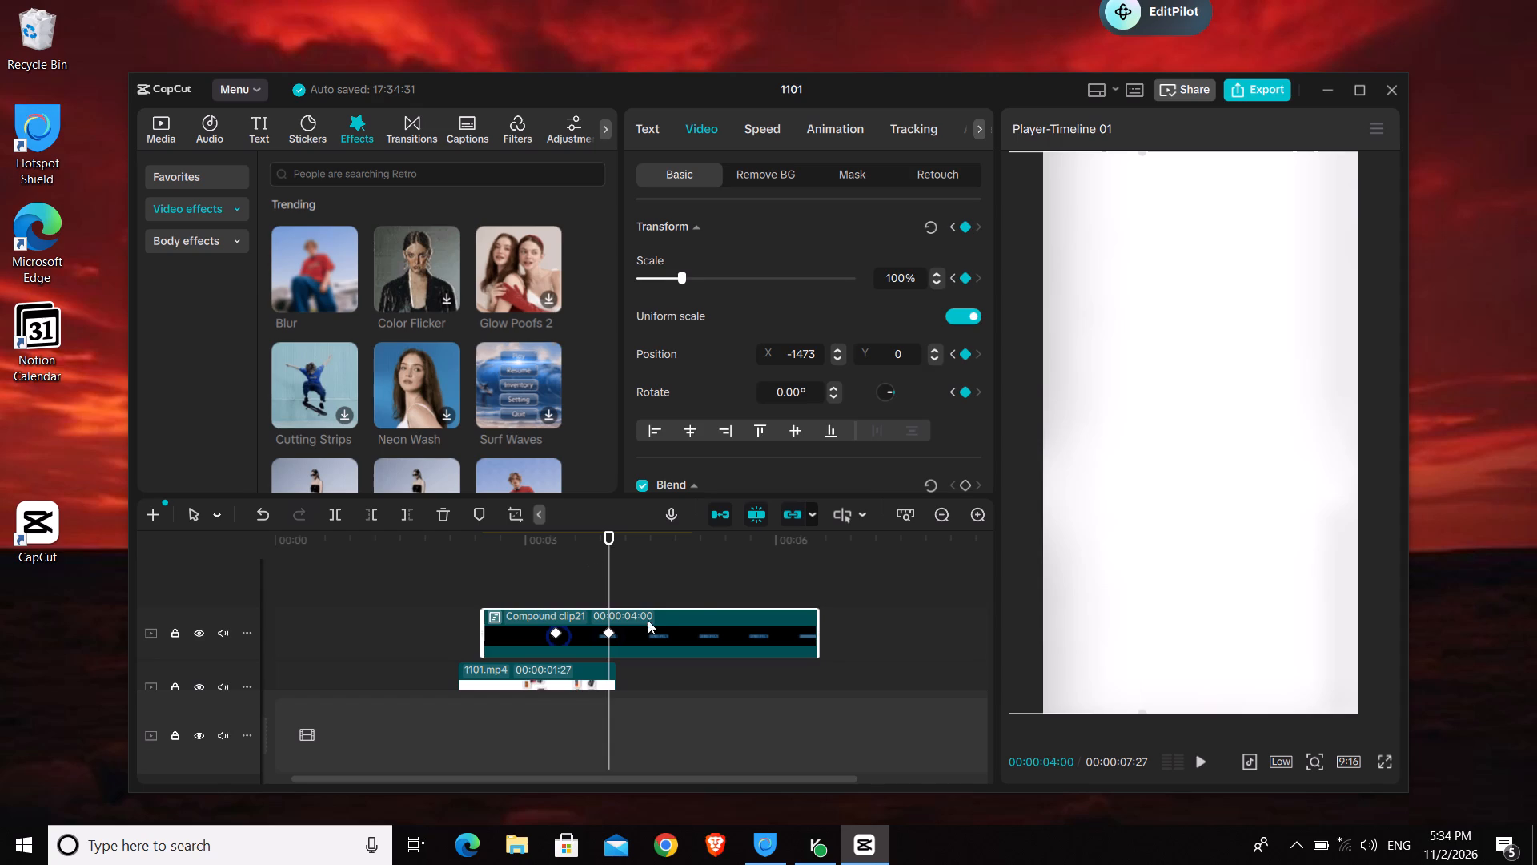
Review the timeline between about 00:00:01:19 and 00:00:02:24 to check how the compound clip's start lines up with the 1101.mp4 product scene.
ctrl+scroll(626, 563, down, 7)
scroll(623, 565, down, 5)
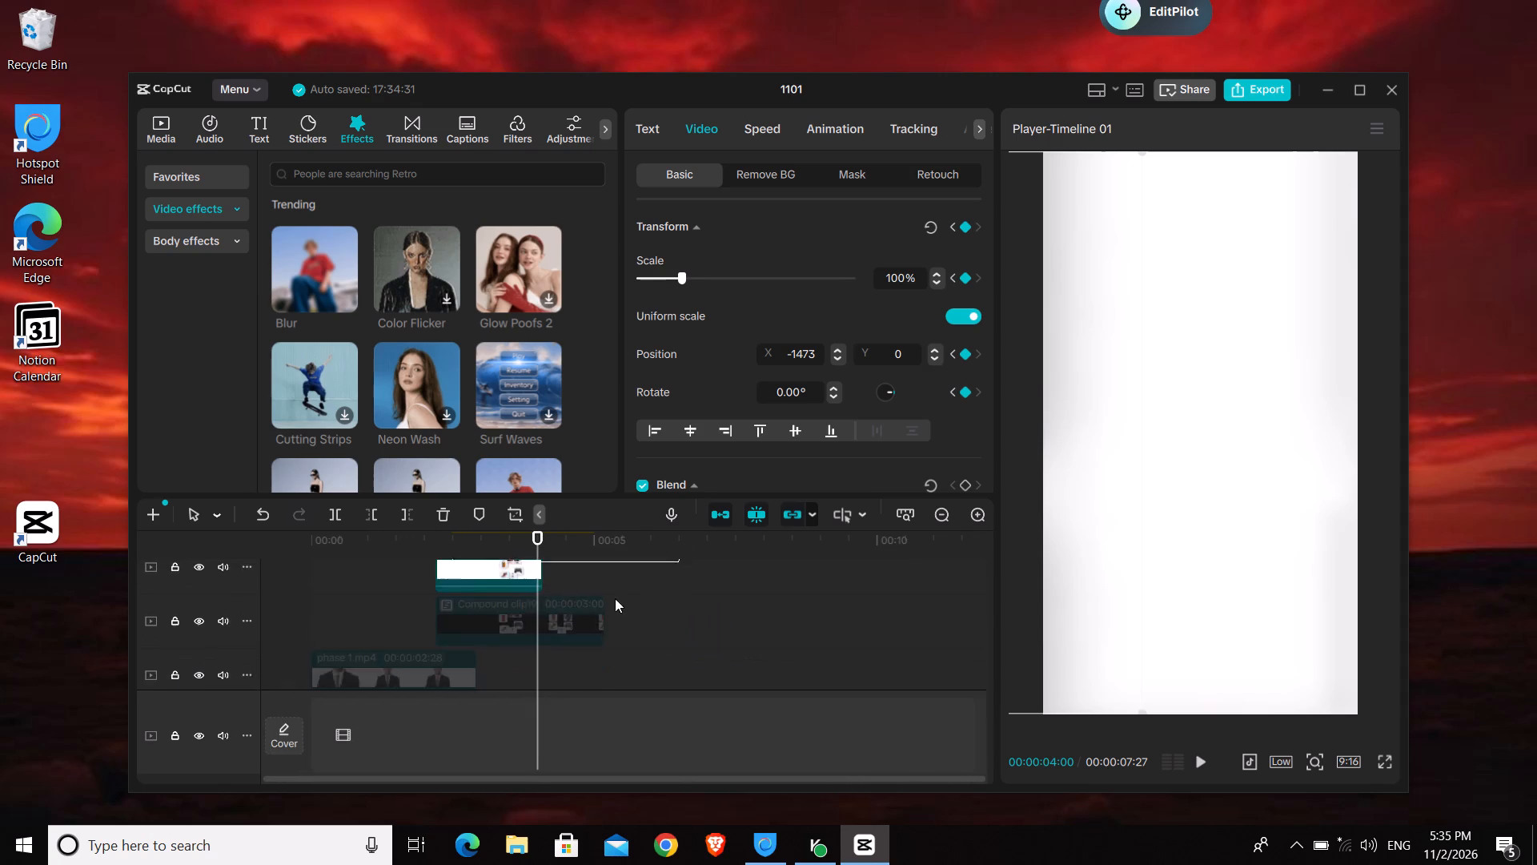
scroll(612, 601, up, 5)
drag(542, 576, 398, 585)
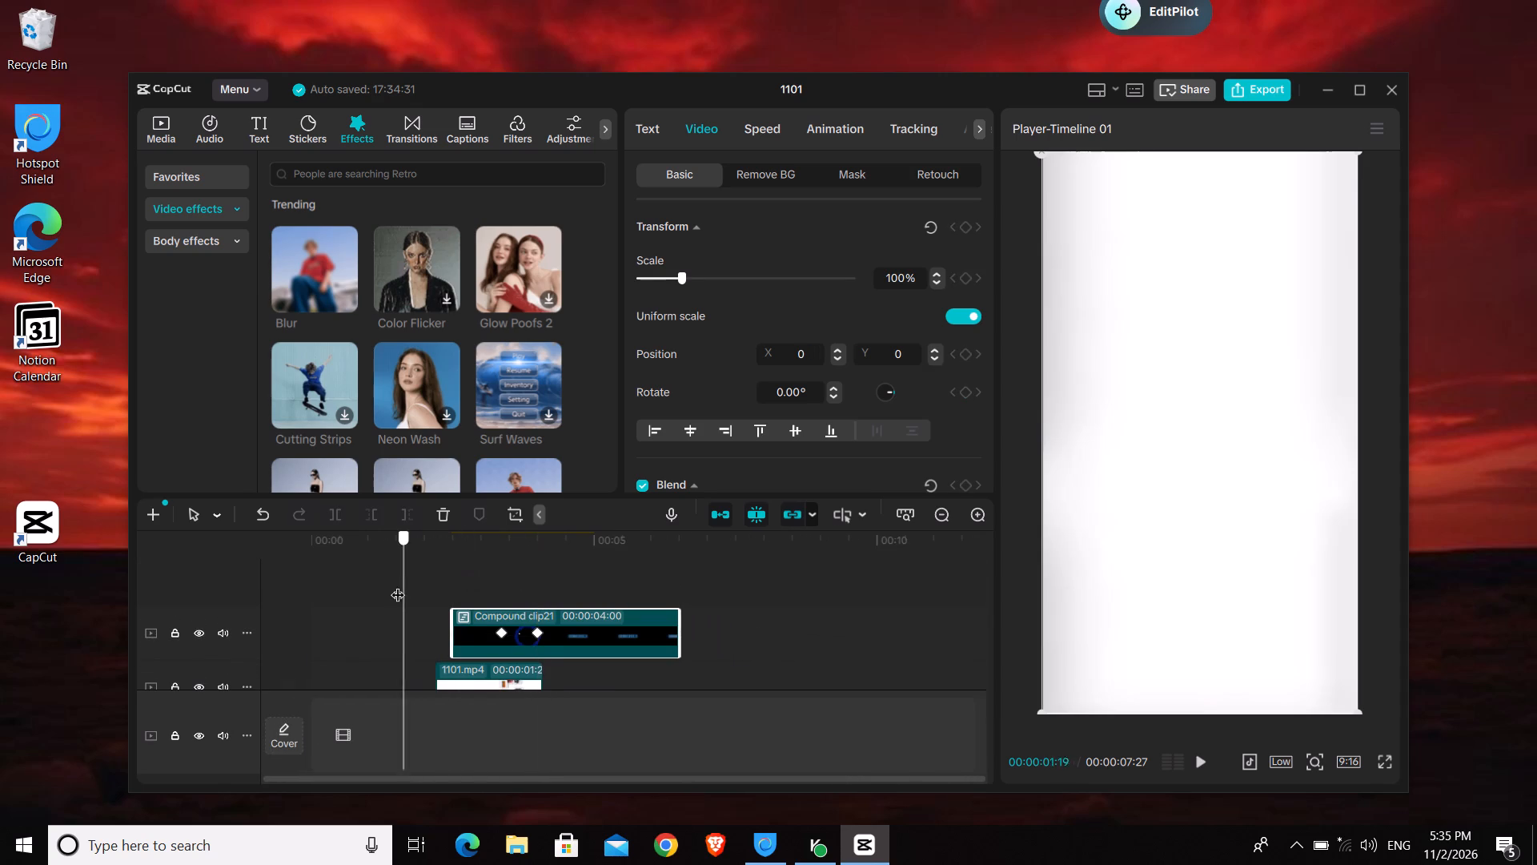
drag(398, 585, 451, 579)
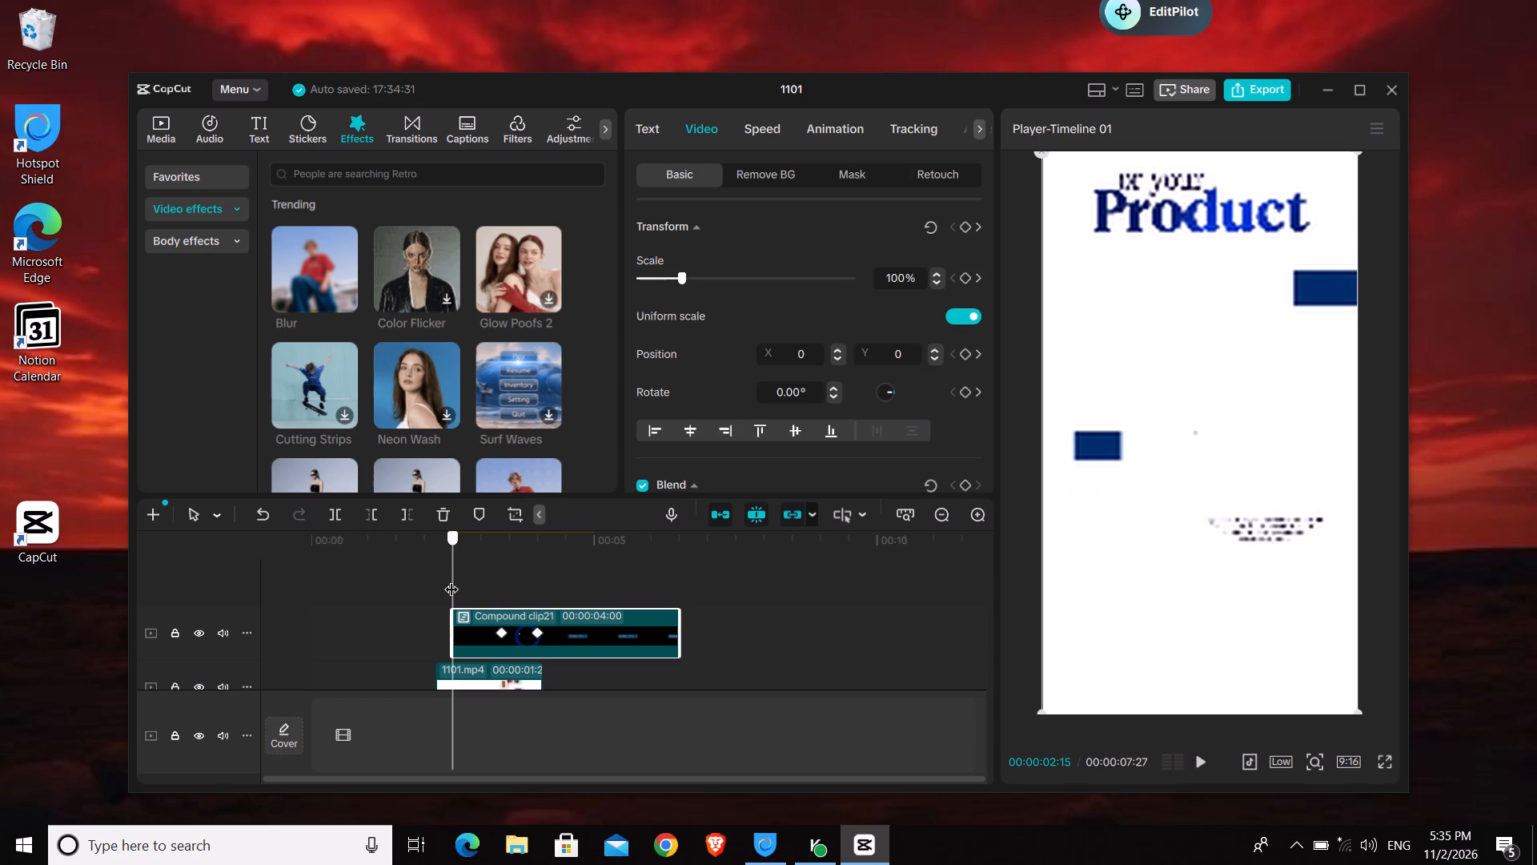
drag(451, 579, 441, 584)
scroll(533, 597, down, 6)
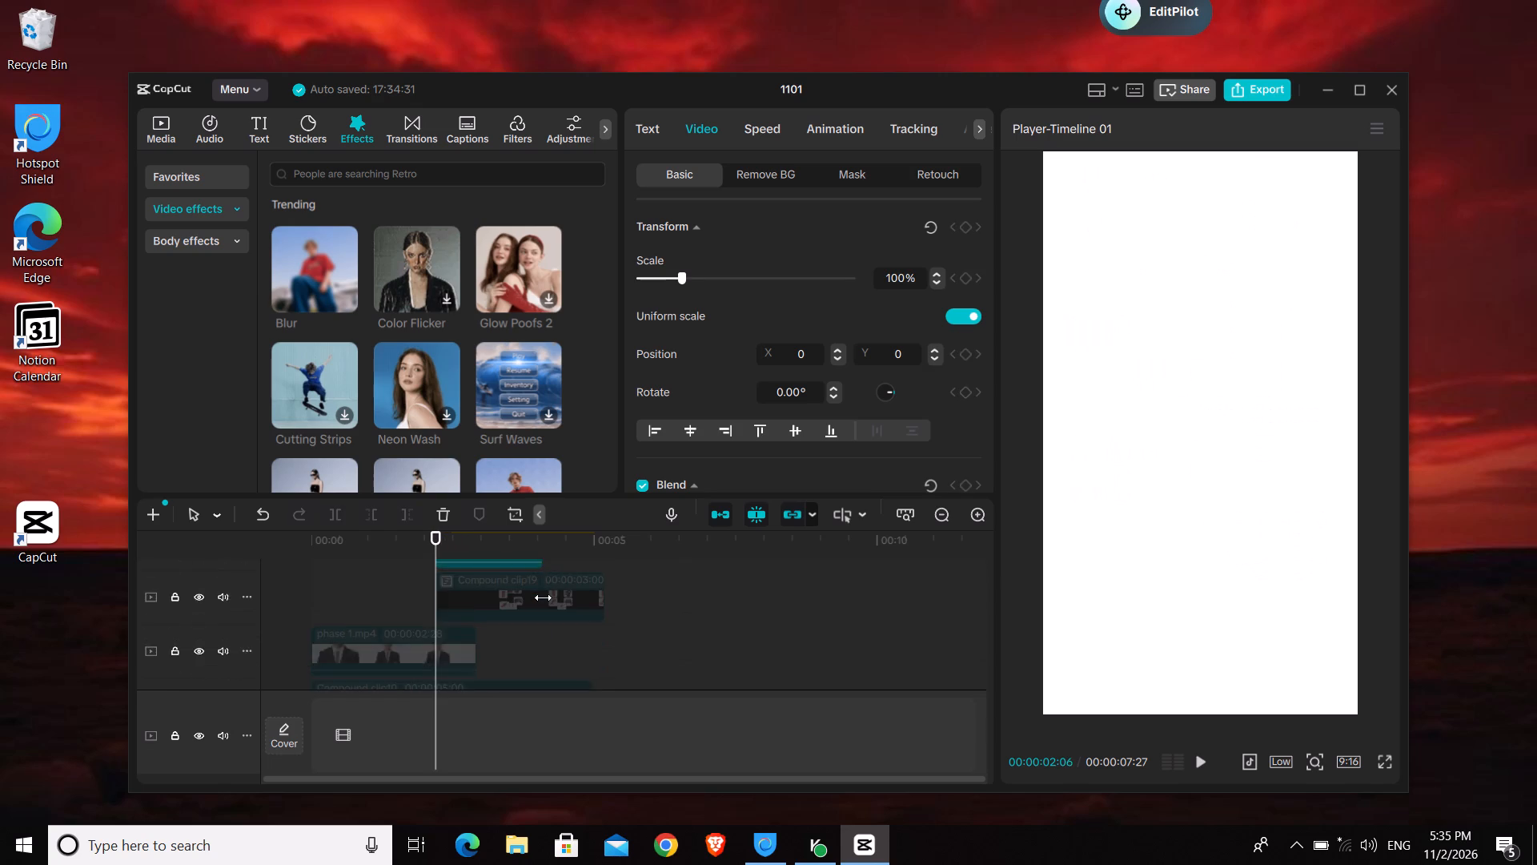
scroll(543, 597, up, 6)
drag(437, 576, 438, 576)
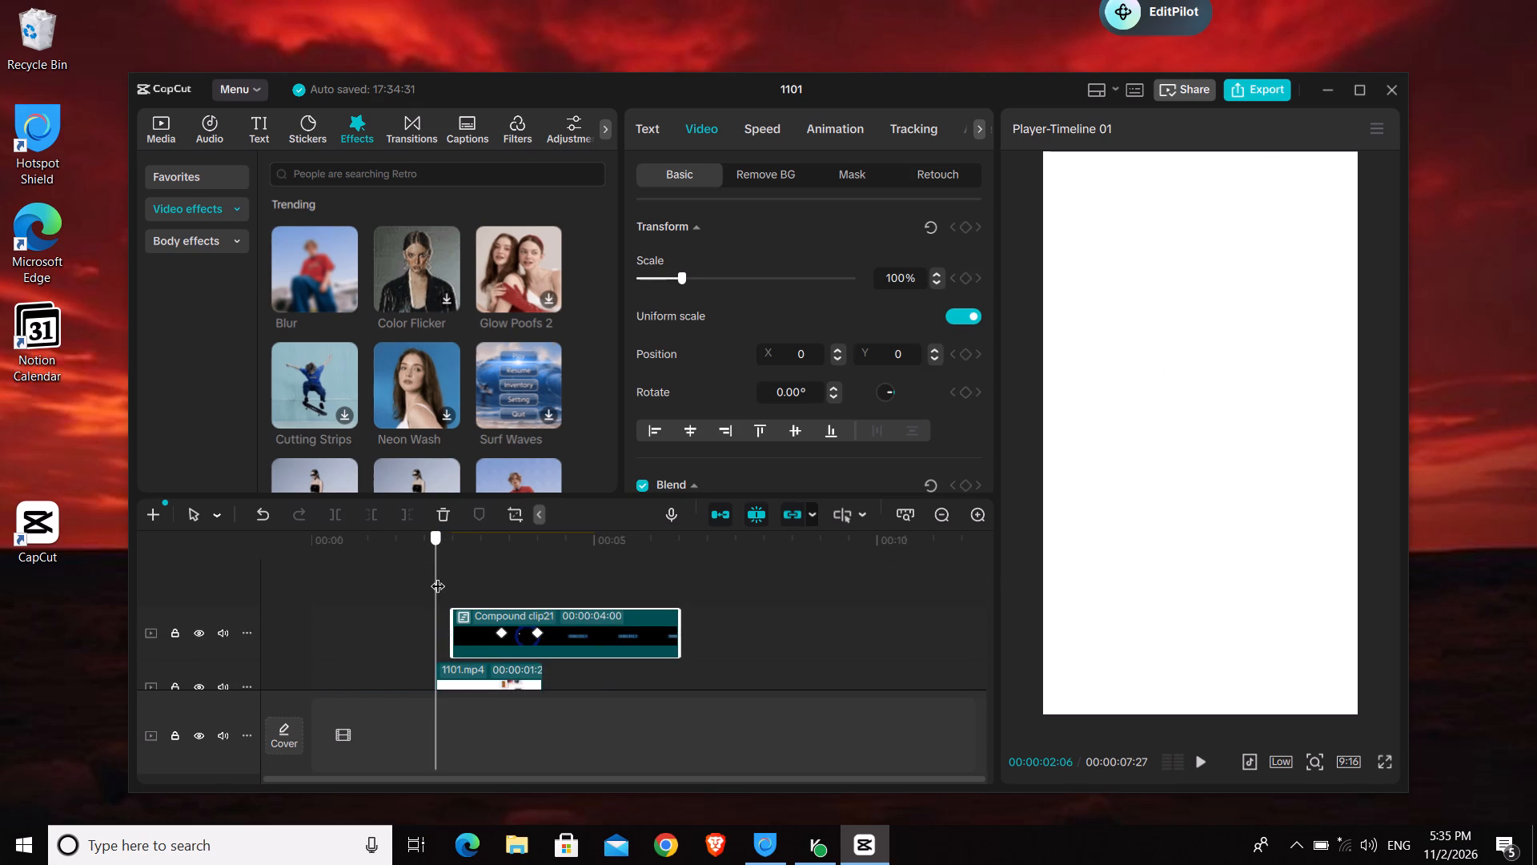
drag(438, 576, 472, 574)
scroll(438, 576, up, 1)
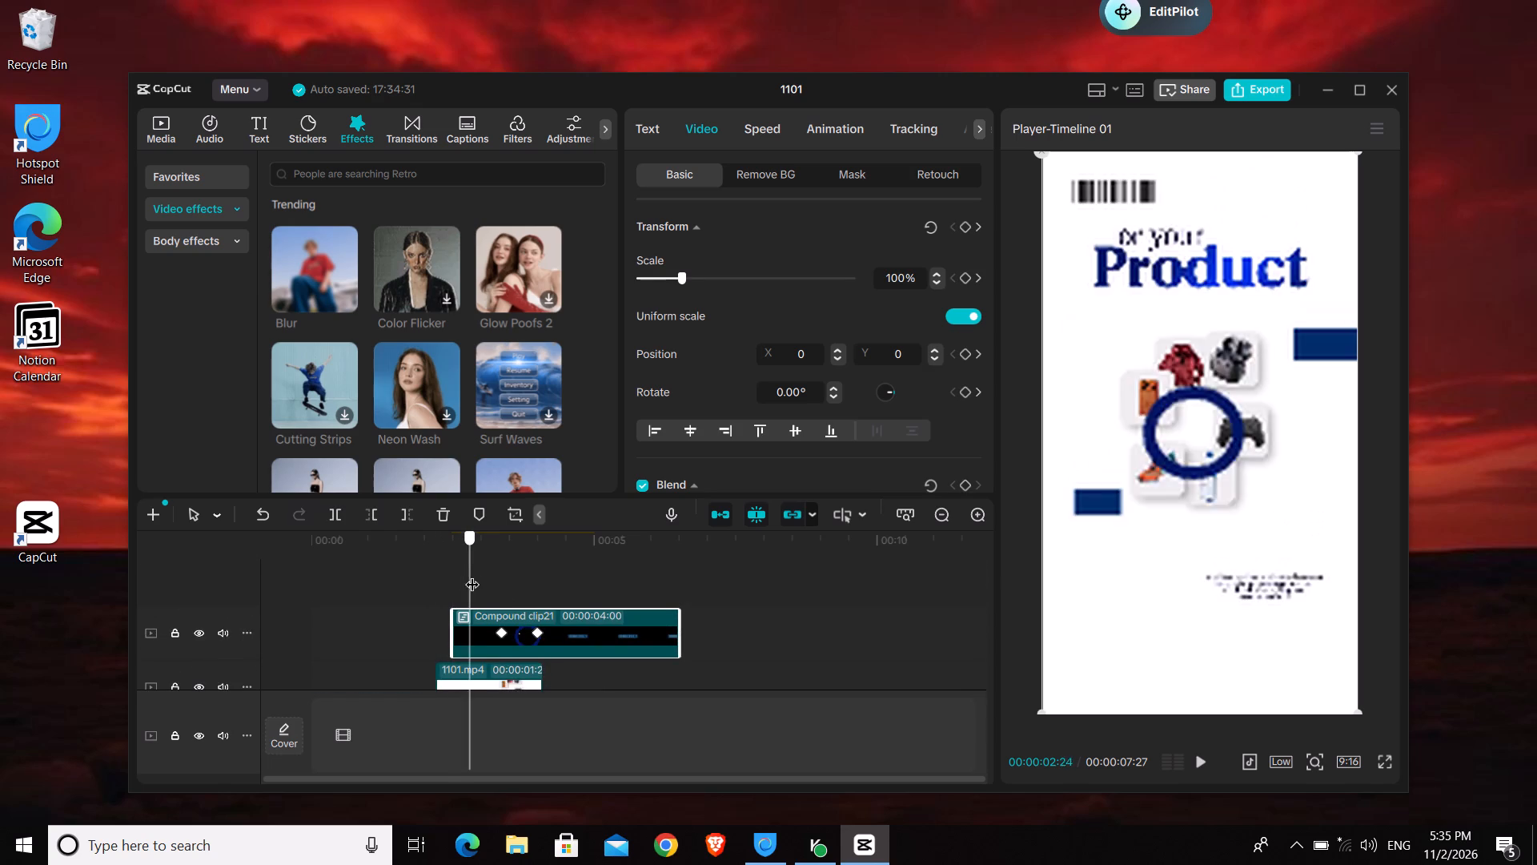
drag(472, 574, 448, 581)
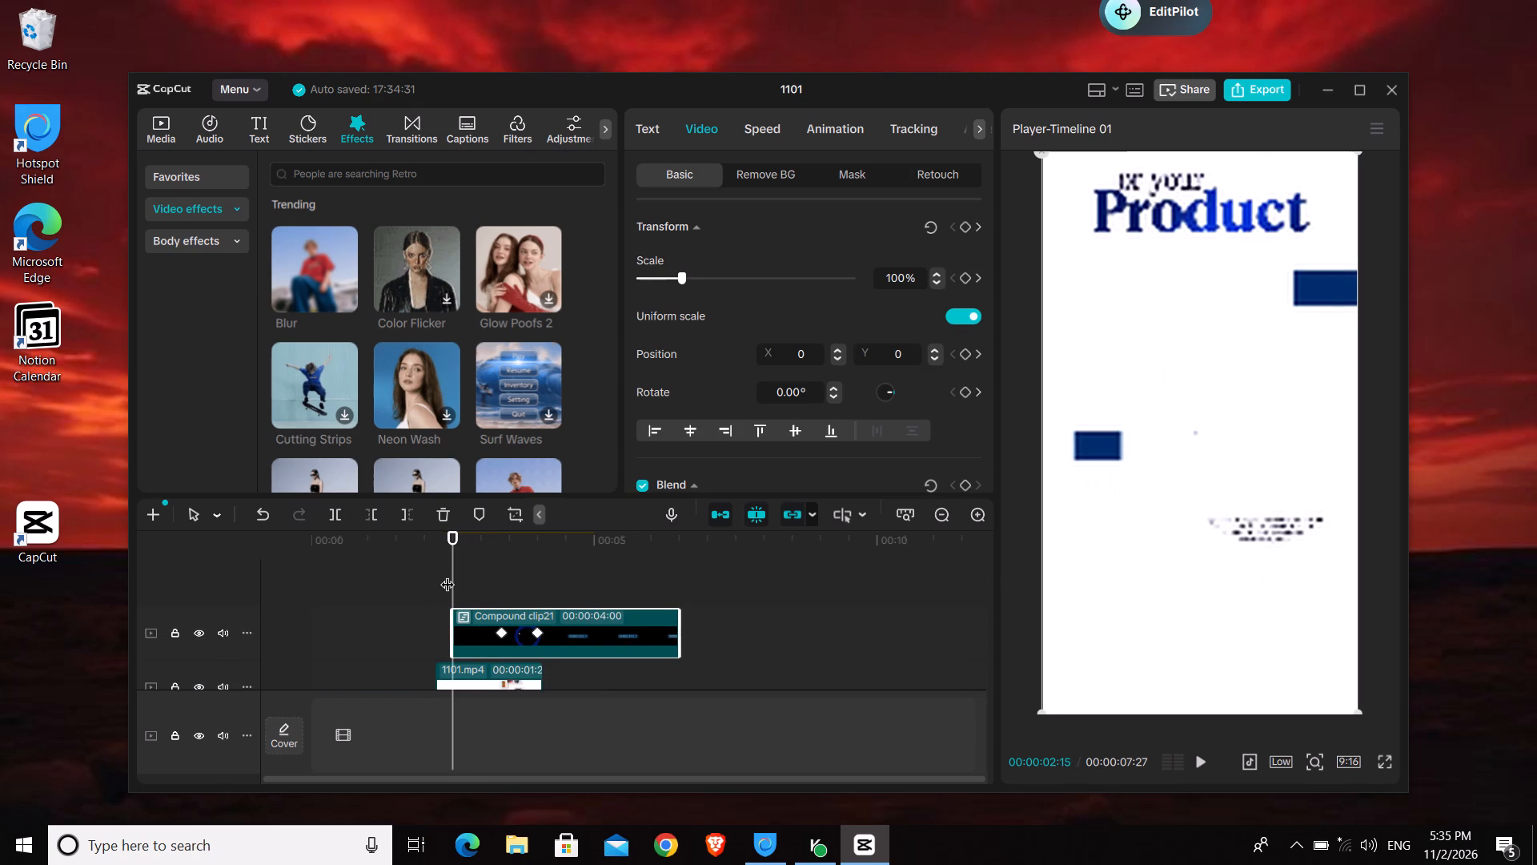
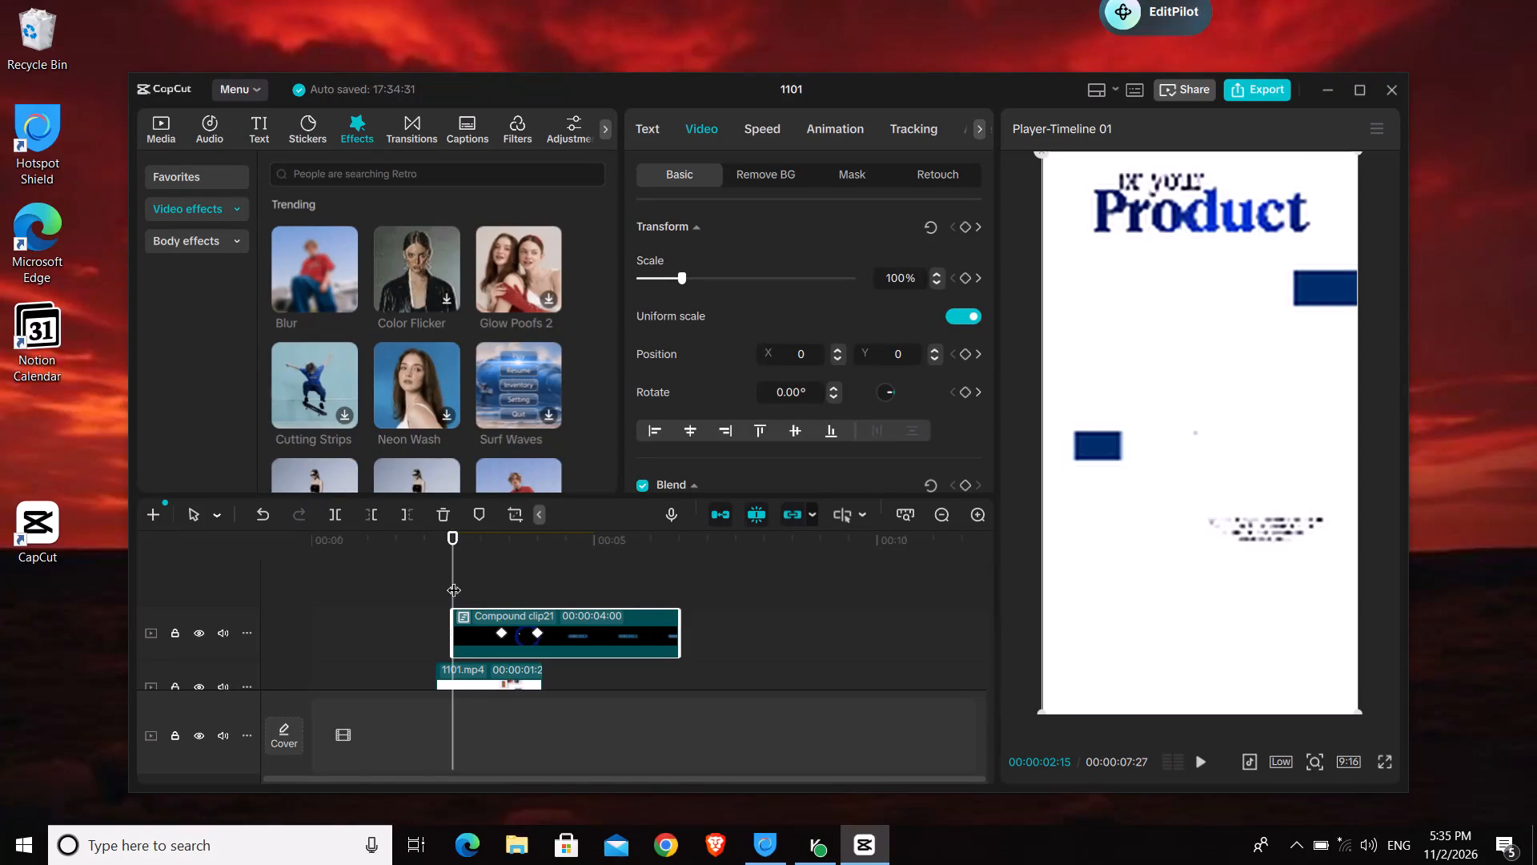
Scrub and play the stretch between about 00:00:02:06 and 00:00:03:19 to check the circle group's timing against the product scene.
drag(454, 580, 468, 586)
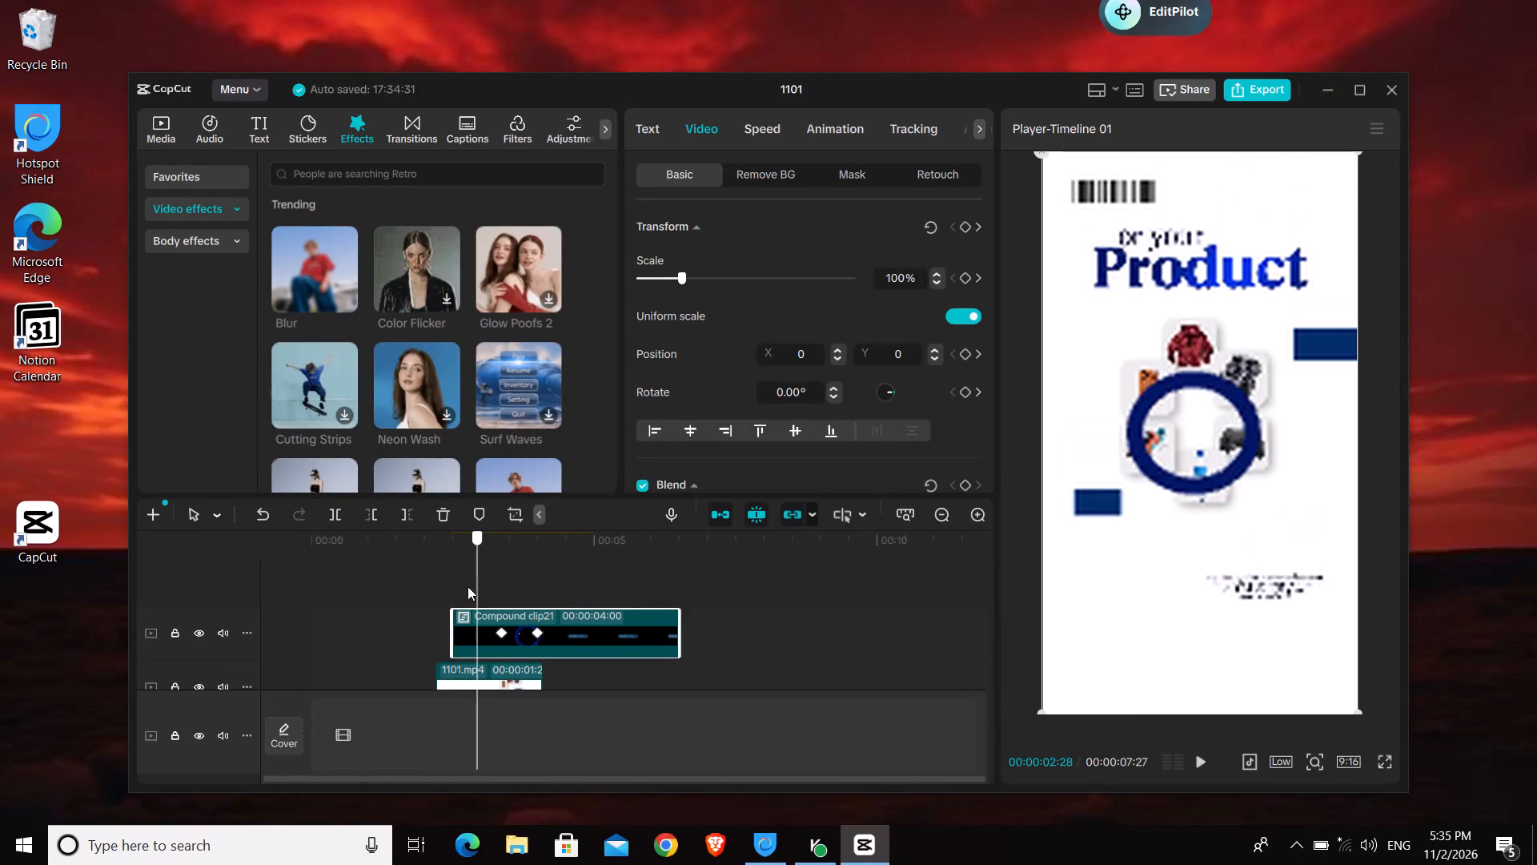
drag(468, 586, 500, 597)
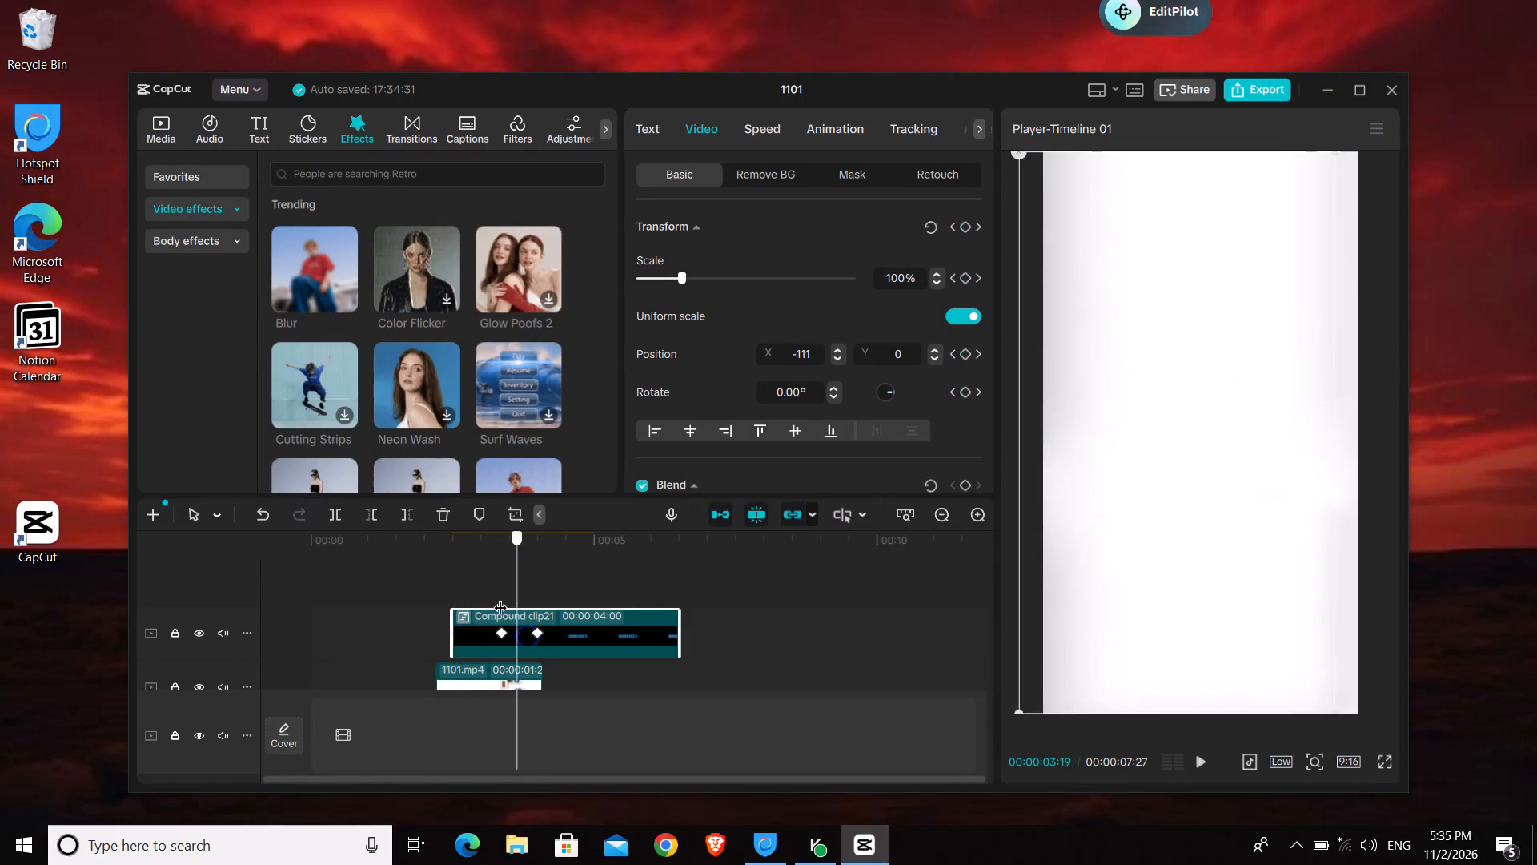
drag(500, 597, 431, 601)
key(space)
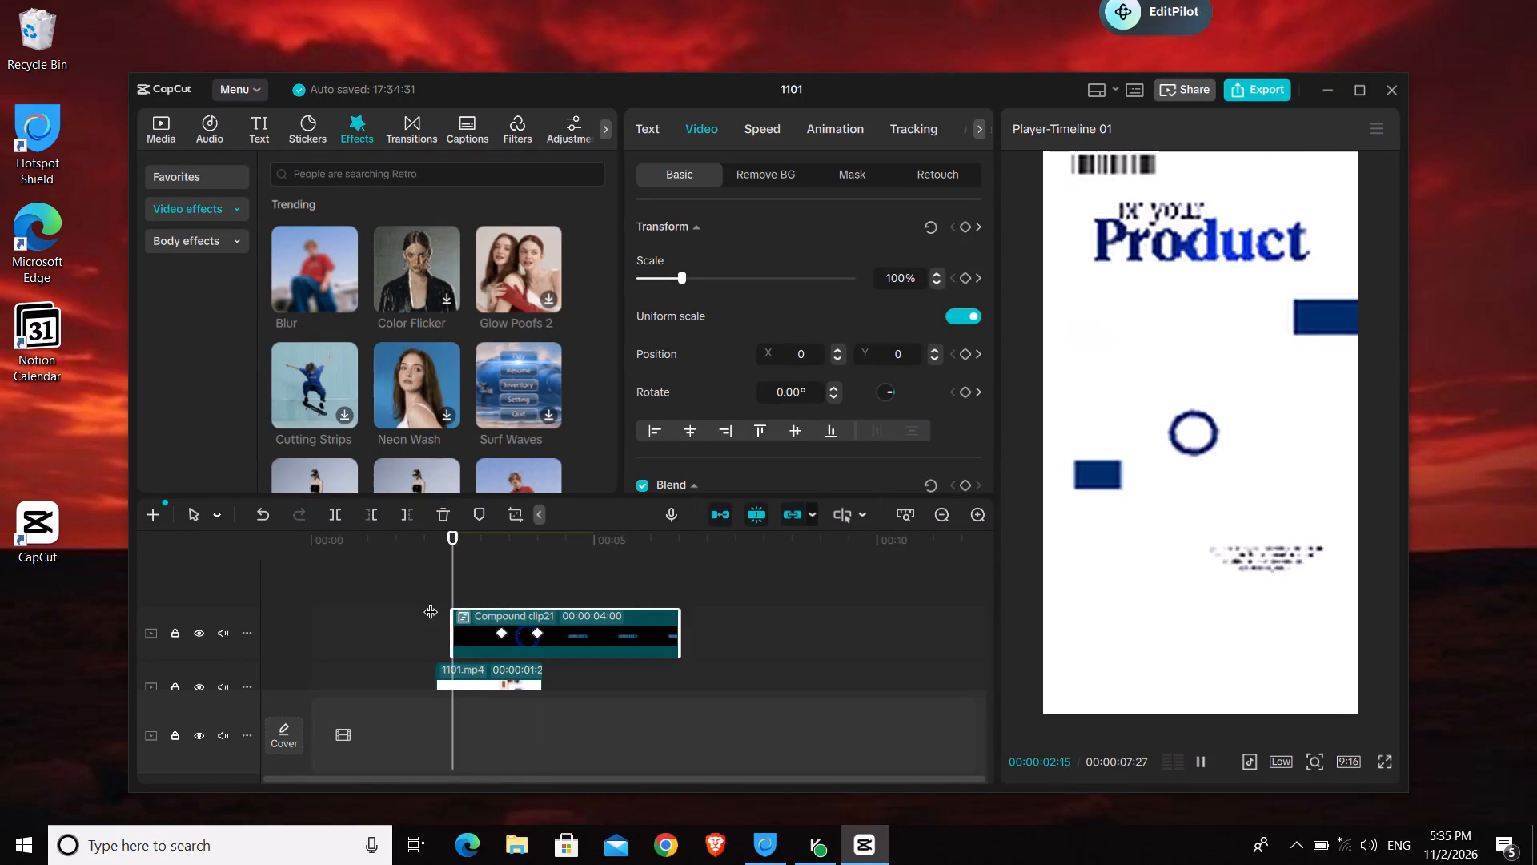
key(space)
click(443, 591)
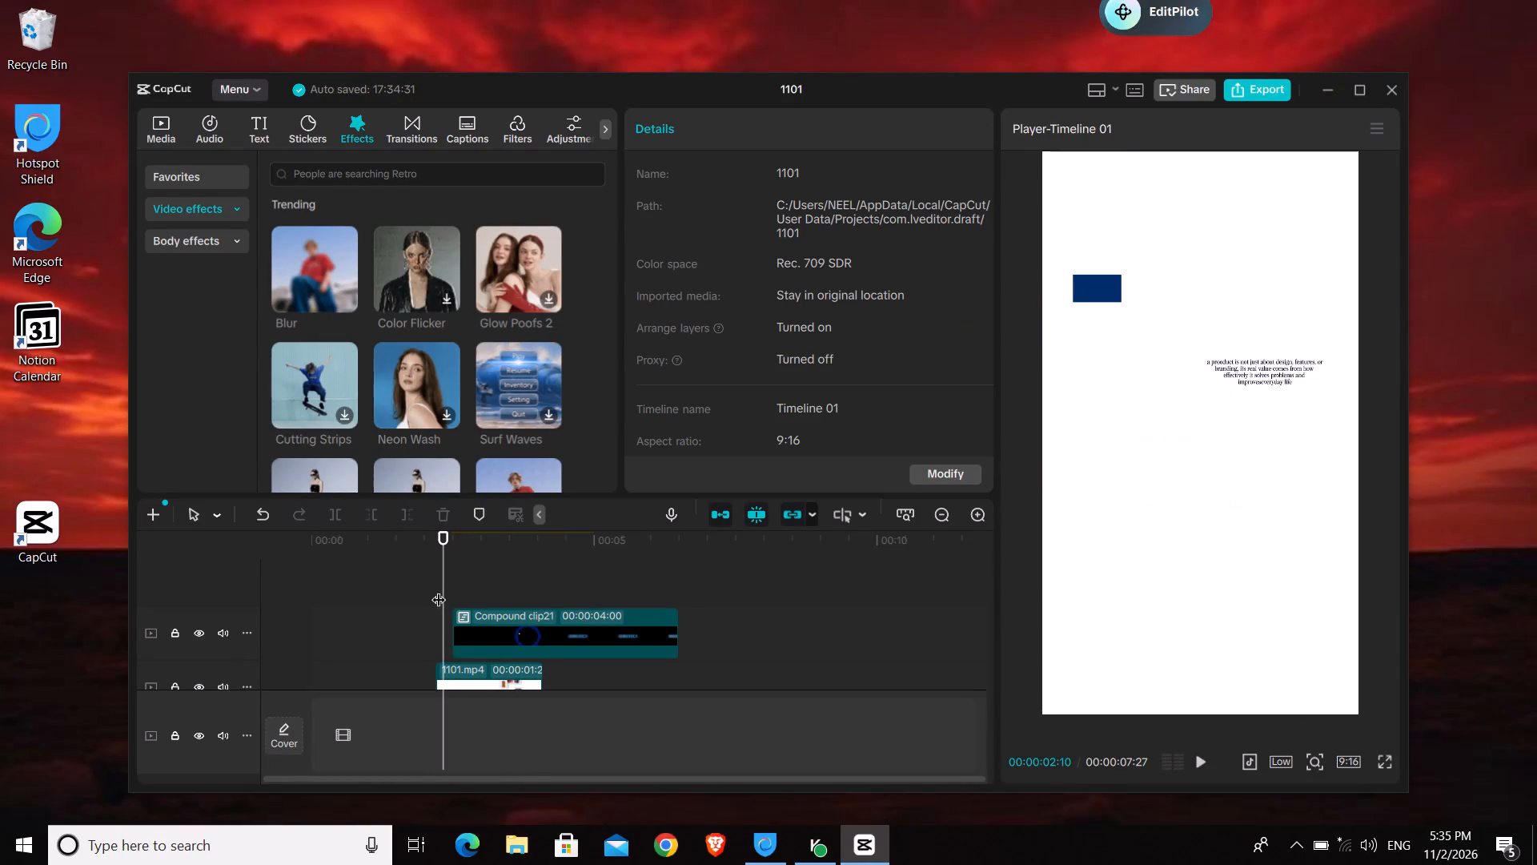
key(space)
key(space)
click(439, 589)
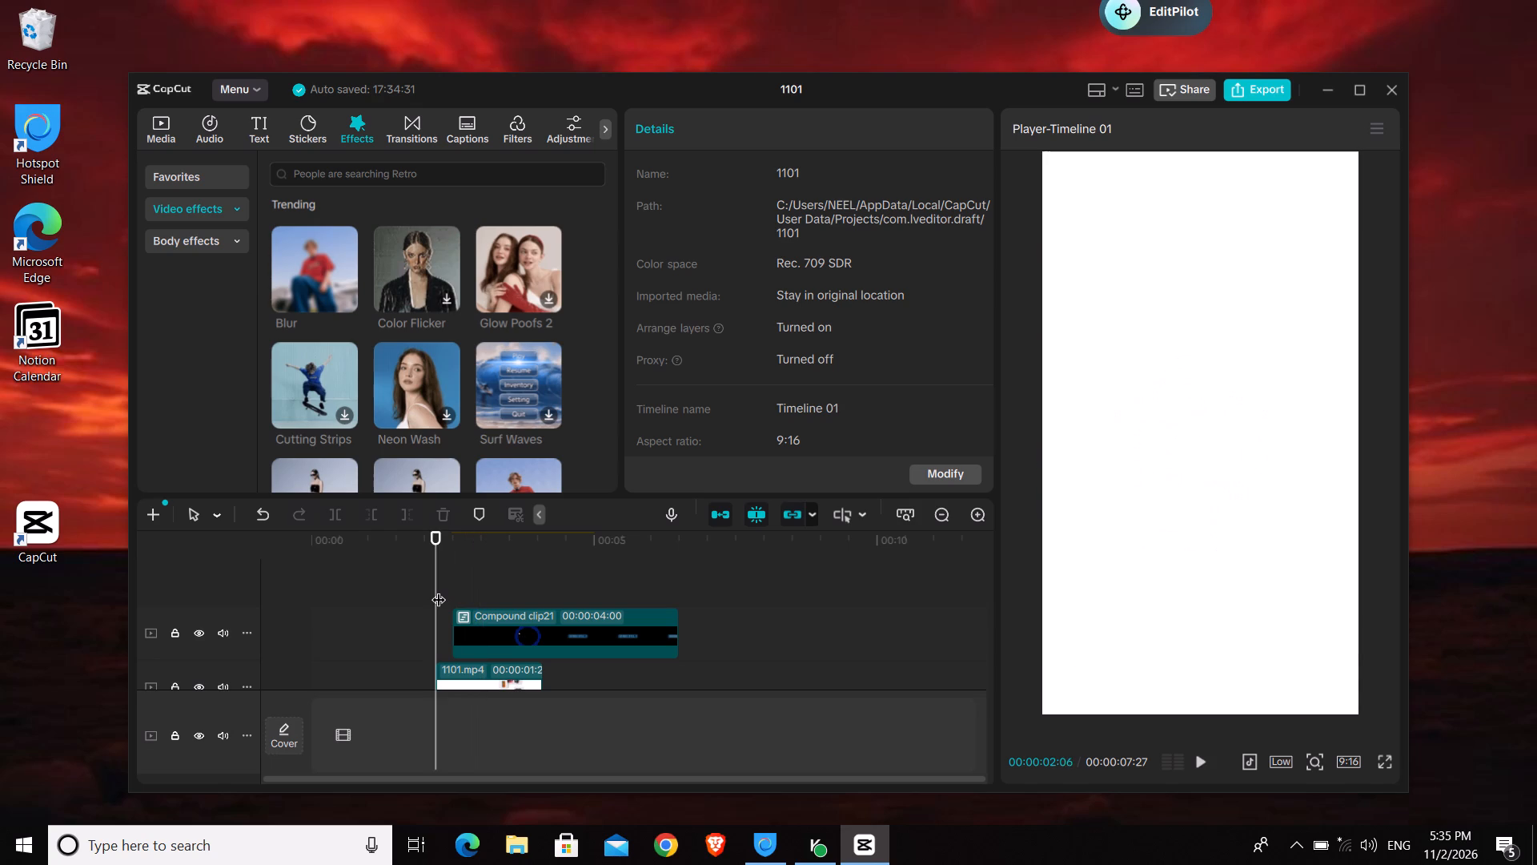
key(space)
key(space)
click(439, 589)
key(space)
key(space)
Move the keyframed compound clip later so it starts at about 00:00:02:25, above the 1101.mp4 clip.
click(525, 626)
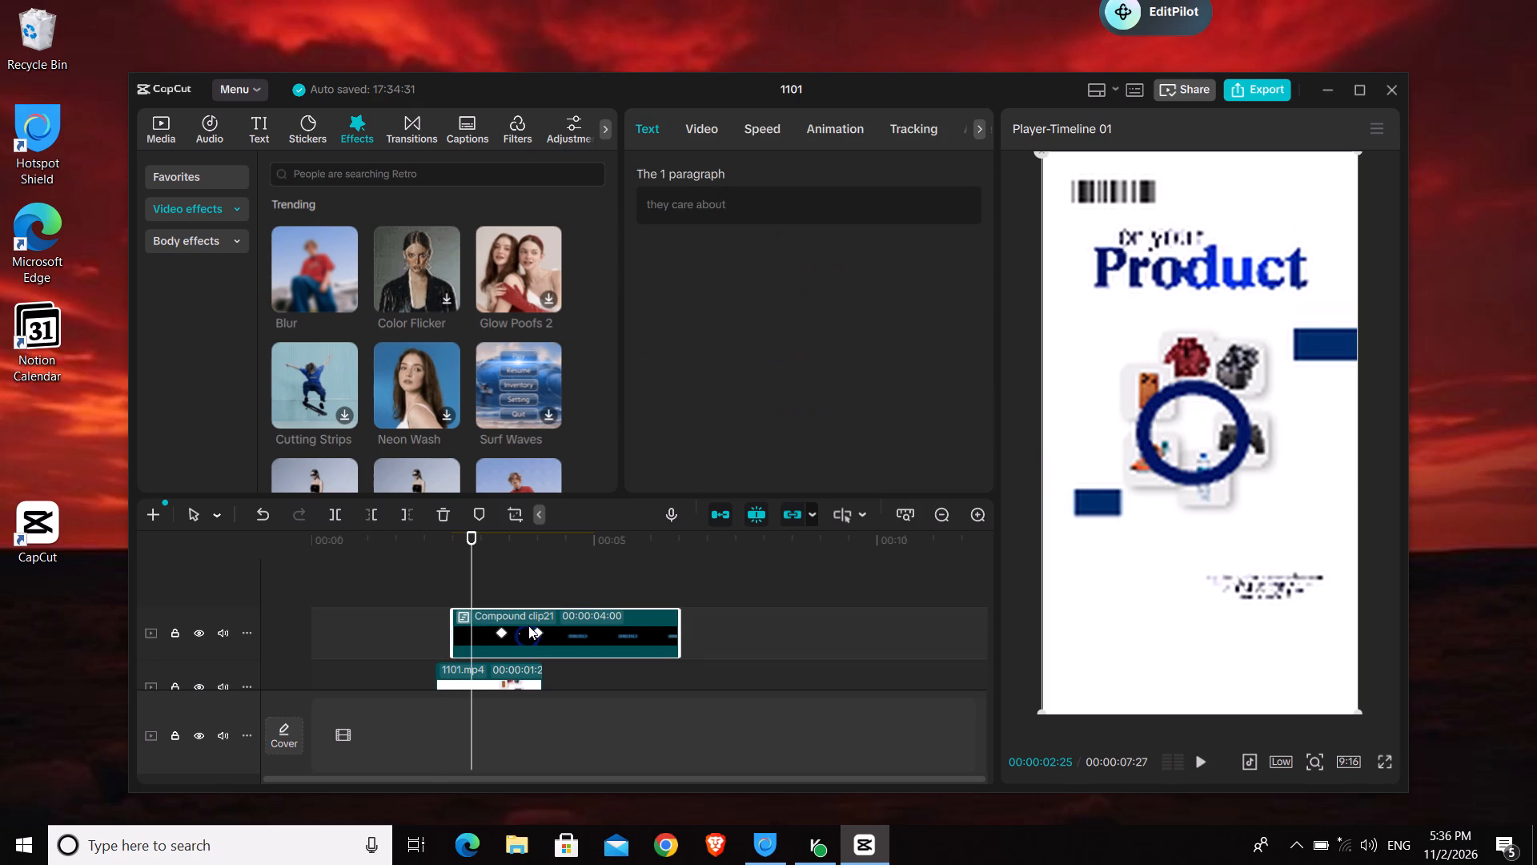
click(508, 616)
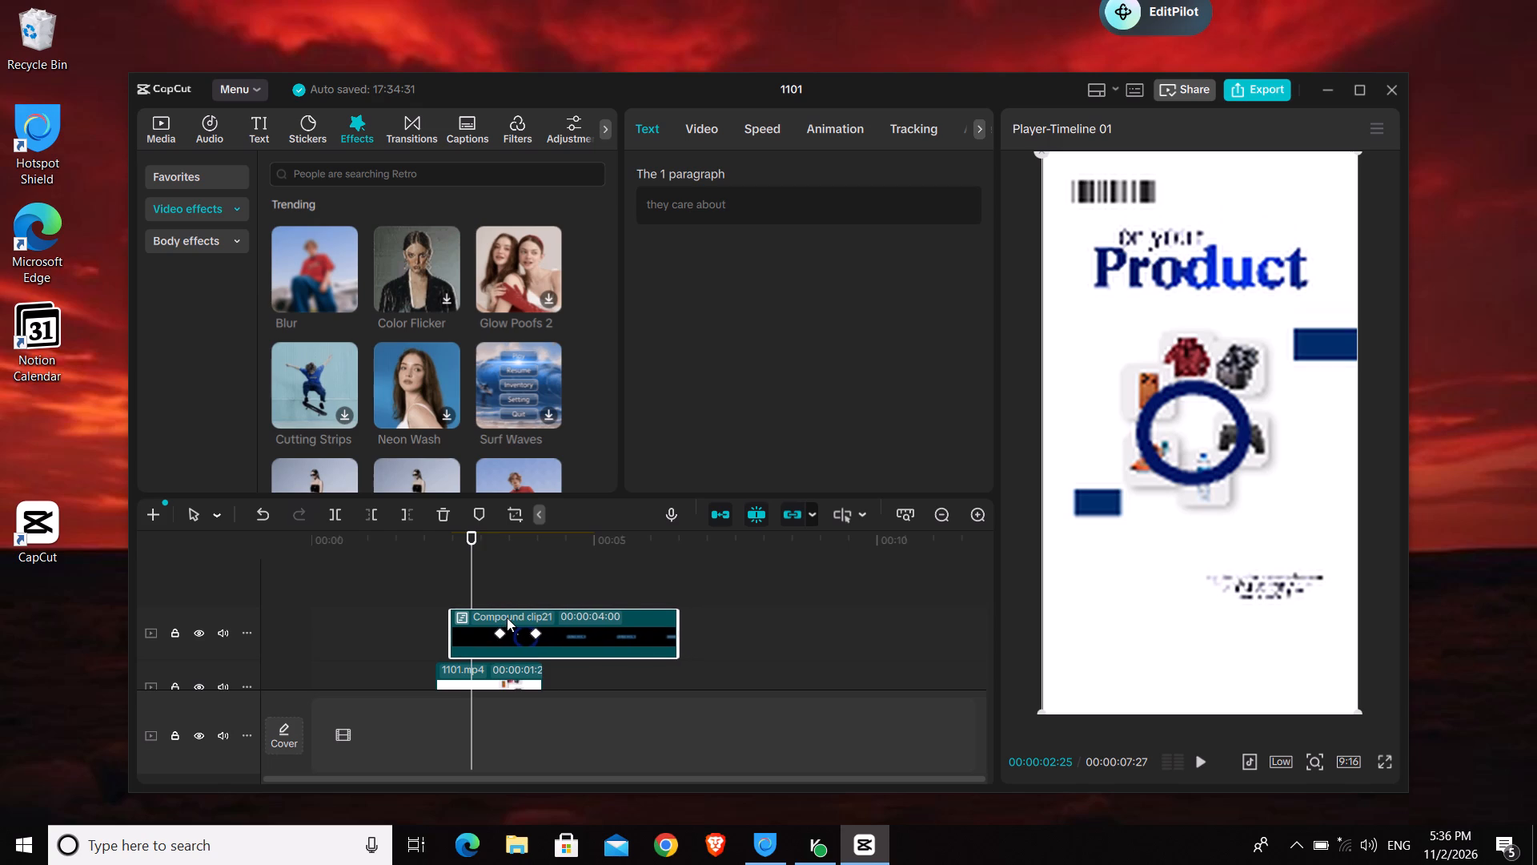
drag(507, 618, 513, 620)
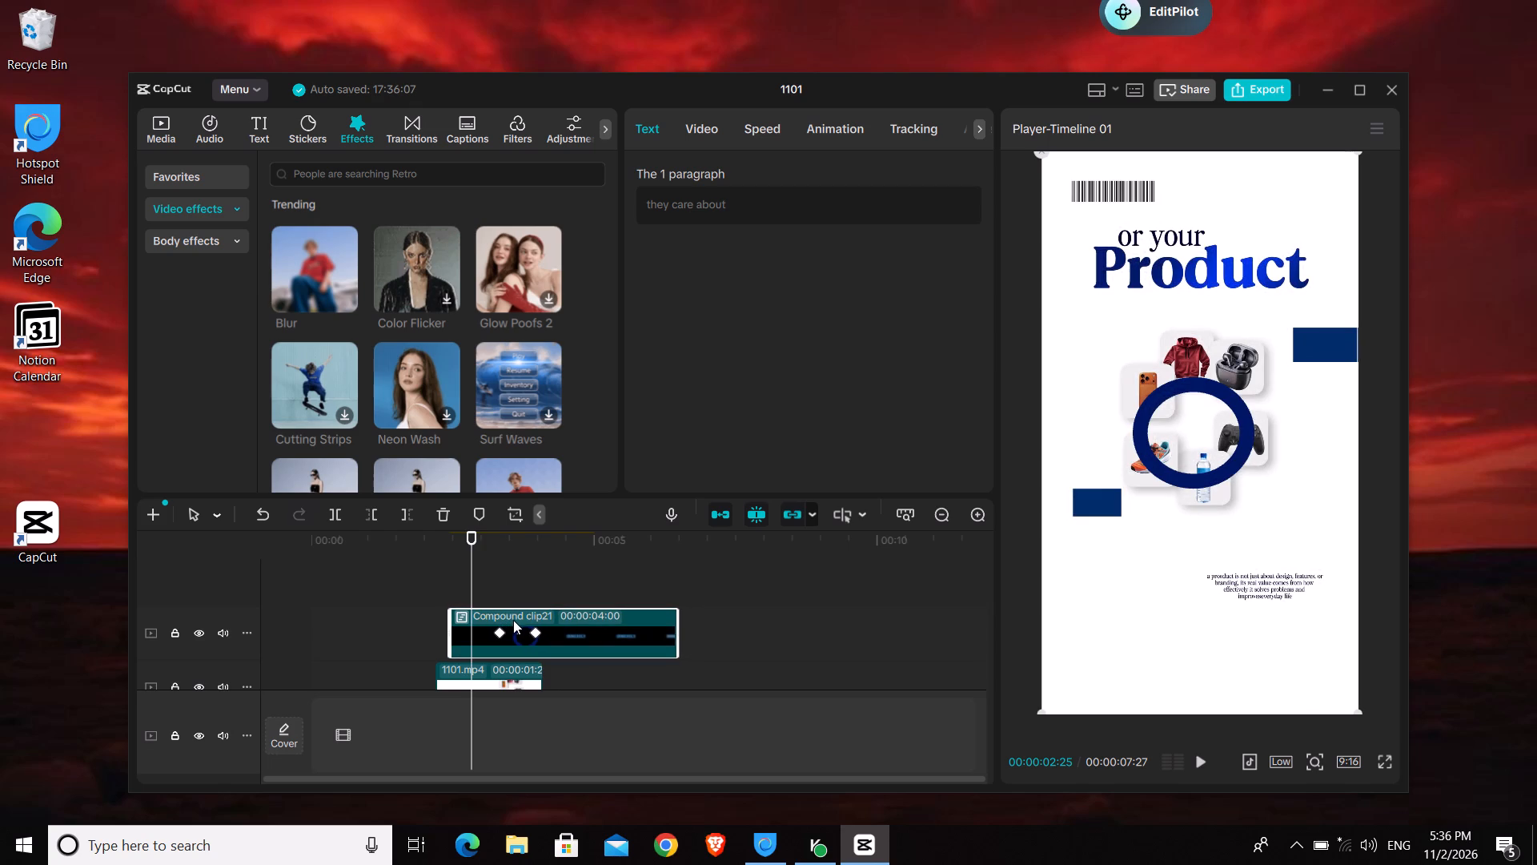
drag(513, 620, 524, 619)
Play from about 00:00:02:17 to 00:00:04:23 and scrub the clip's opening to check how the circle group enters and slides out.
click(457, 597)
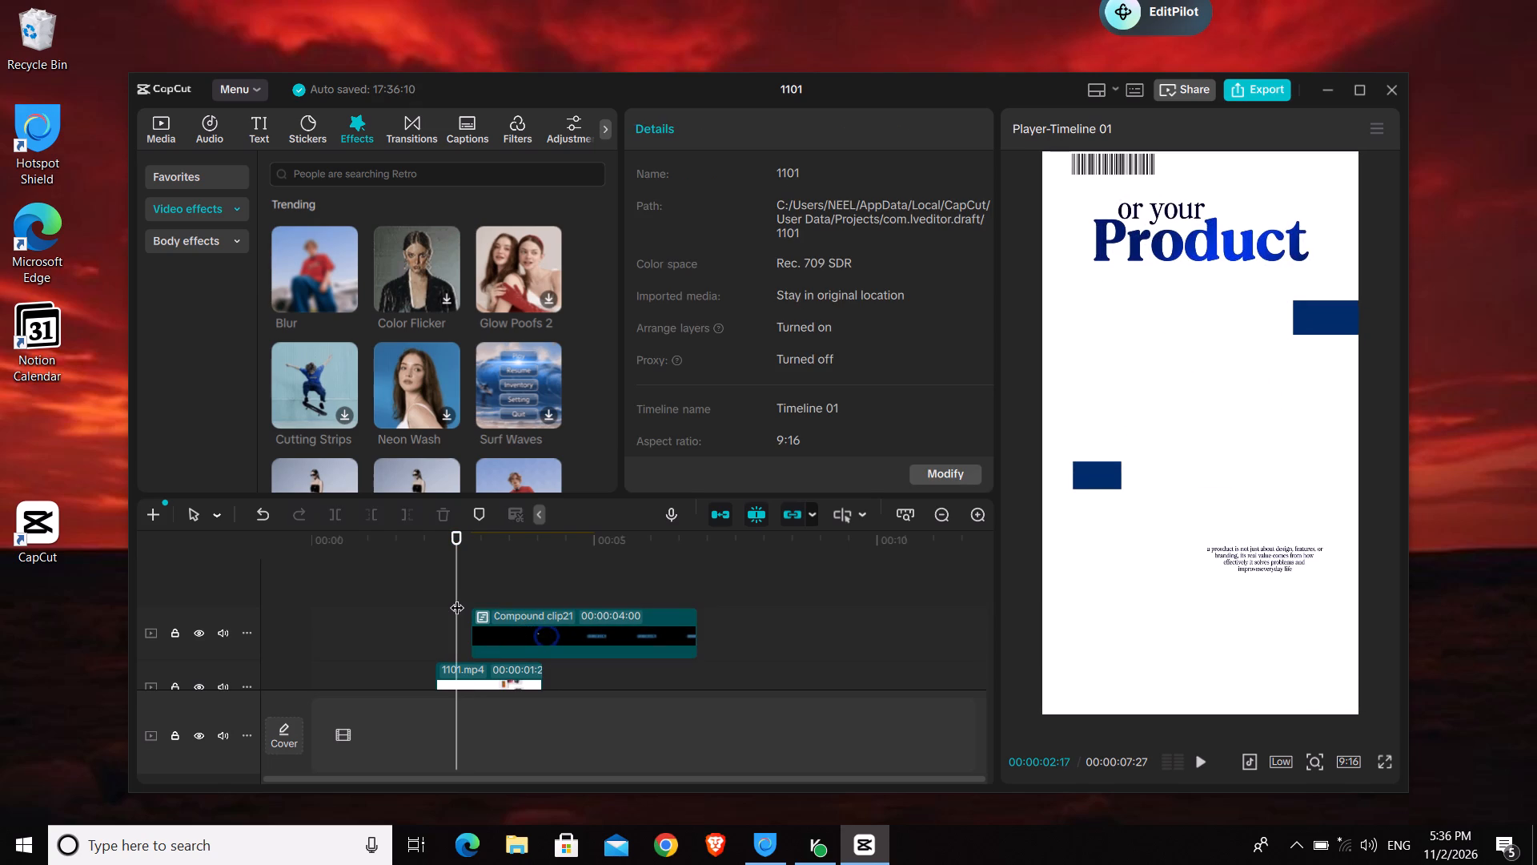
key(space)
key(space)
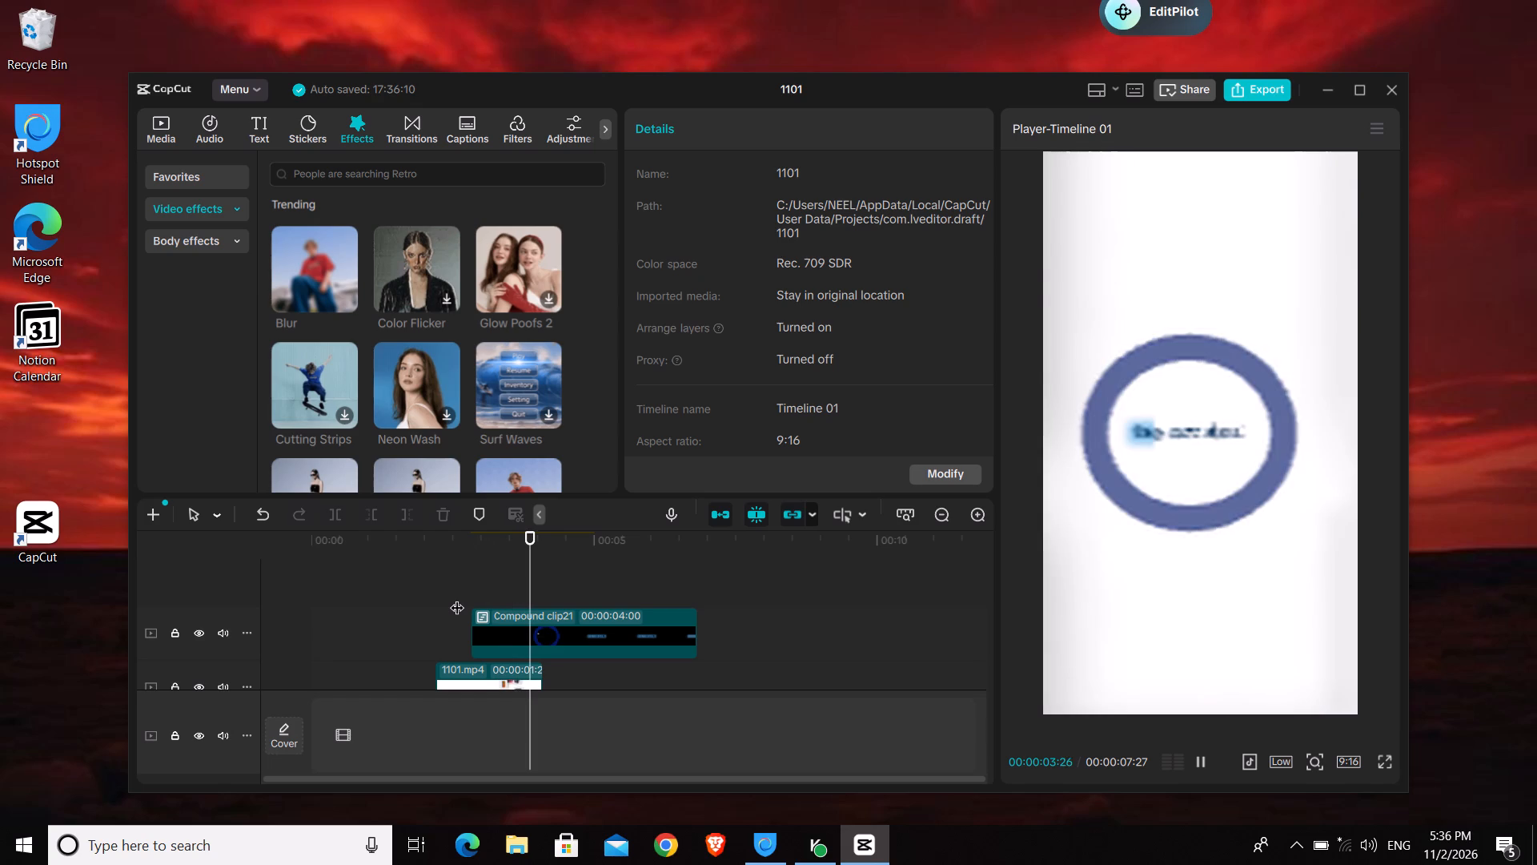
key(space)
key(space)
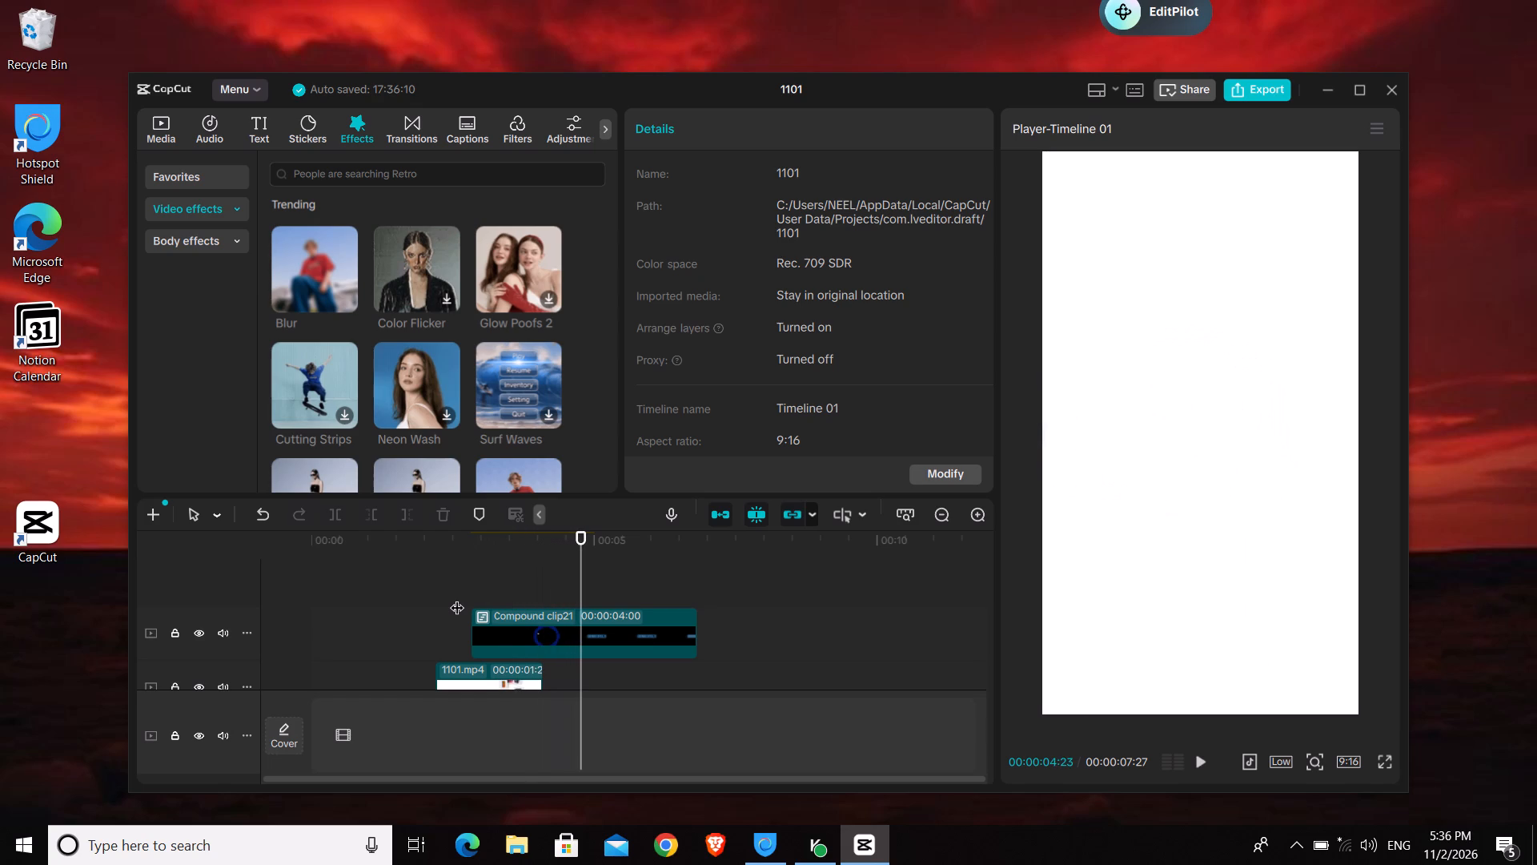
click(575, 626)
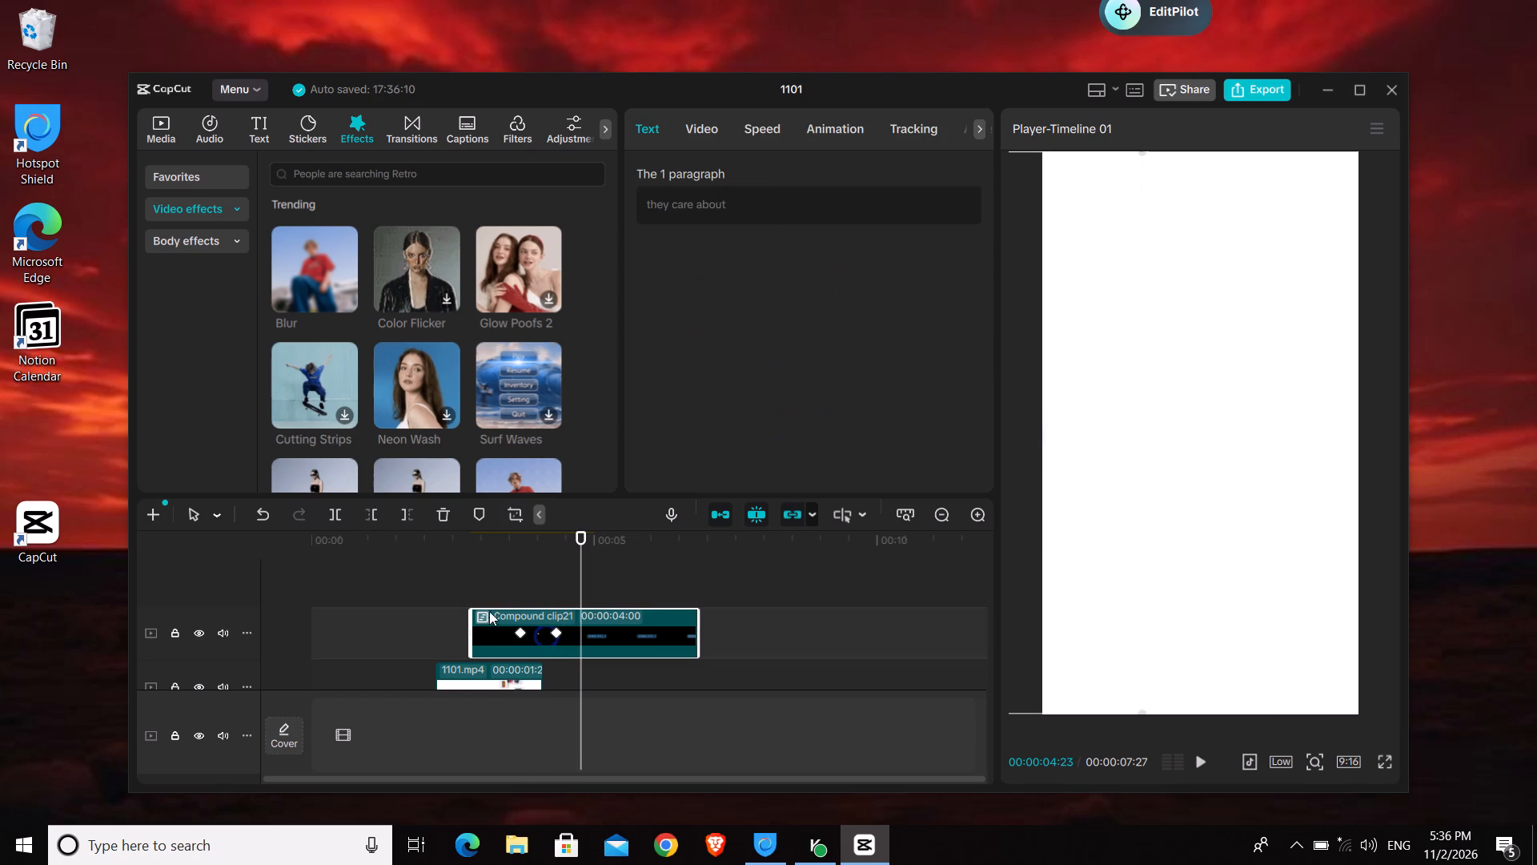
click(454, 593)
drag(449, 605, 494, 616)
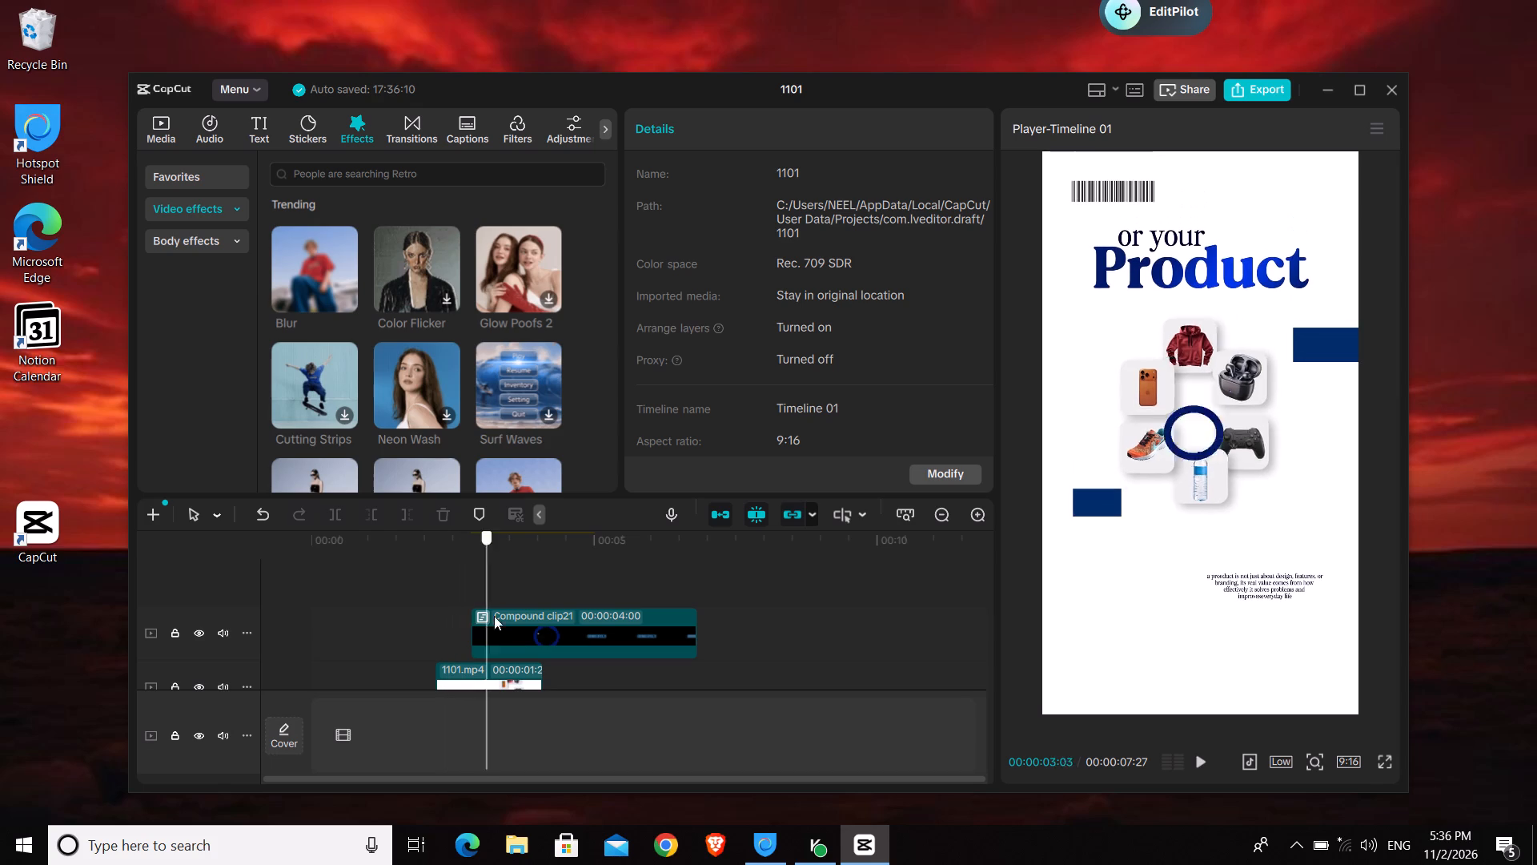
Mark the timeline range from an in point at 00:00:02:25 to an out point at 00:00:04:15.
drag(494, 616, 471, 628)
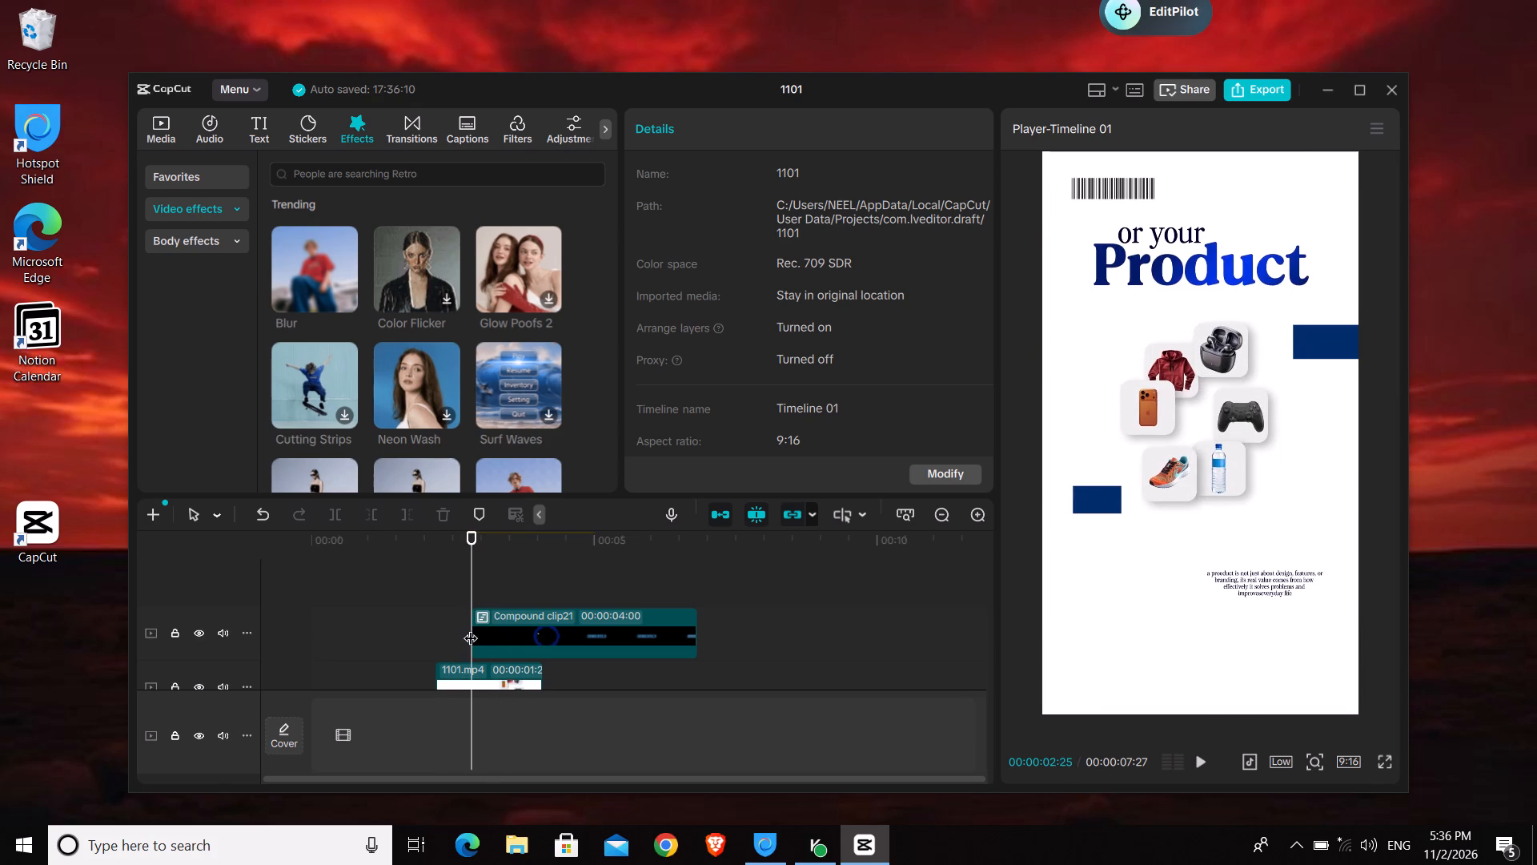
key(i)
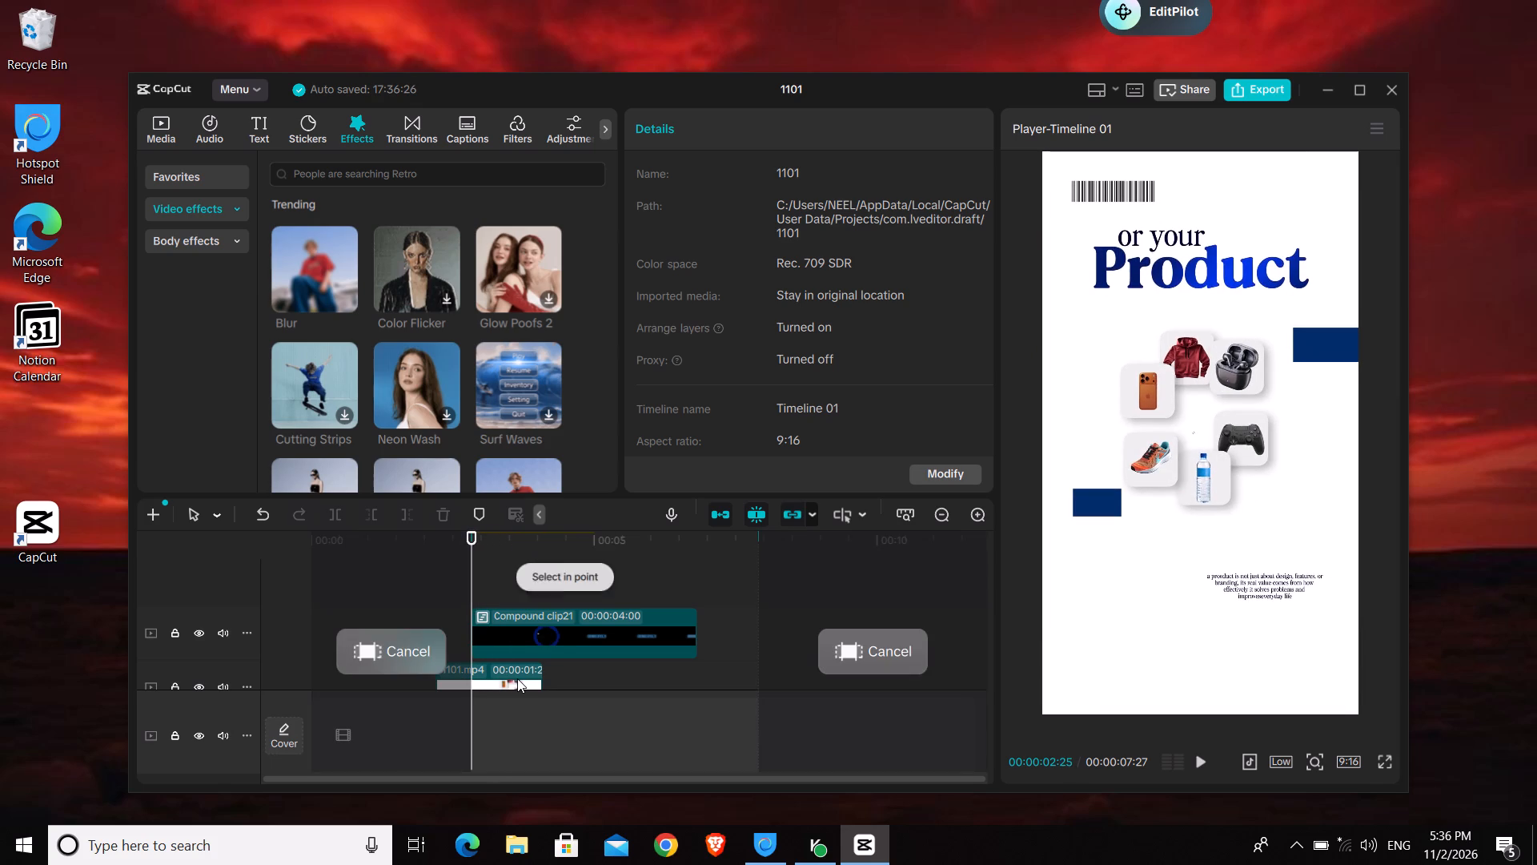
key(space)
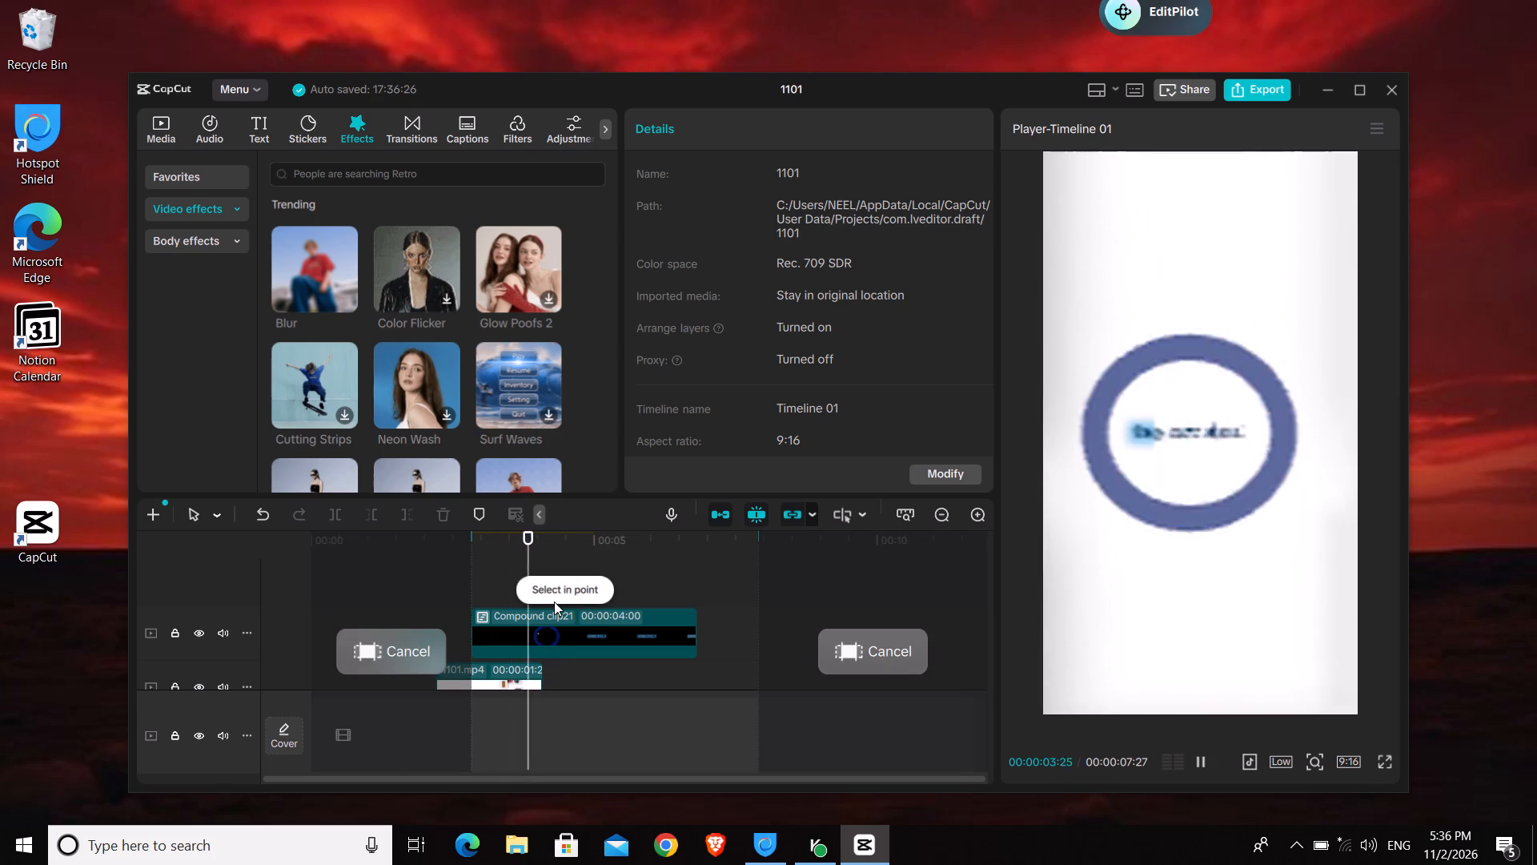
key(space)
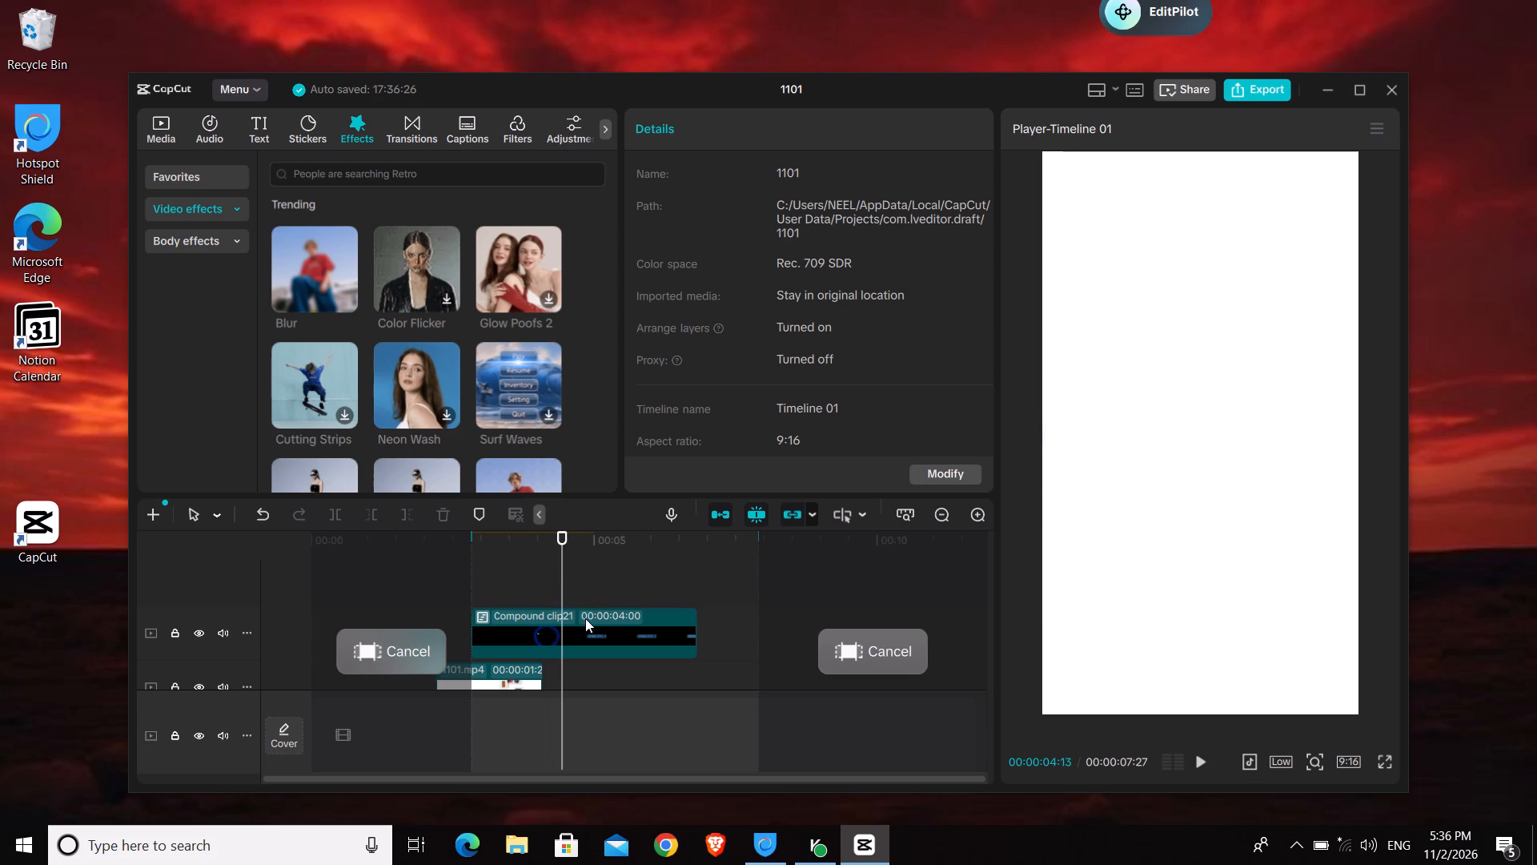
key(space)
key(space)
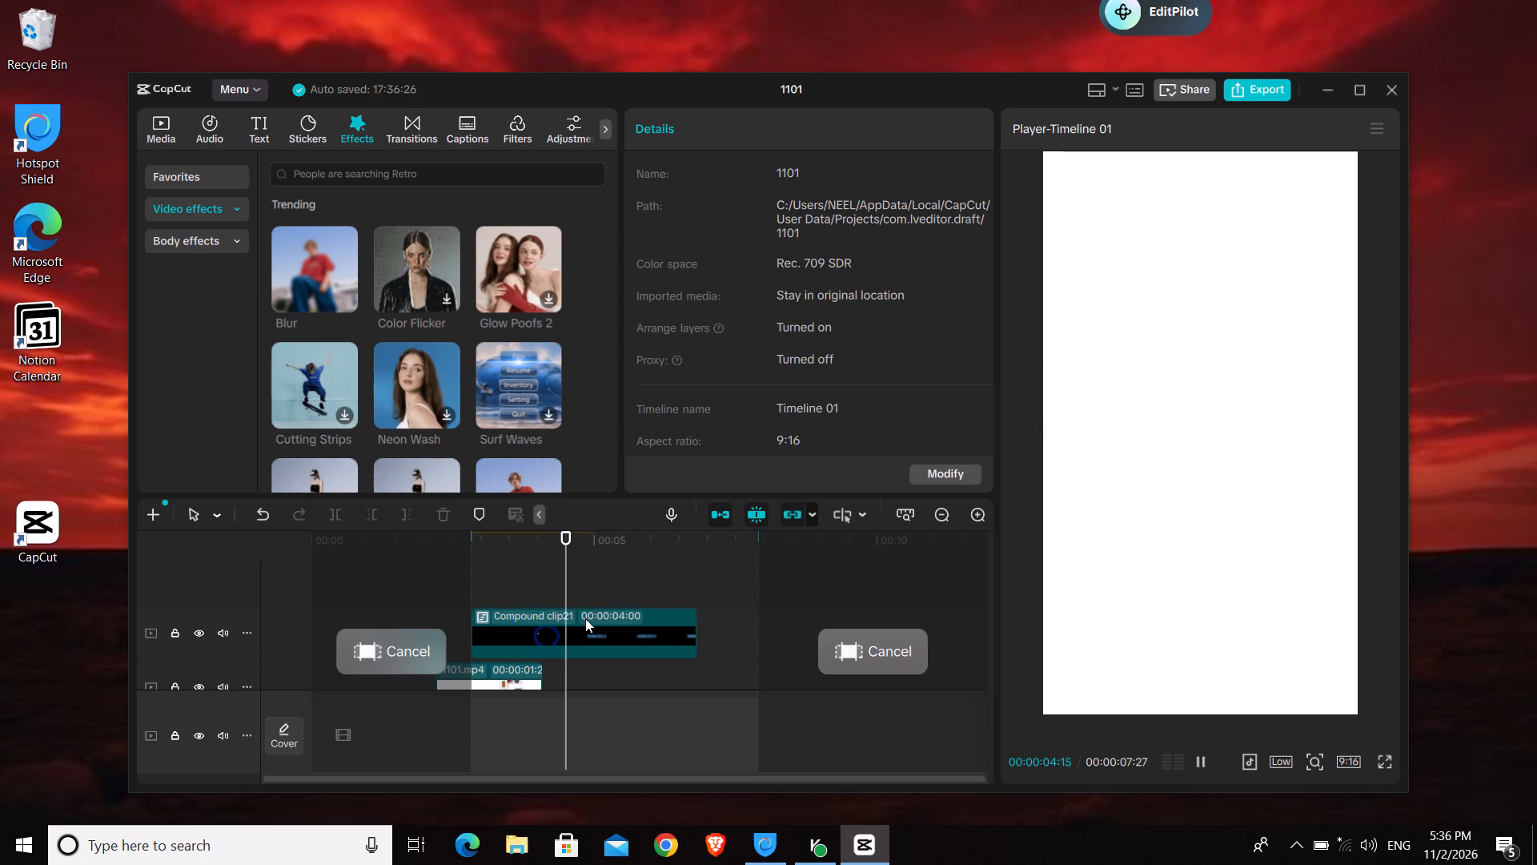
key(o)
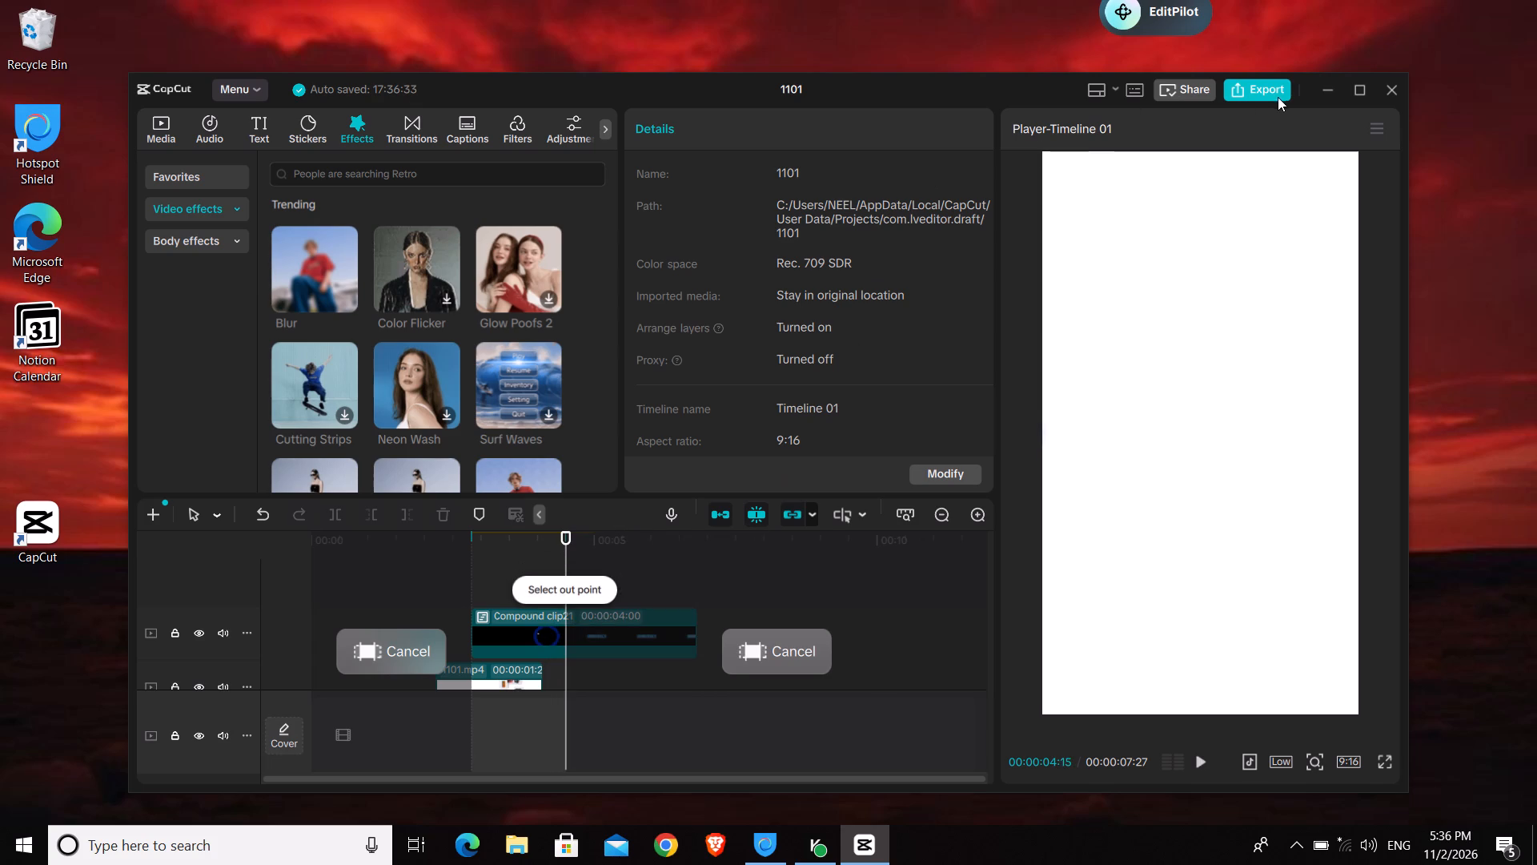
Export the marked range as a video named phase3 and show the exported file in its folder.
click(1278, 95)
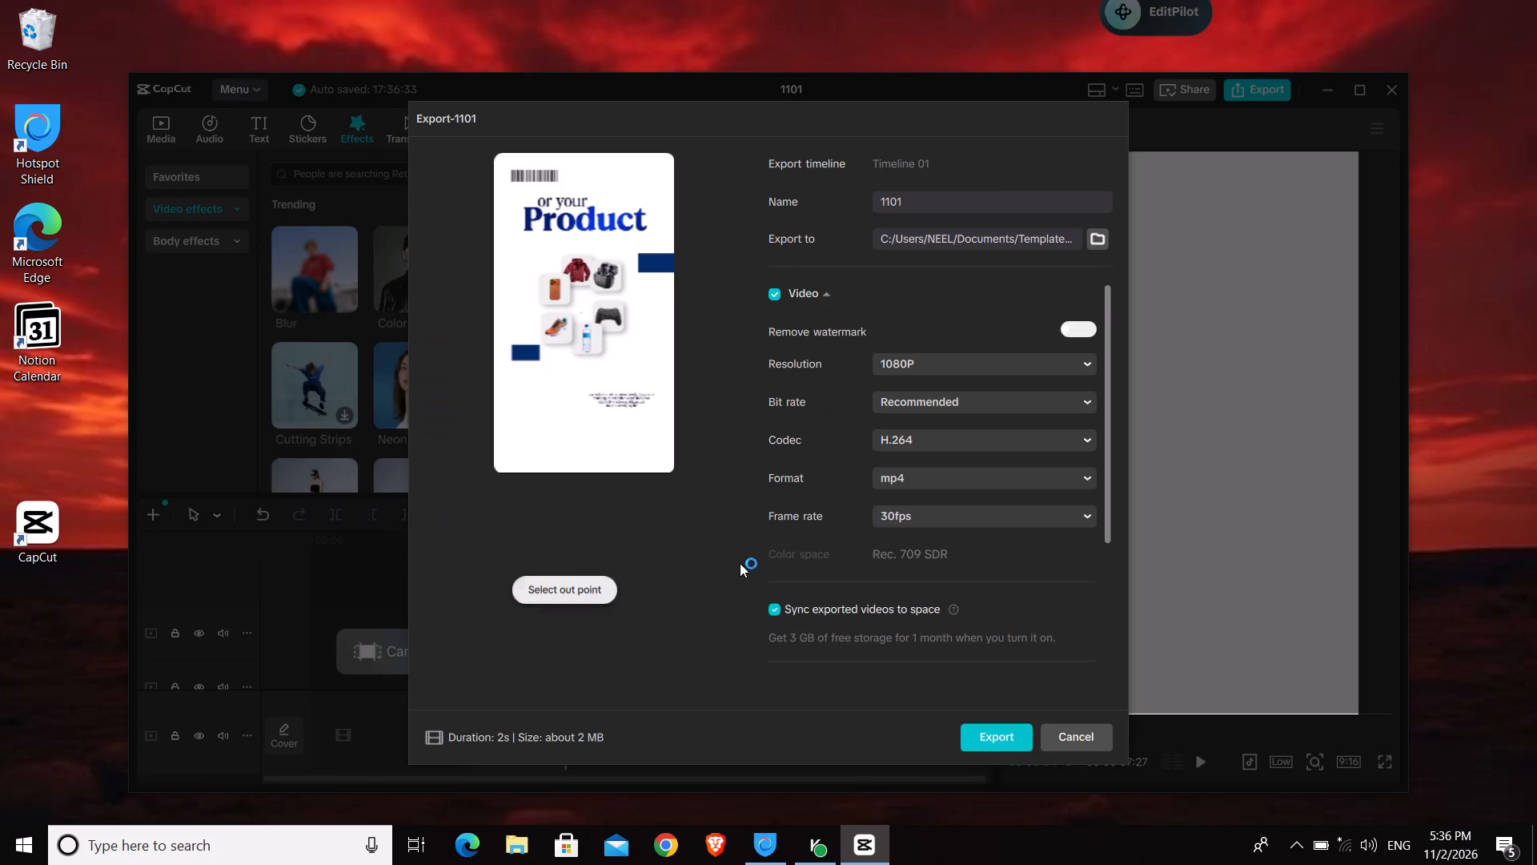
double_click(911, 201)
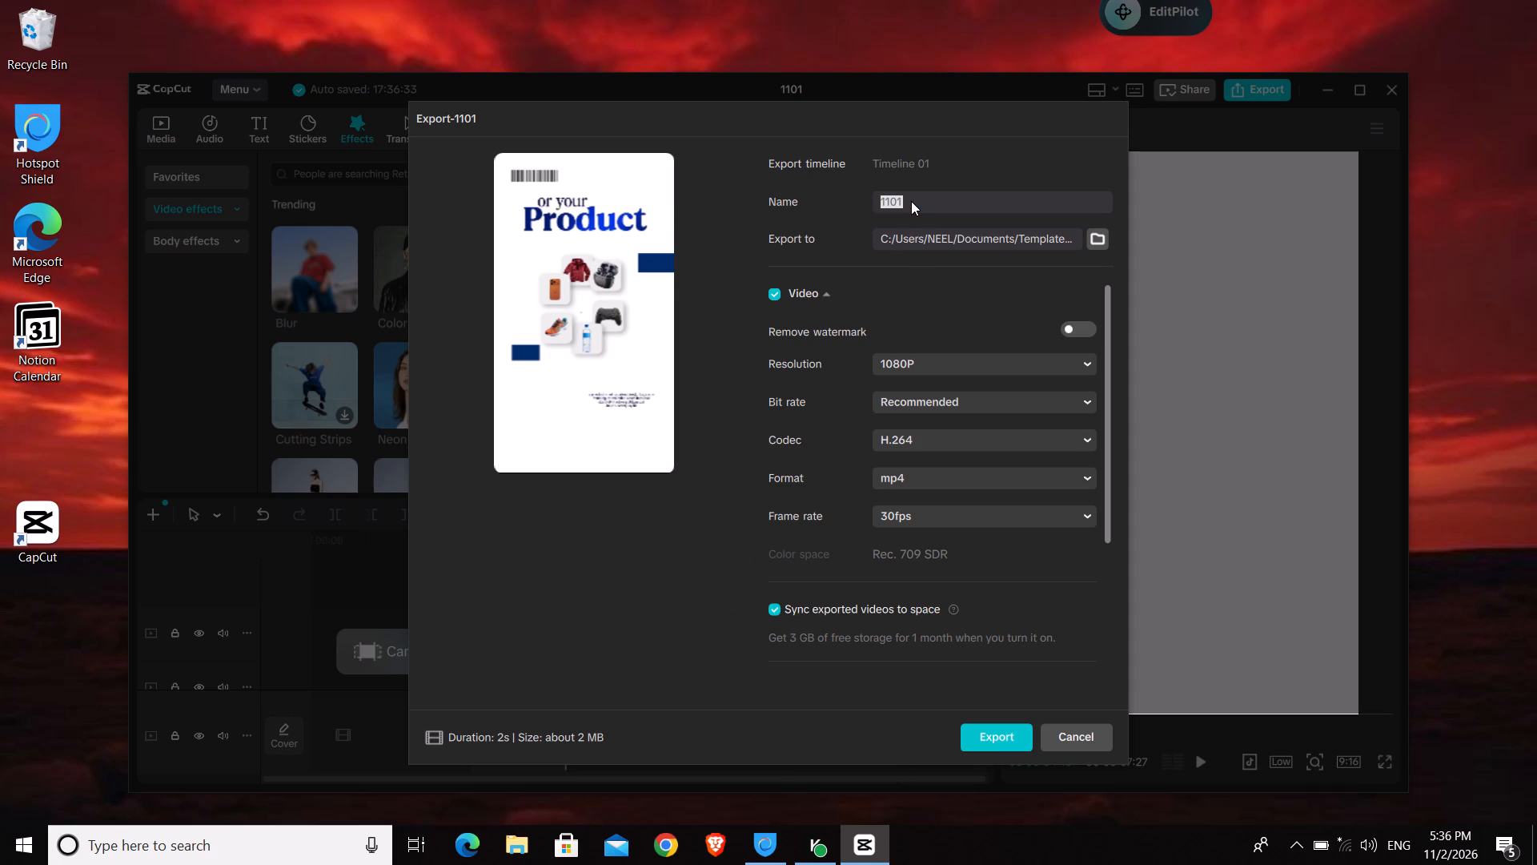
text(phase3)
click(1001, 738)
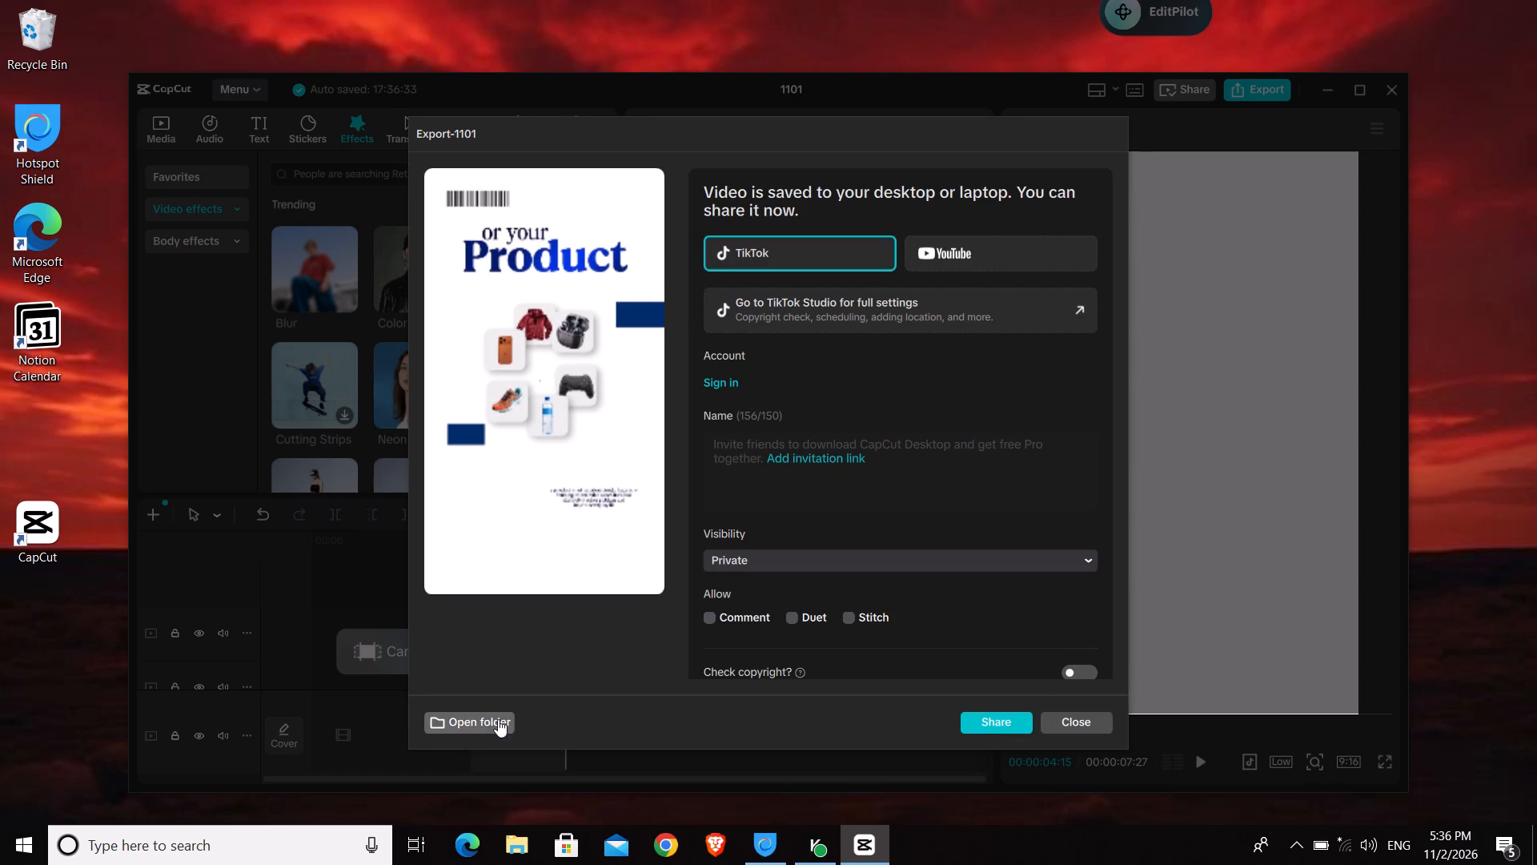
click(510, 723)
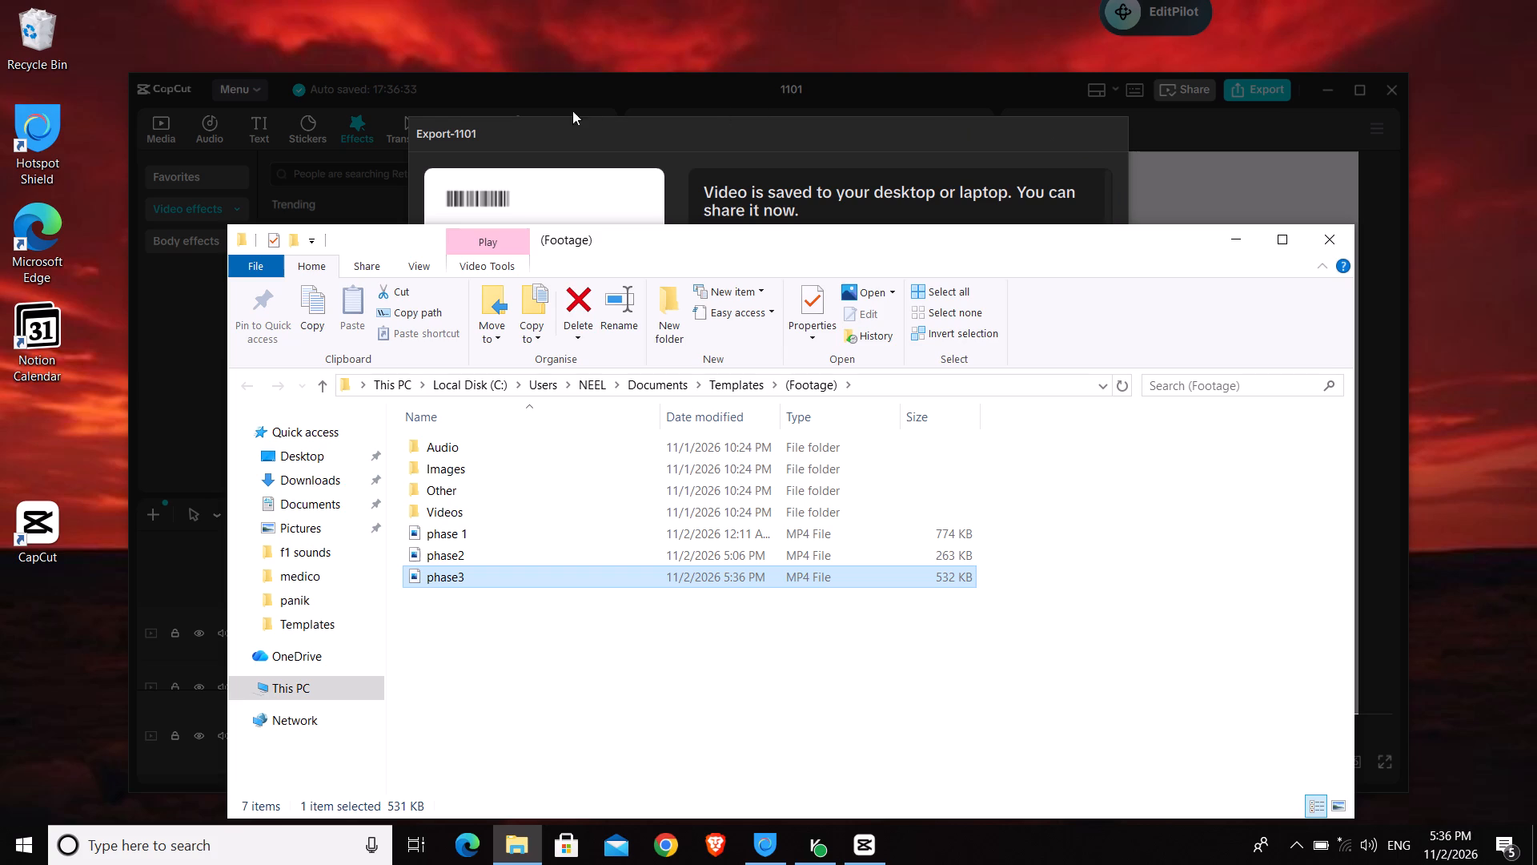
click(463, 102)
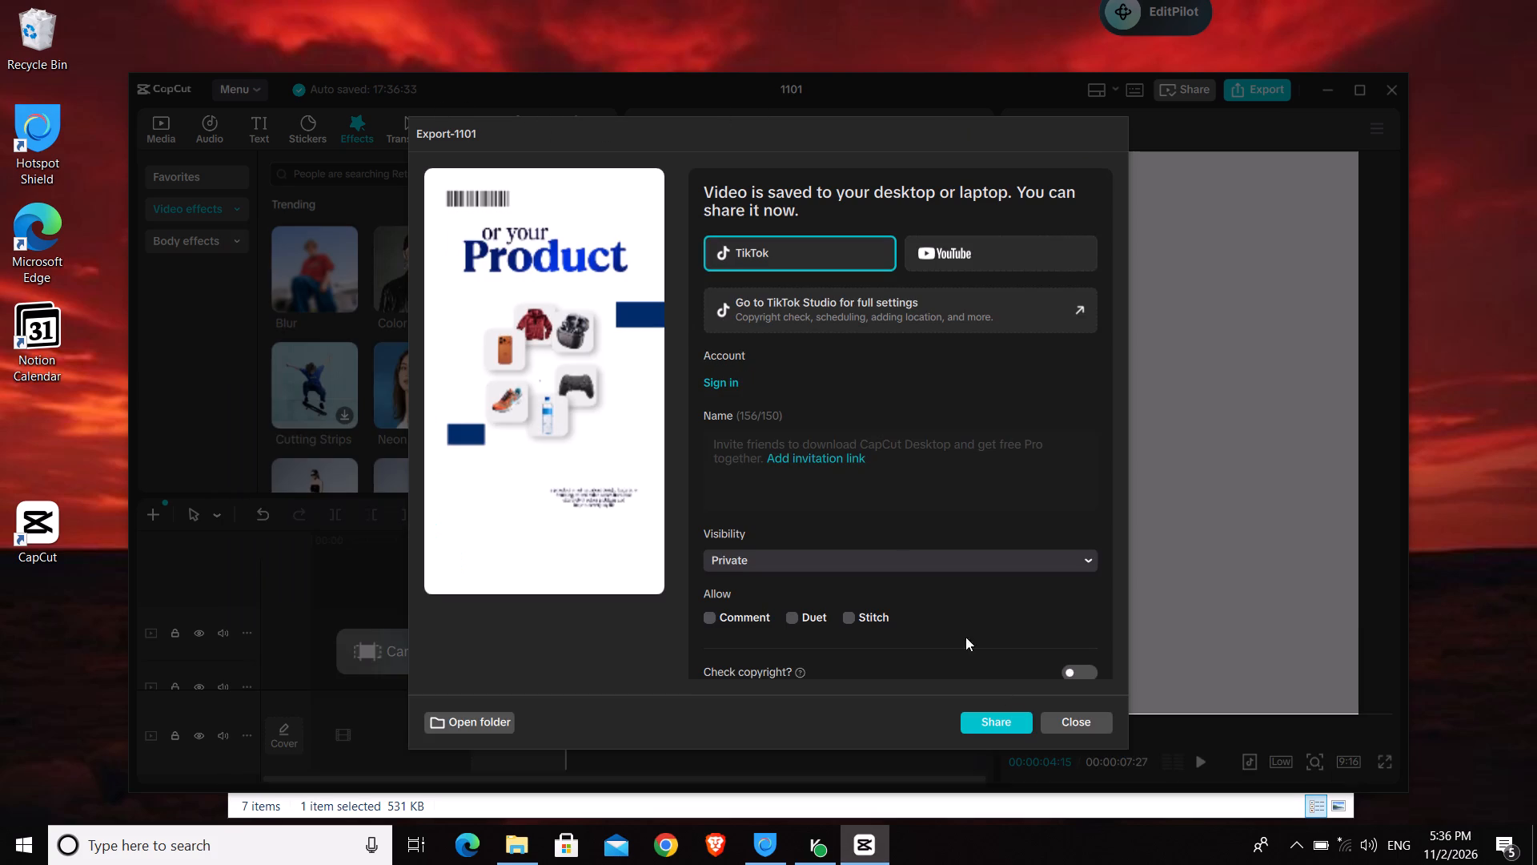
click(1061, 730)
Import the phase3 video from the (Footage) folder into the top level of the project's media library.
click(174, 127)
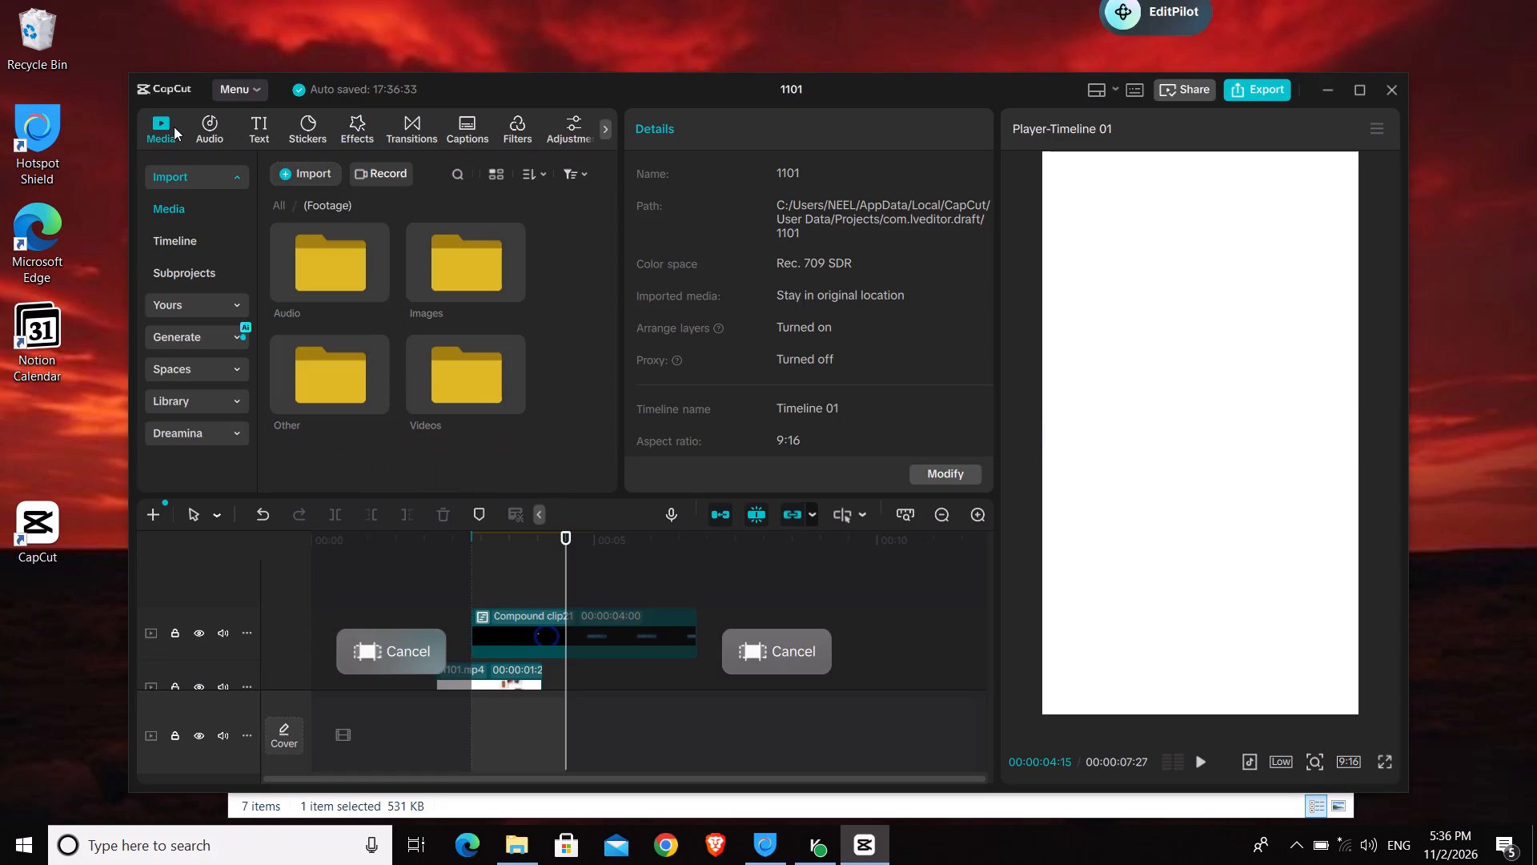
click(332, 210)
click(283, 203)
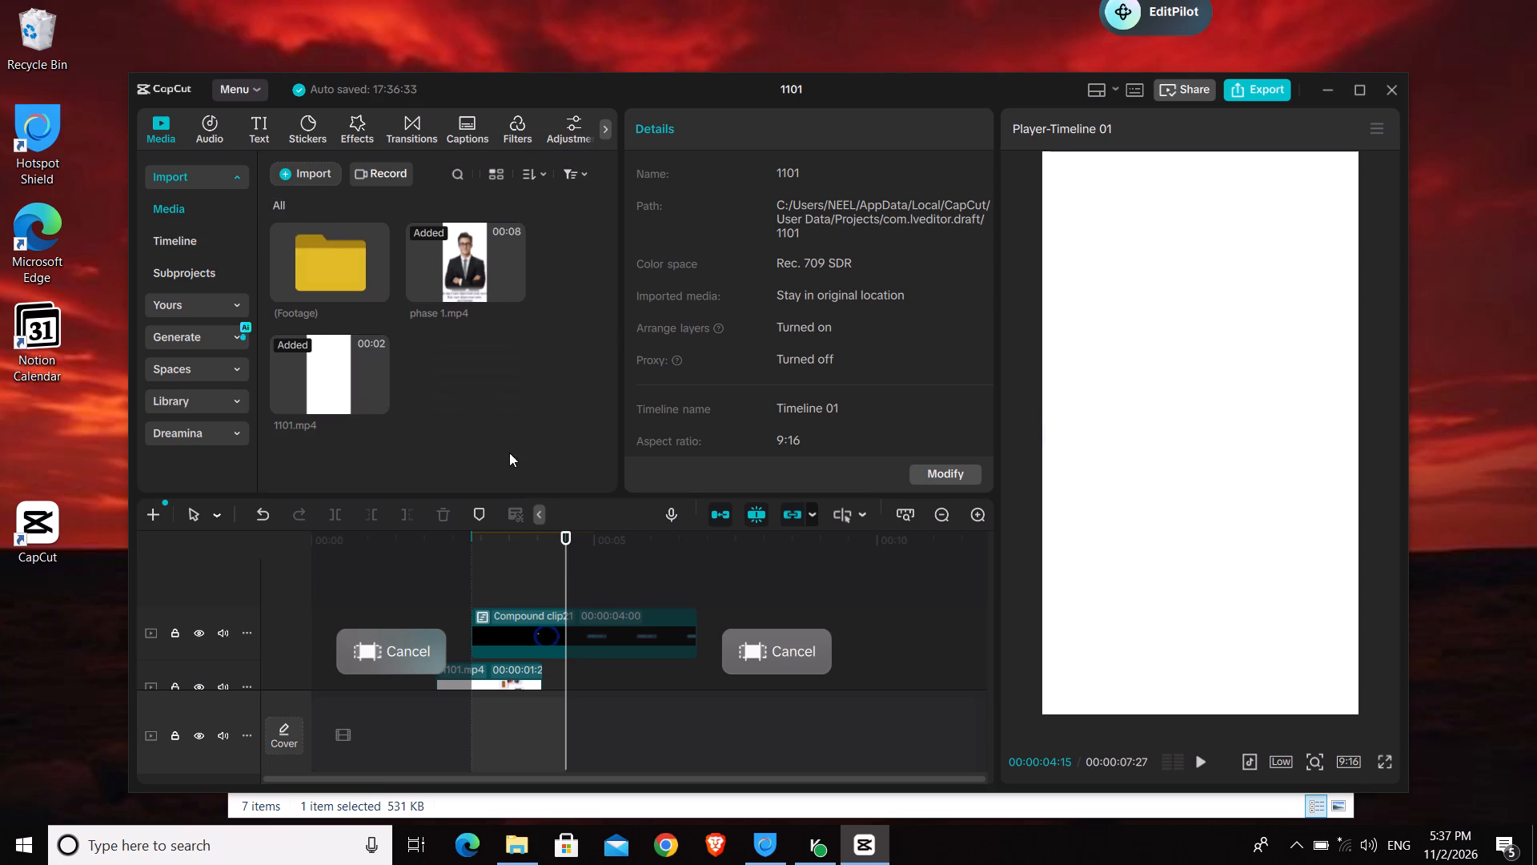
click(520, 854)
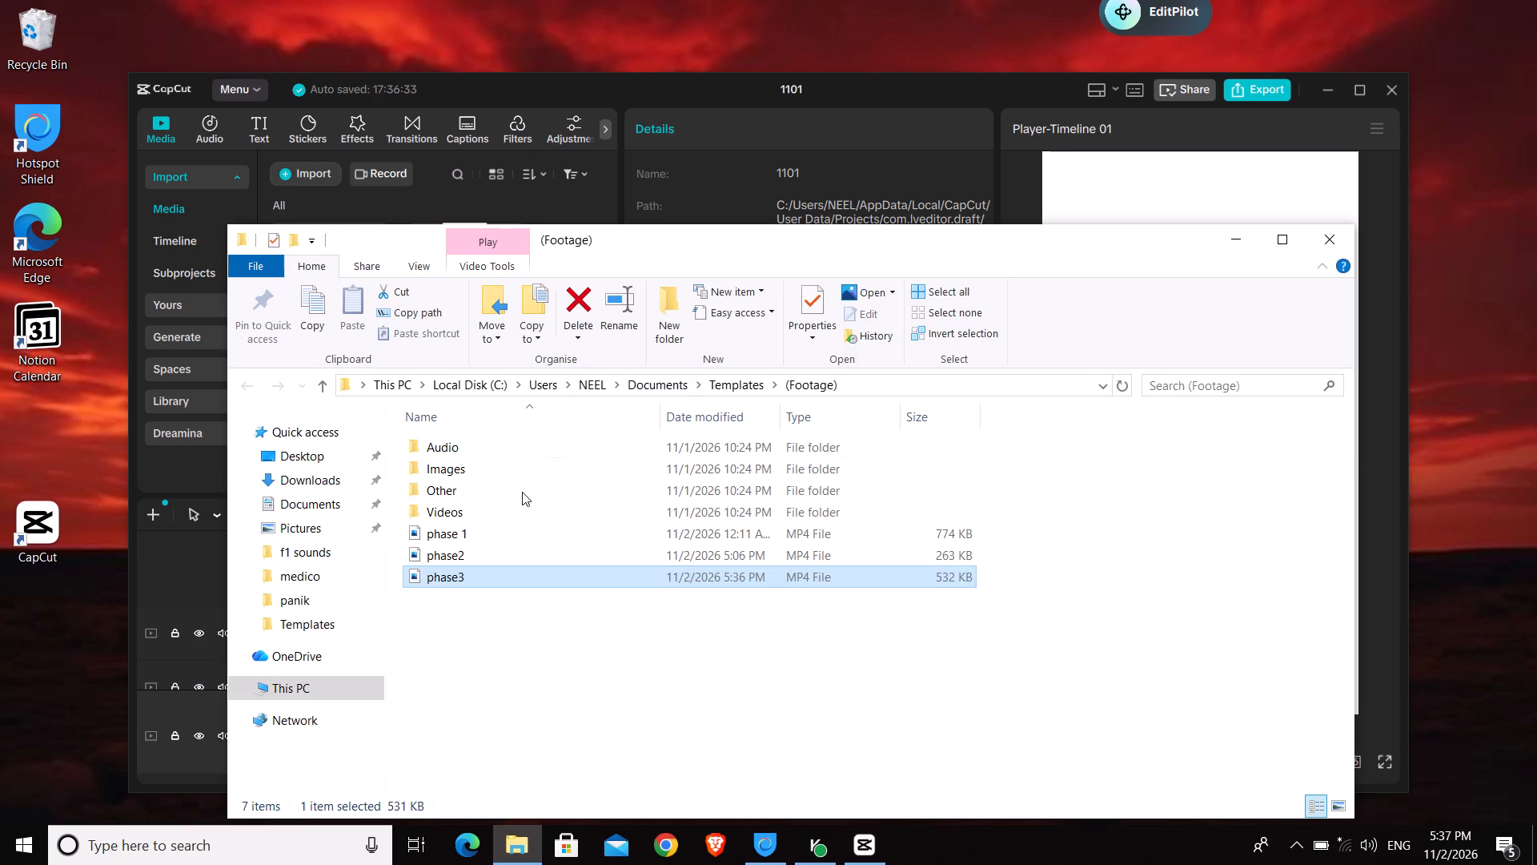
drag(508, 579, 539, 210)
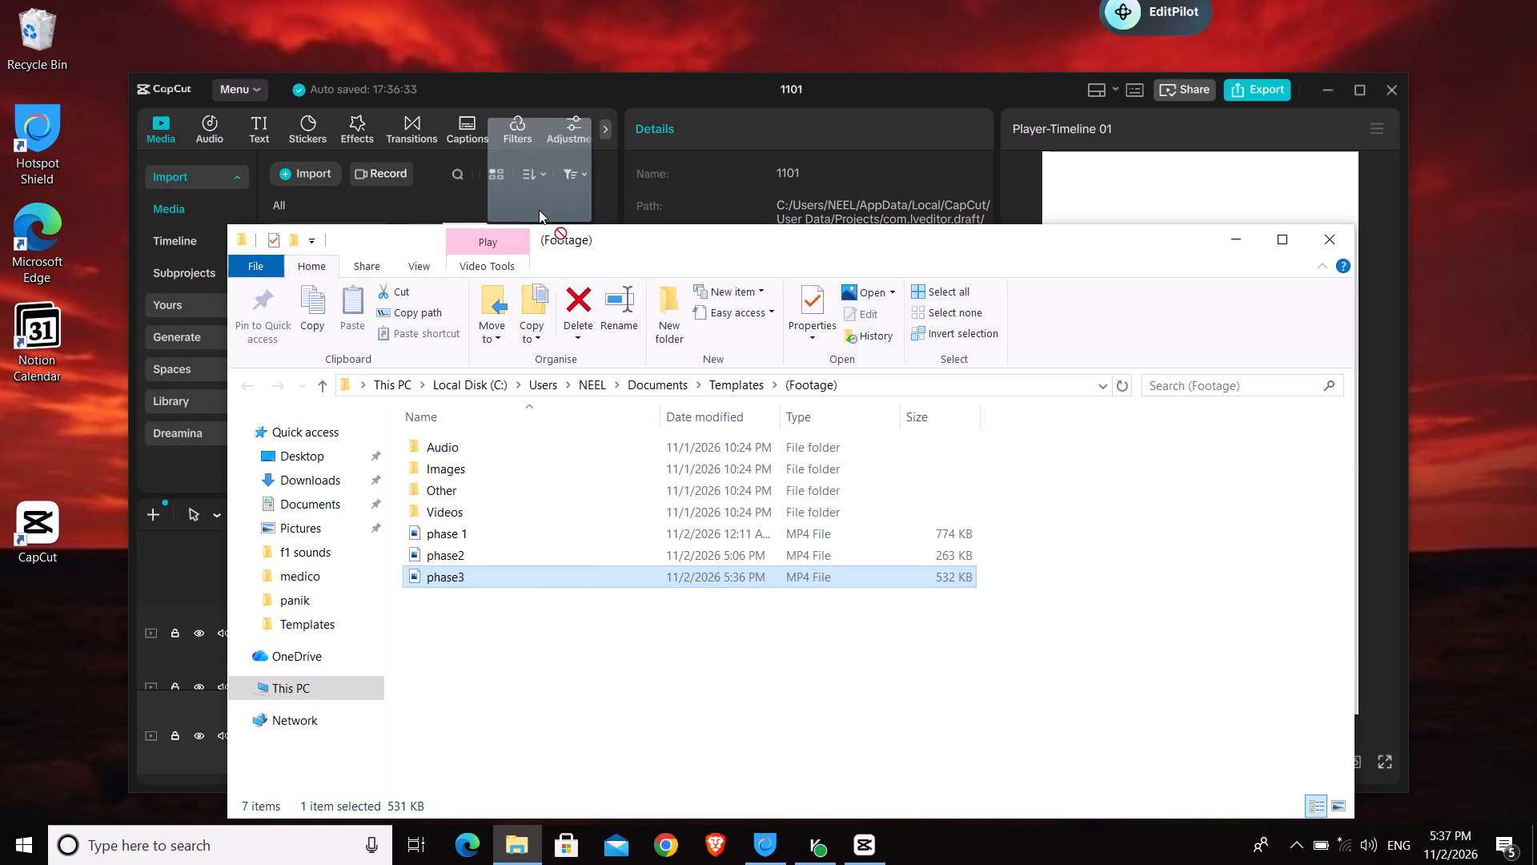
drag(539, 210, 550, 214)
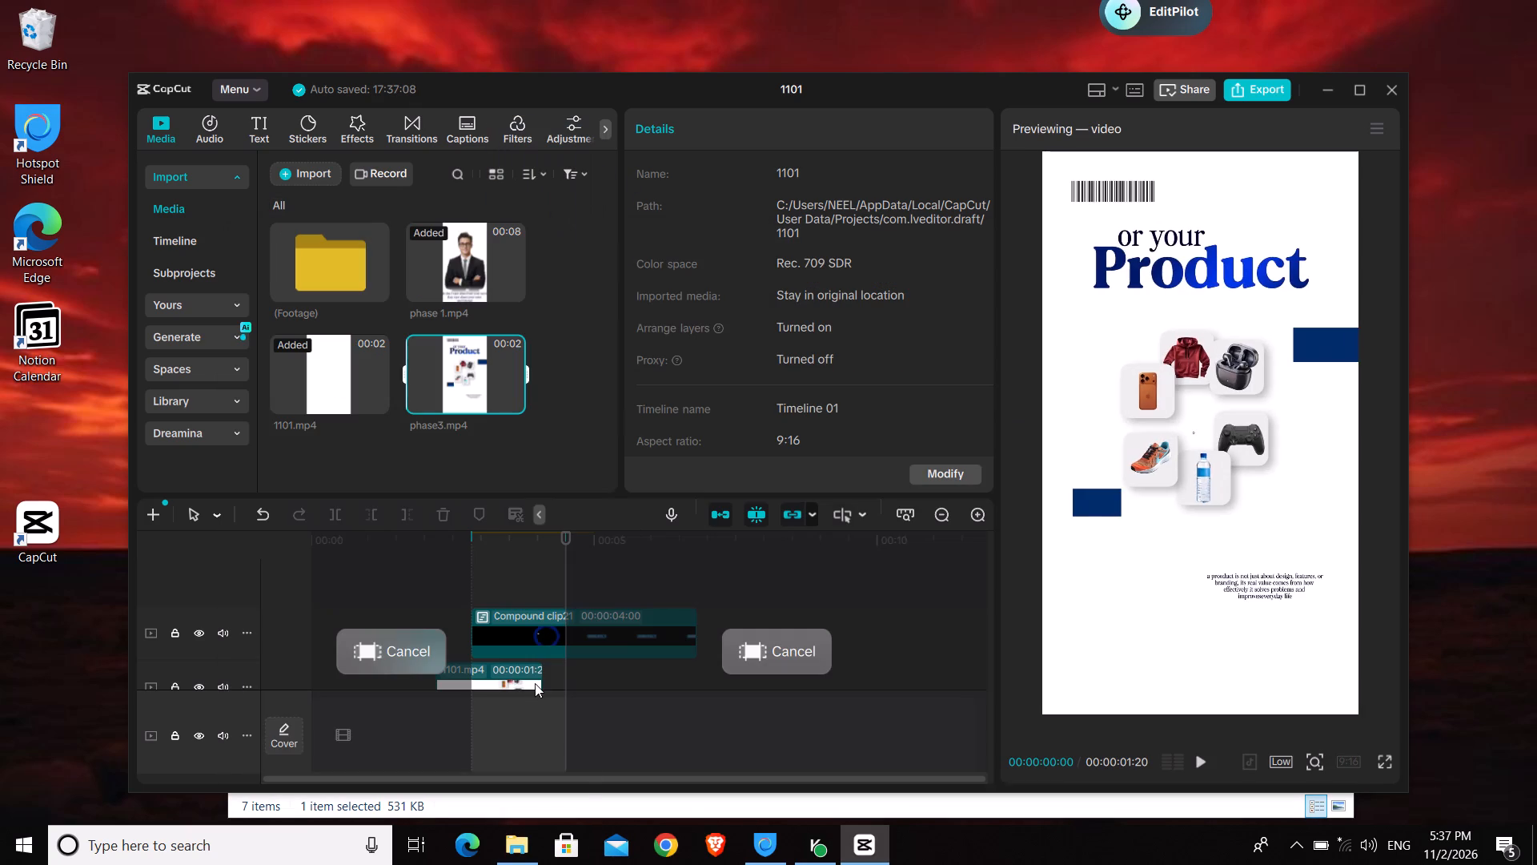
click(525, 864)
click(1324, 231)
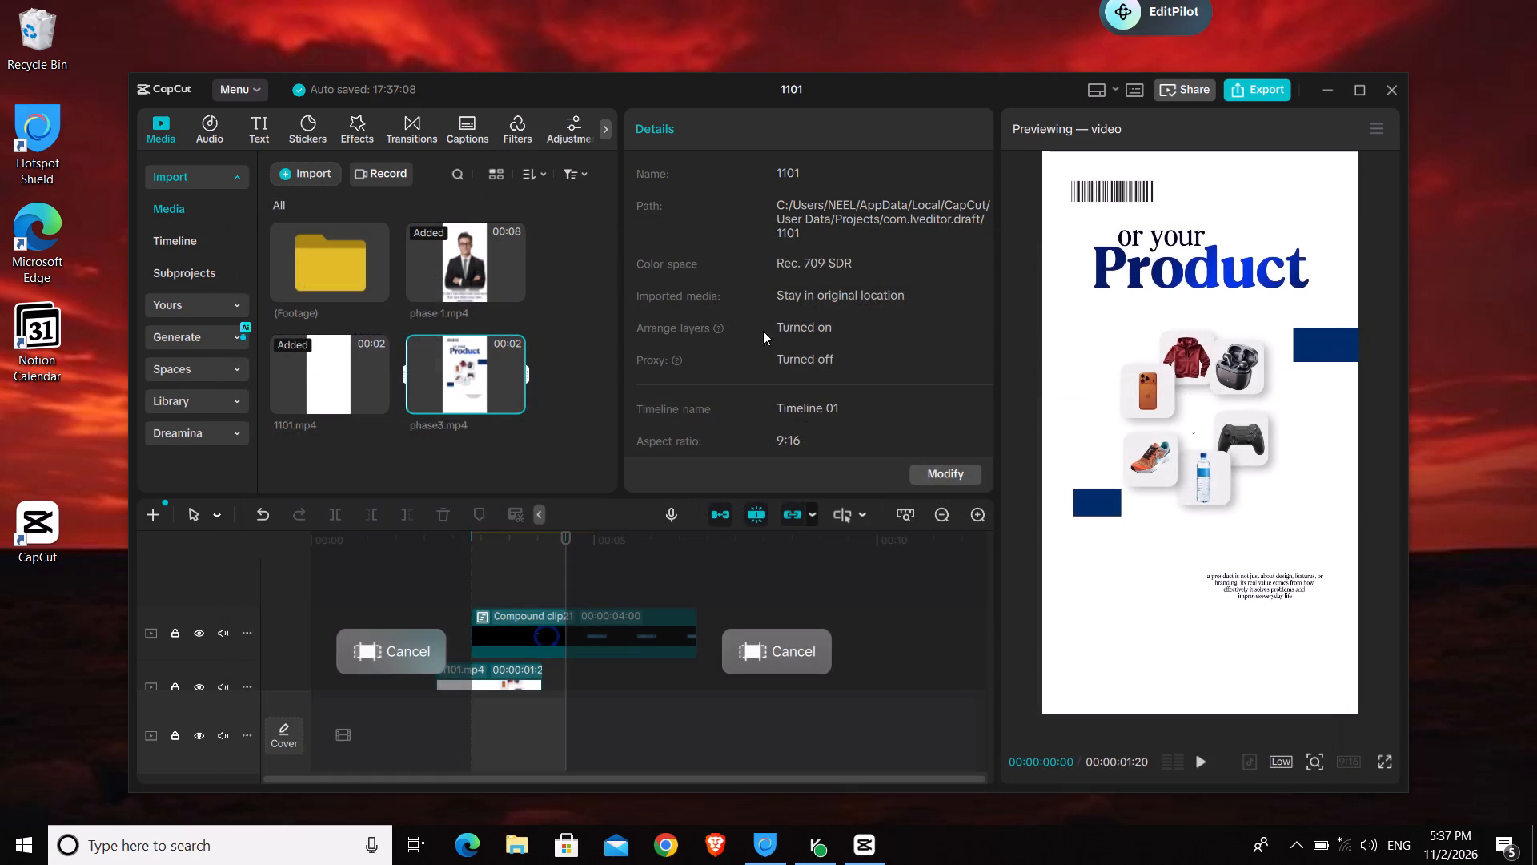
Clear the marked in/out range from the timeline.
click(790, 652)
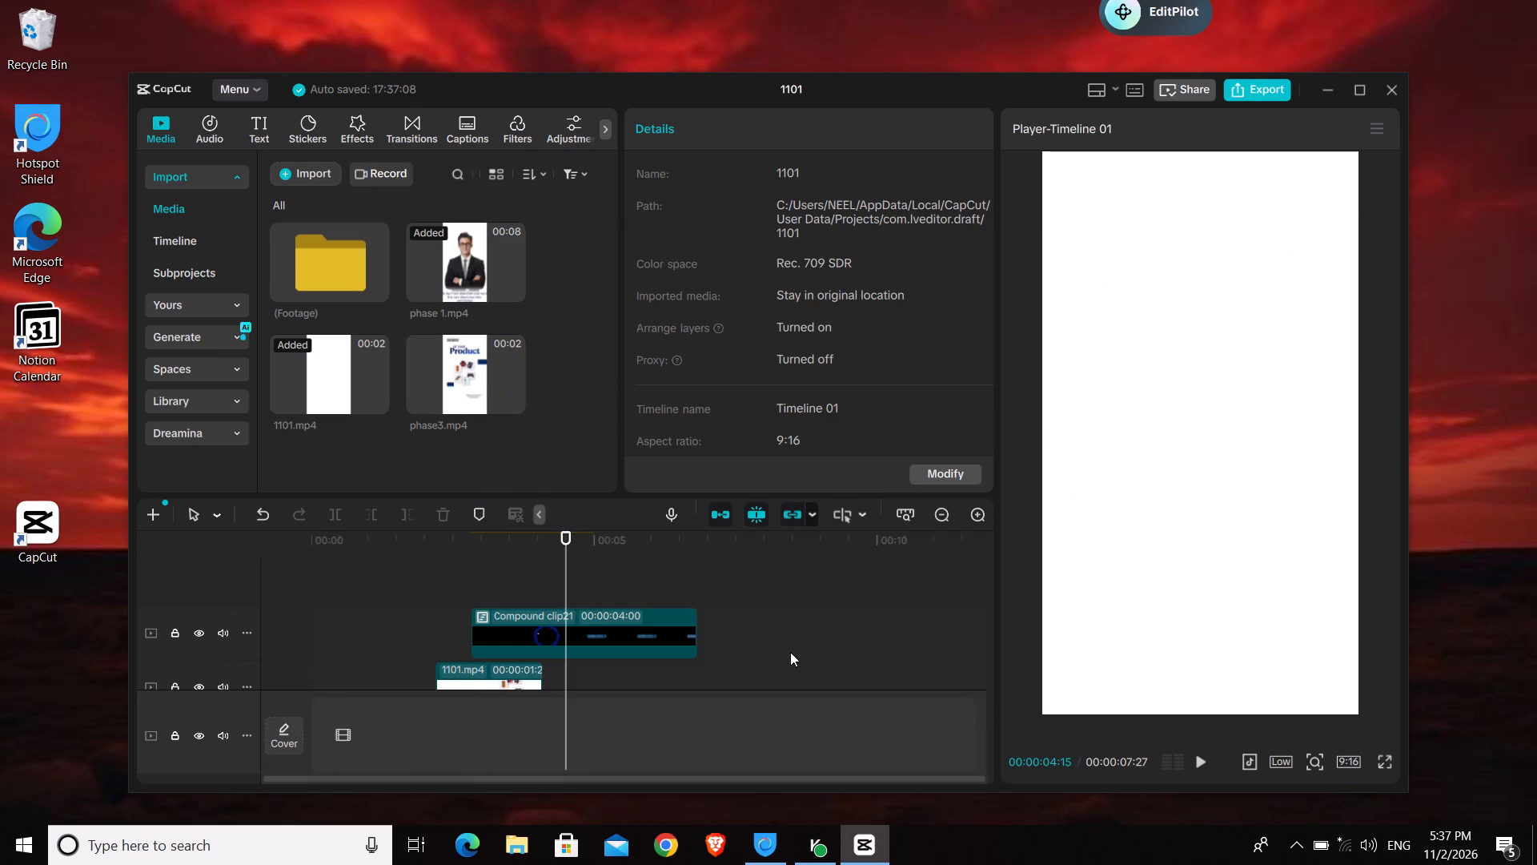
Disable the keyframed compound clip above the 1101.mp4 clip on the timeline.
scroll(532, 617, down, 1)
click(528, 607)
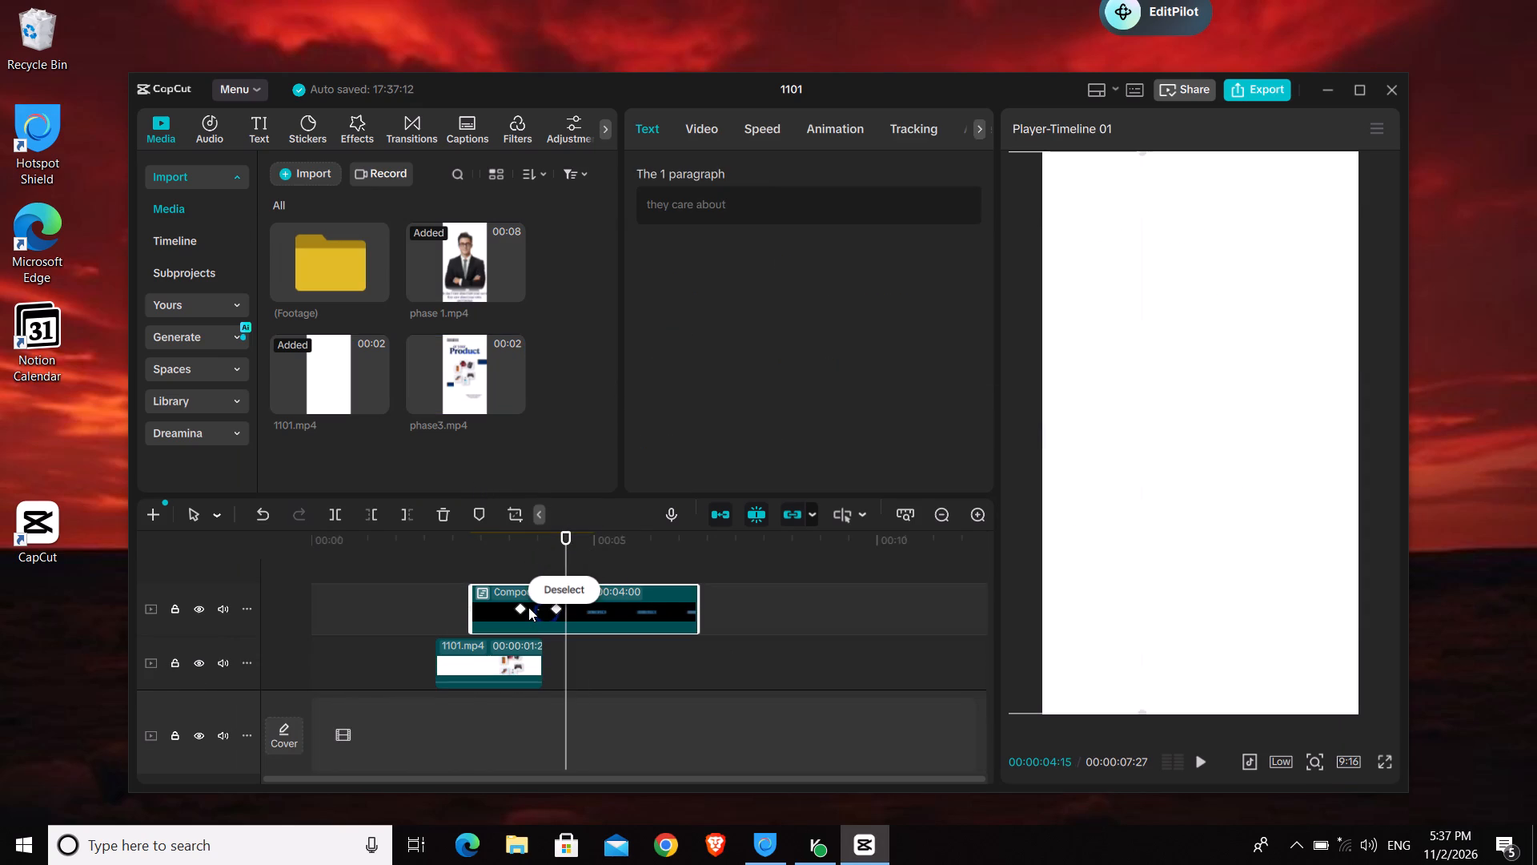
key(v)
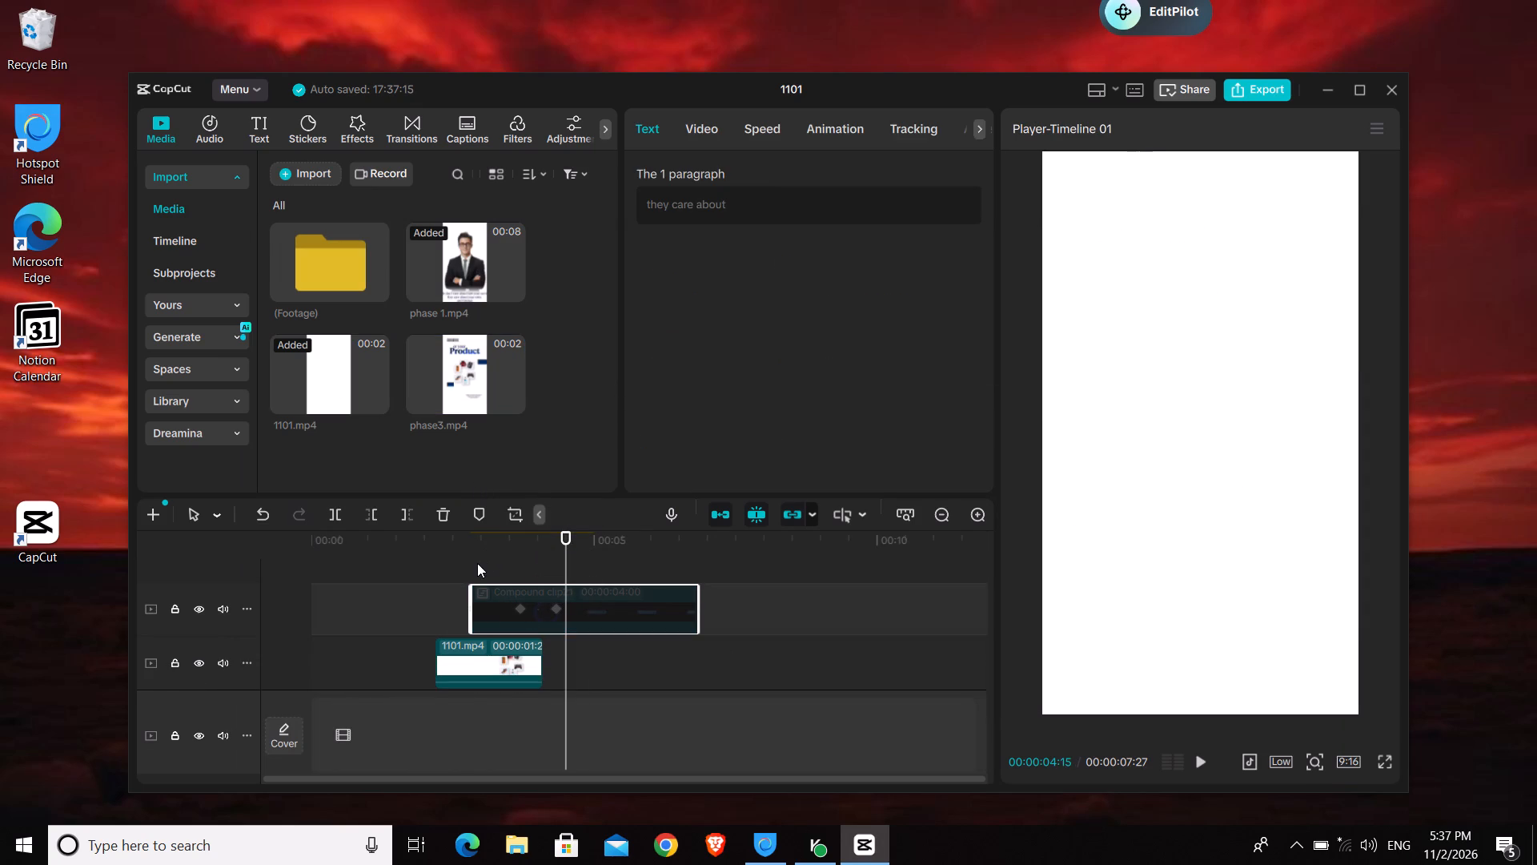
Place the phase3 video on a new track above the disabled compound clip, starting at 00:00:02:25.
click(477, 560)
click(464, 547)
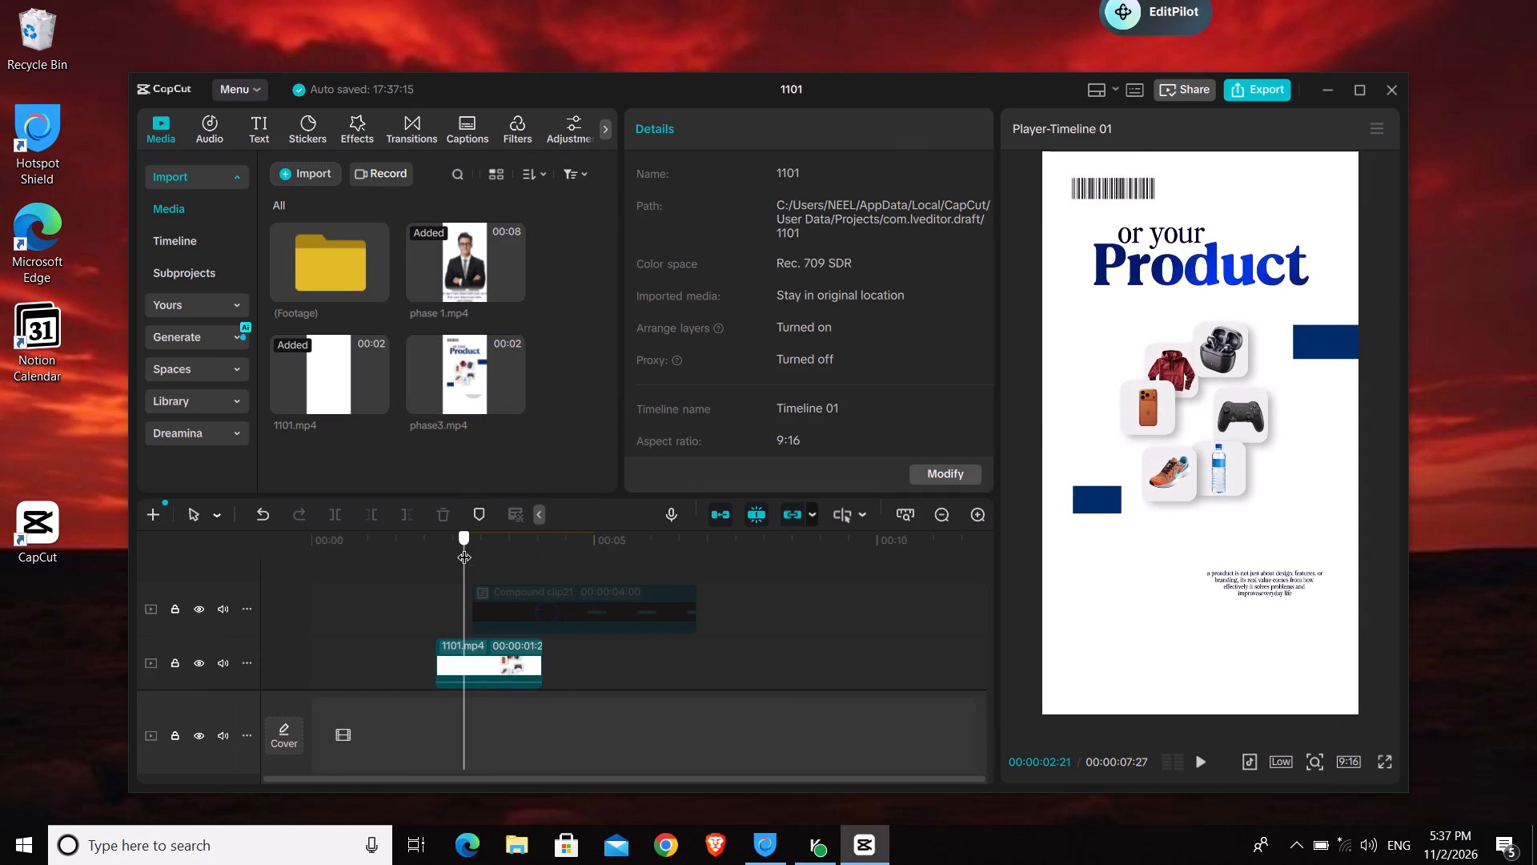
click(479, 547)
drag(479, 546, 476, 547)
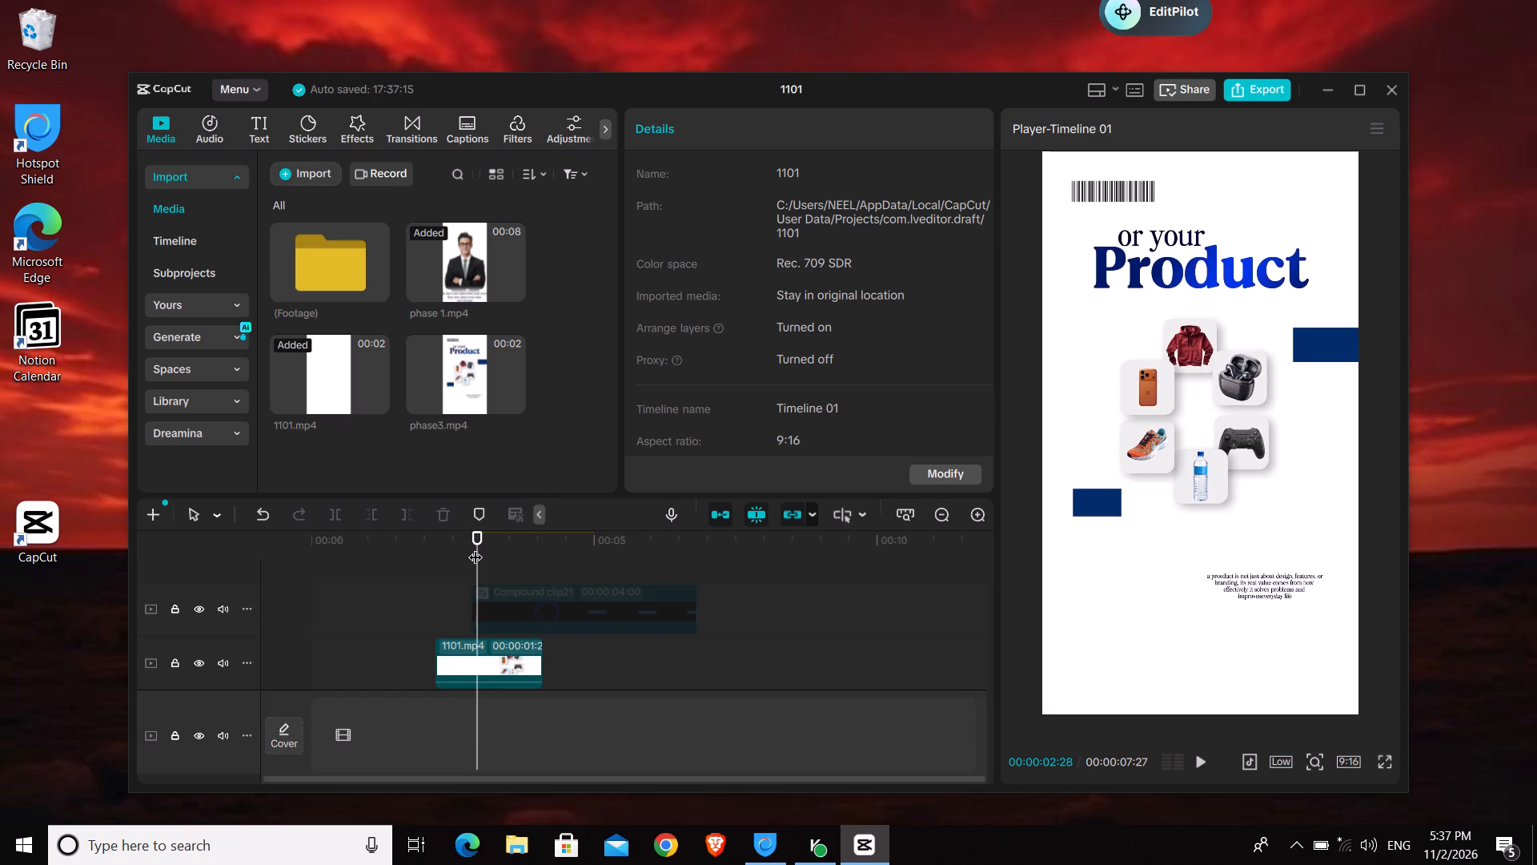
drag(476, 547, 470, 552)
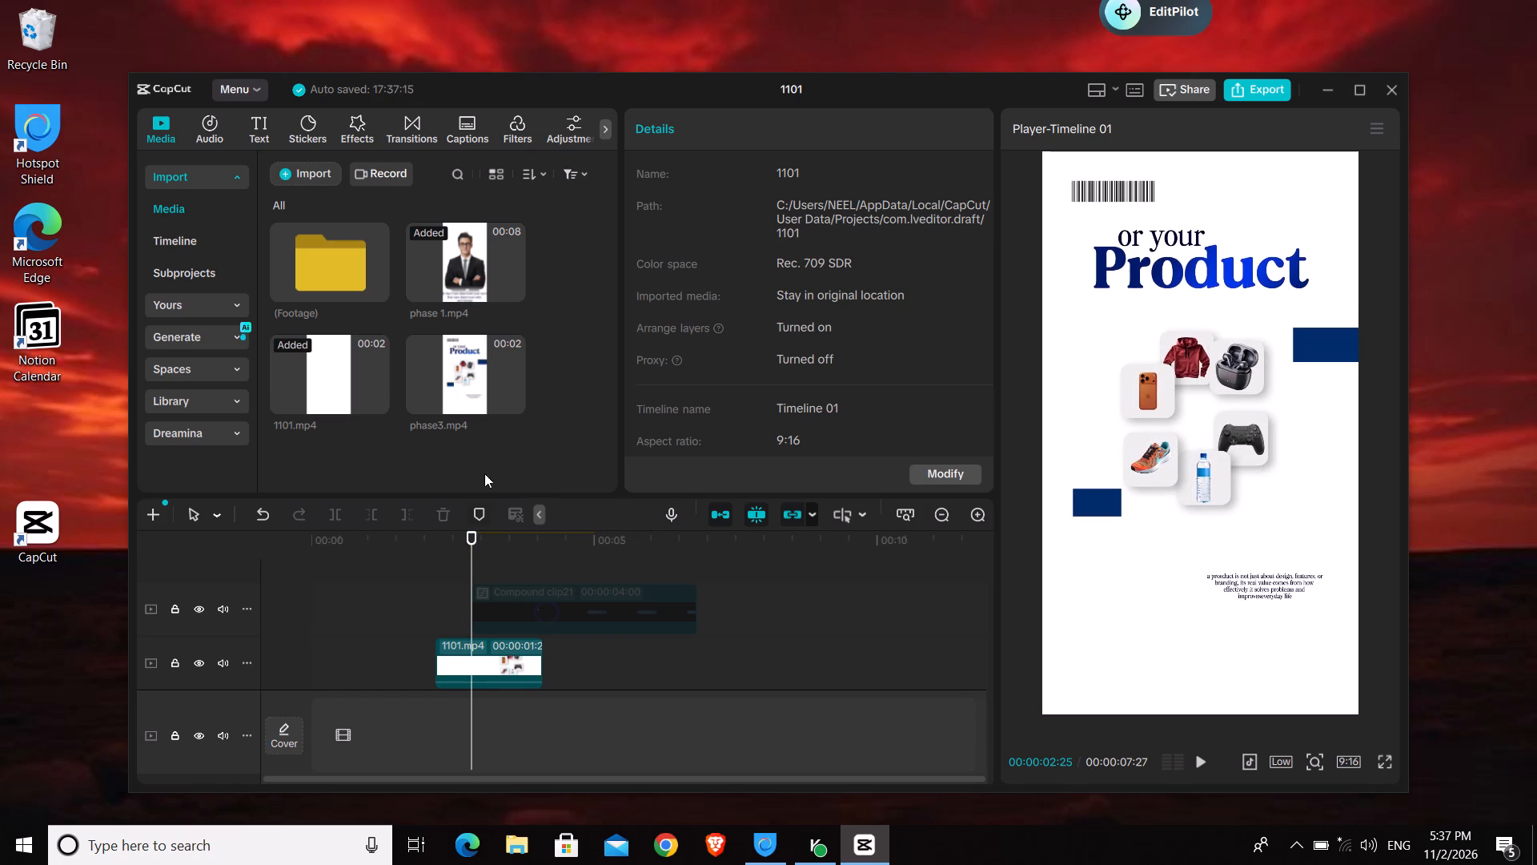
drag(439, 372, 476, 567)
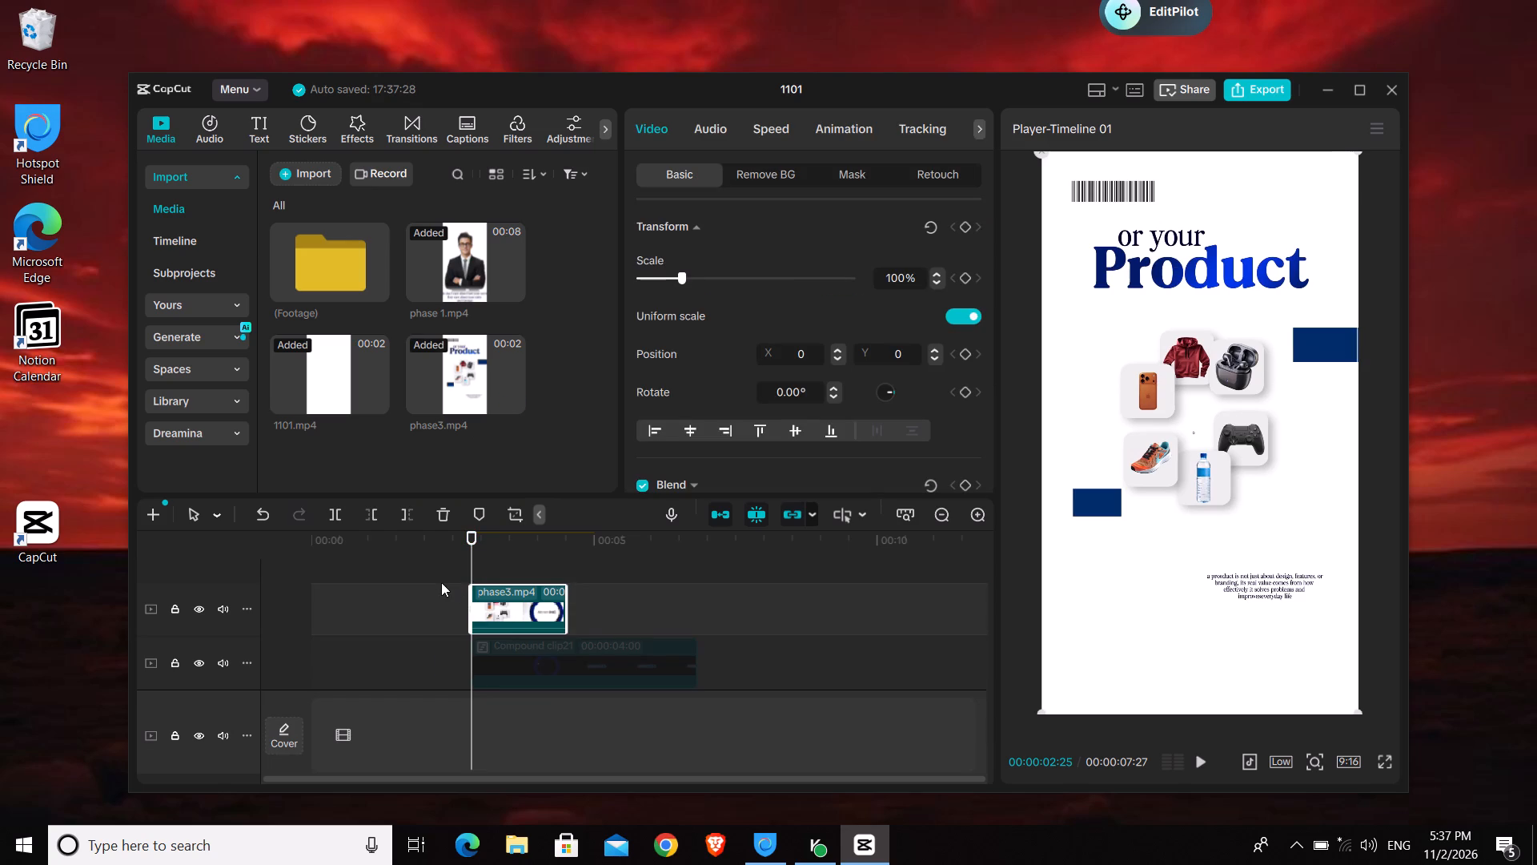
Play the timeline from near its start to check how the placed phase3 clip runs with the clips below.
click(423, 577)
click(360, 601)
key(space)
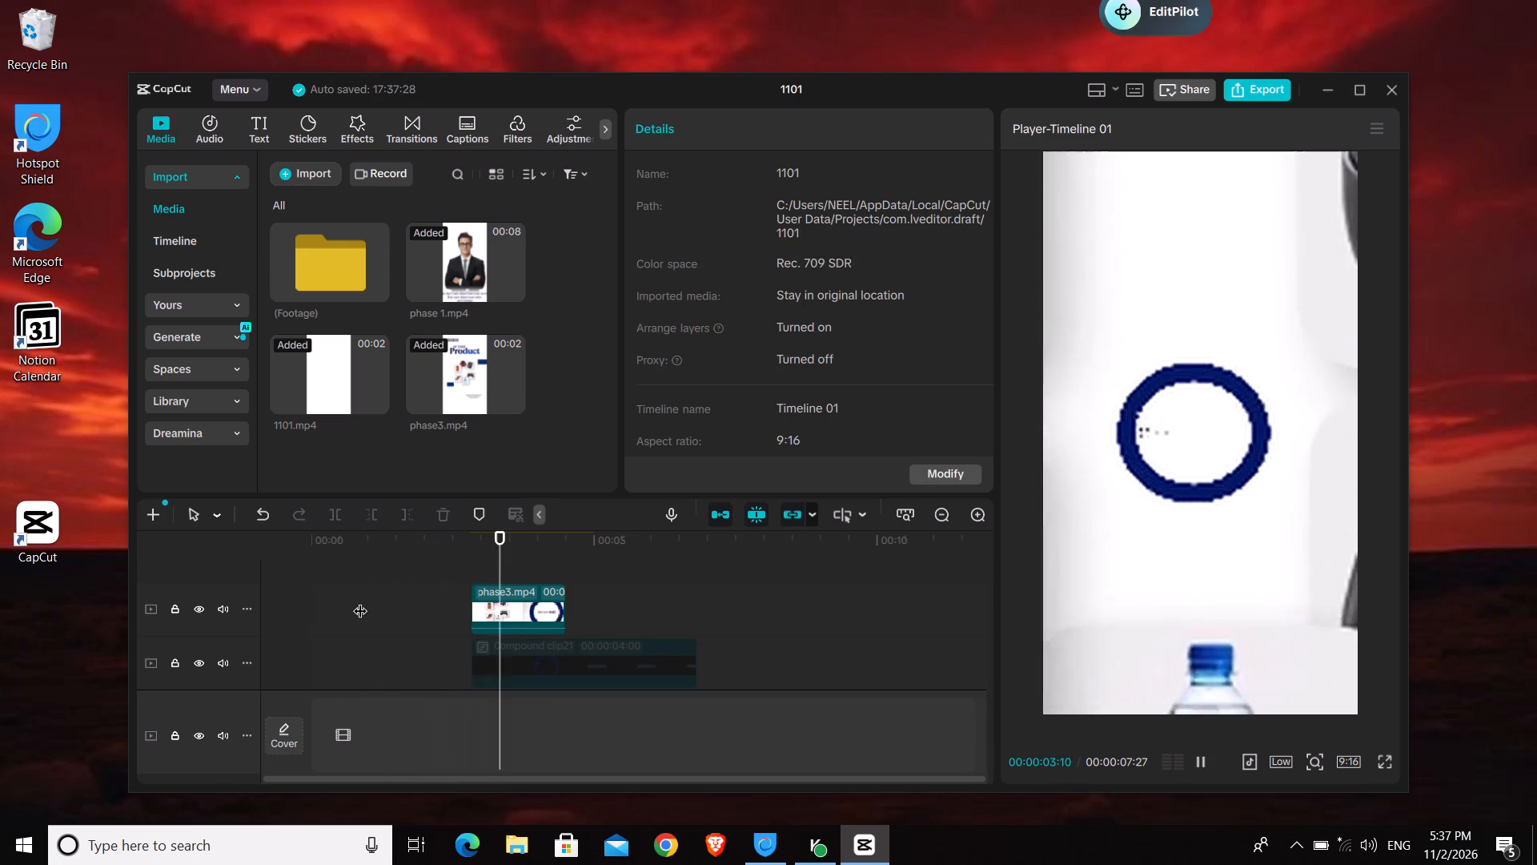
key(space)
scroll(360, 601, down, 6)
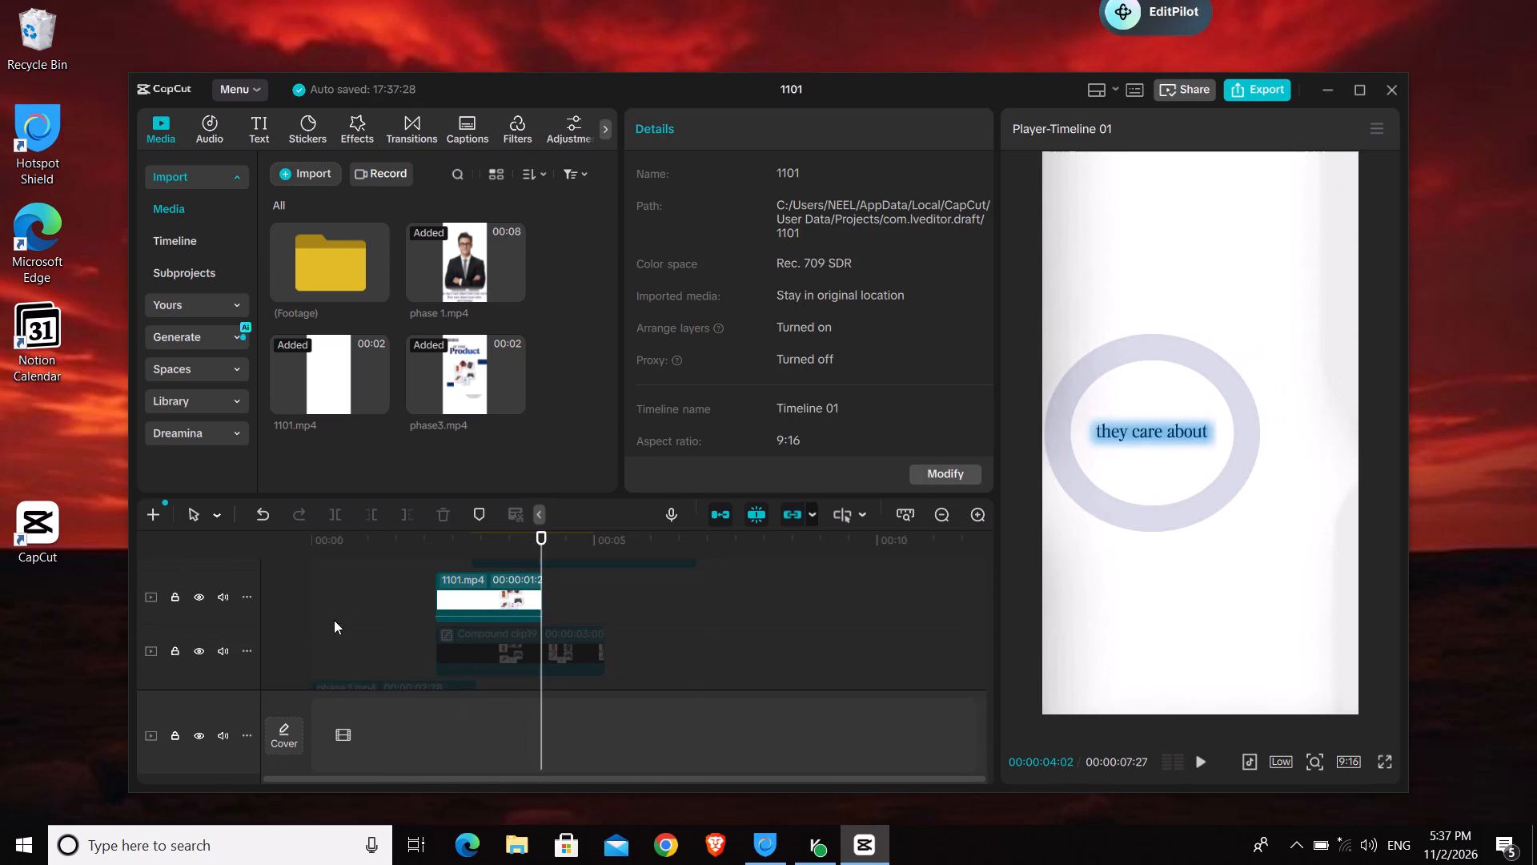
click(303, 609)
click(312, 612)
key(space)
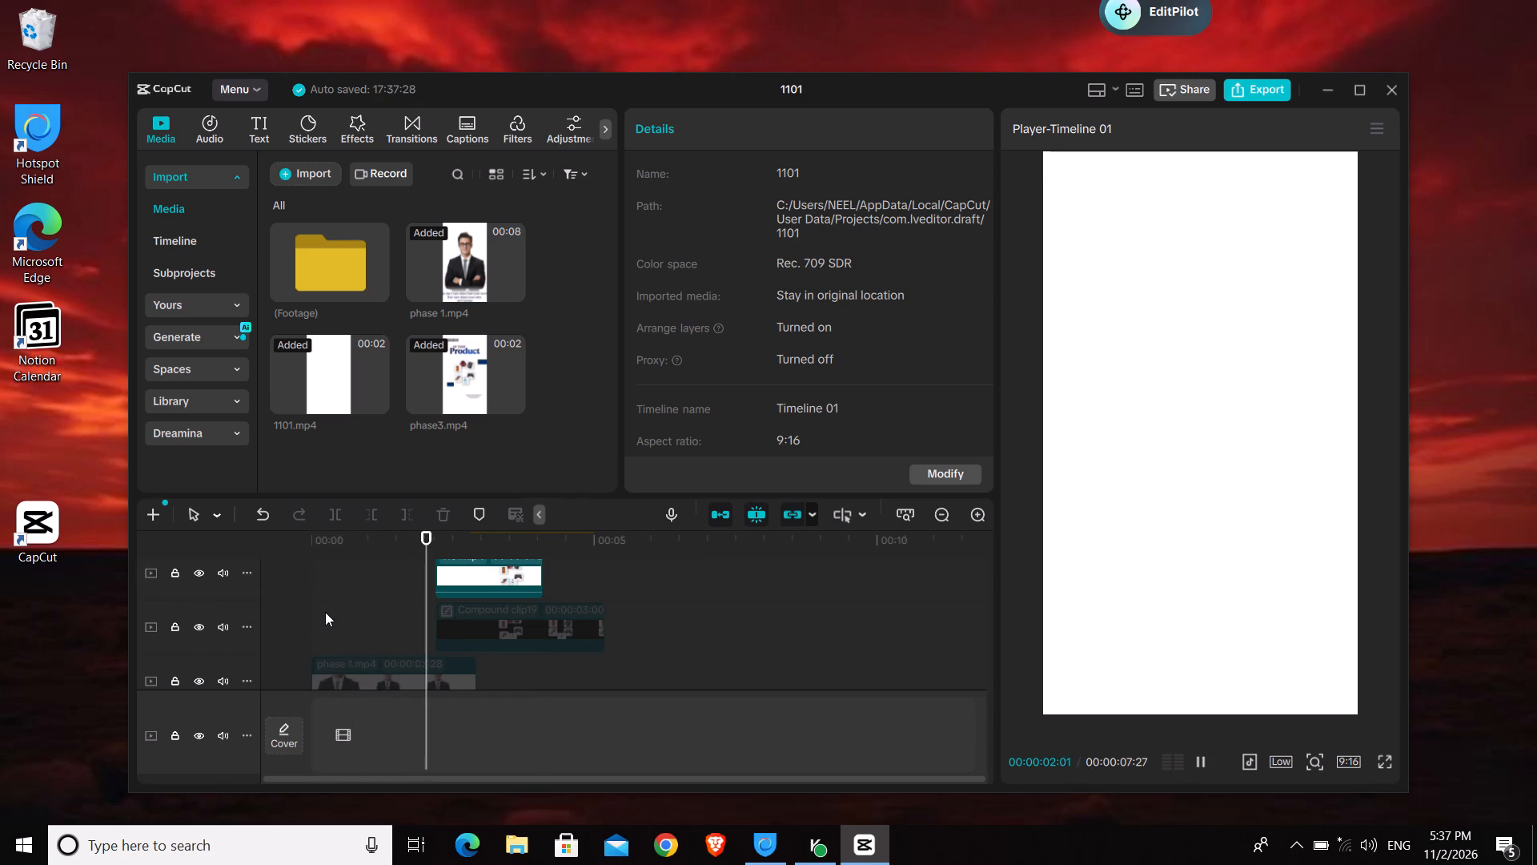
scroll(325, 612, down, 2)
key(space)
Re-enable the disabled phase 1.mp4 clip at the start of the timeline.
scroll(410, 636, down, 2)
scroll(410, 636, up, 2)
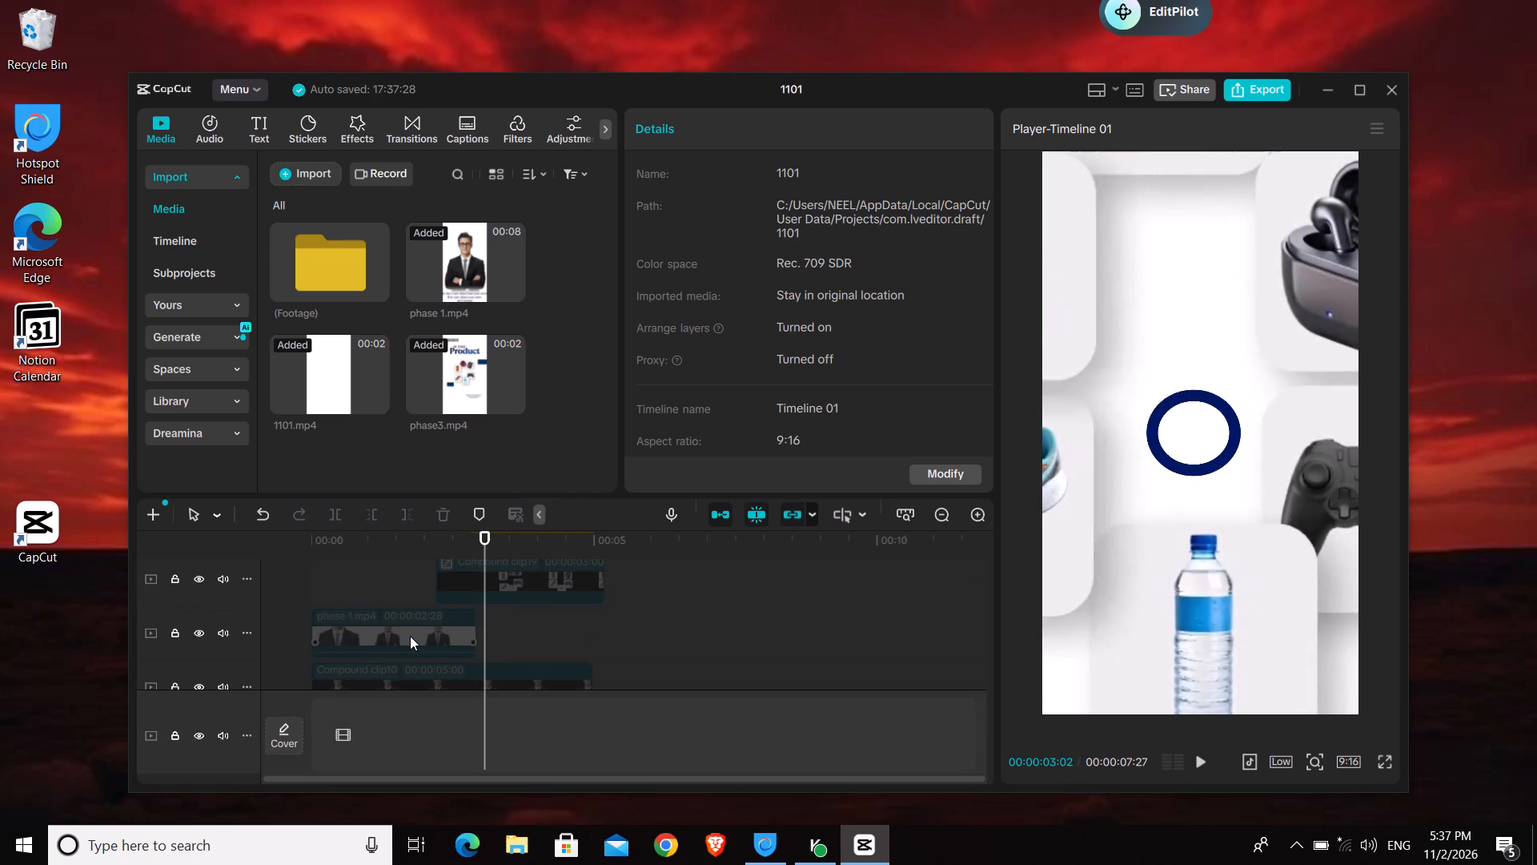
click(410, 636)
key(v)
scroll(410, 636, down, 1)
scroll(410, 636, up, 3)
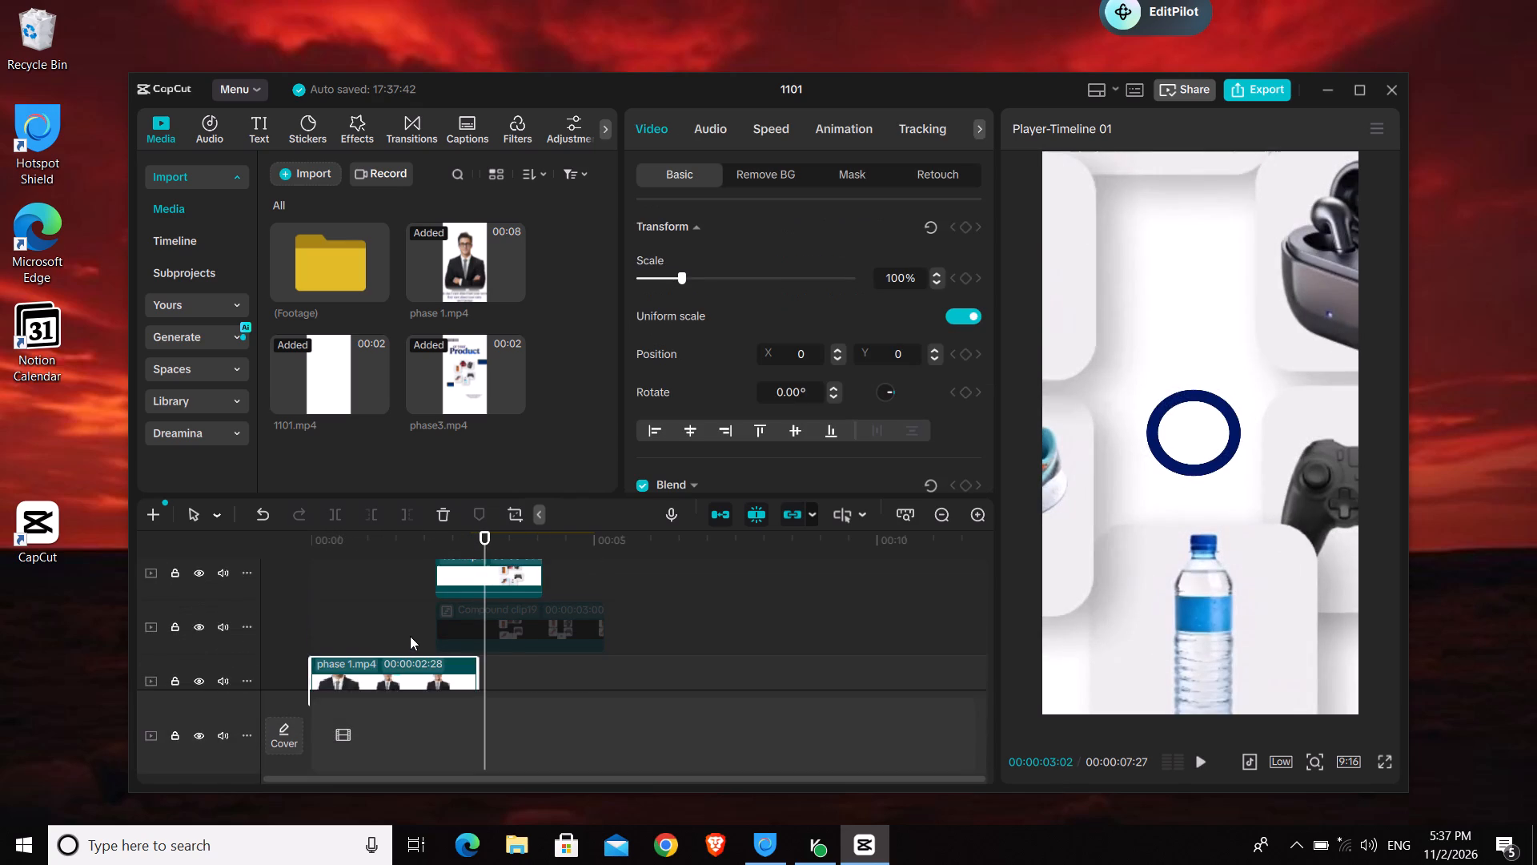
Play the sequence from the beginning to review the phase 1, 1101 and phase3 clips together.
scroll(410, 636, up, 2)
scroll(410, 636, down, 3)
click(319, 614)
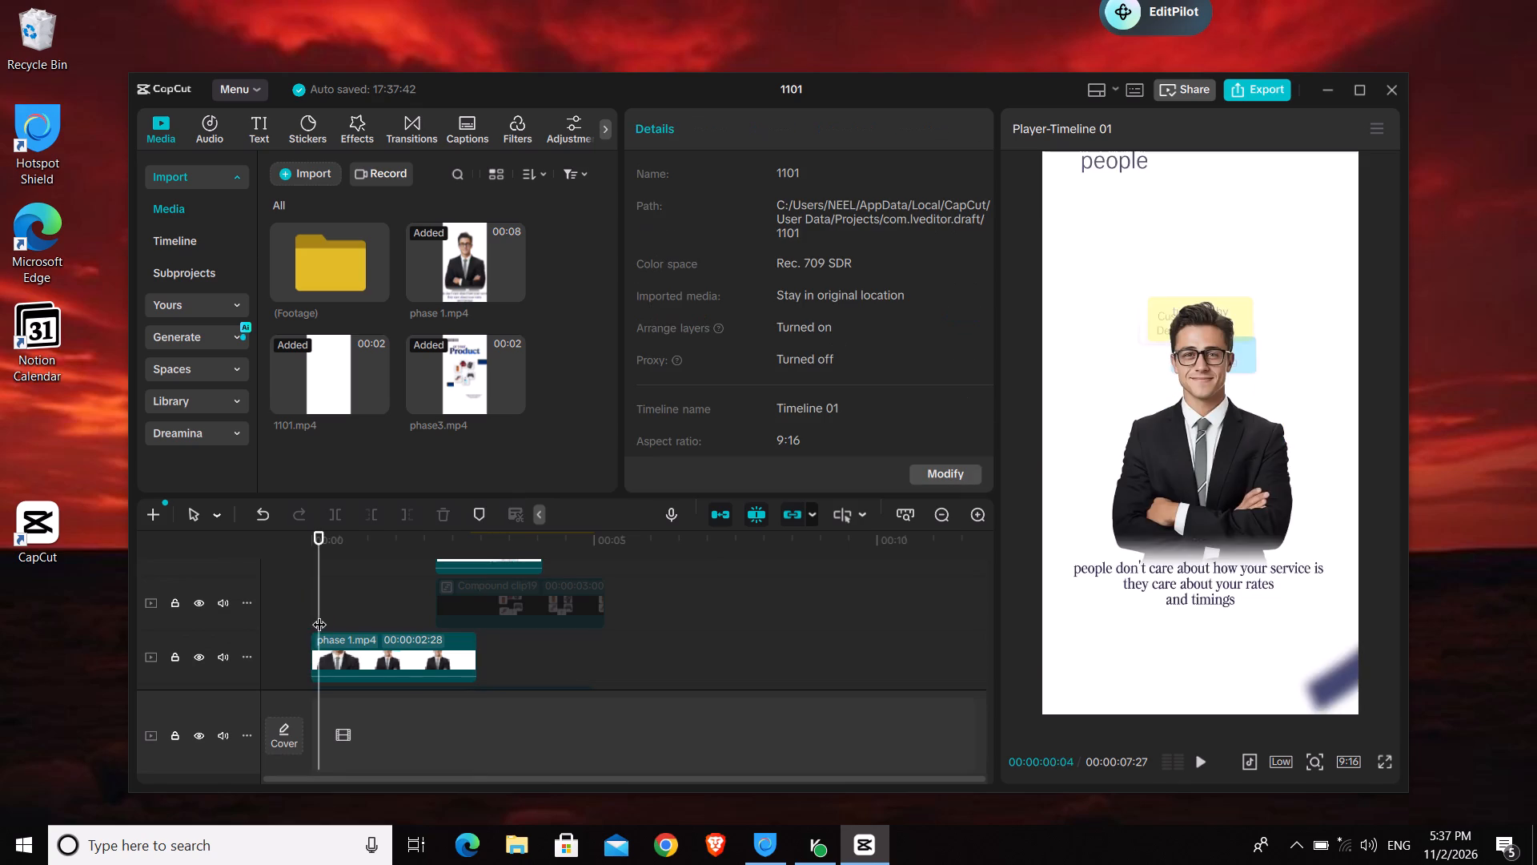
drag(320, 606, 280, 624)
key(space)
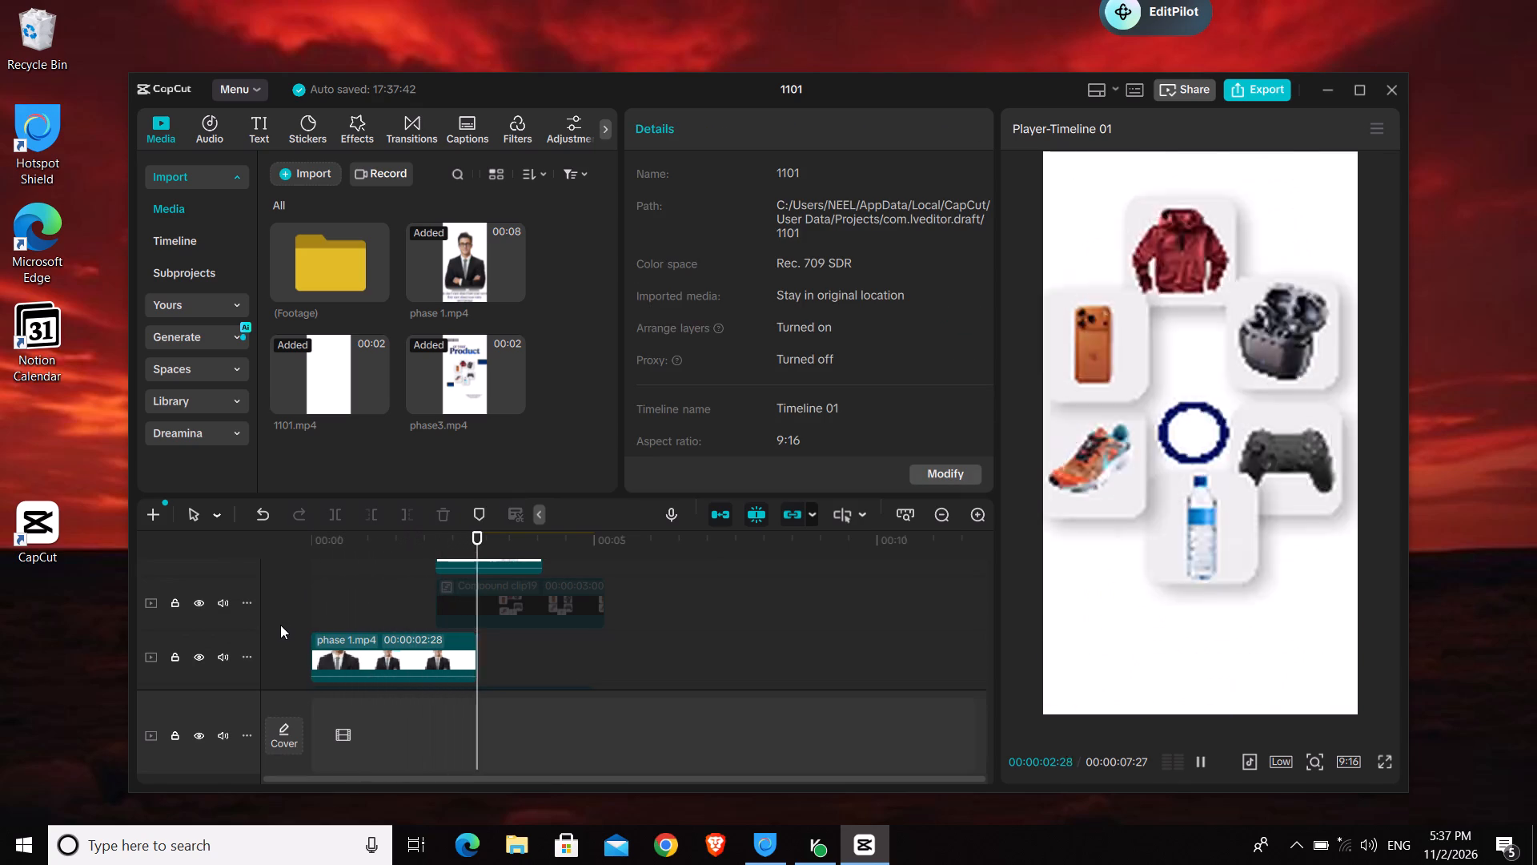
key(space)
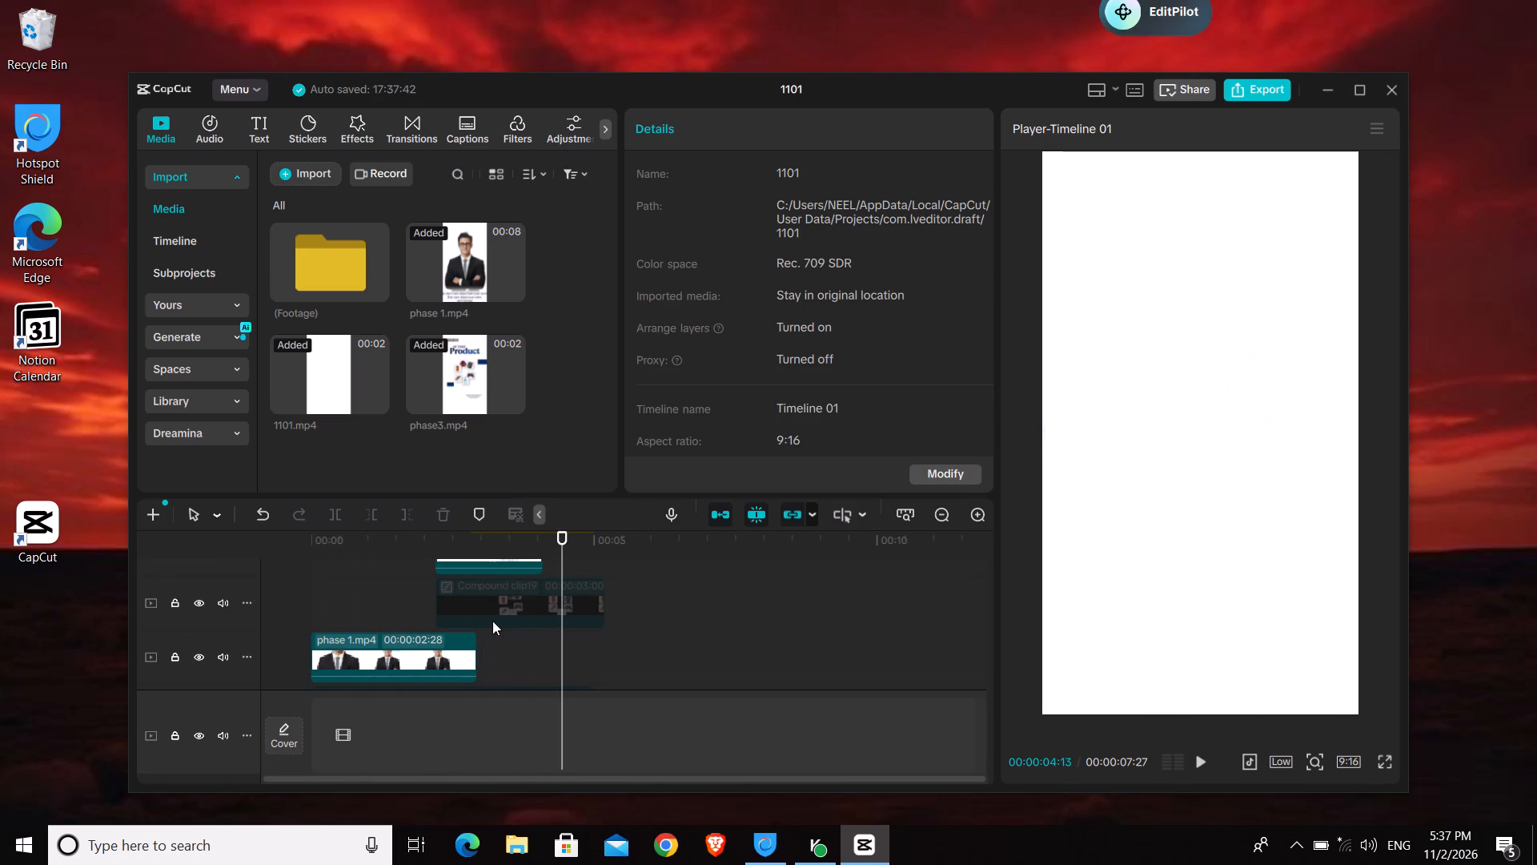
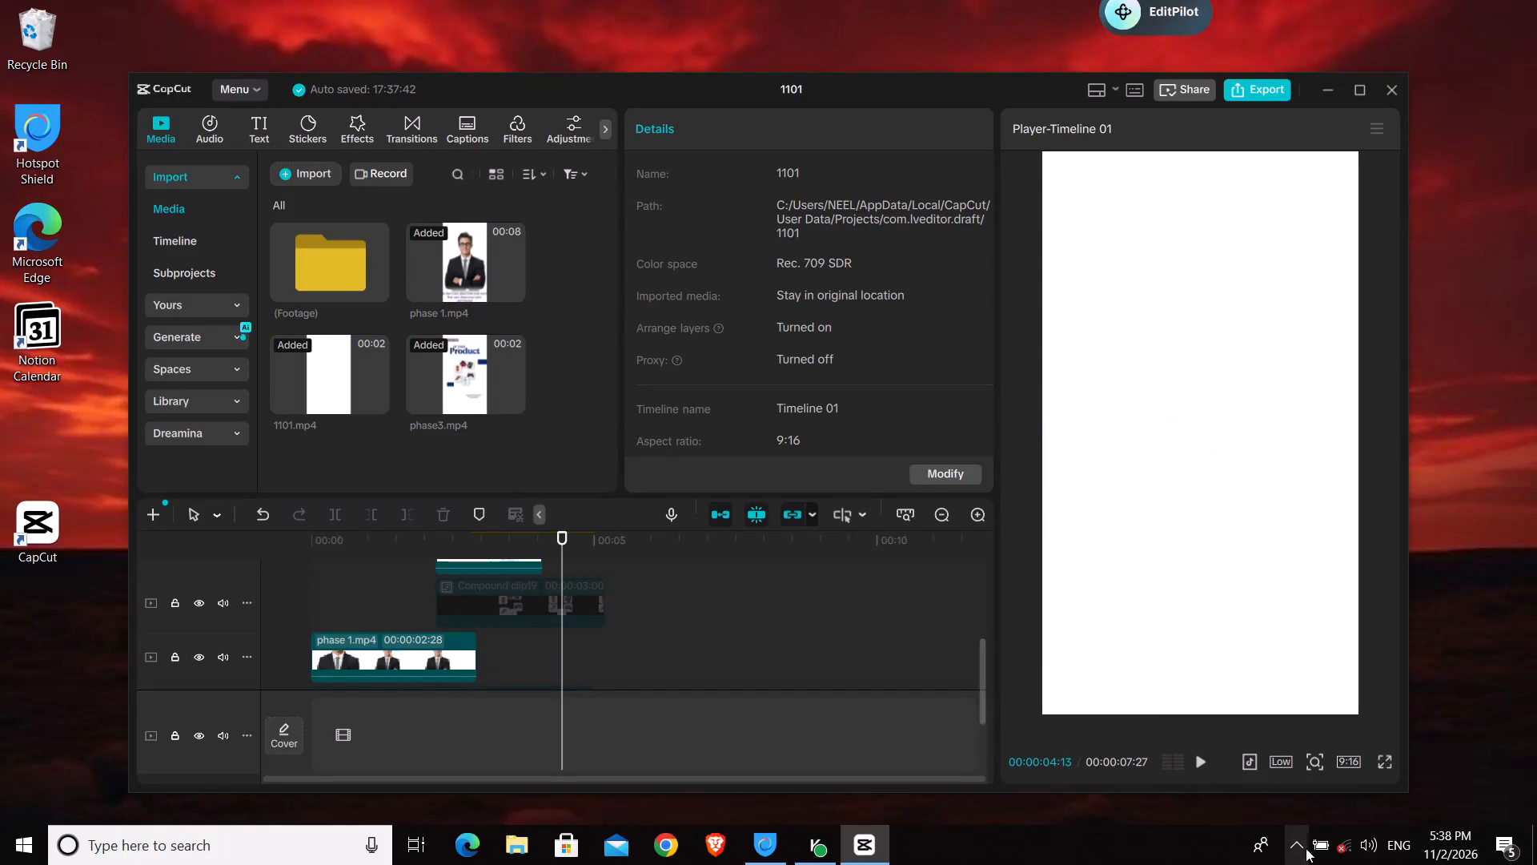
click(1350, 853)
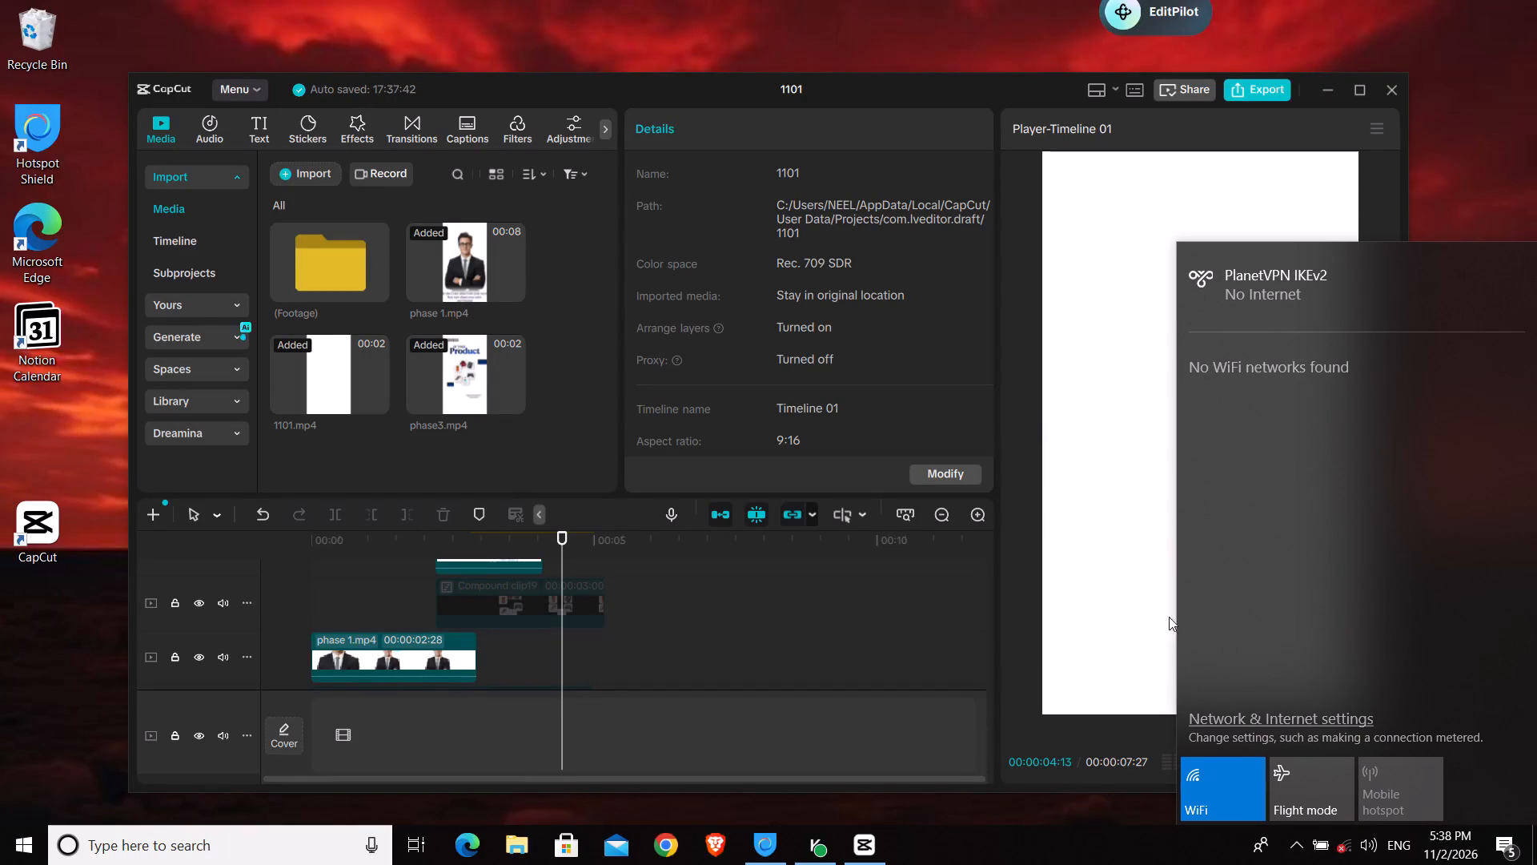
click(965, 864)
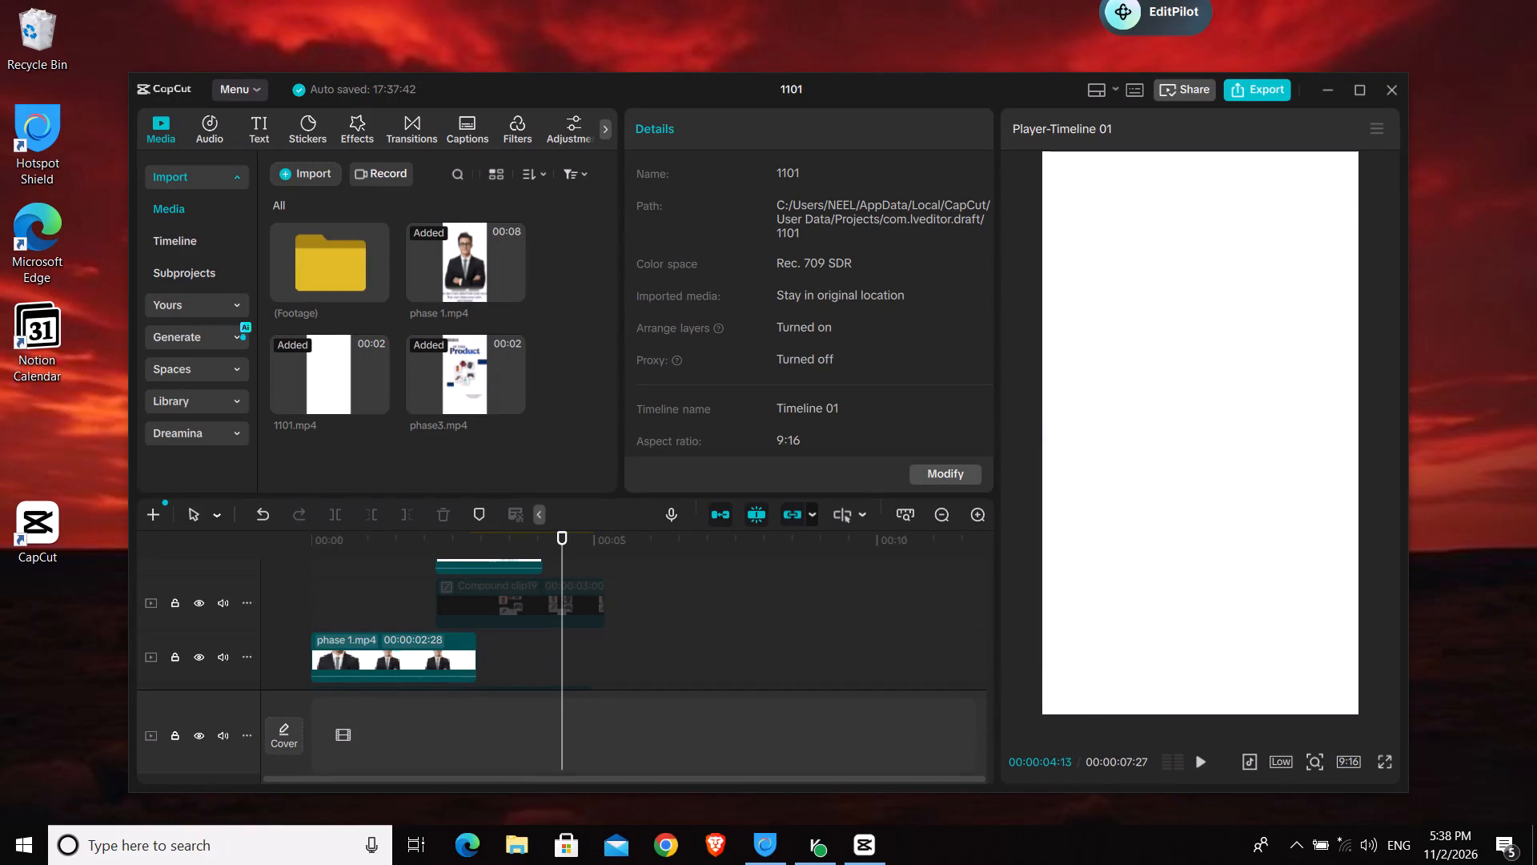
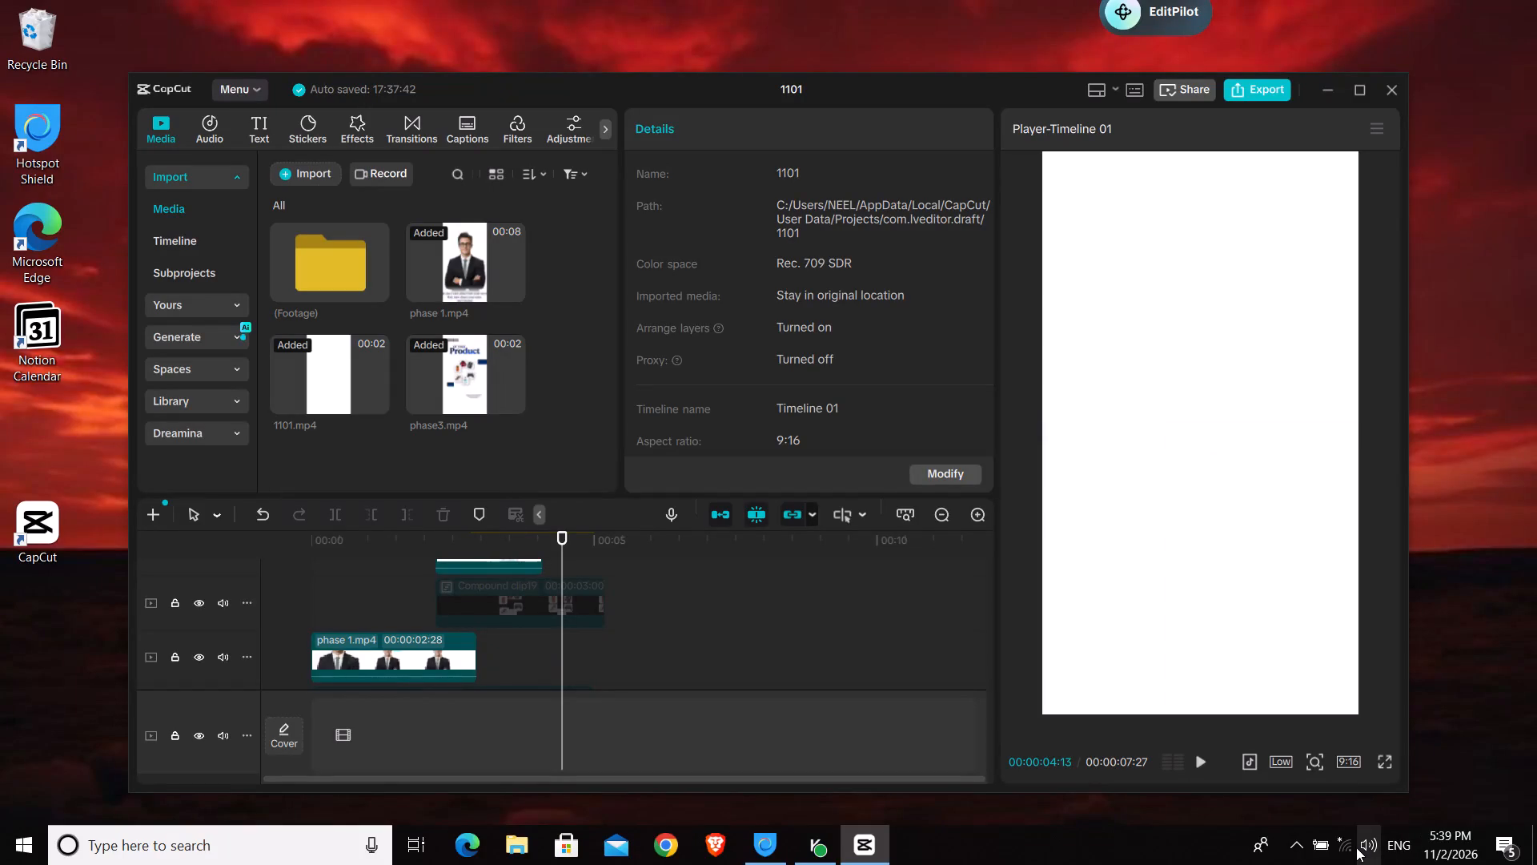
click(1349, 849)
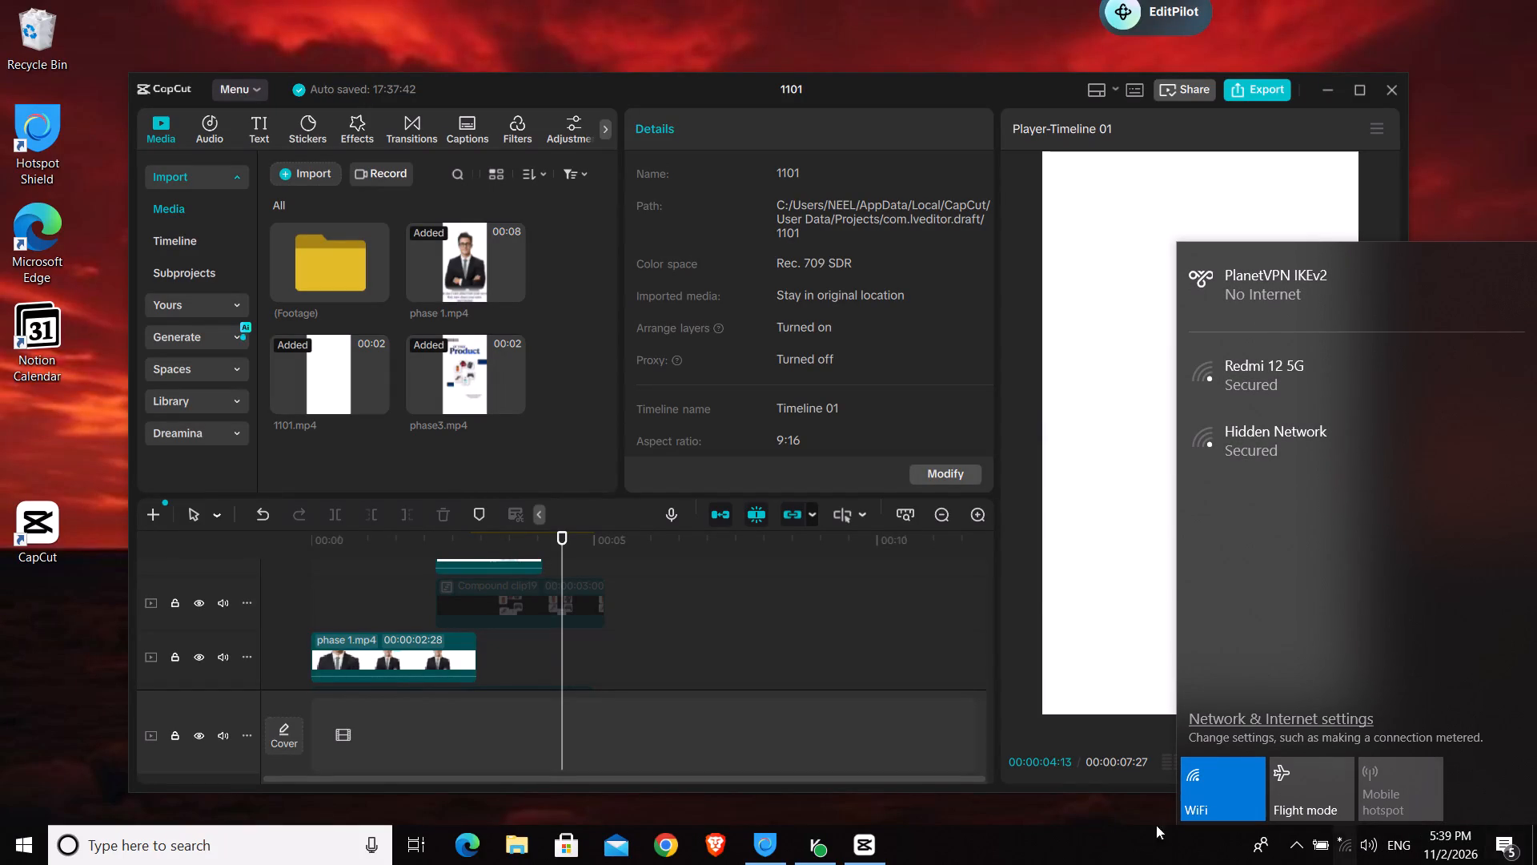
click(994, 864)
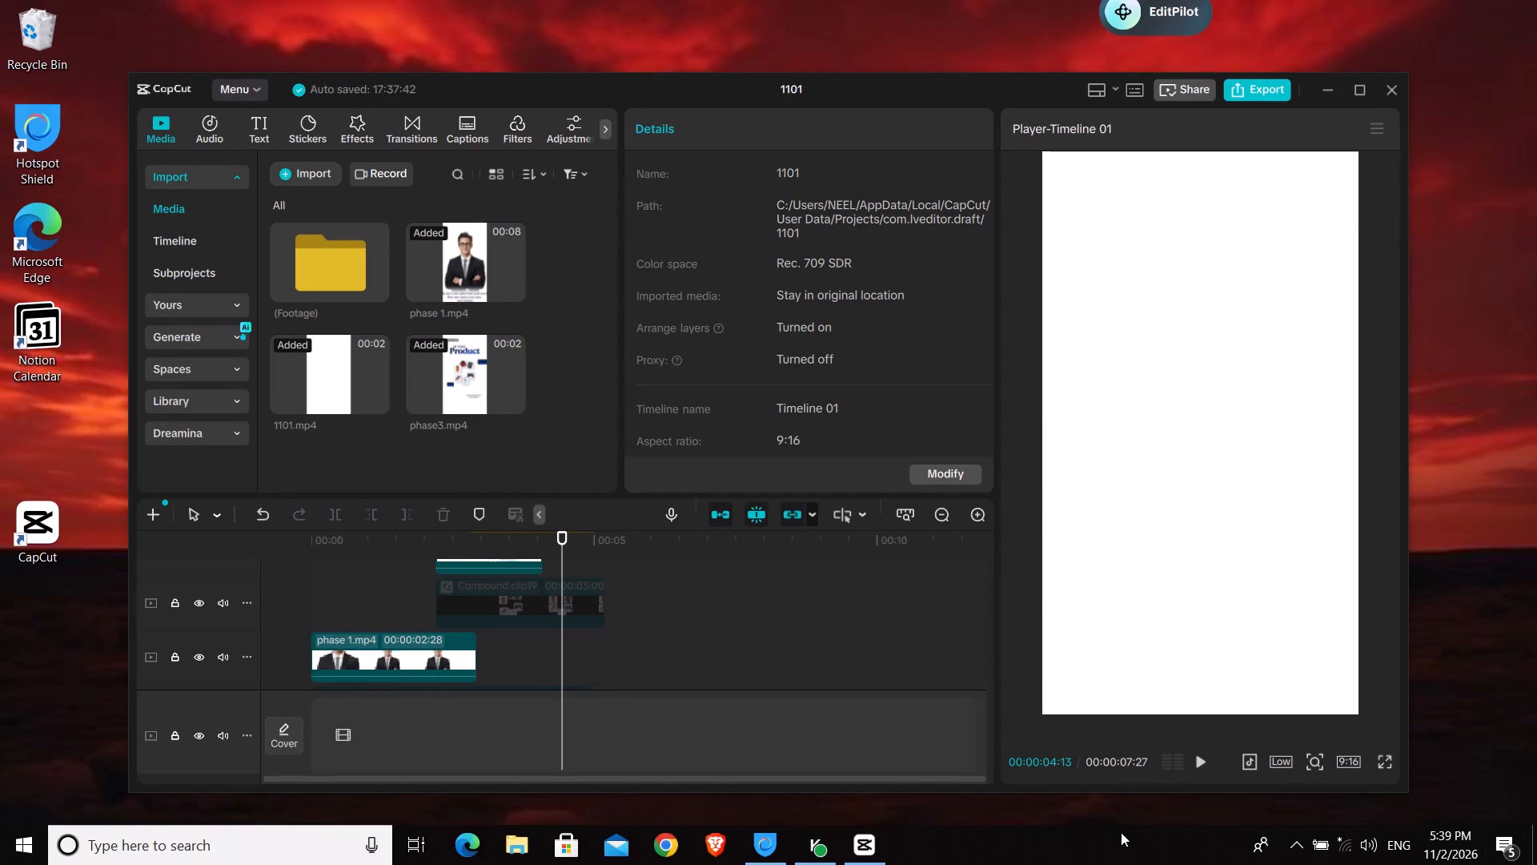
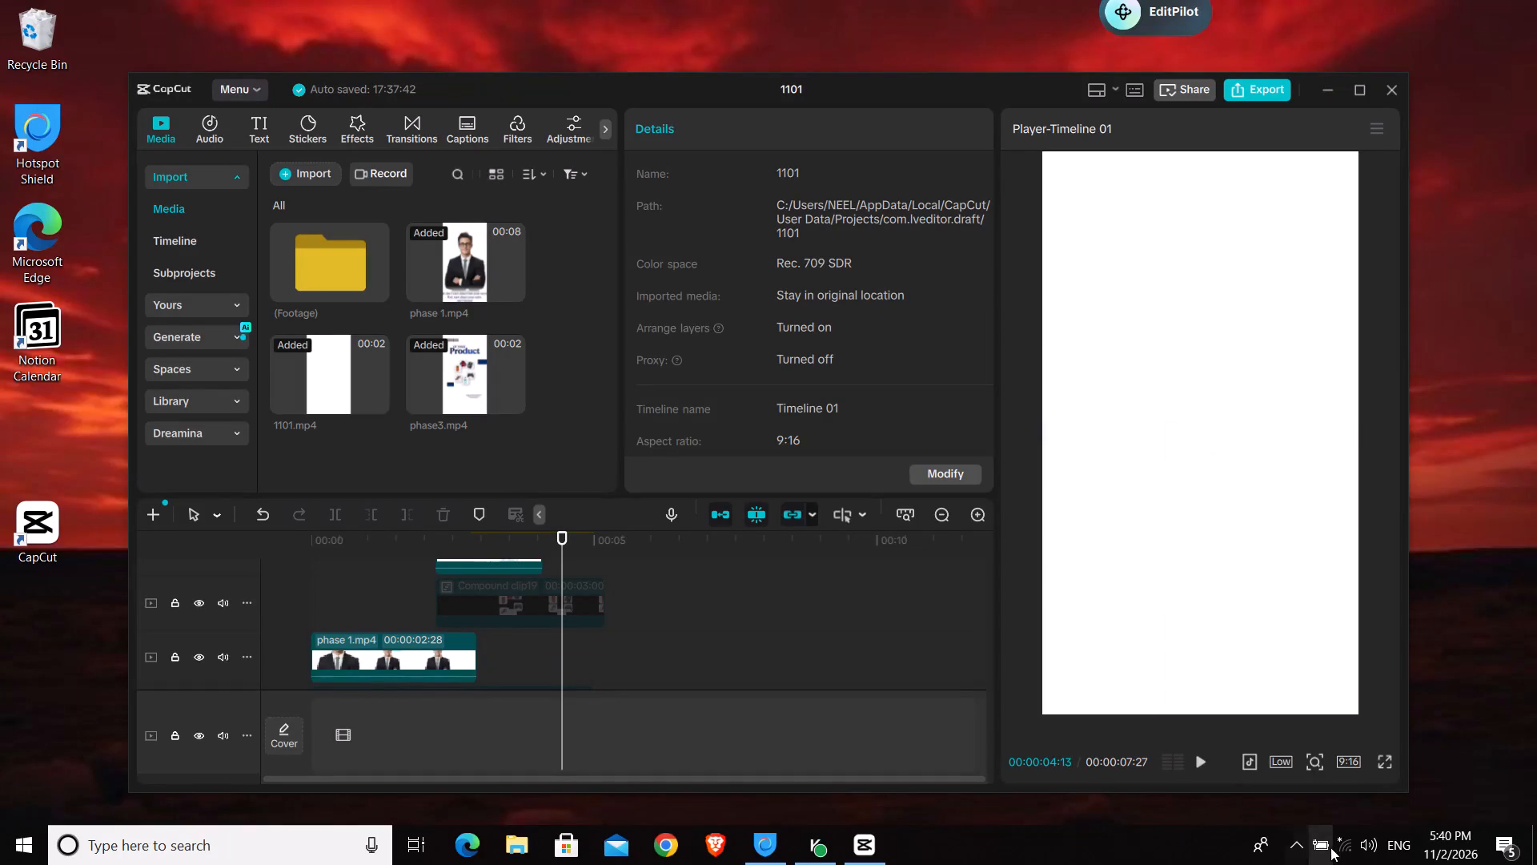
Recheck the available Wi-Fi networks until OnePlus Nord CE4 is listed, and start connecting the computer to it.
click(1337, 850)
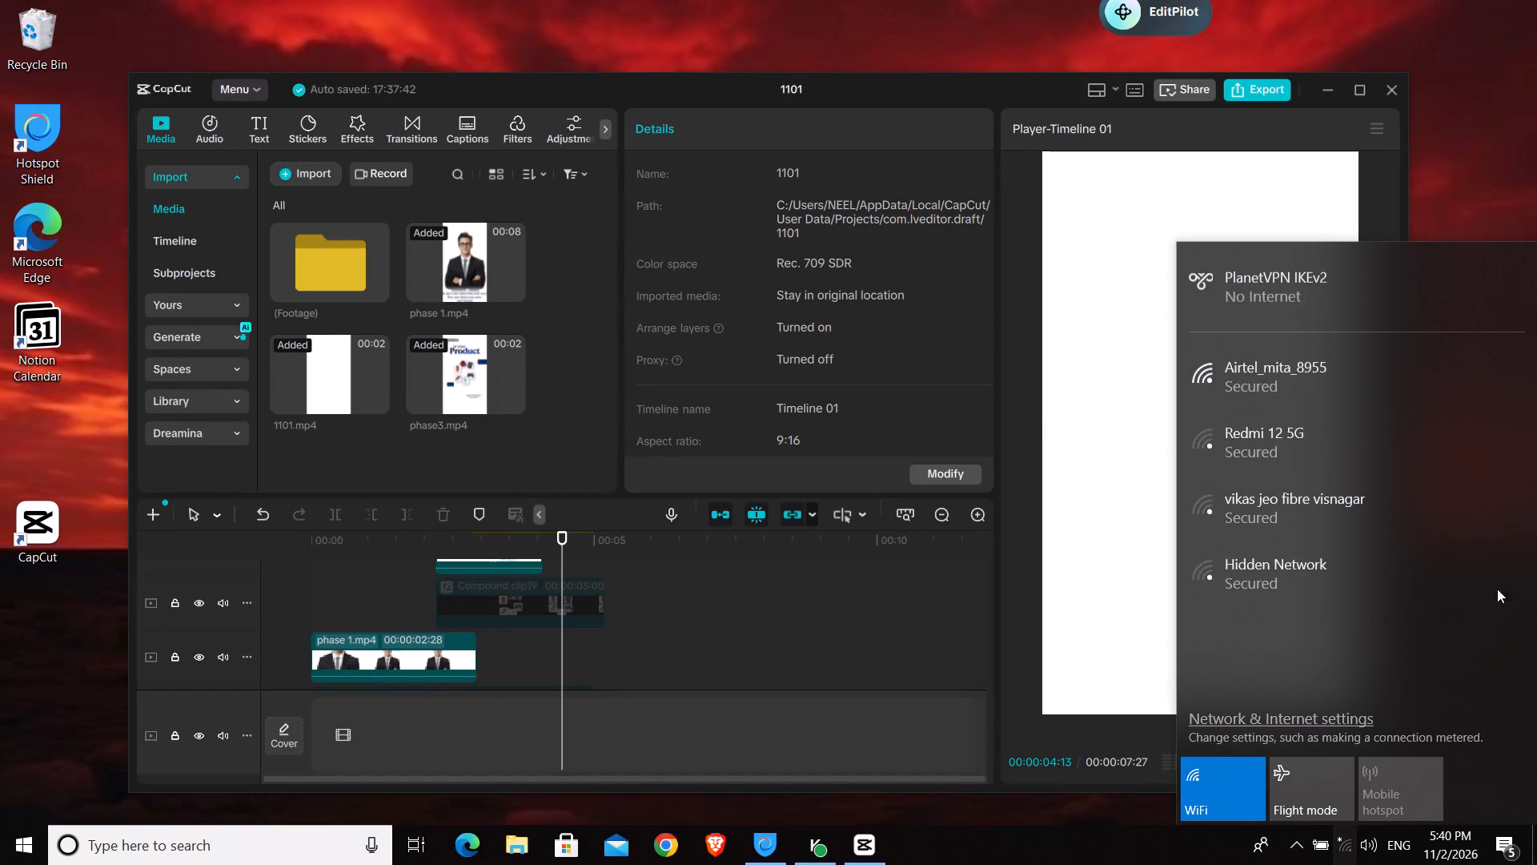
click(1027, 864)
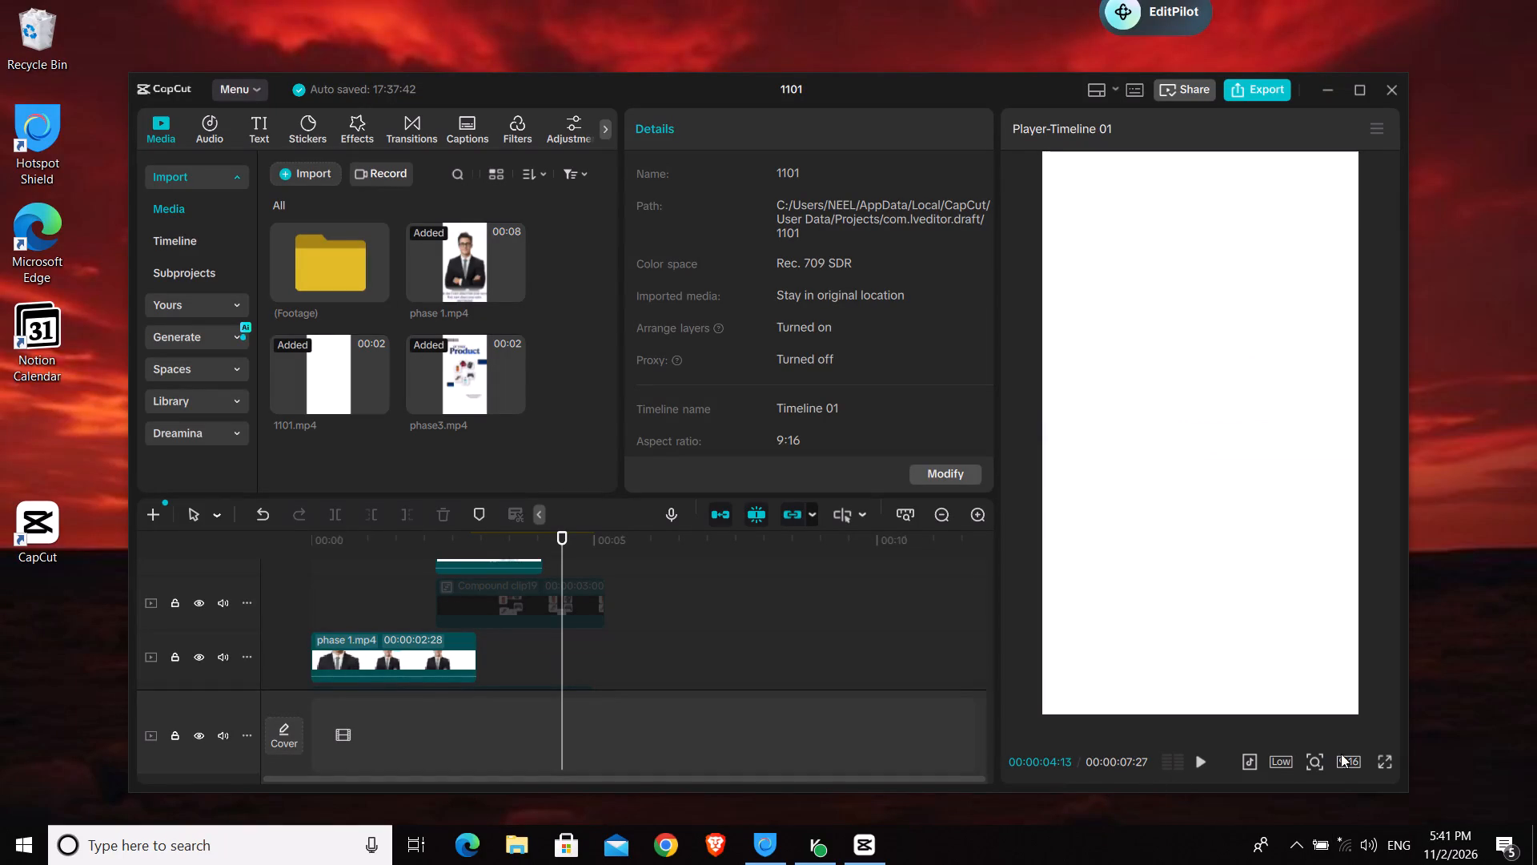
click(1341, 859)
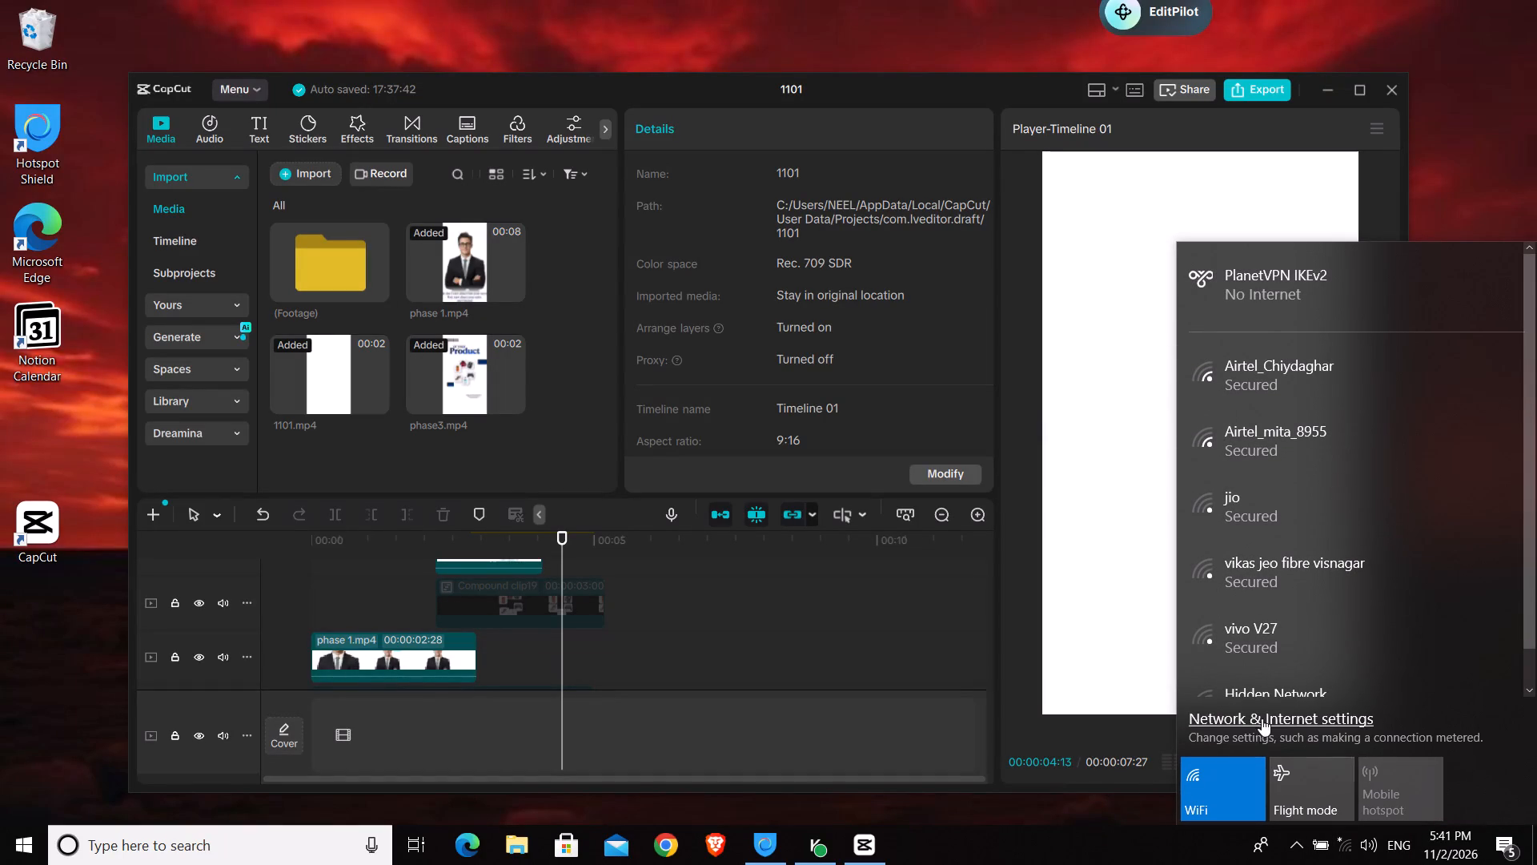
click(1133, 864)
click(1351, 864)
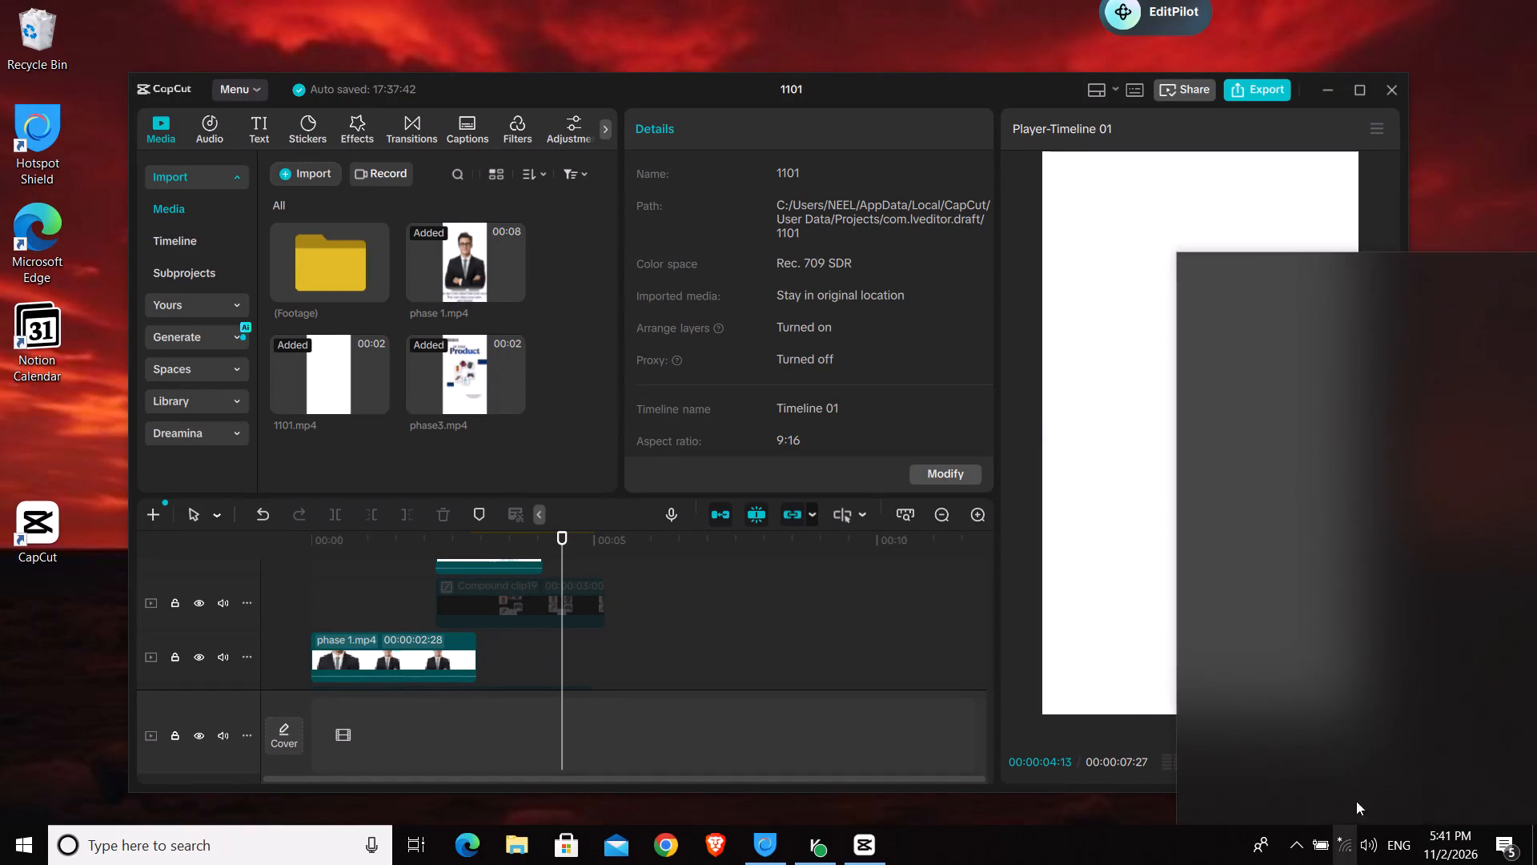
click(1097, 864)
click(1326, 853)
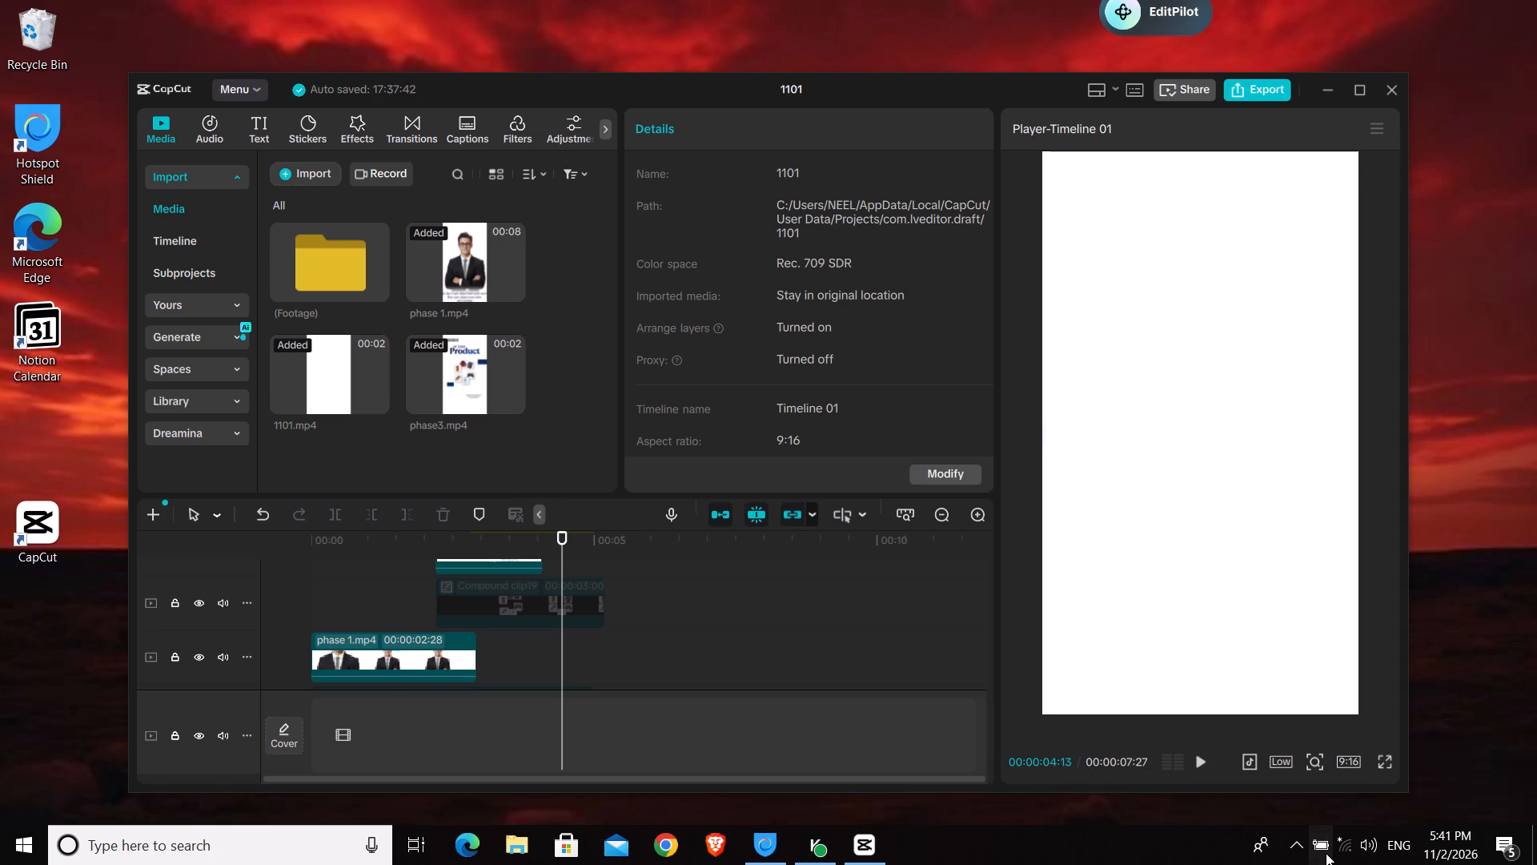
click(1343, 846)
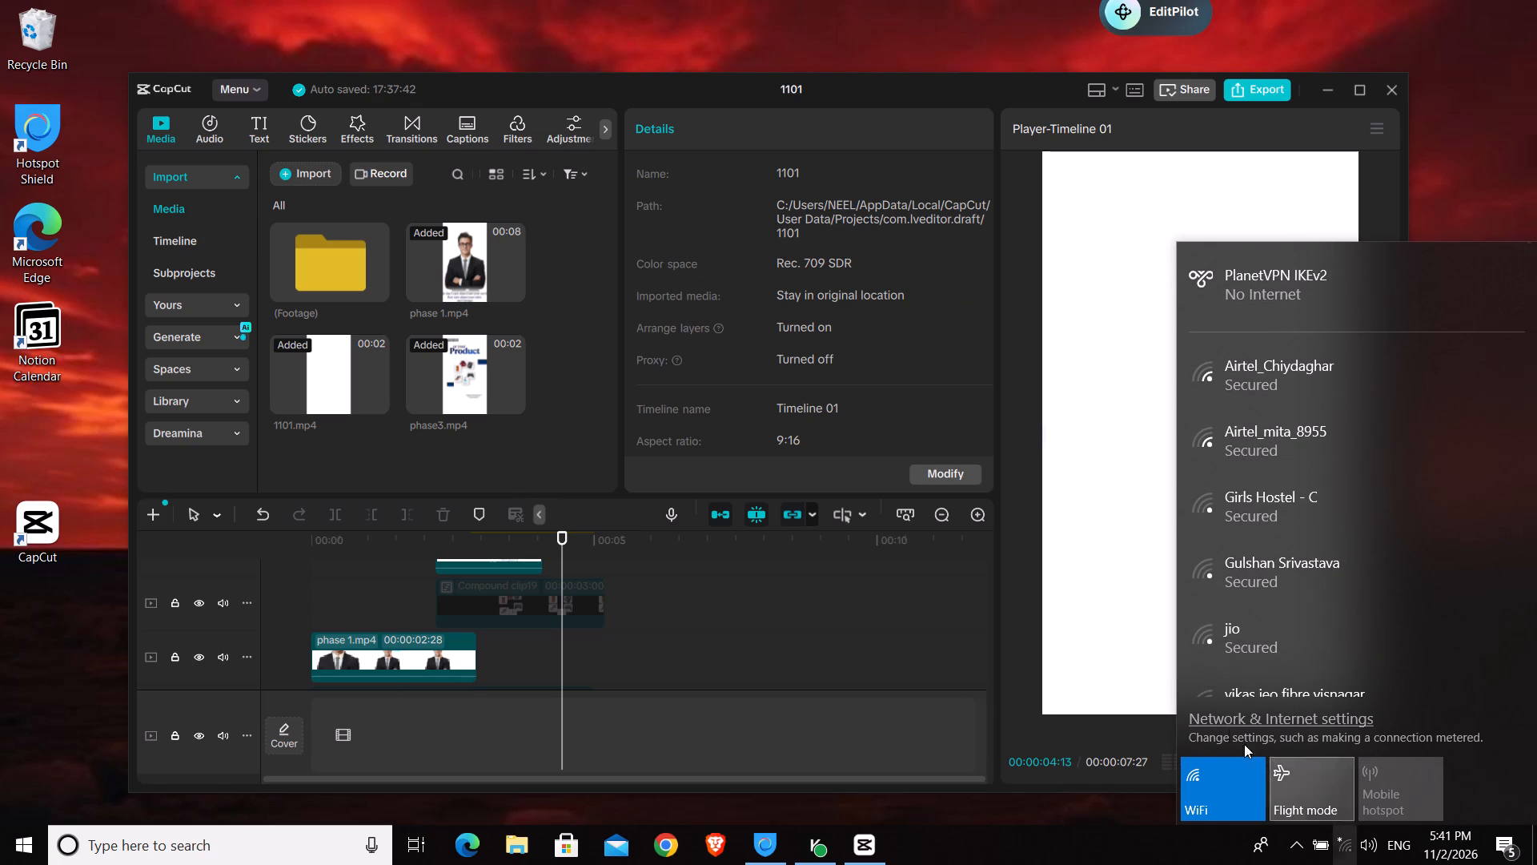
click(1117, 864)
click(1341, 851)
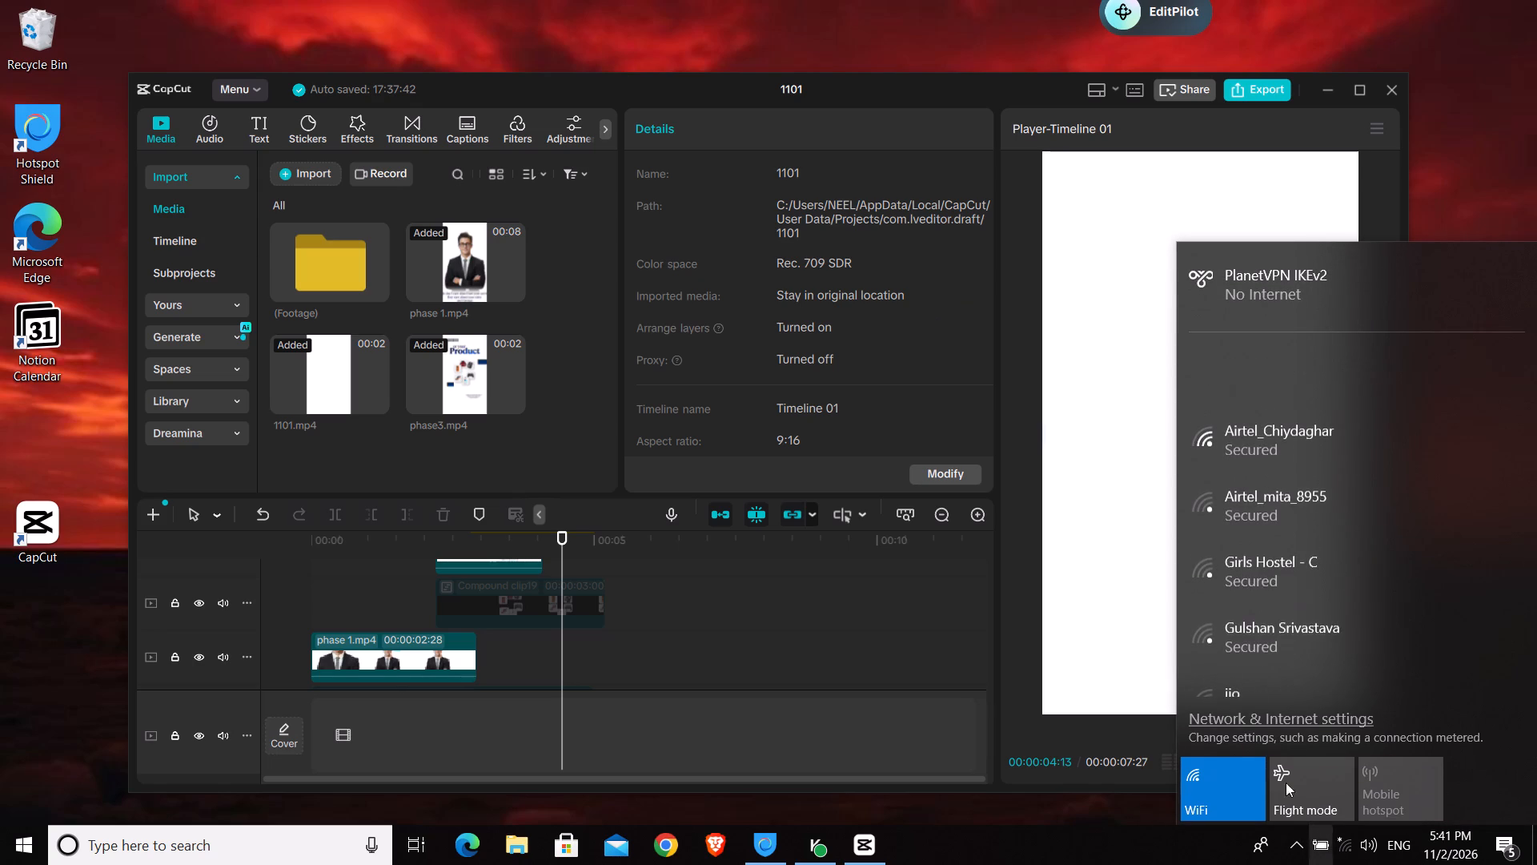
click(1292, 389)
click(1402, 469)
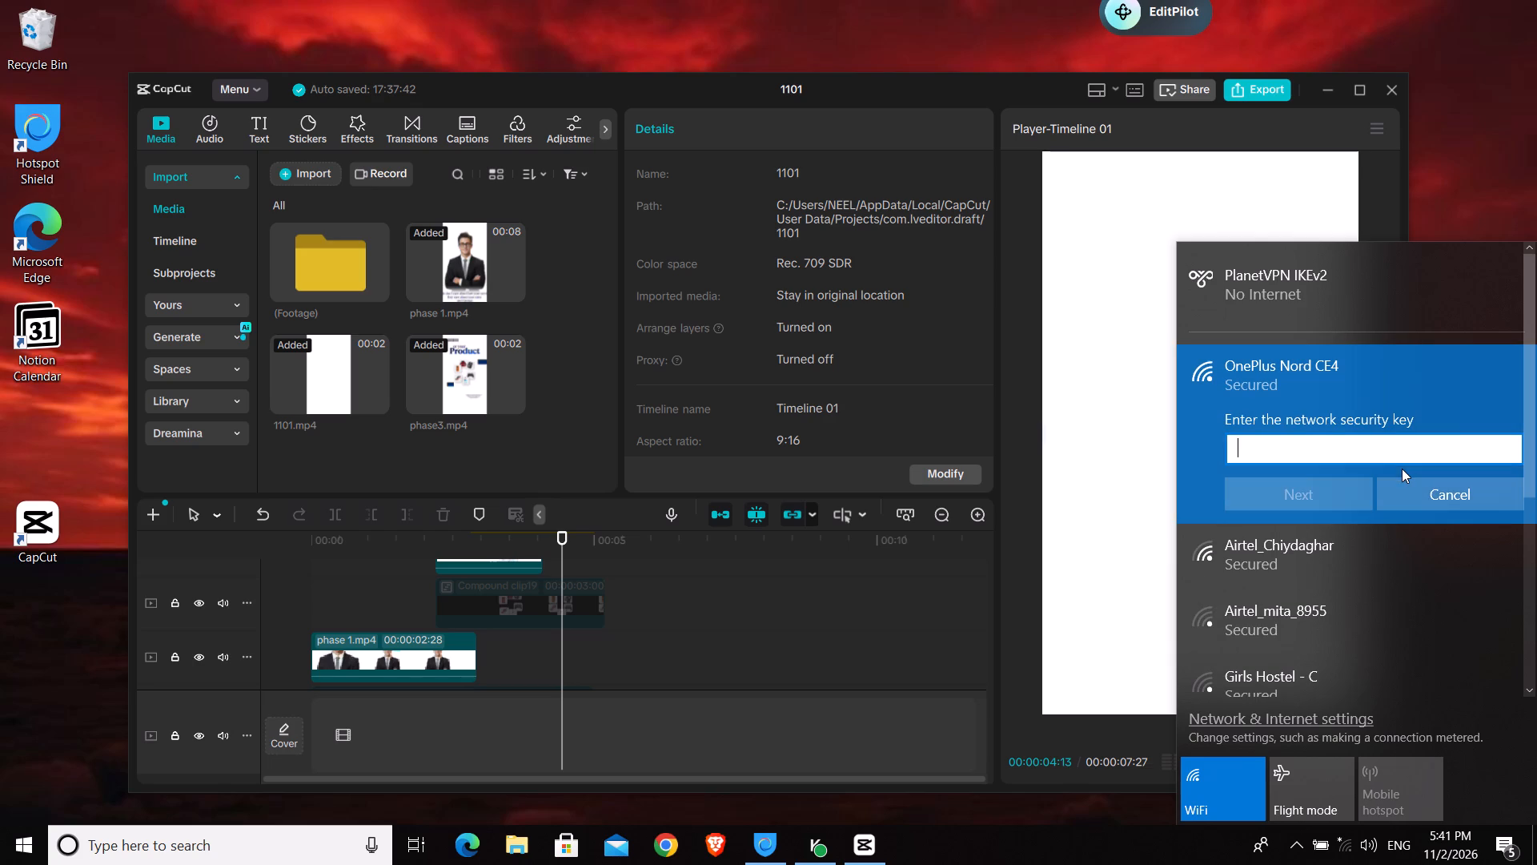
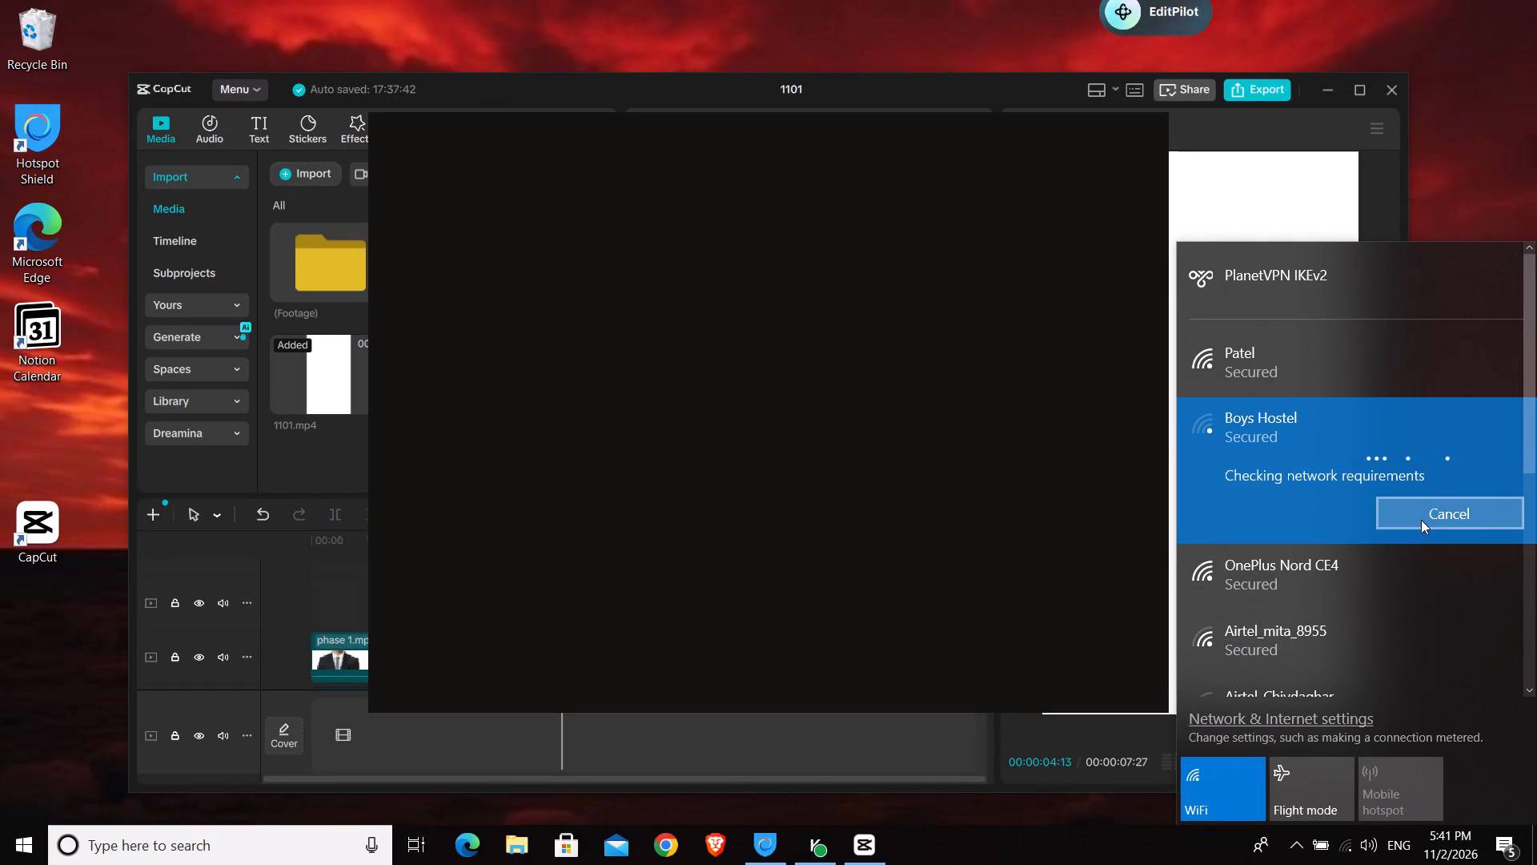
Switch to Hotspot Shield, cancel its VPN connection attempt and close its window.
click(764, 847)
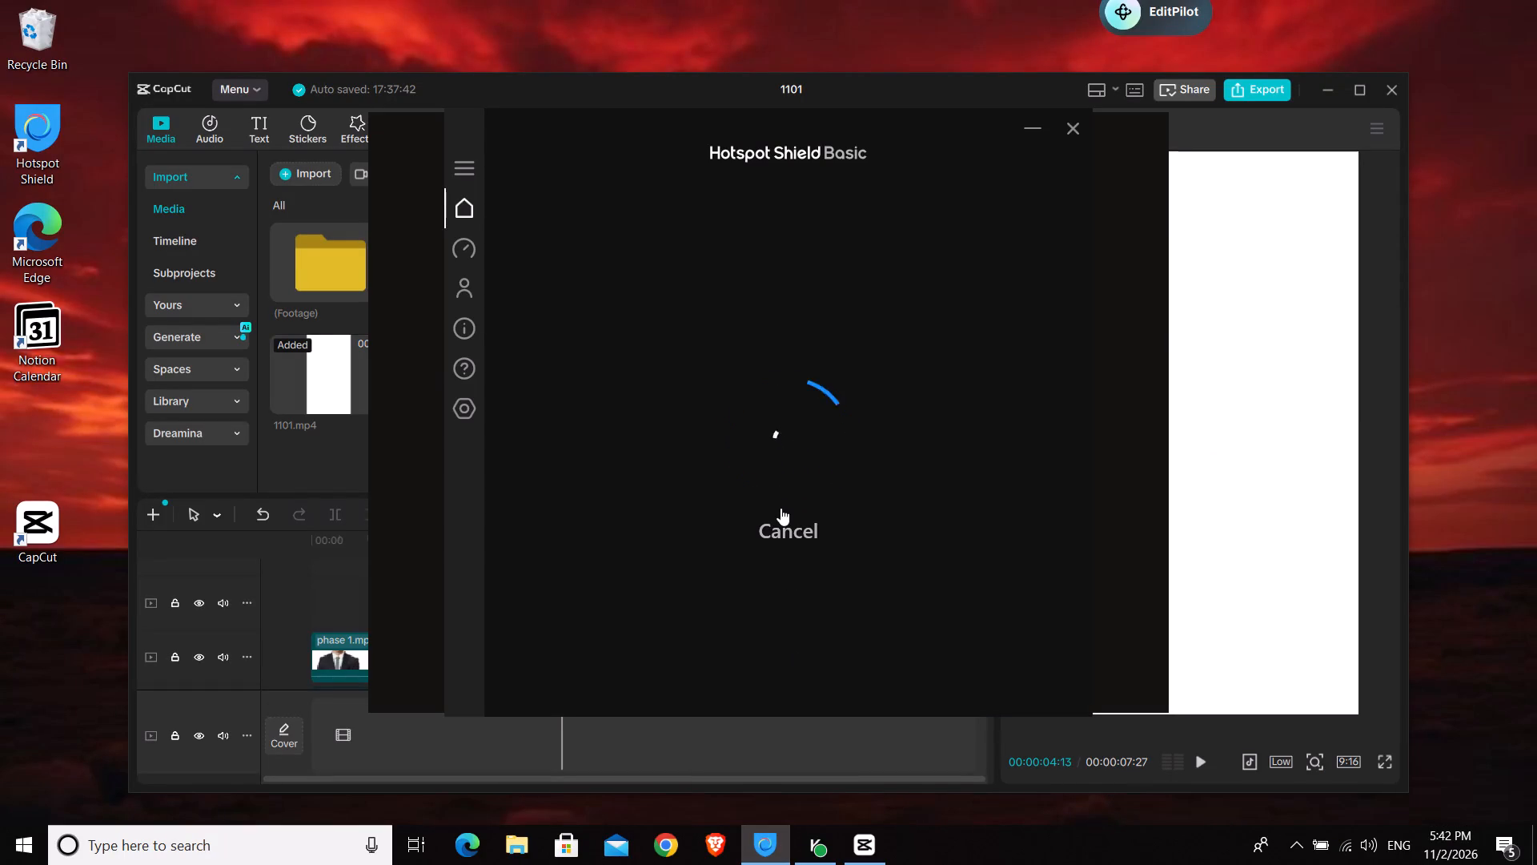
click(781, 532)
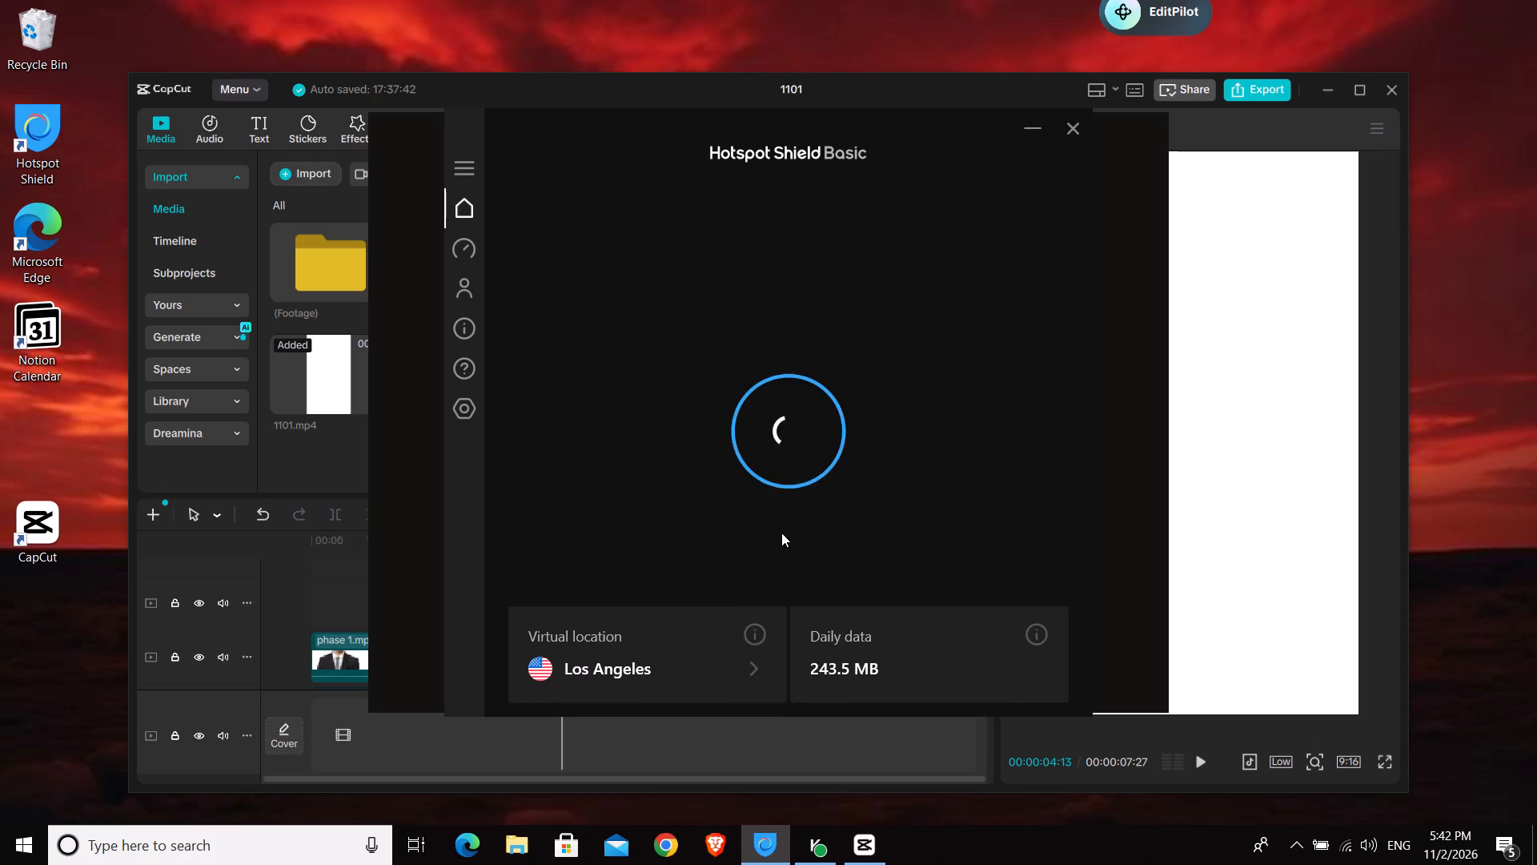
click(1085, 129)
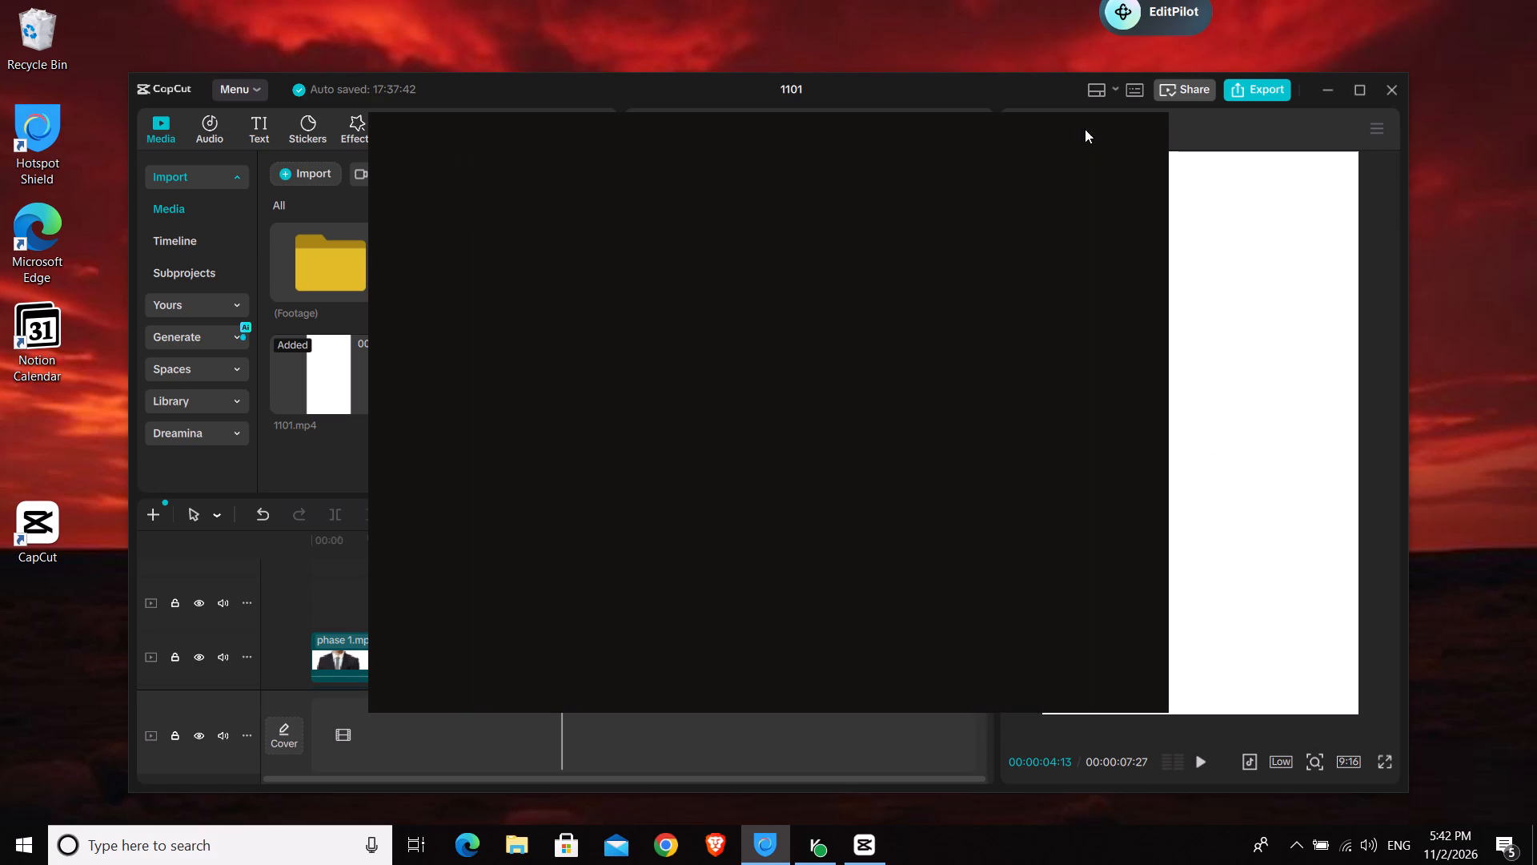
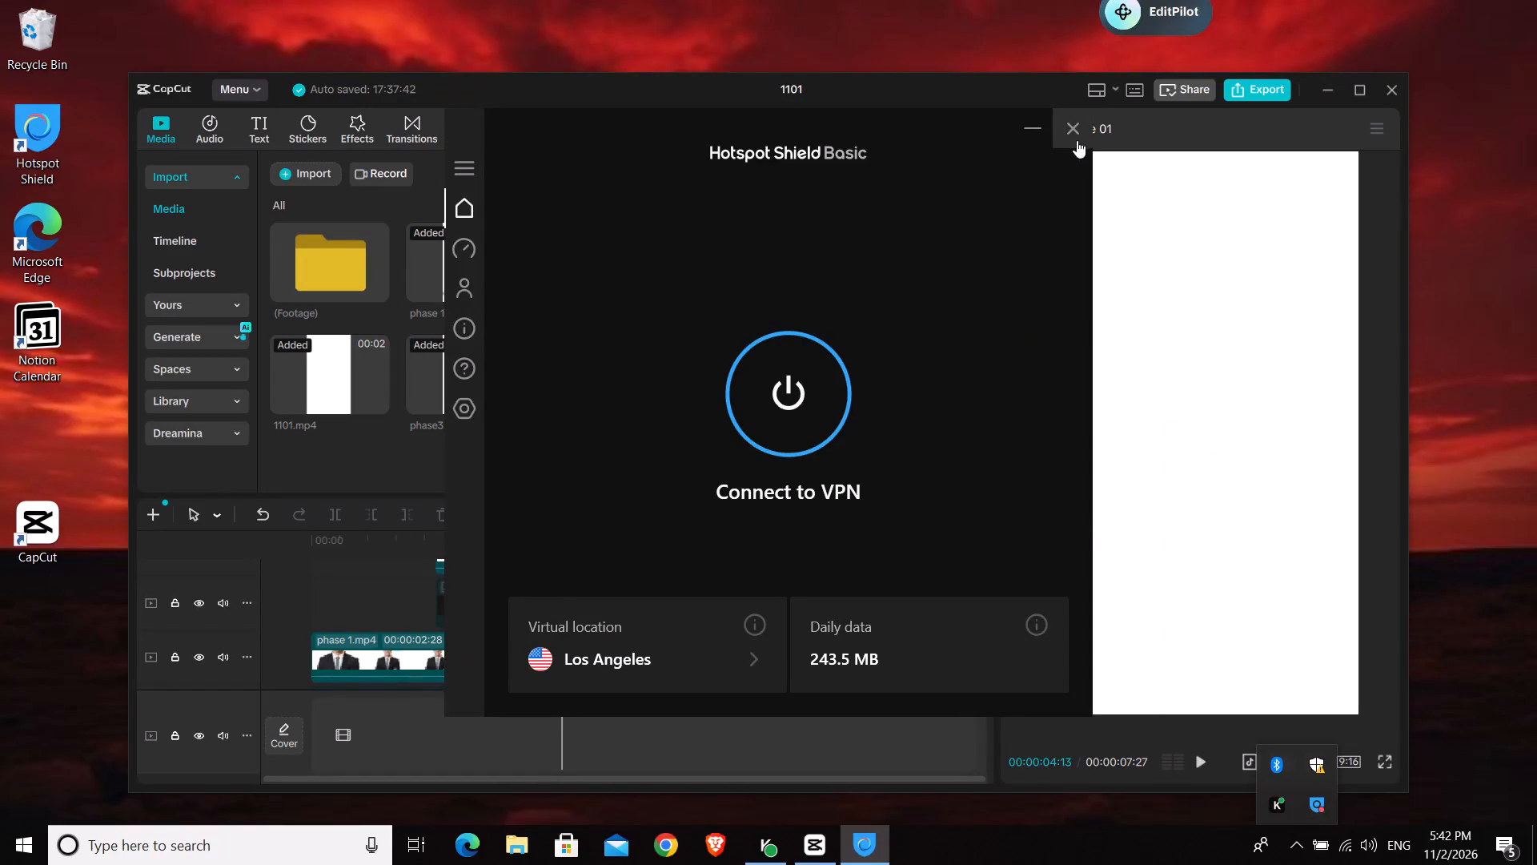
Dismiss the Hotspot Shield window without connecting to the VPN and return to the 1101 project in CapCut.
click(1049, 135)
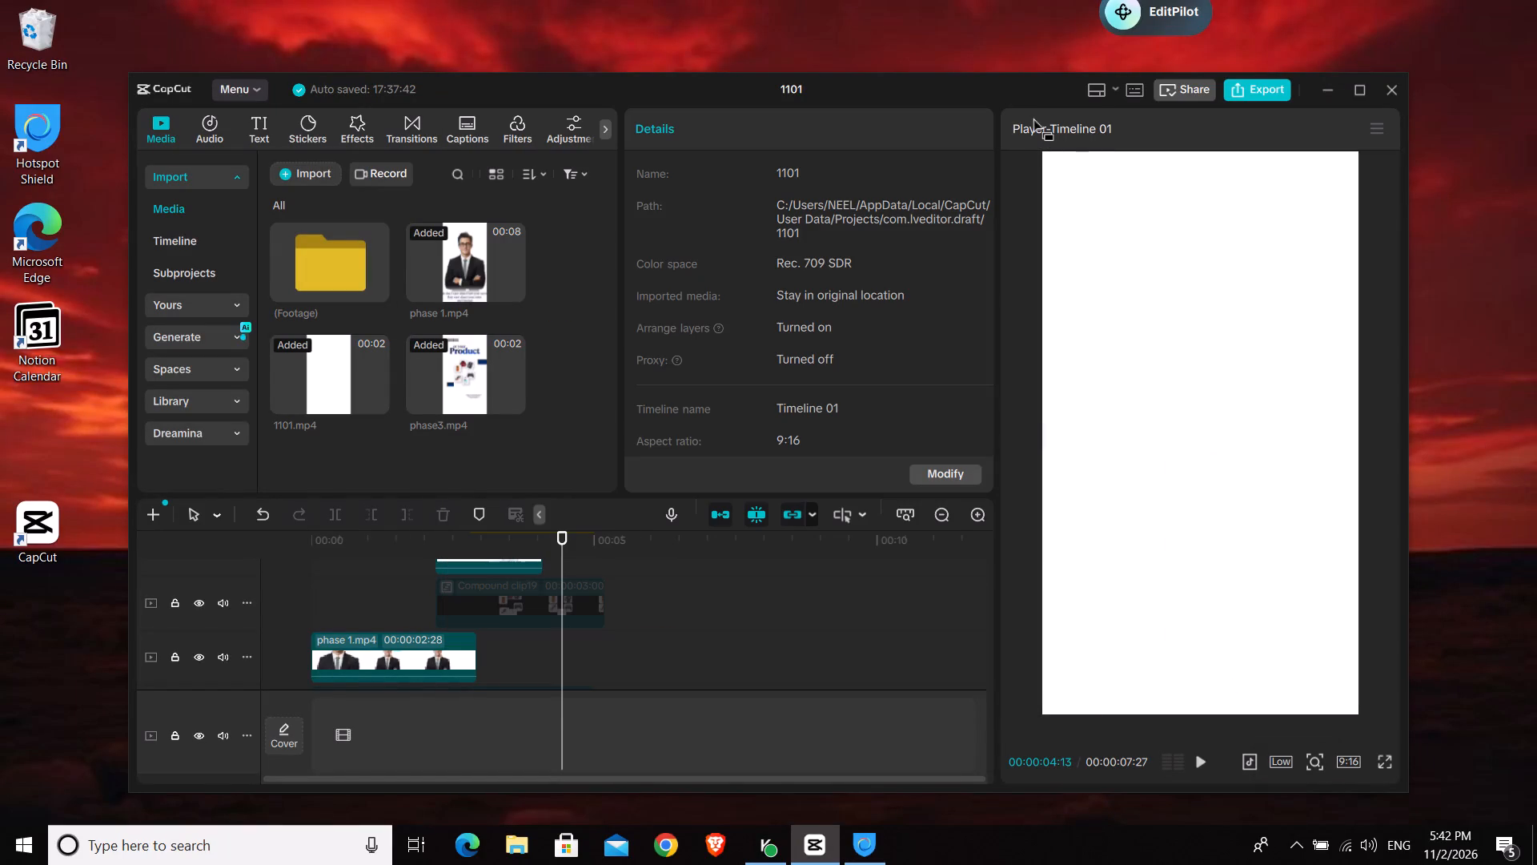
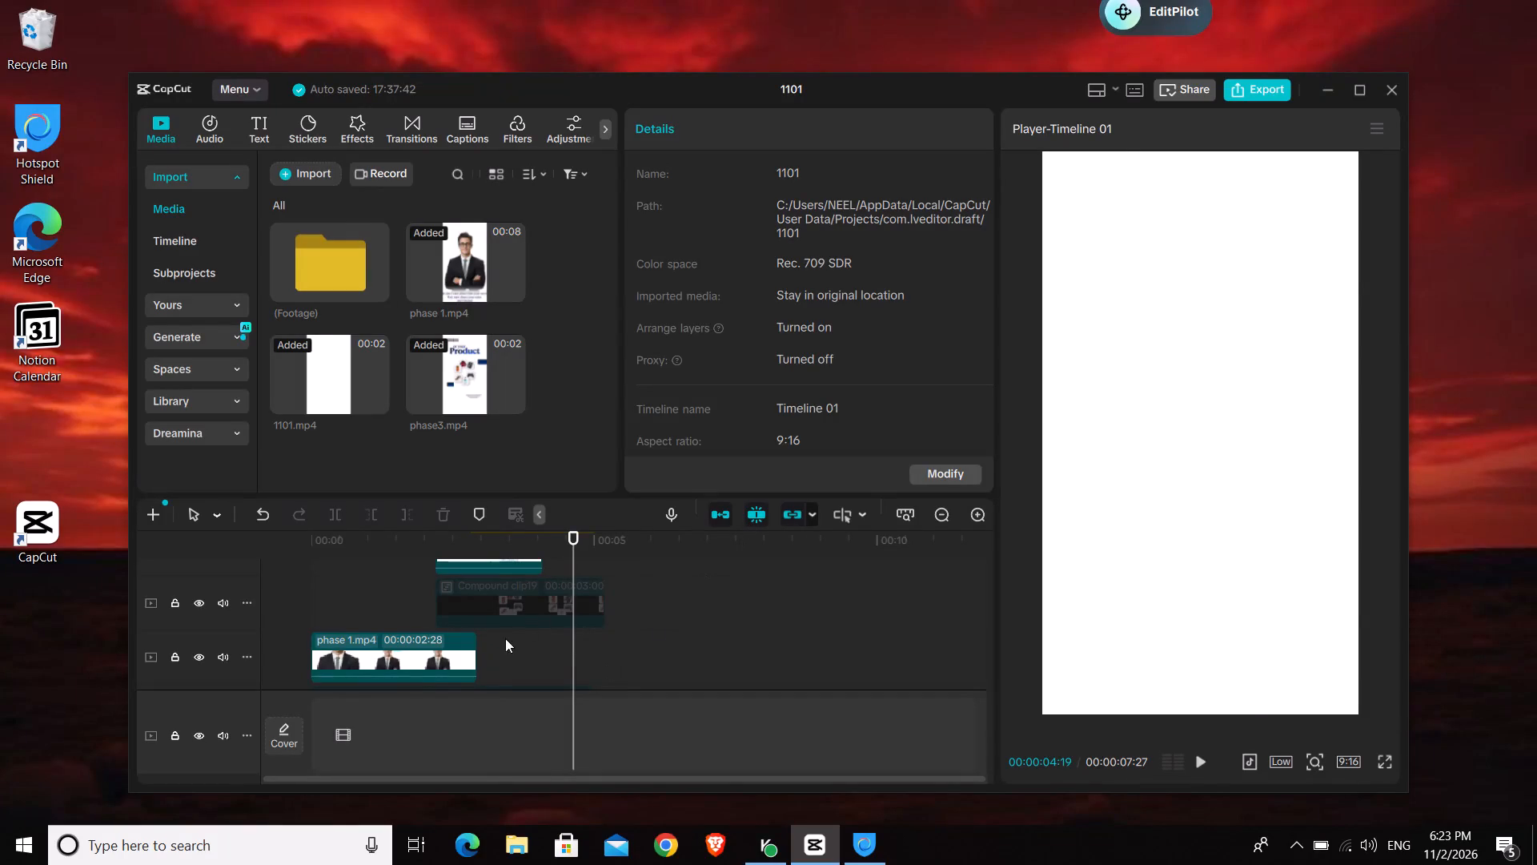
Add a default text clip on a new track above the phase3 clip, starting at 00:00:04:12 near that clip's end.
click(498, 662)
drag(503, 660, 548, 636)
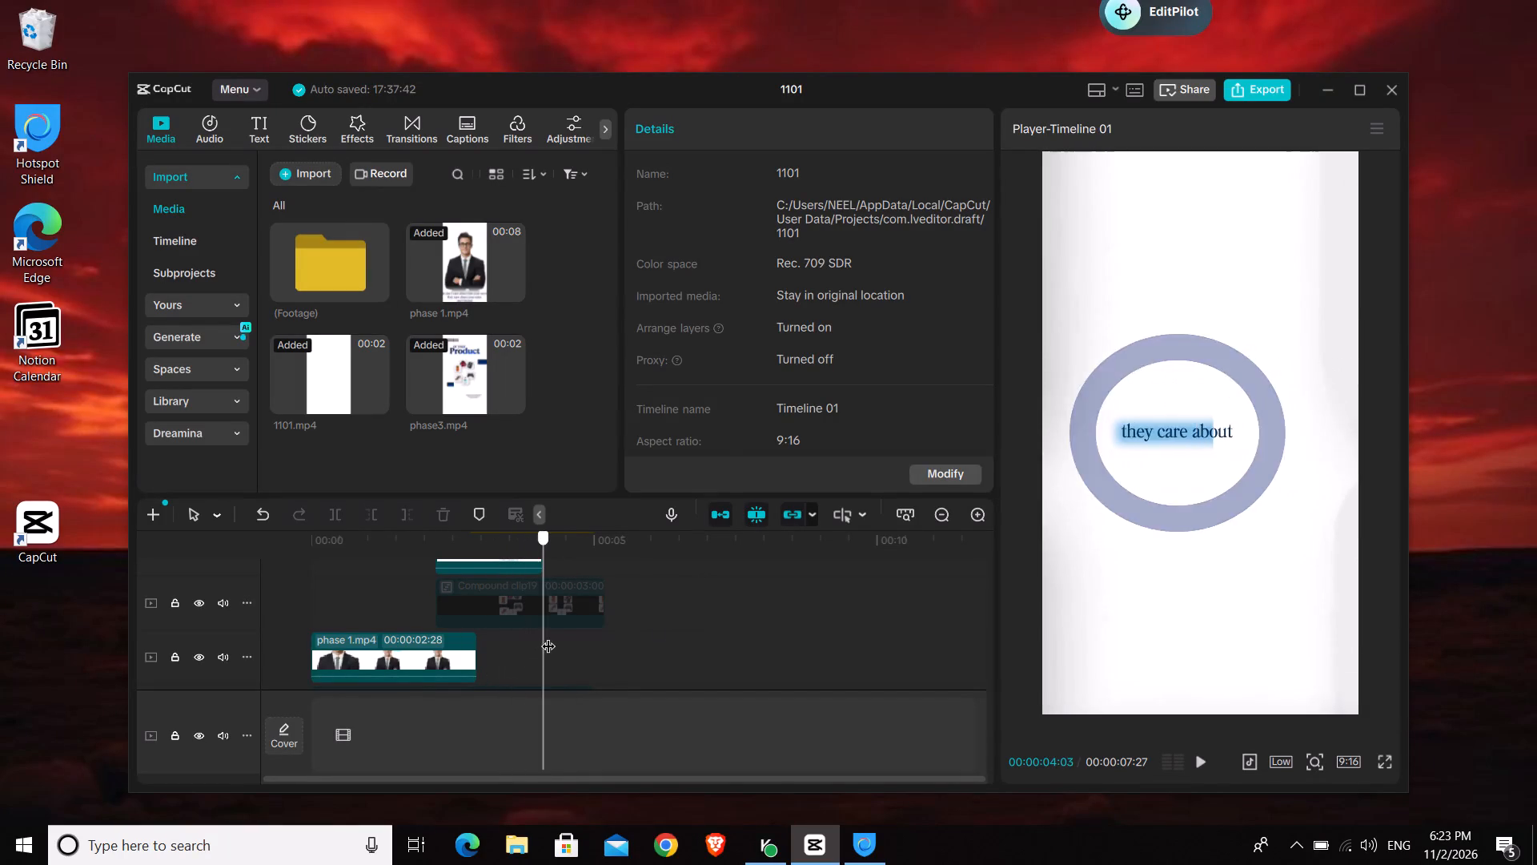
drag(548, 636, 560, 630)
scroll(599, 610, up, 11)
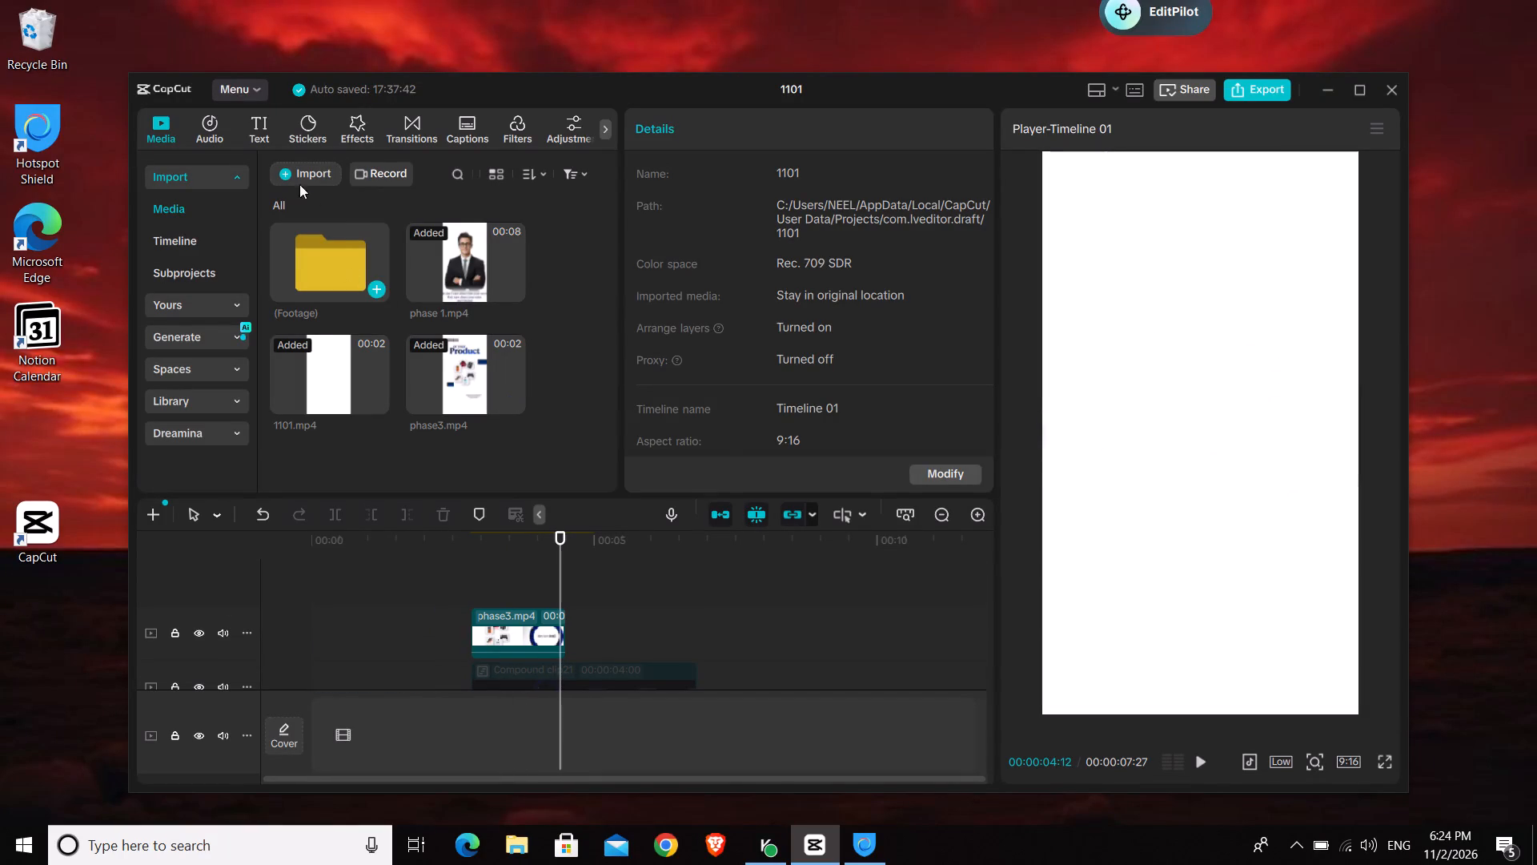
click(257, 119)
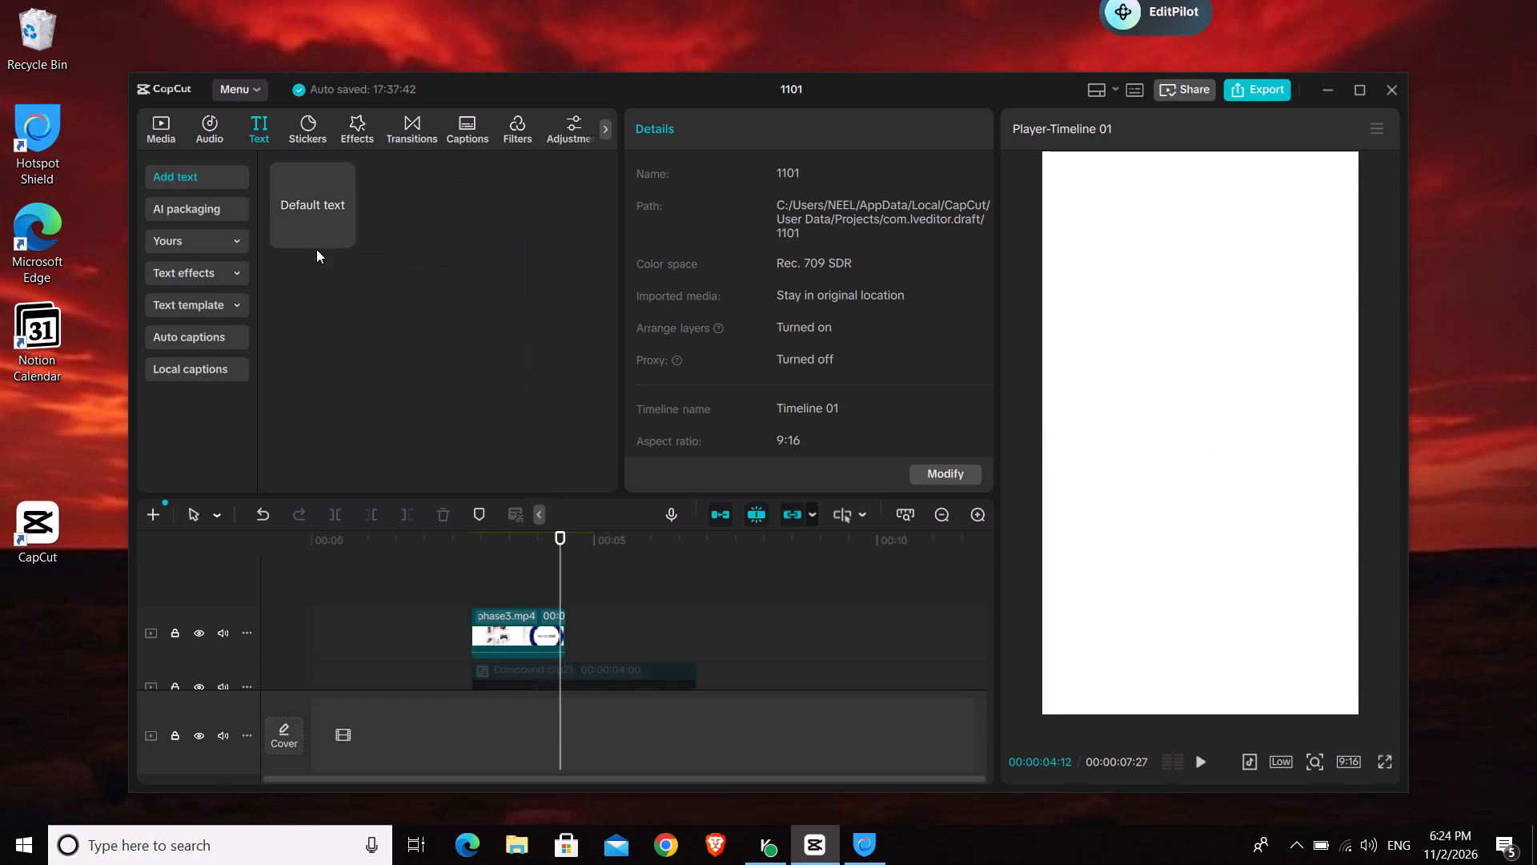
drag(311, 218, 557, 575)
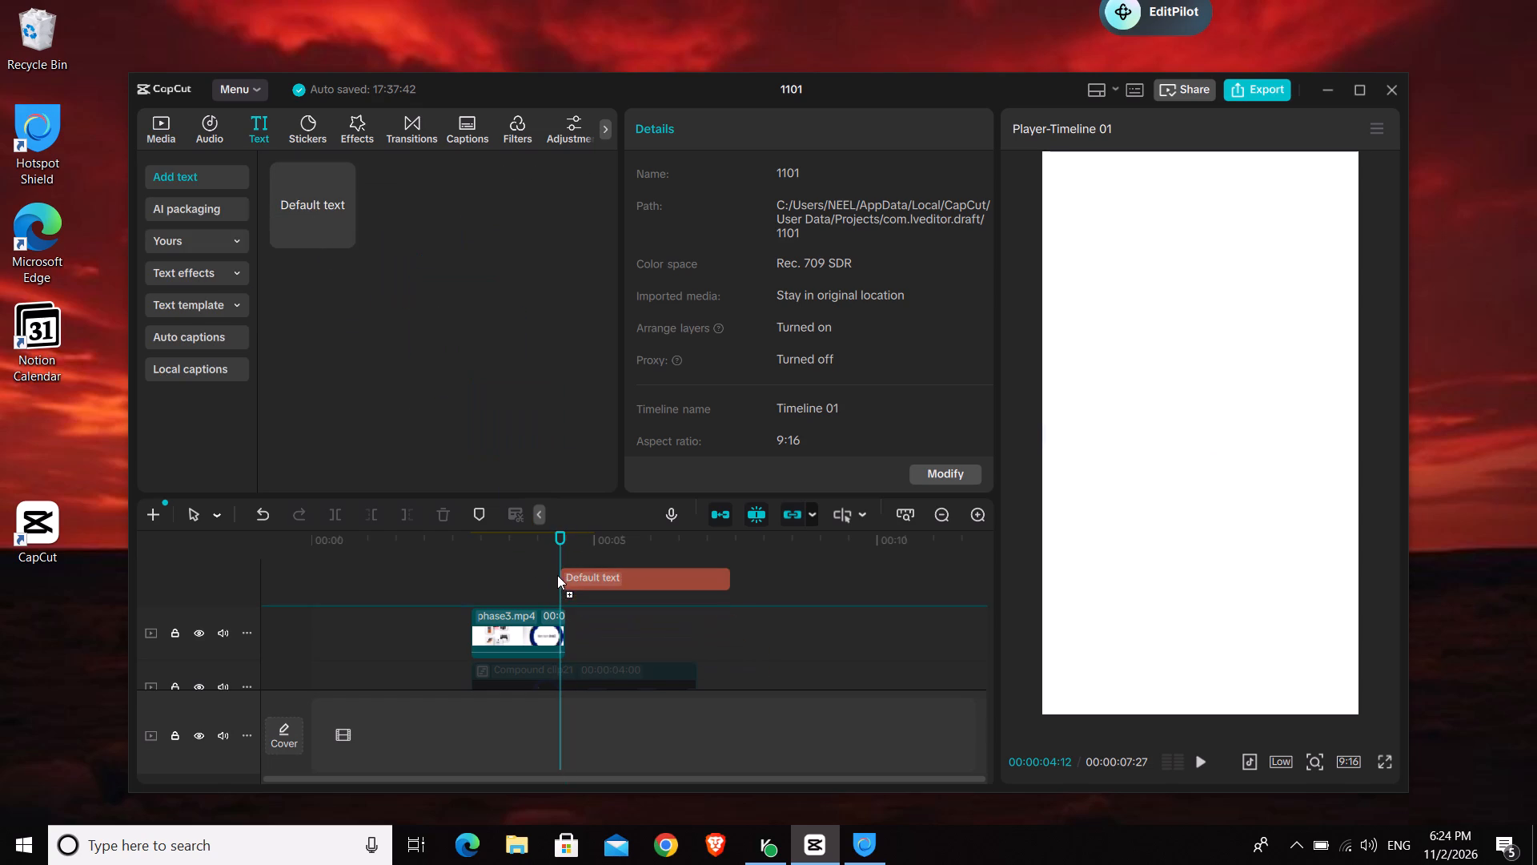
drag(557, 575, 560, 593)
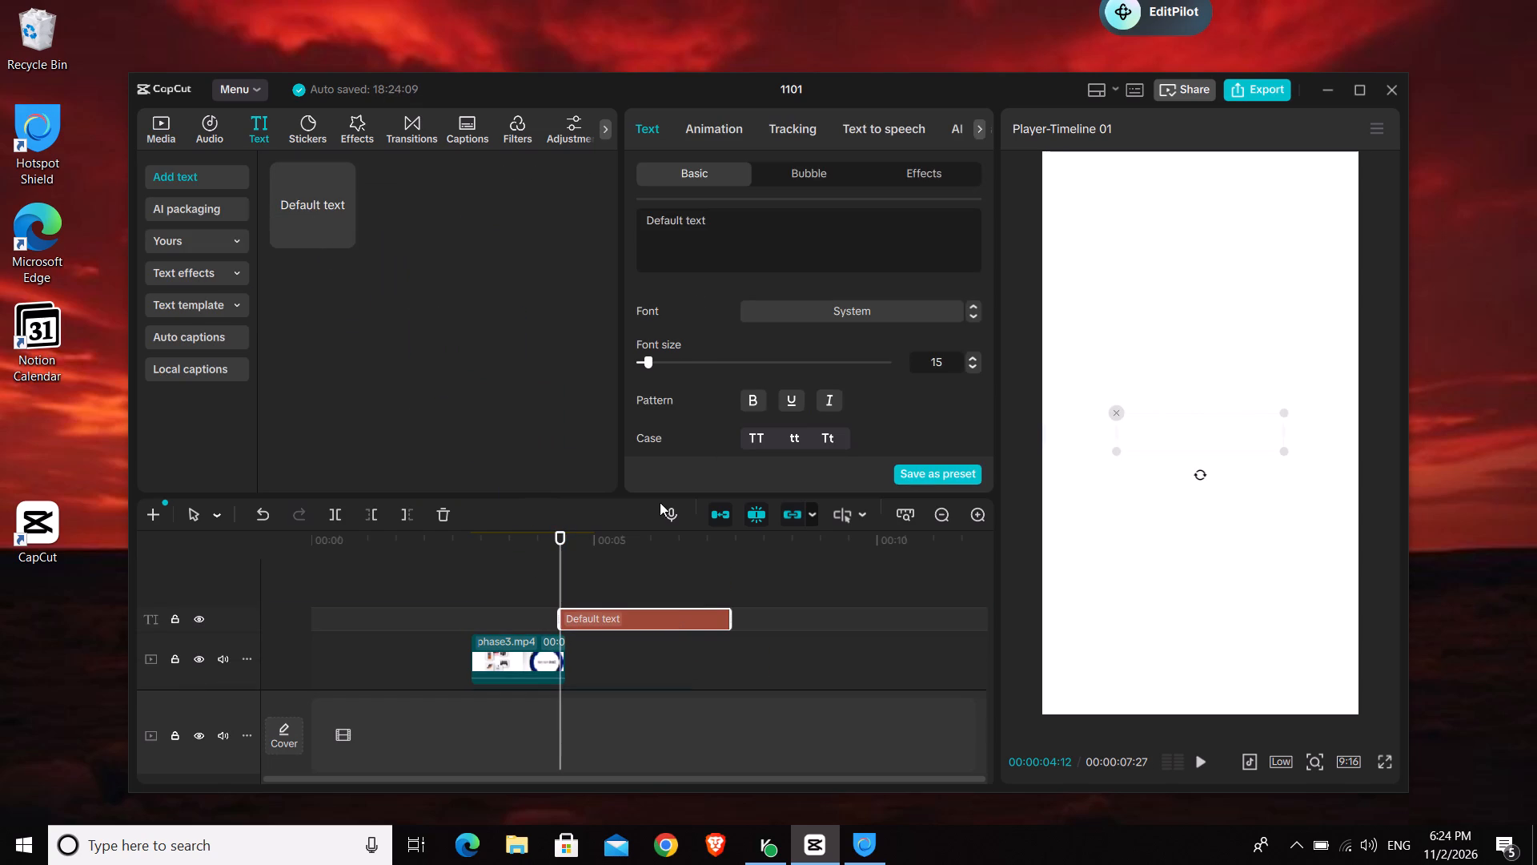
Replace the default text with "what it changes".
triple_click(709, 225)
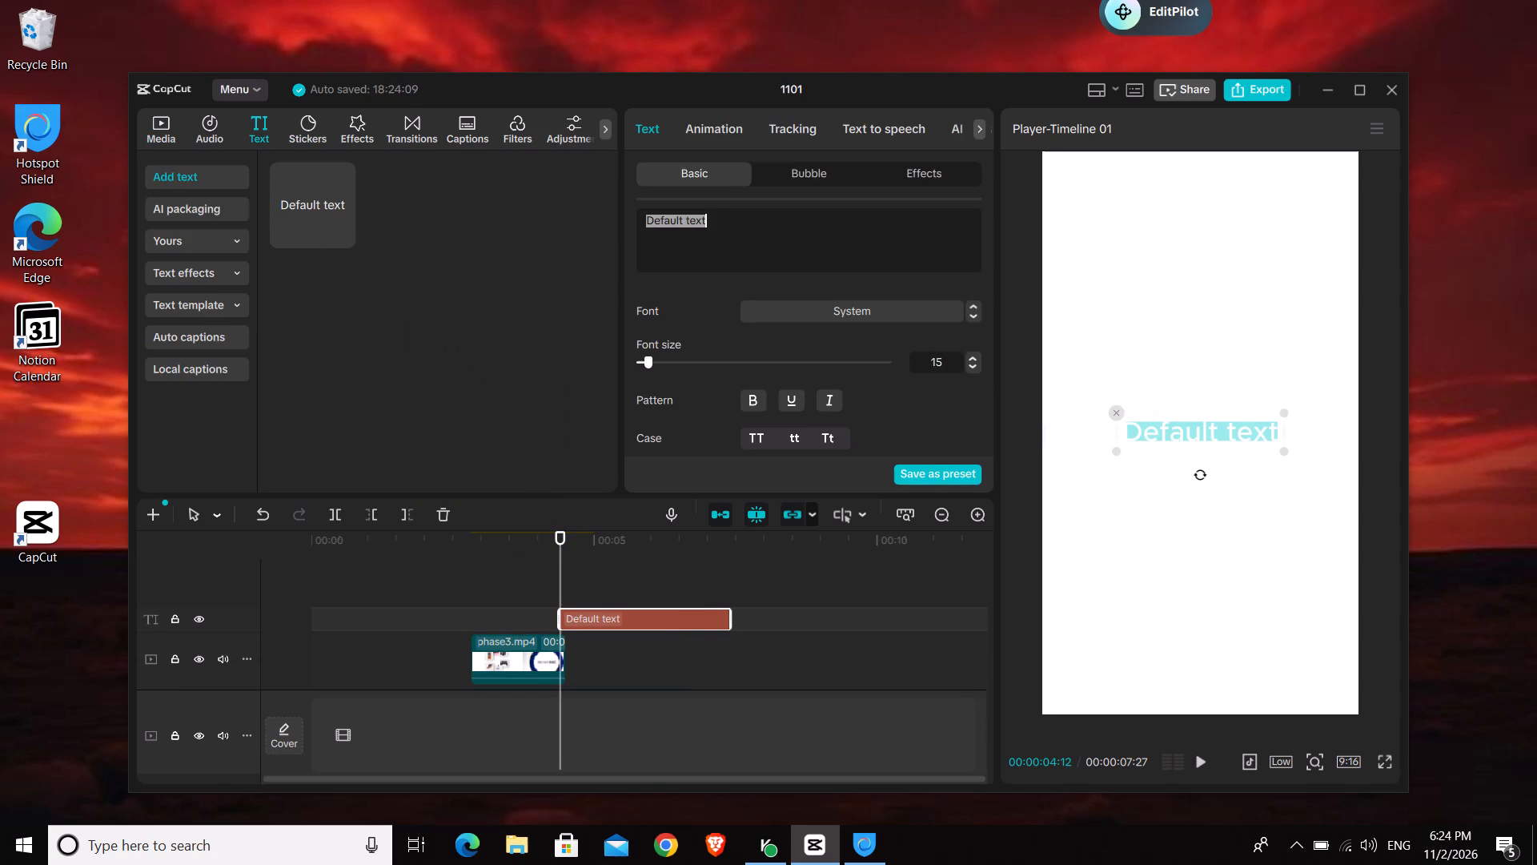
text(what)
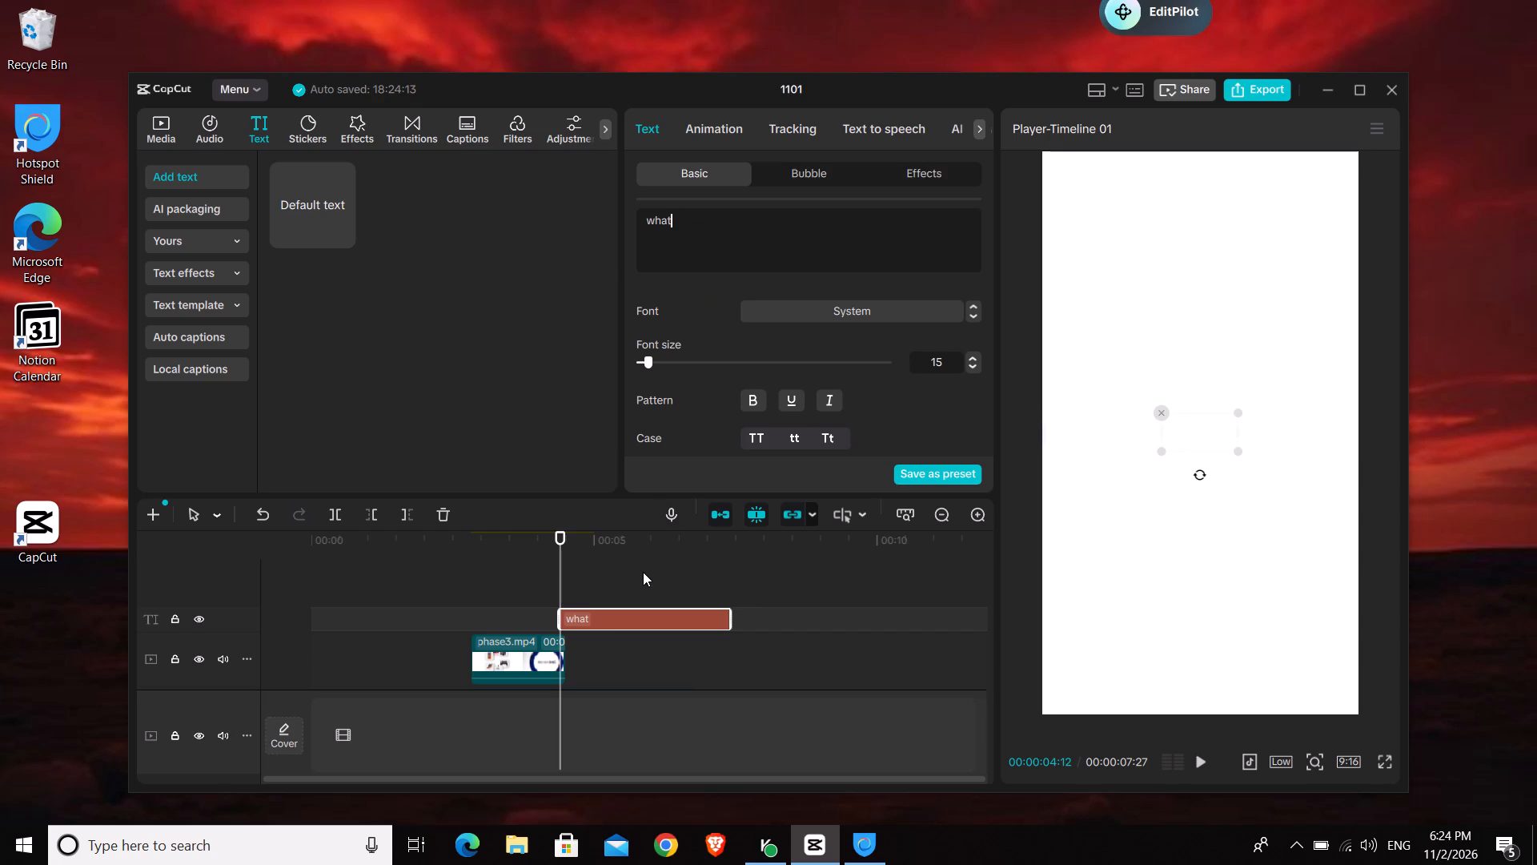
key(space)
text(it hcnages)
key(Left)
key(Left)
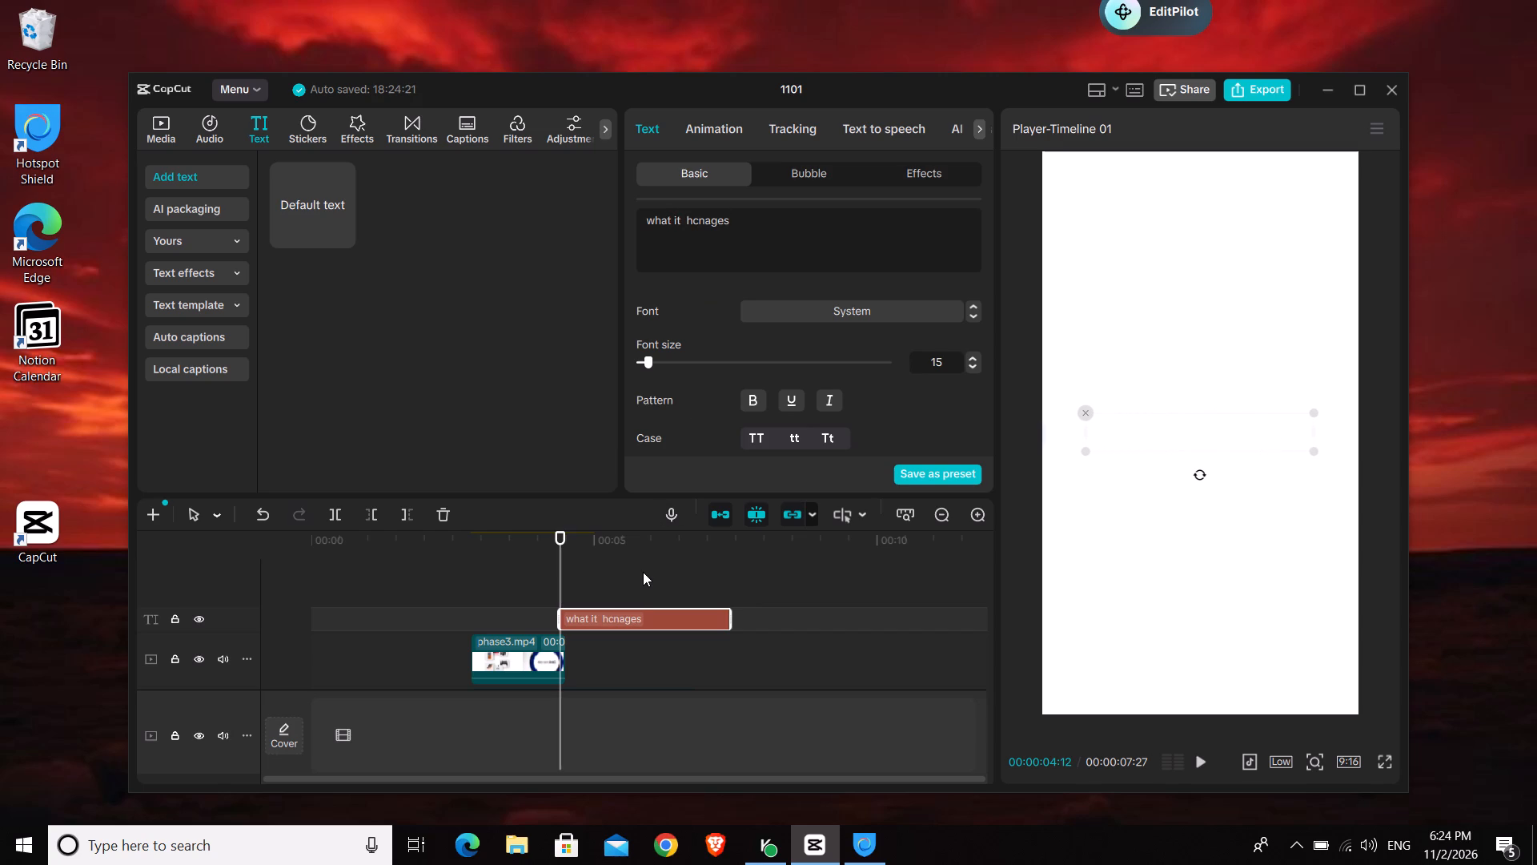
key(Left)
key(Left)
key(Left)
key(Right)
key(BackSpace)
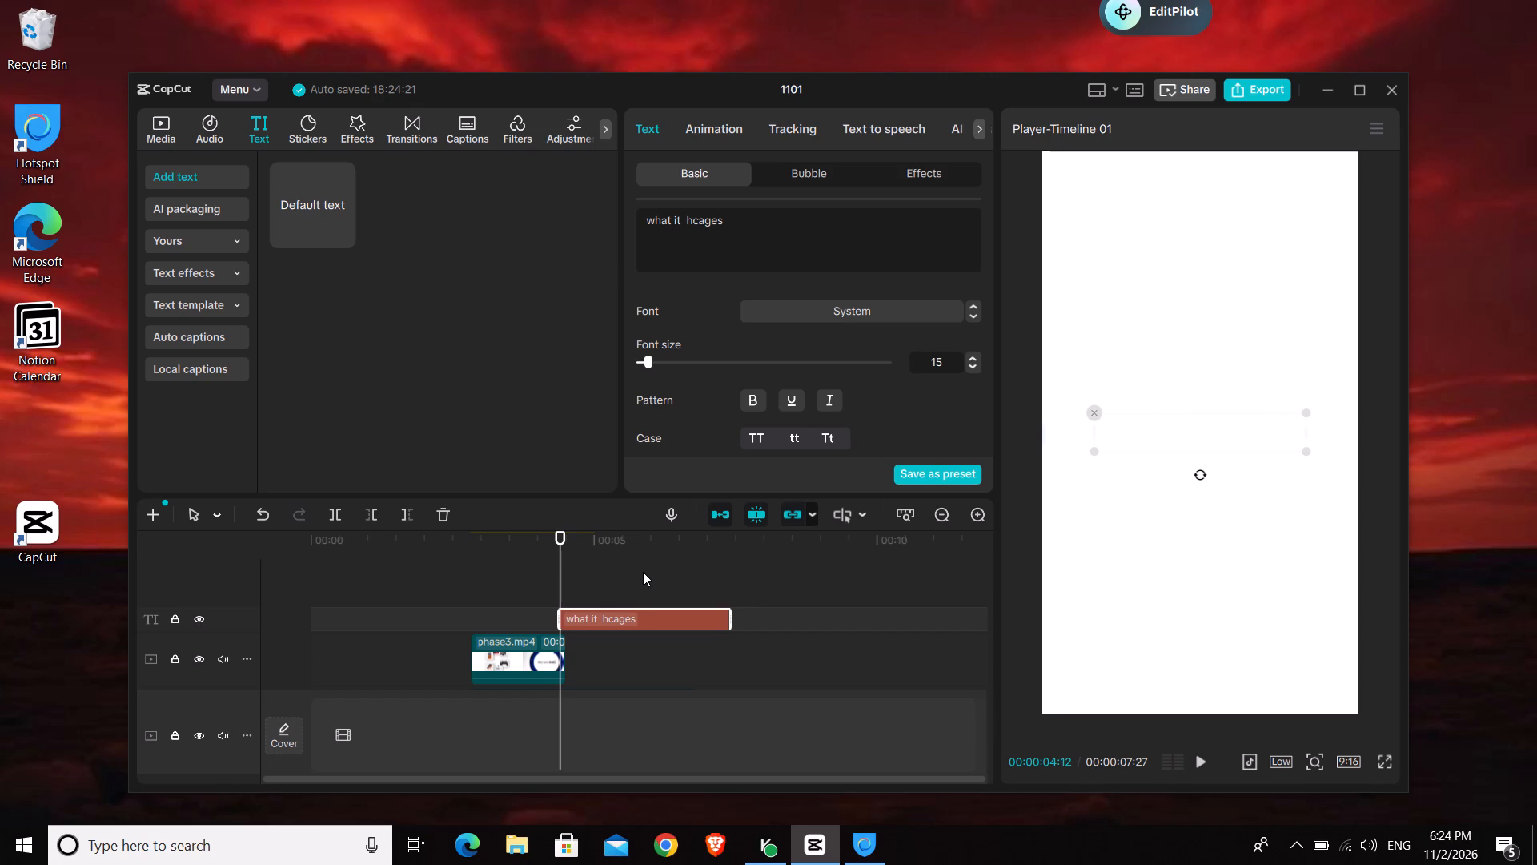
key(BackSpace)
key(BackSpace)
text(ch)
key(BackSpace)
key(BackSpace)
key(BackSpace)
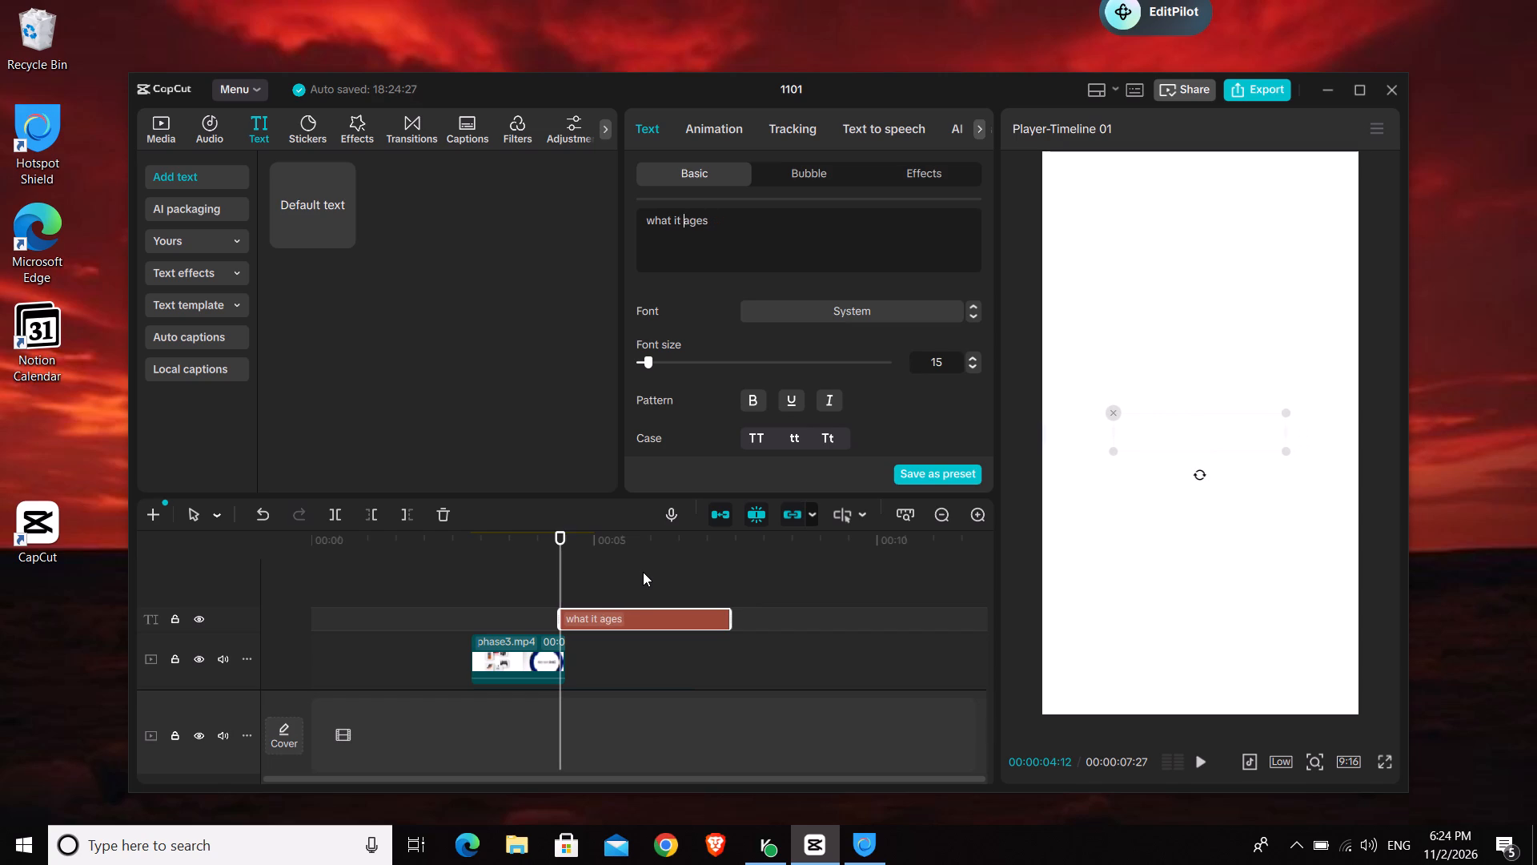
text(cha)
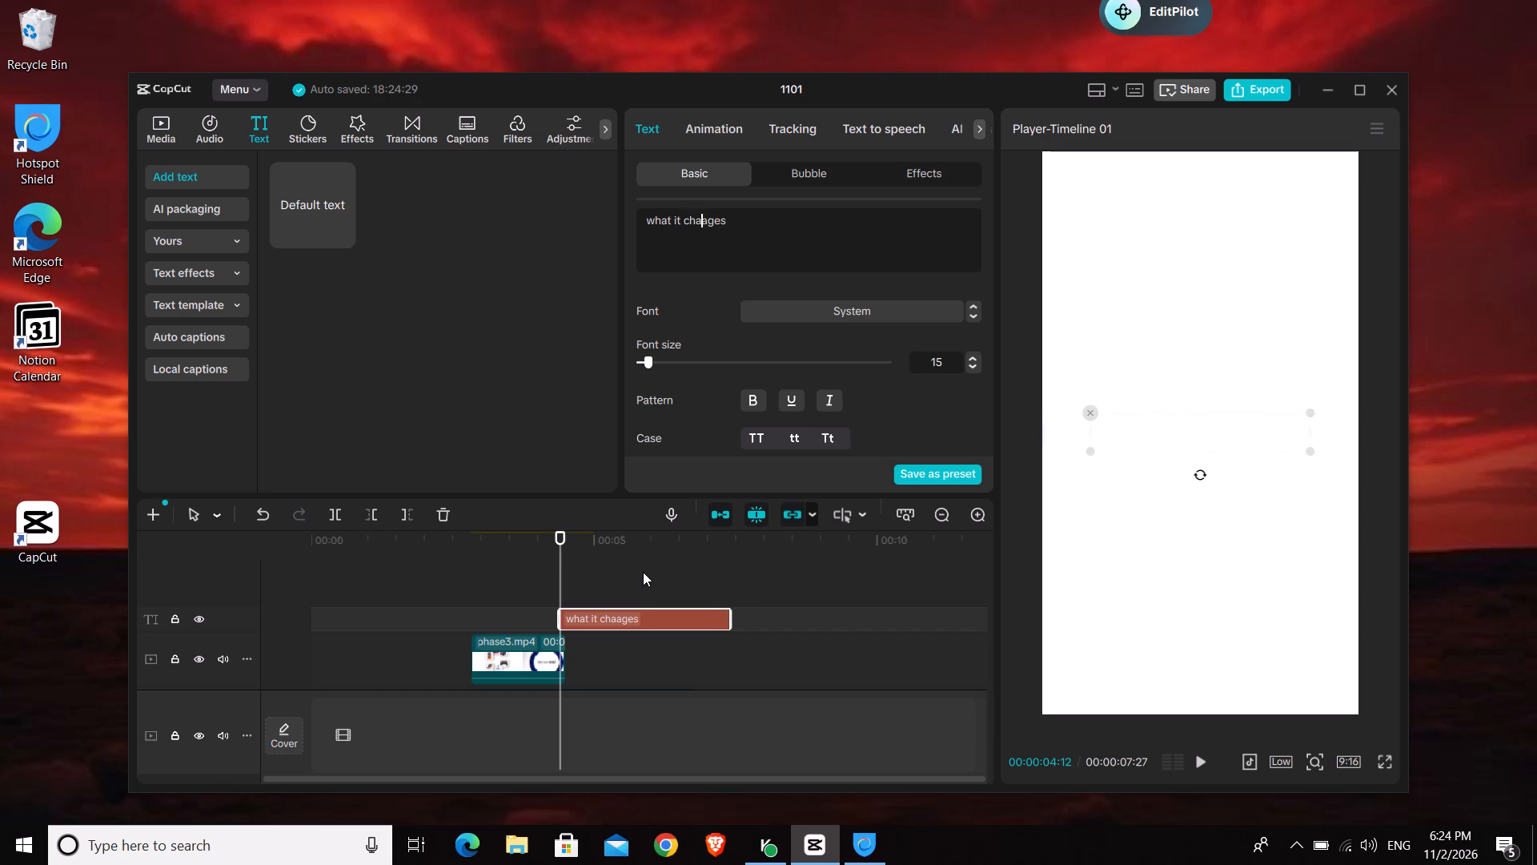
key(BackSpace)
key(Right)
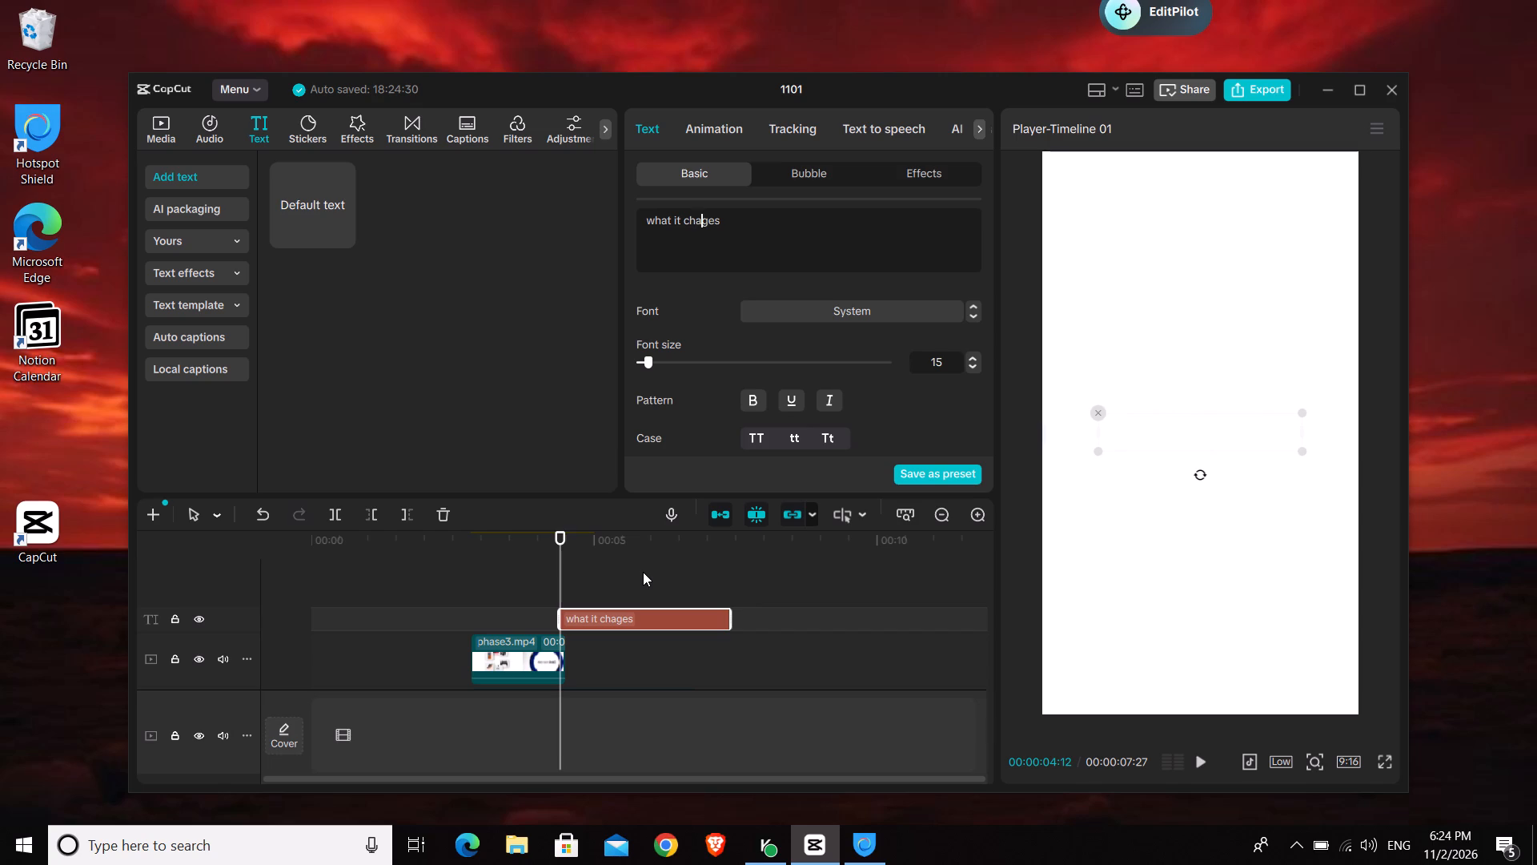
key(n)
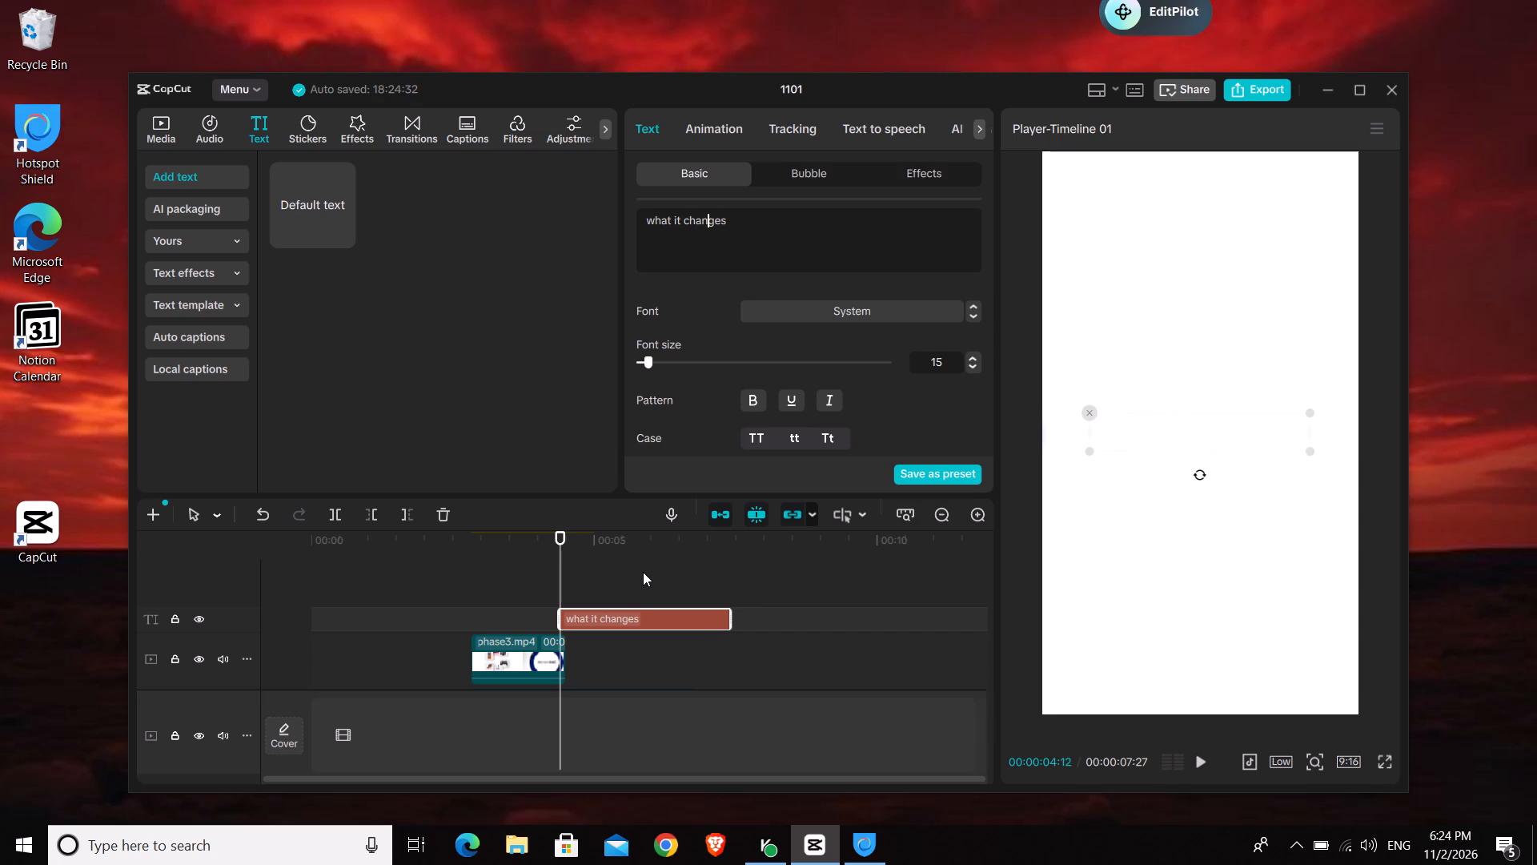
Set the "what it changes" text's font to Tunay na Kapalaran.
click(858, 321)
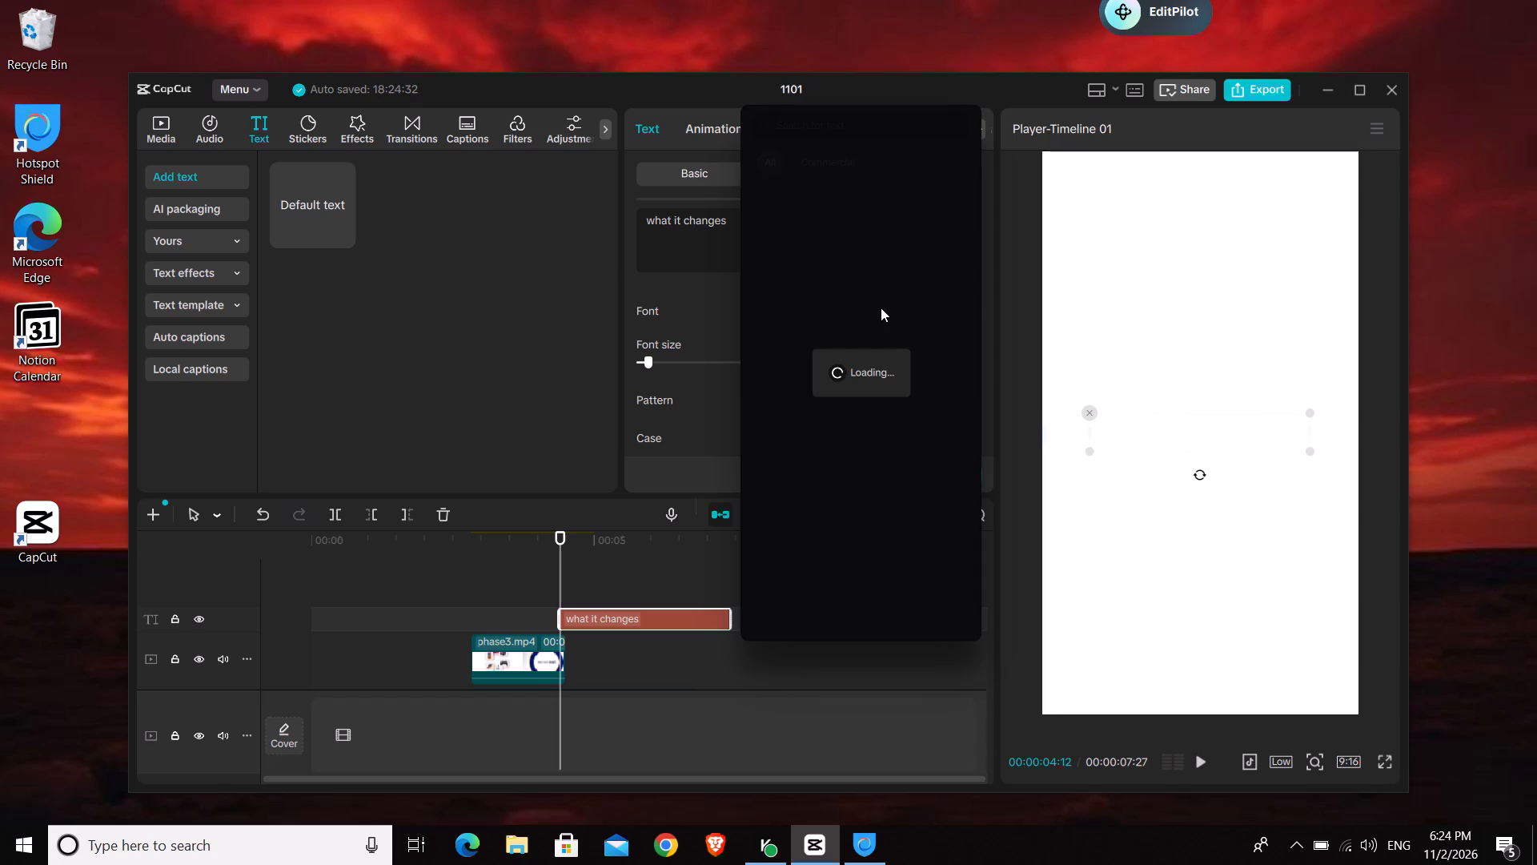
click(846, 225)
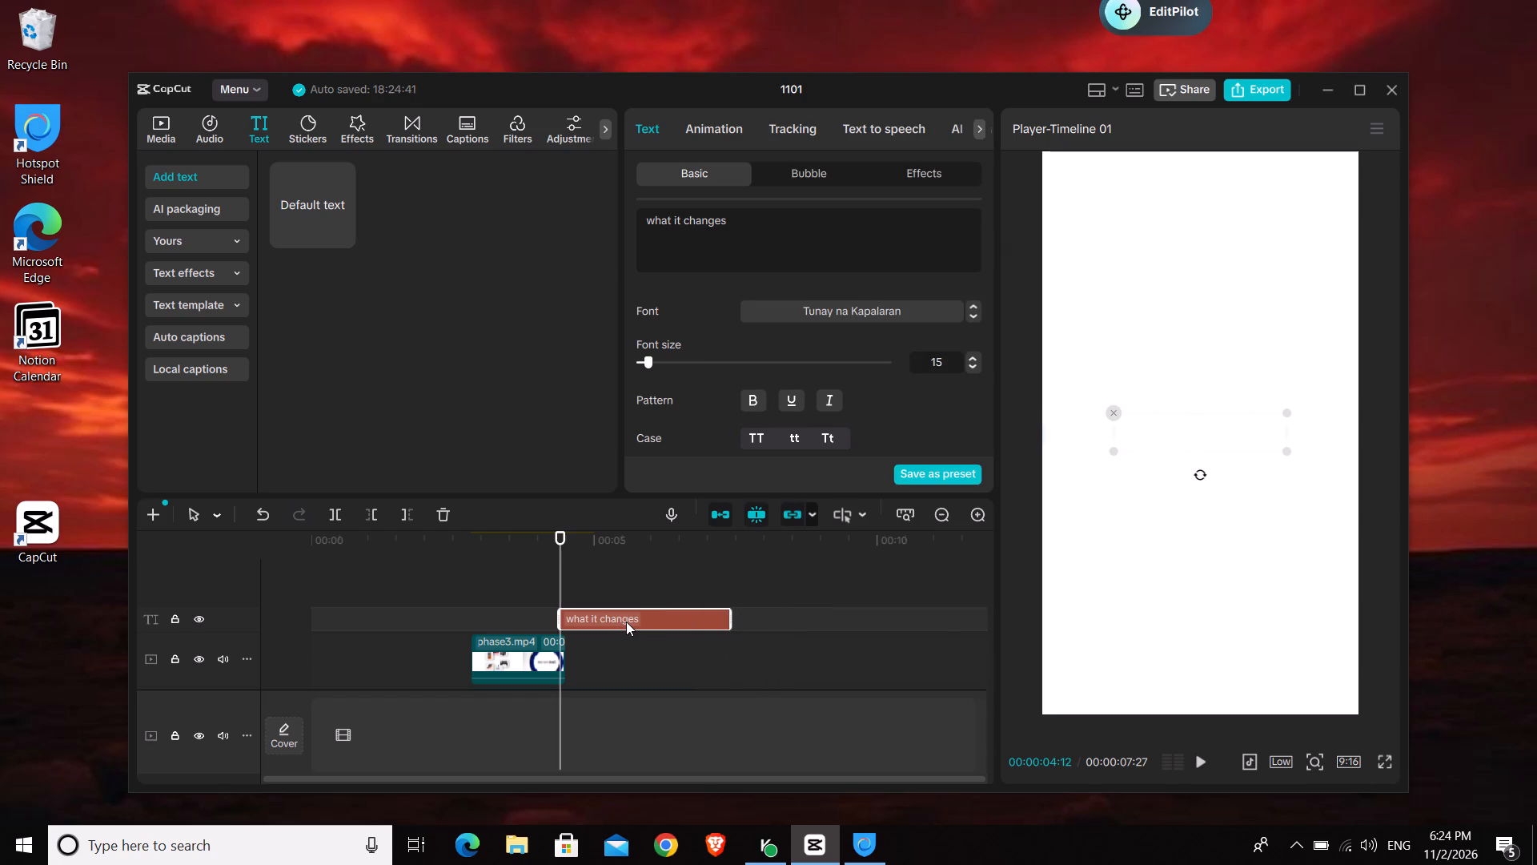
Change the "what it changes" text colour from the colour picker to a dark navy blue.
scroll(855, 348, down, 2)
click(788, 295)
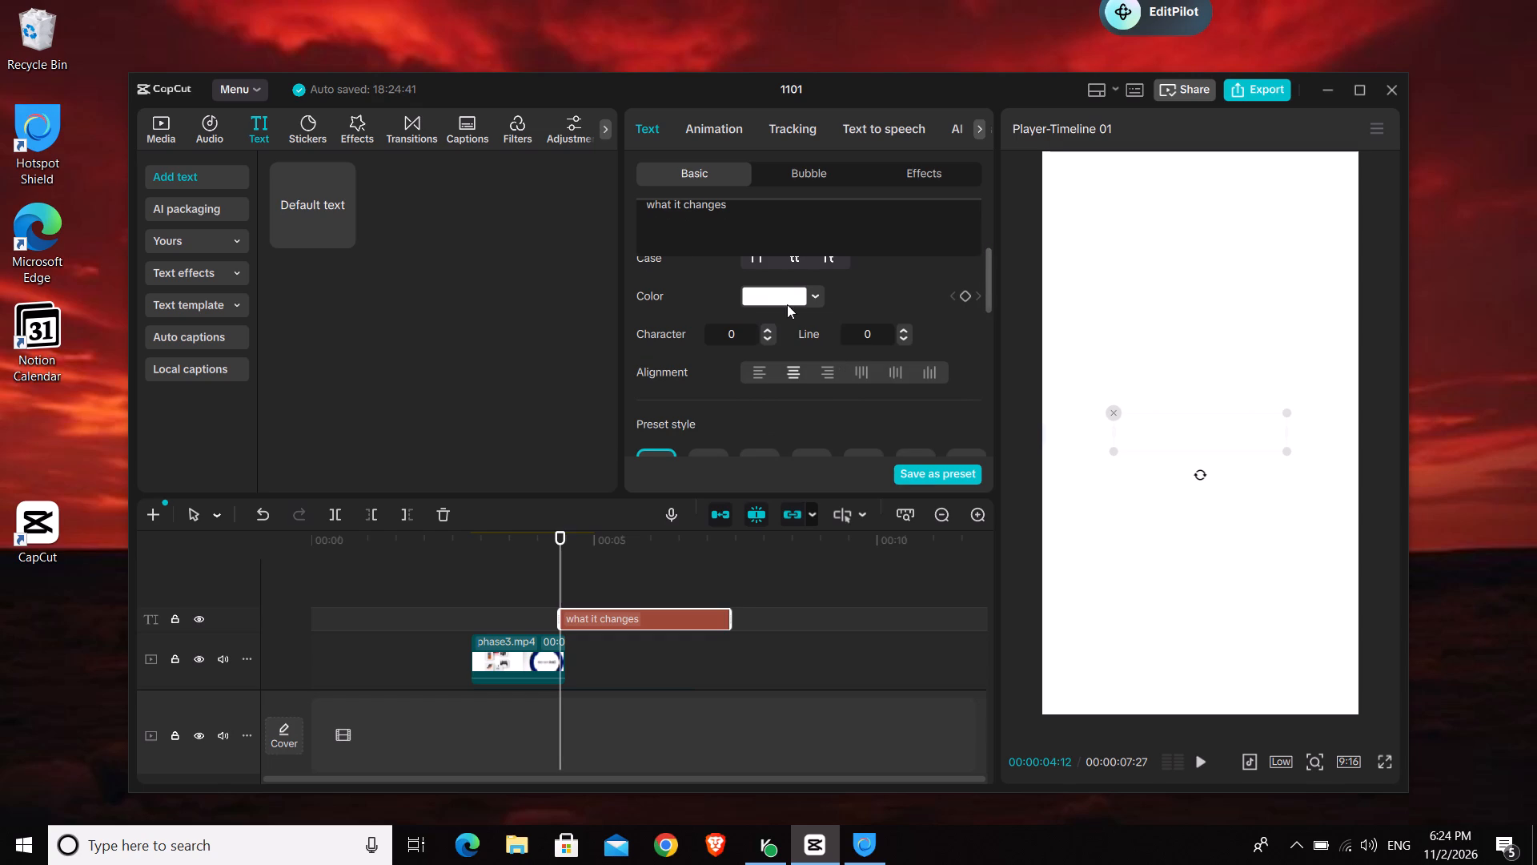
click(798, 401)
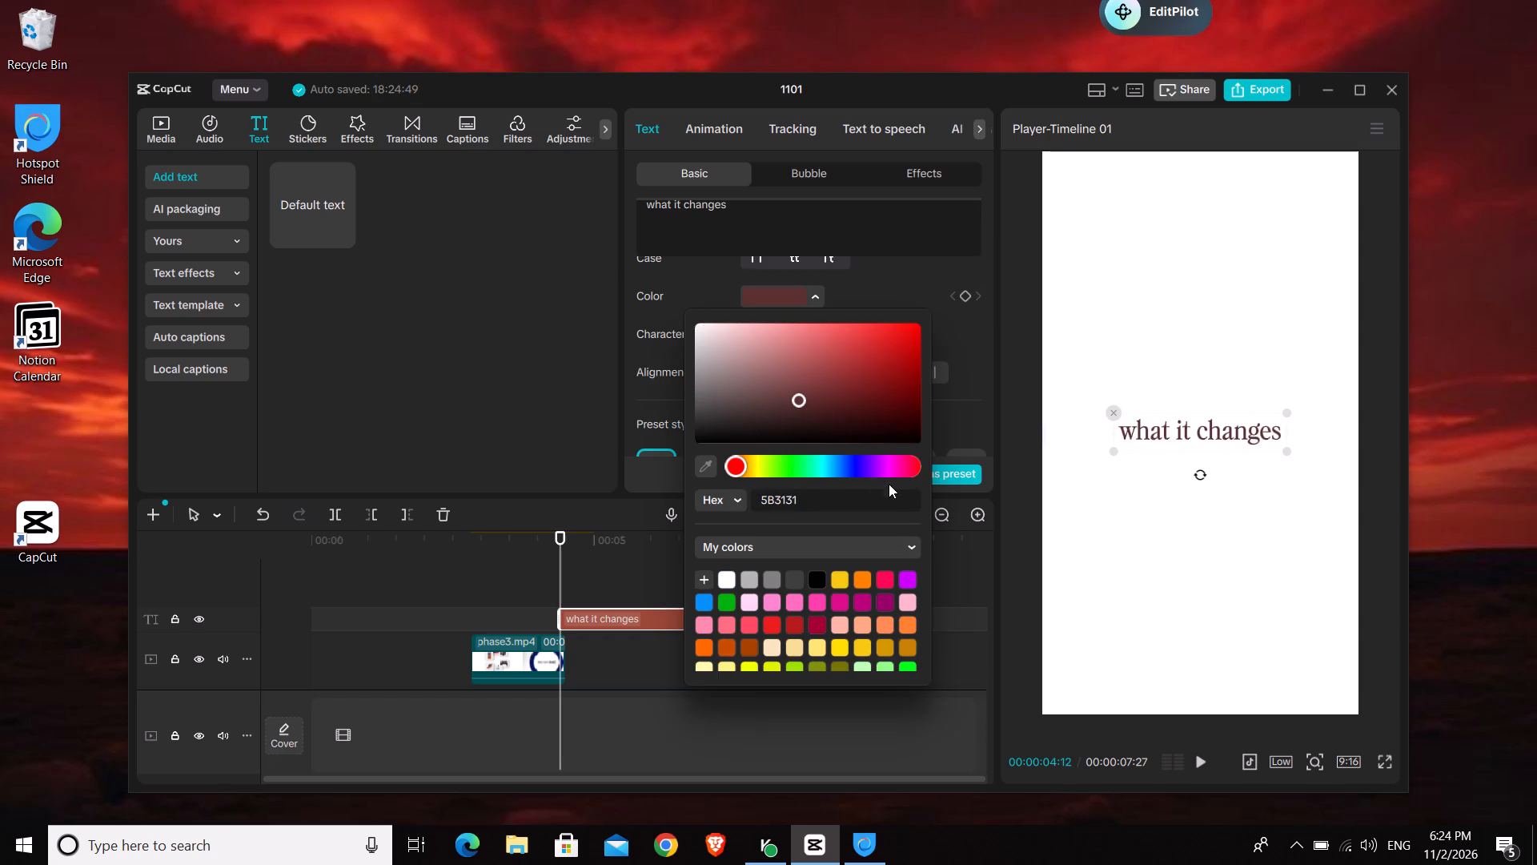
click(845, 465)
drag(794, 392, 965, 387)
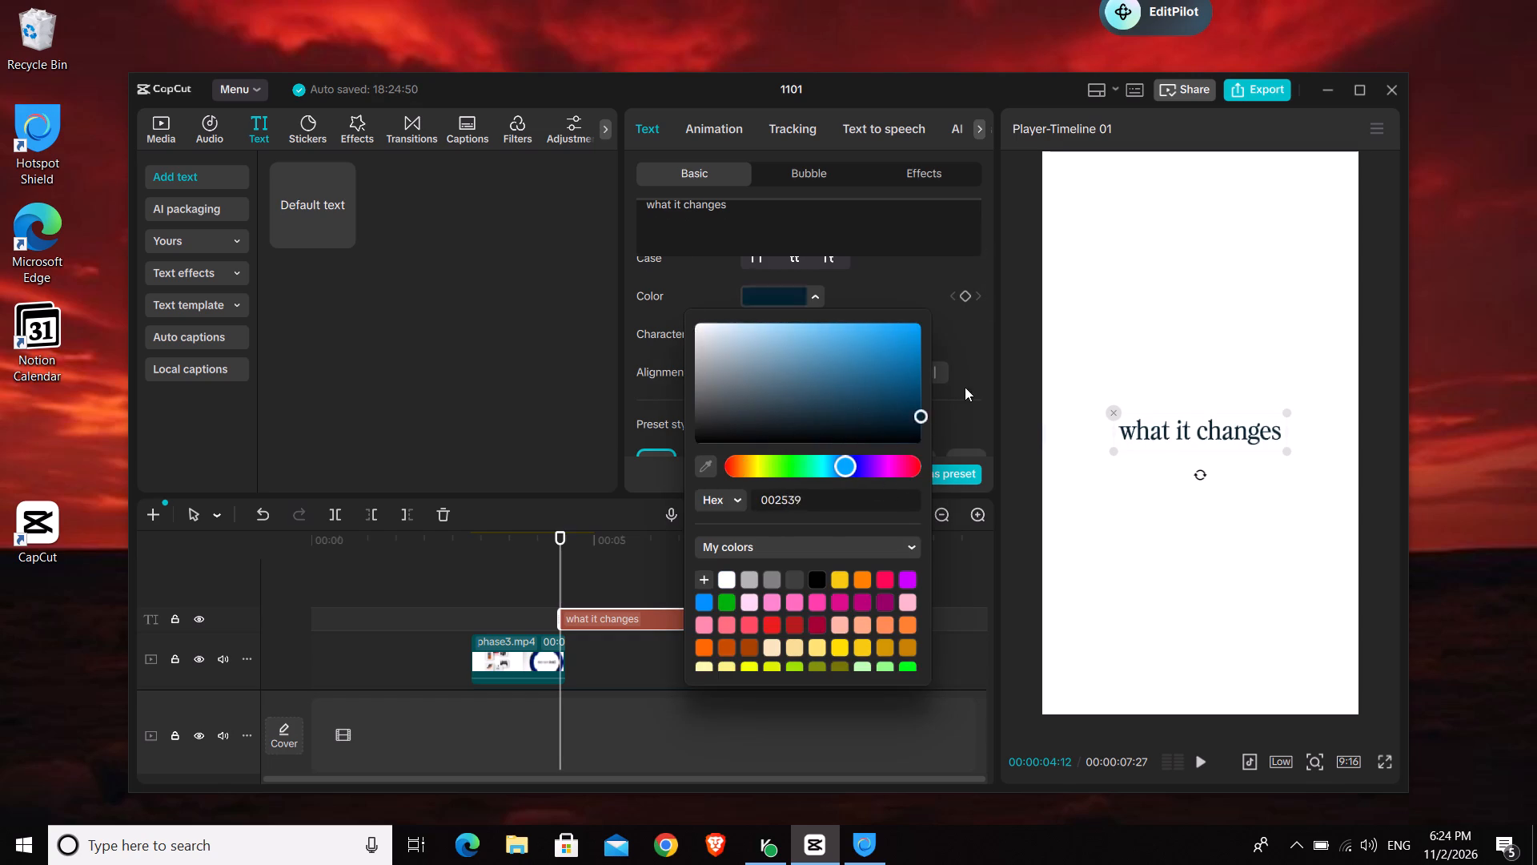
drag(965, 387, 969, 375)
drag(849, 463, 864, 464)
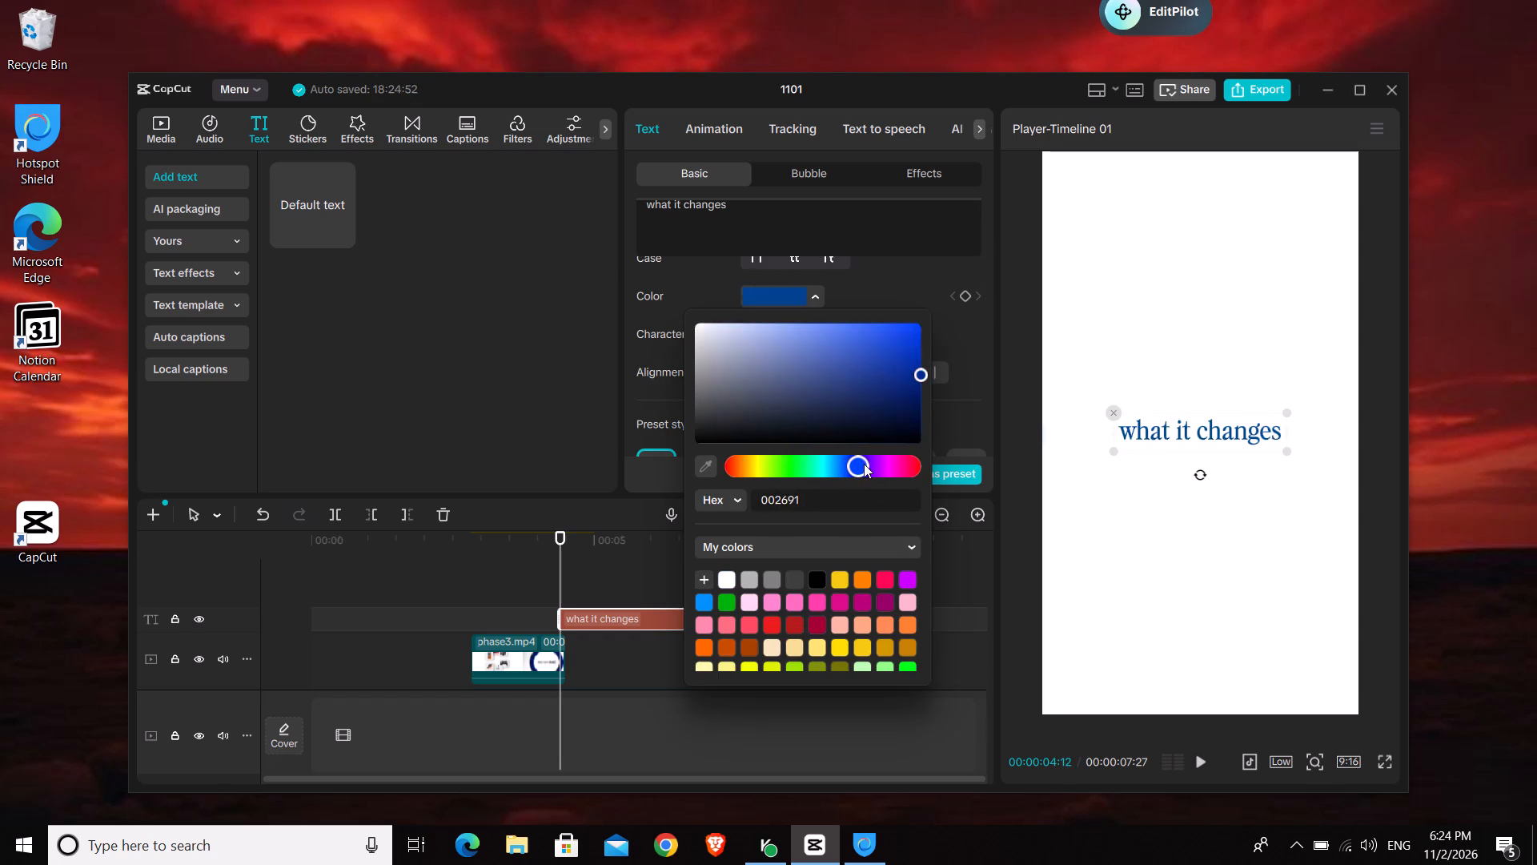
drag(864, 464, 866, 465)
drag(921, 376, 918, 371)
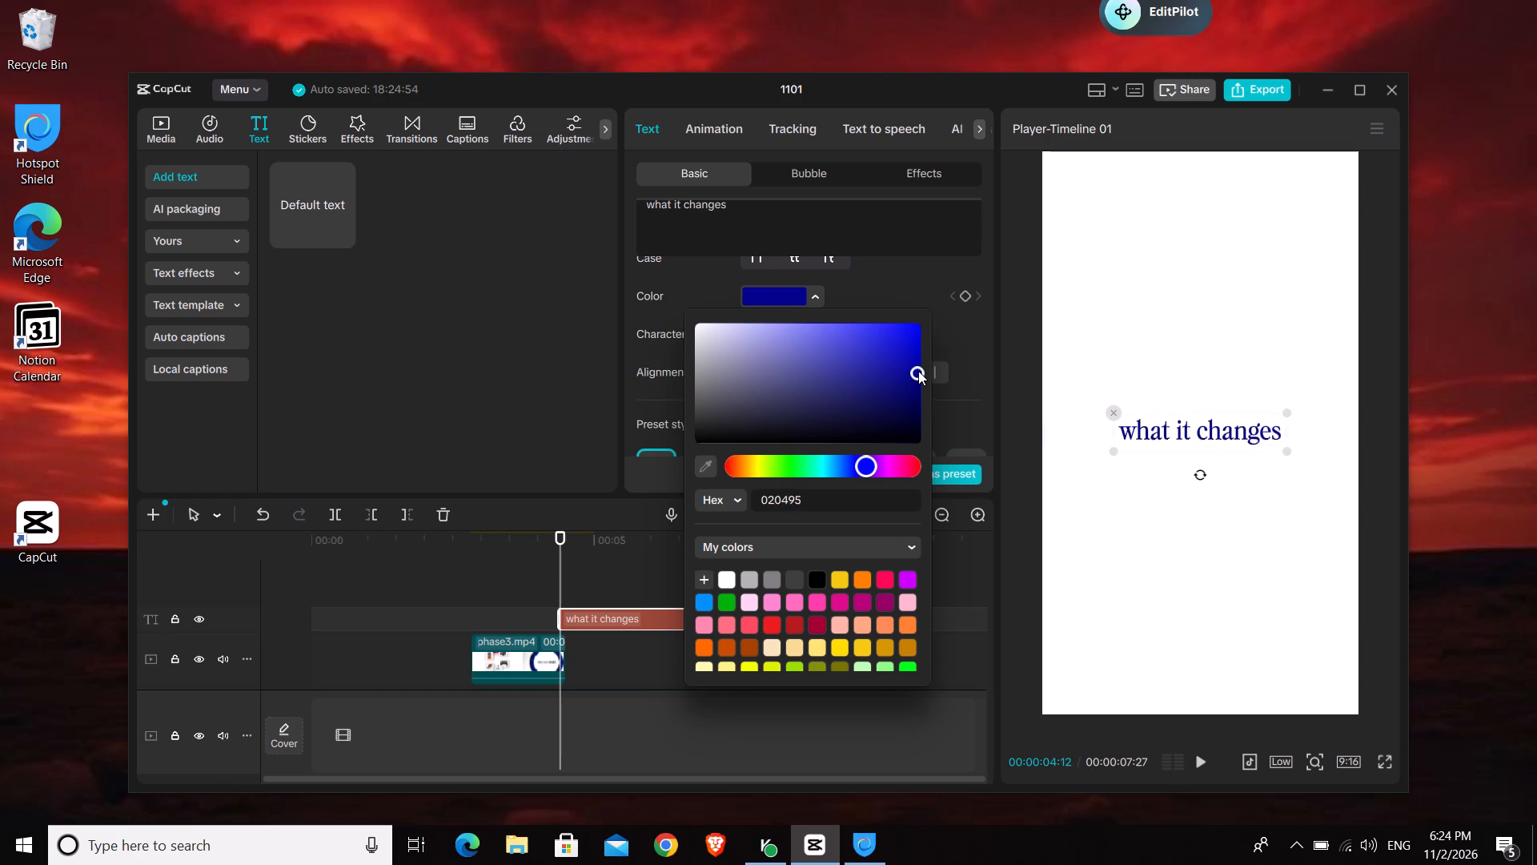
drag(918, 371, 918, 420)
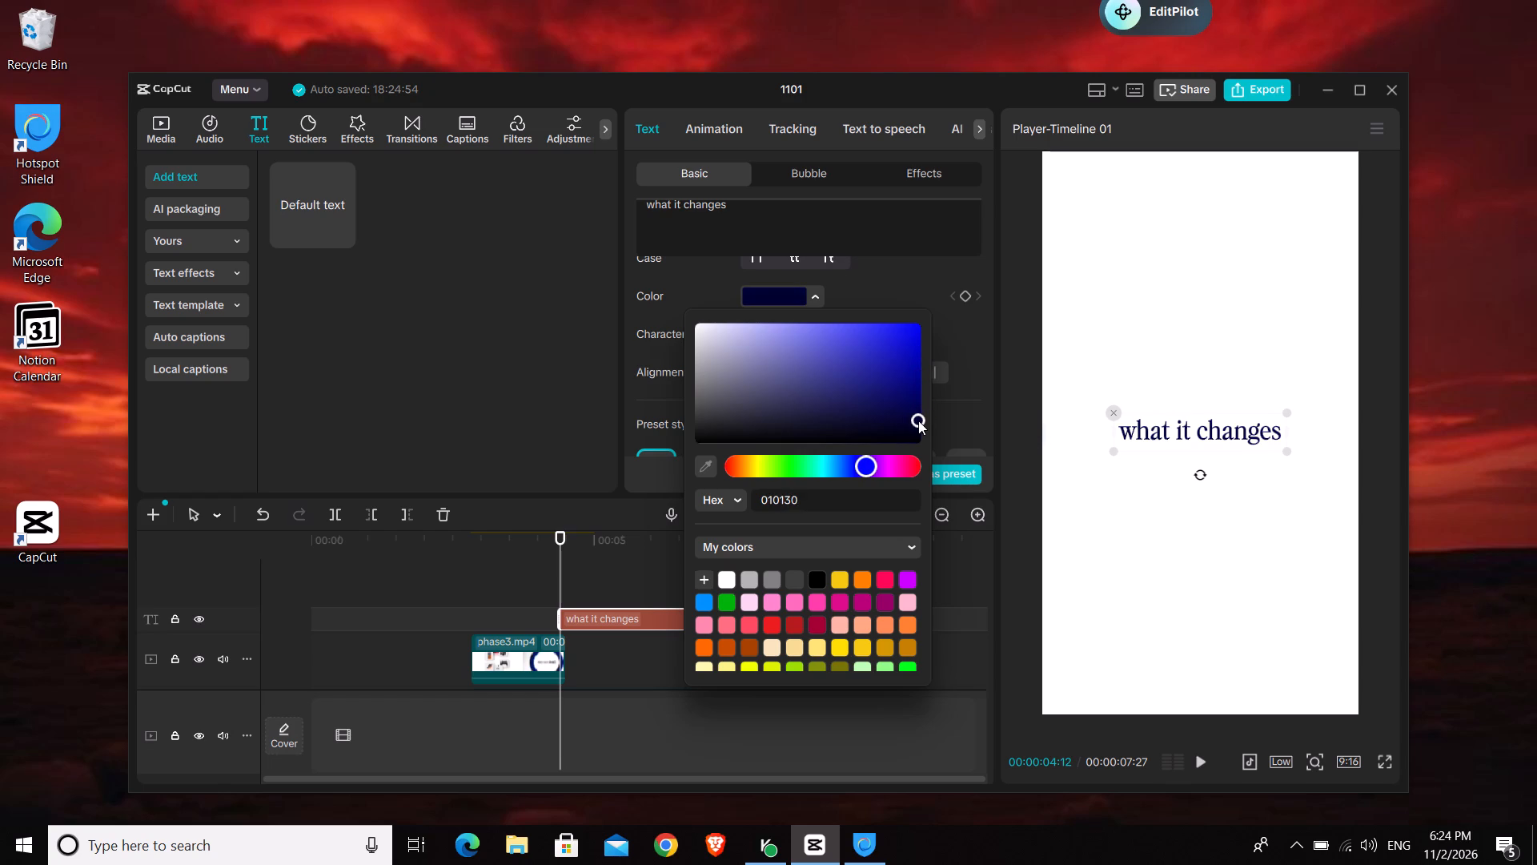
drag(918, 420, 922, 413)
click(809, 294)
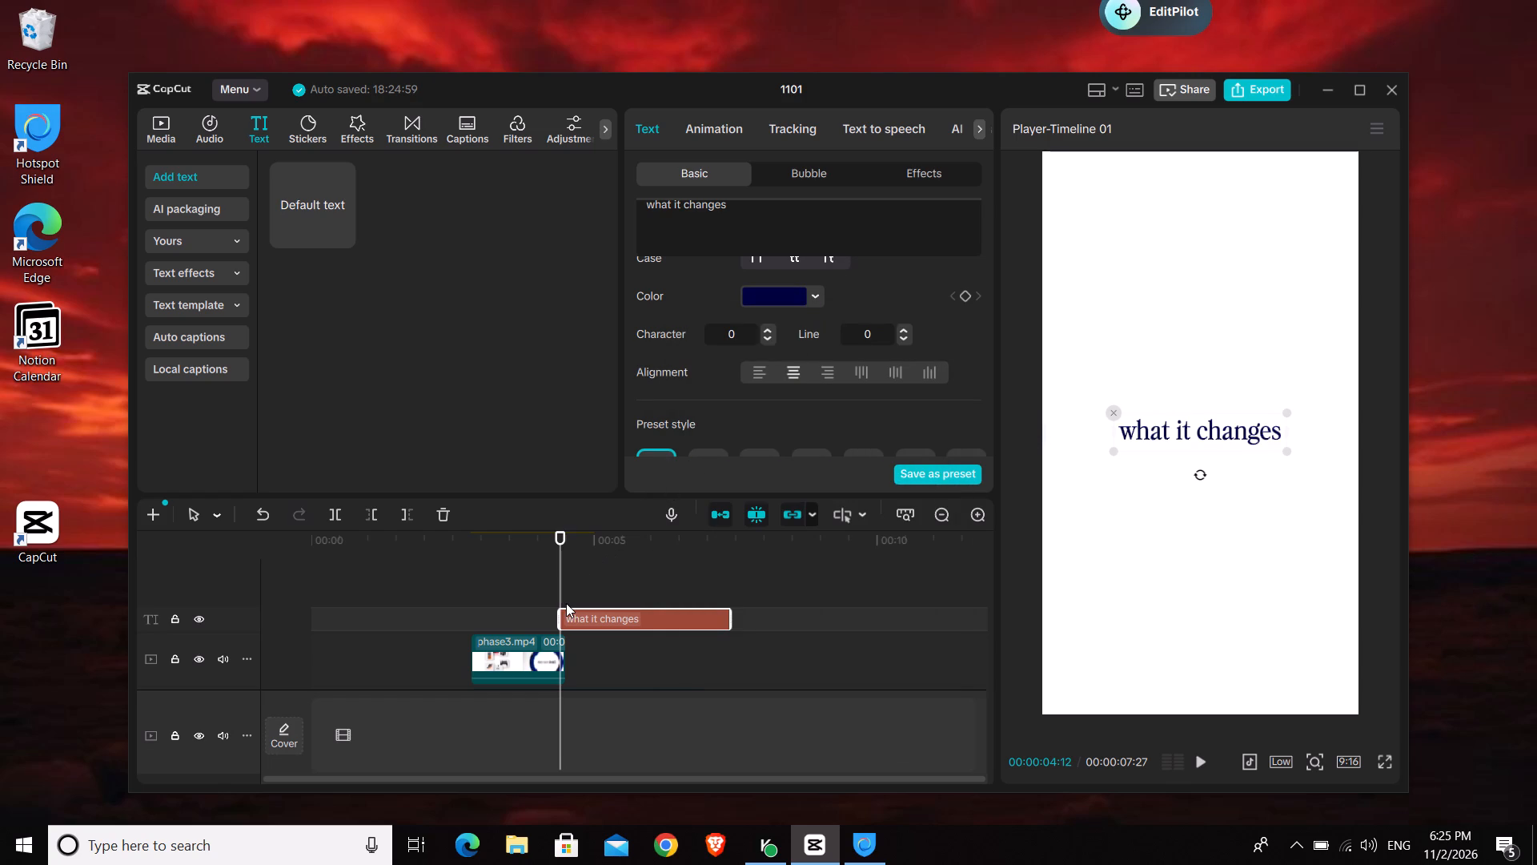
Duplicate the text clip at the playhead, change the copy to "for them", and place it centred just below the original line.
key(ctrl+c)
key(ctrl+v)
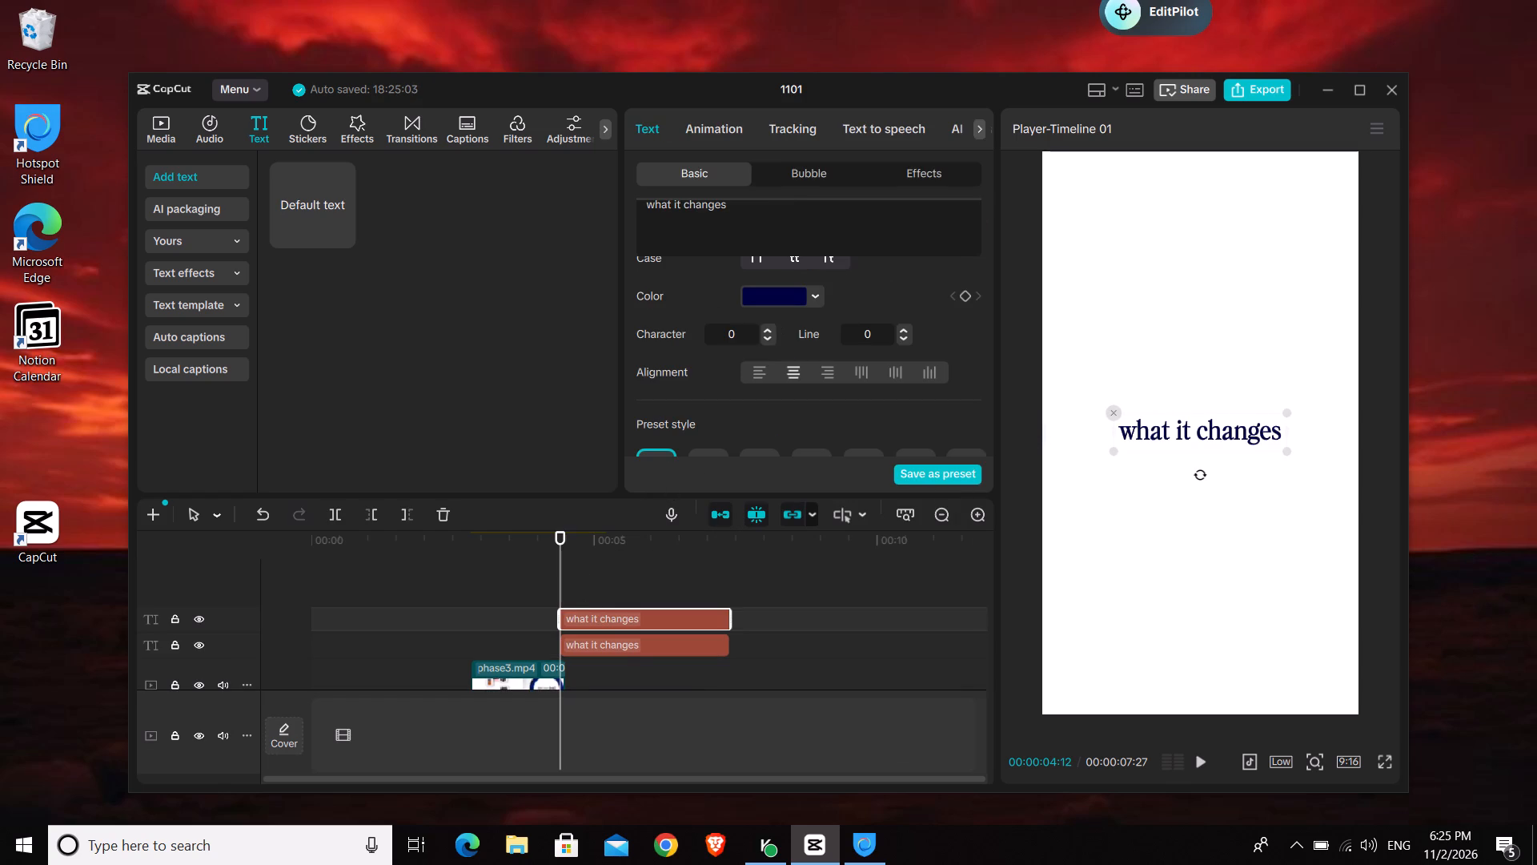
click(781, 191)
drag(781, 206, 778, 217)
triple_click(773, 208)
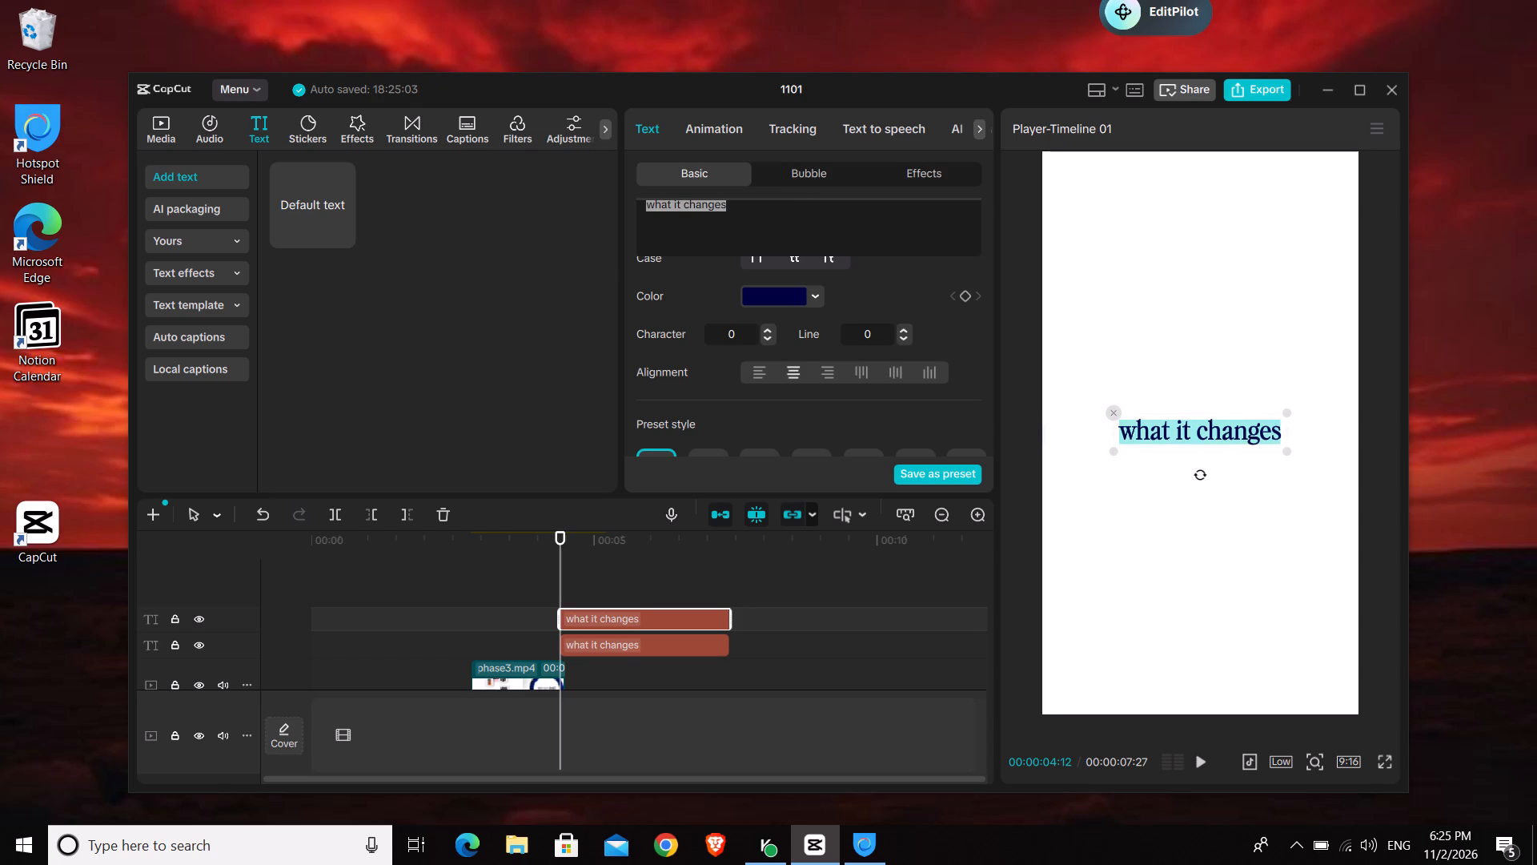
text(for them)
drag(1201, 430, 1203, 474)
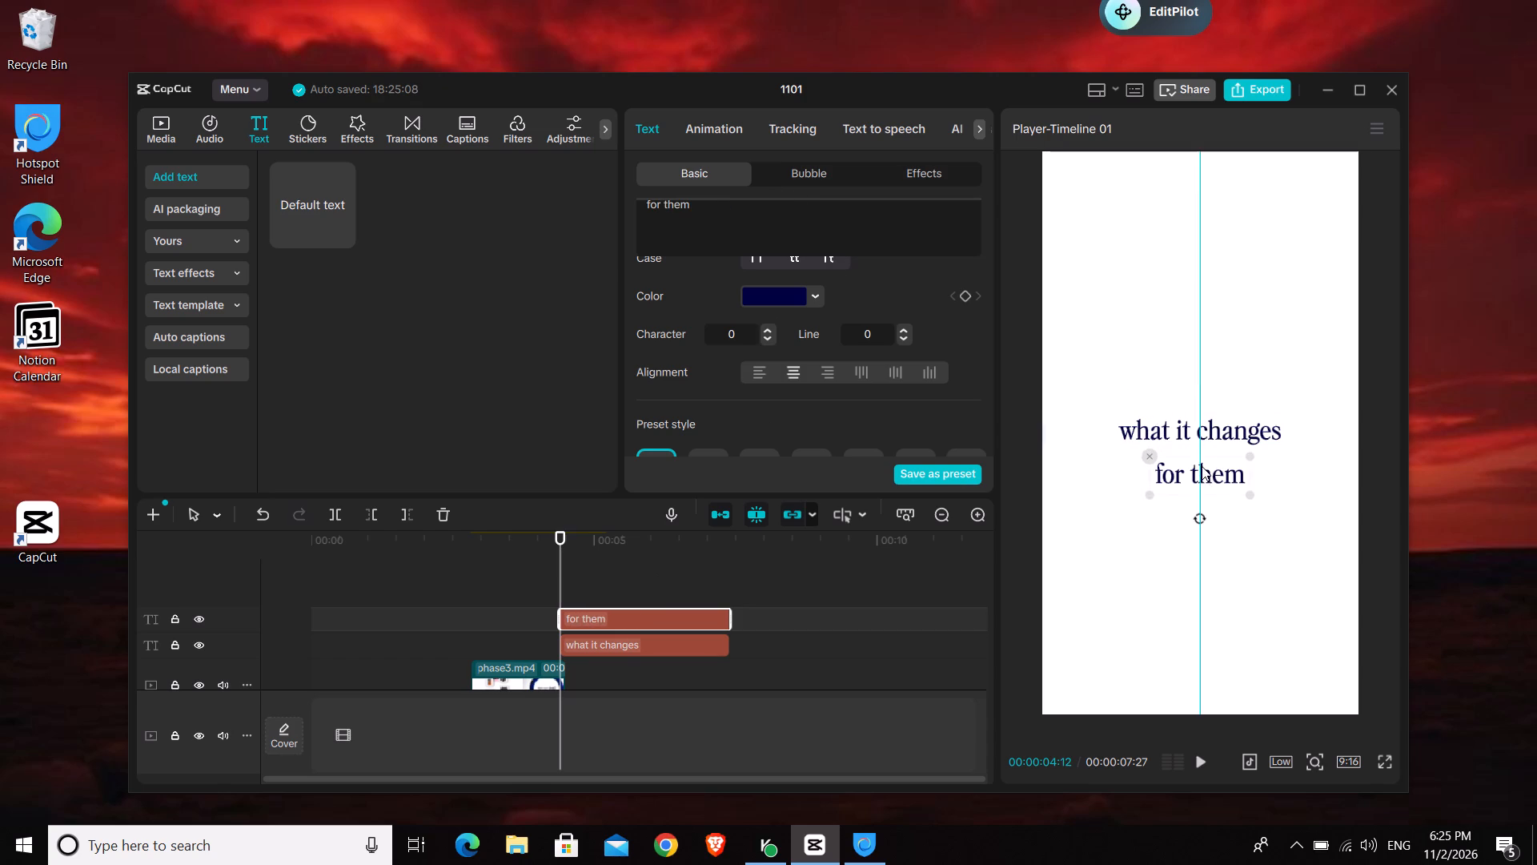
Move "what it changes" to the upper part of the frame, with "for them" centred directly beneath it.
click(1206, 427)
drag(1181, 427, 1182, 226)
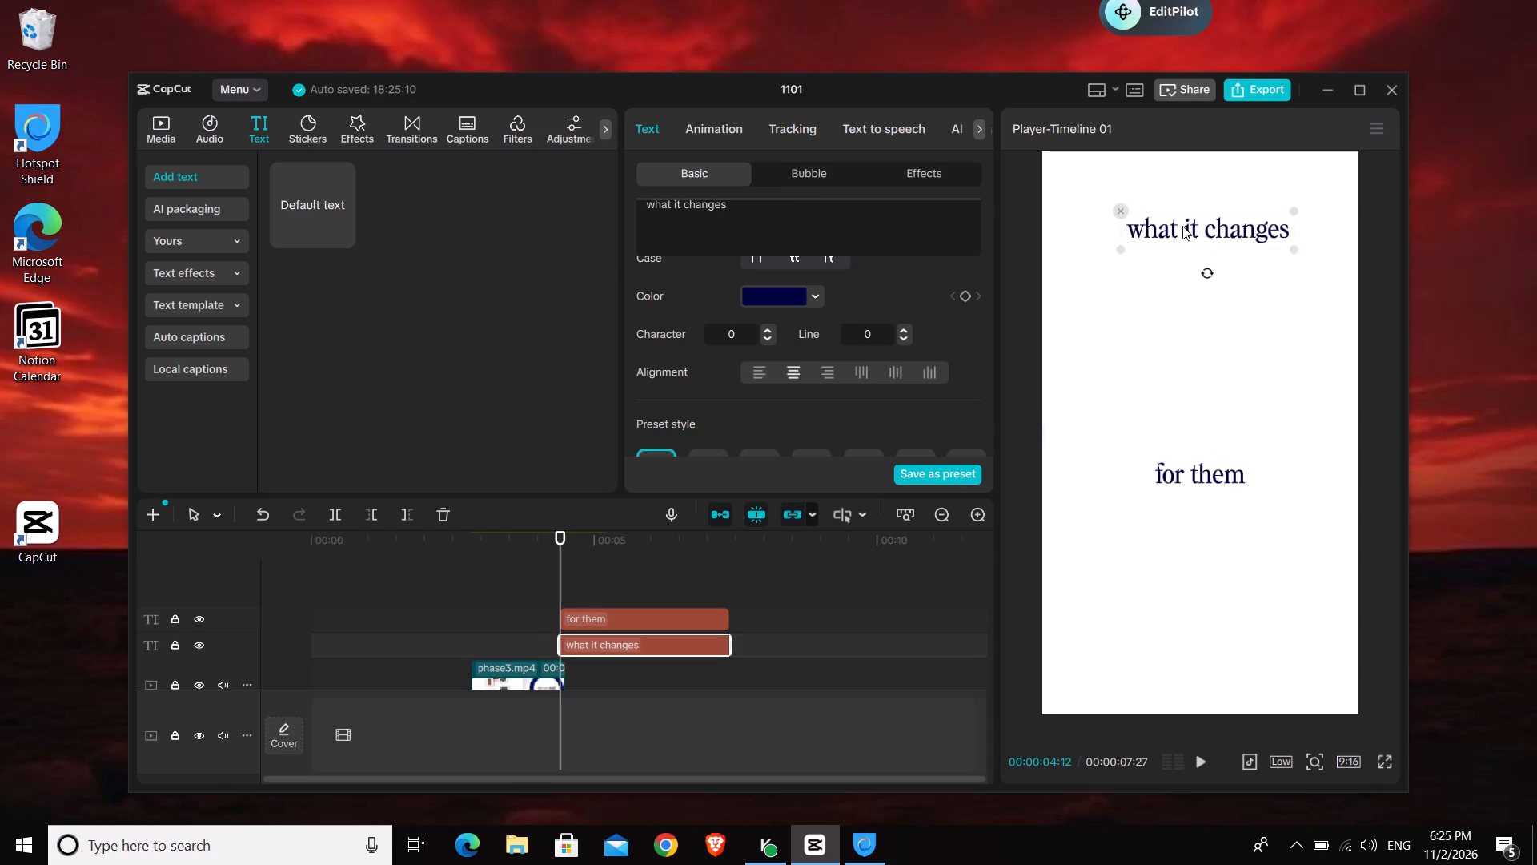
drag(1182, 226, 1185, 251)
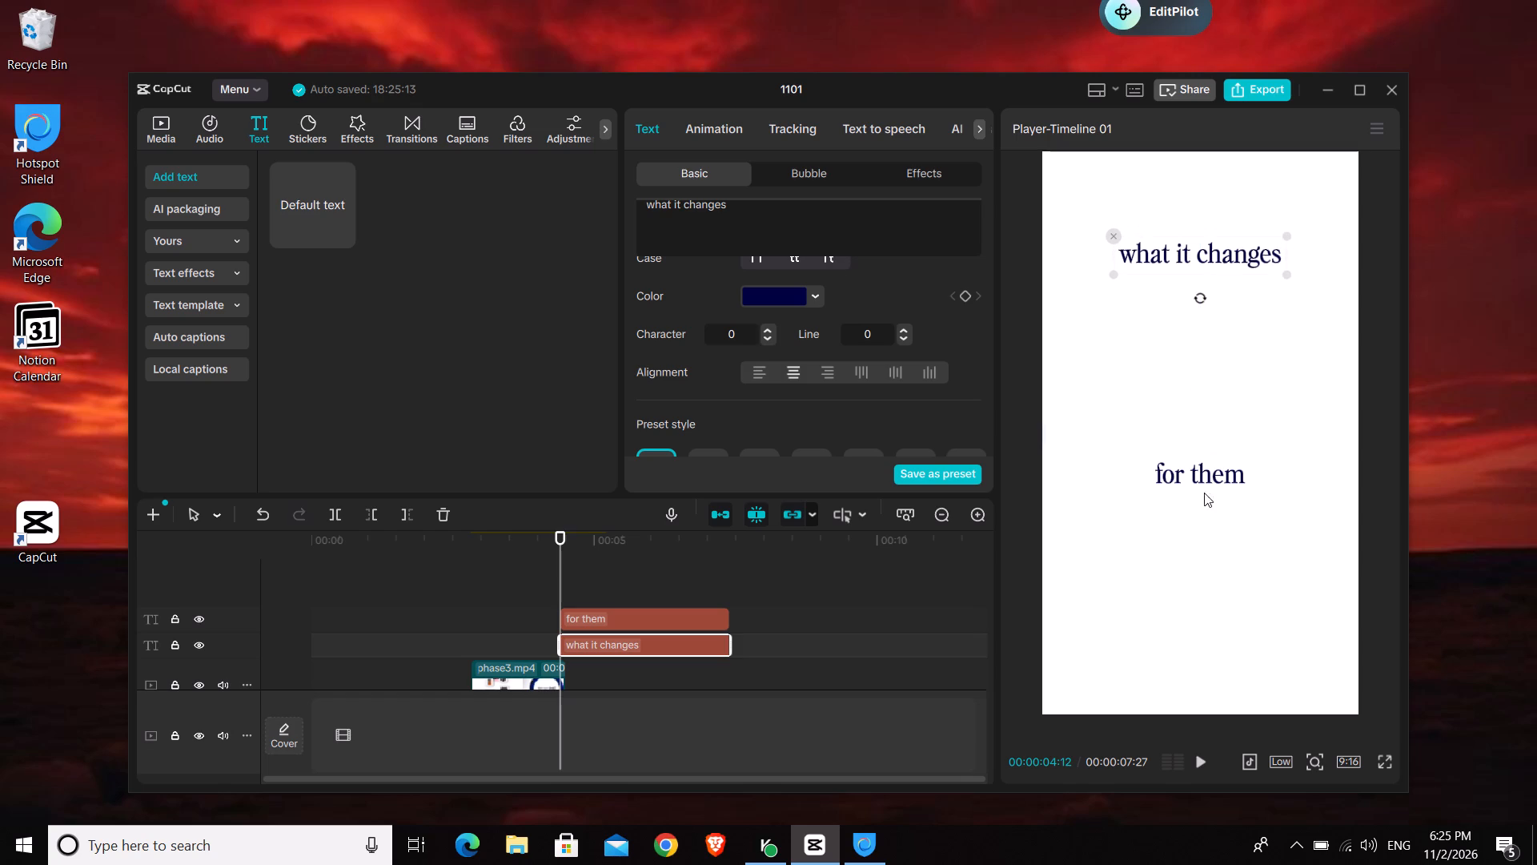
click(1202, 478)
drag(1202, 477, 1201, 288)
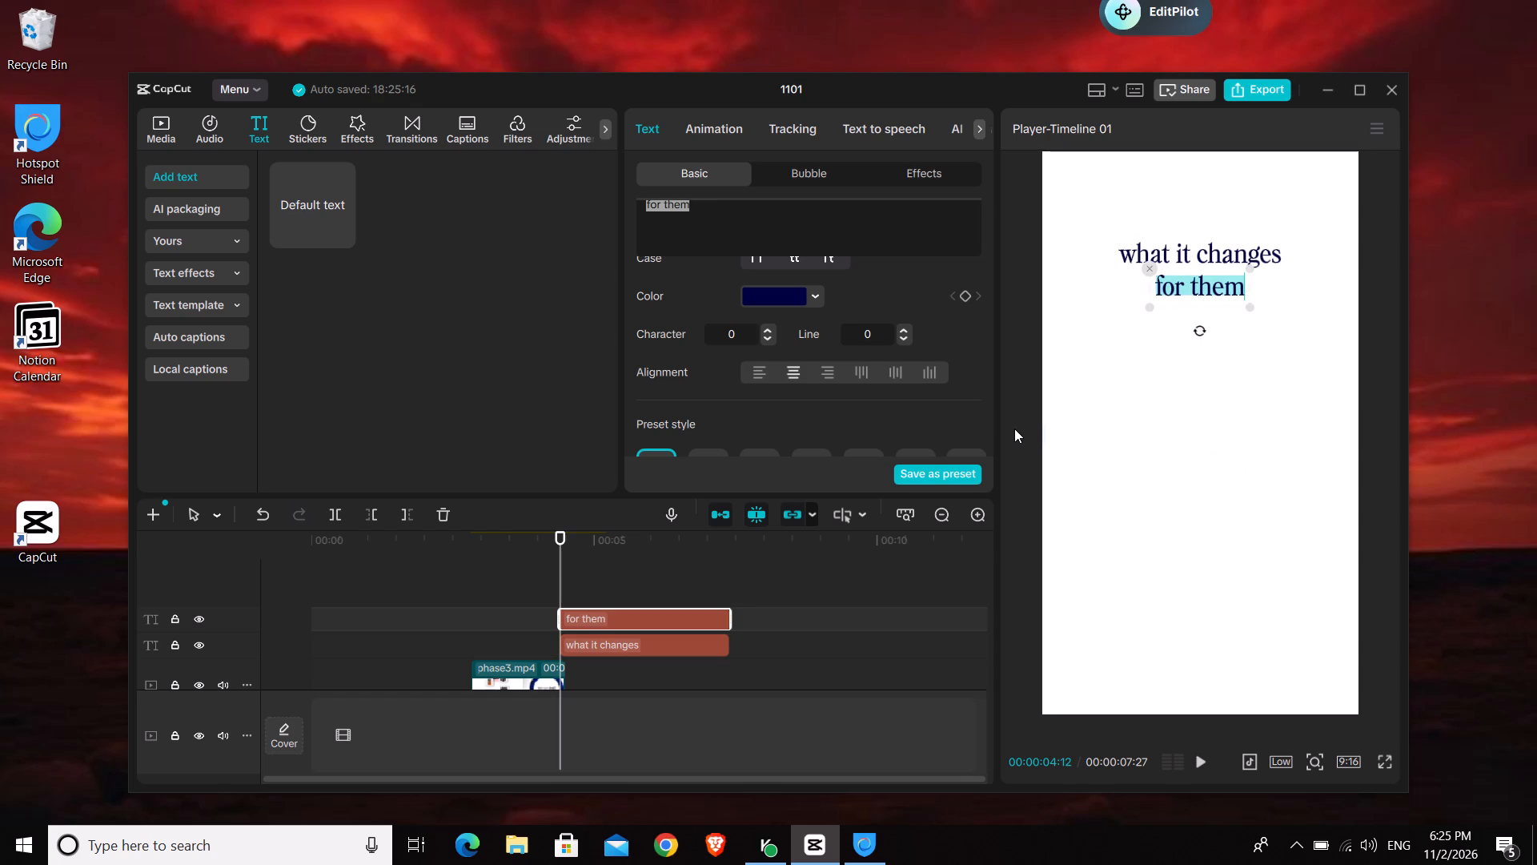
Capitalise the first letter of the upper line so it reads "What it changes".
scroll(764, 307, up, 2)
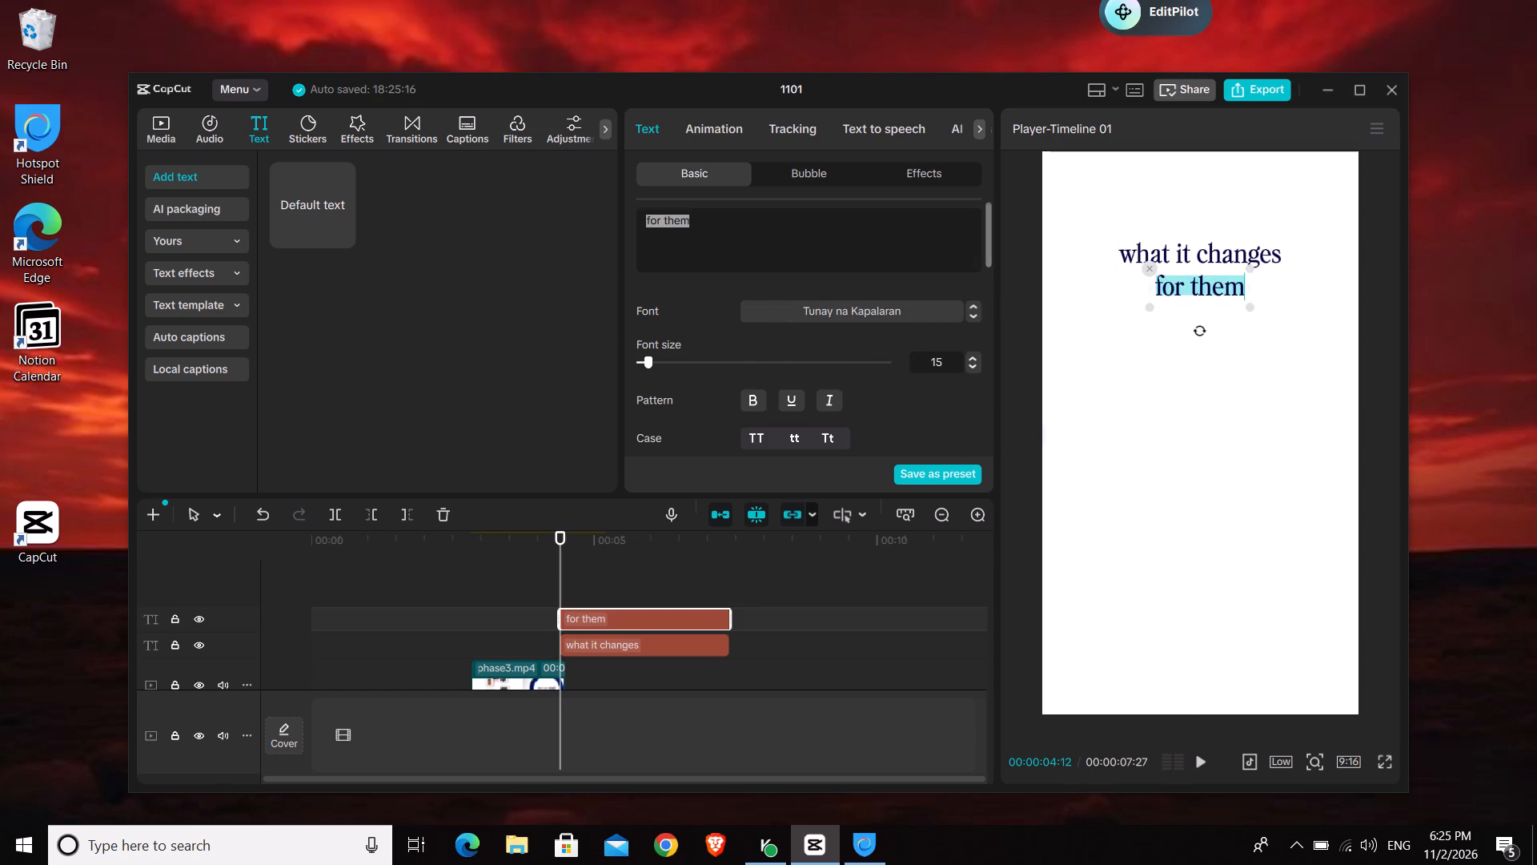
click(1187, 252)
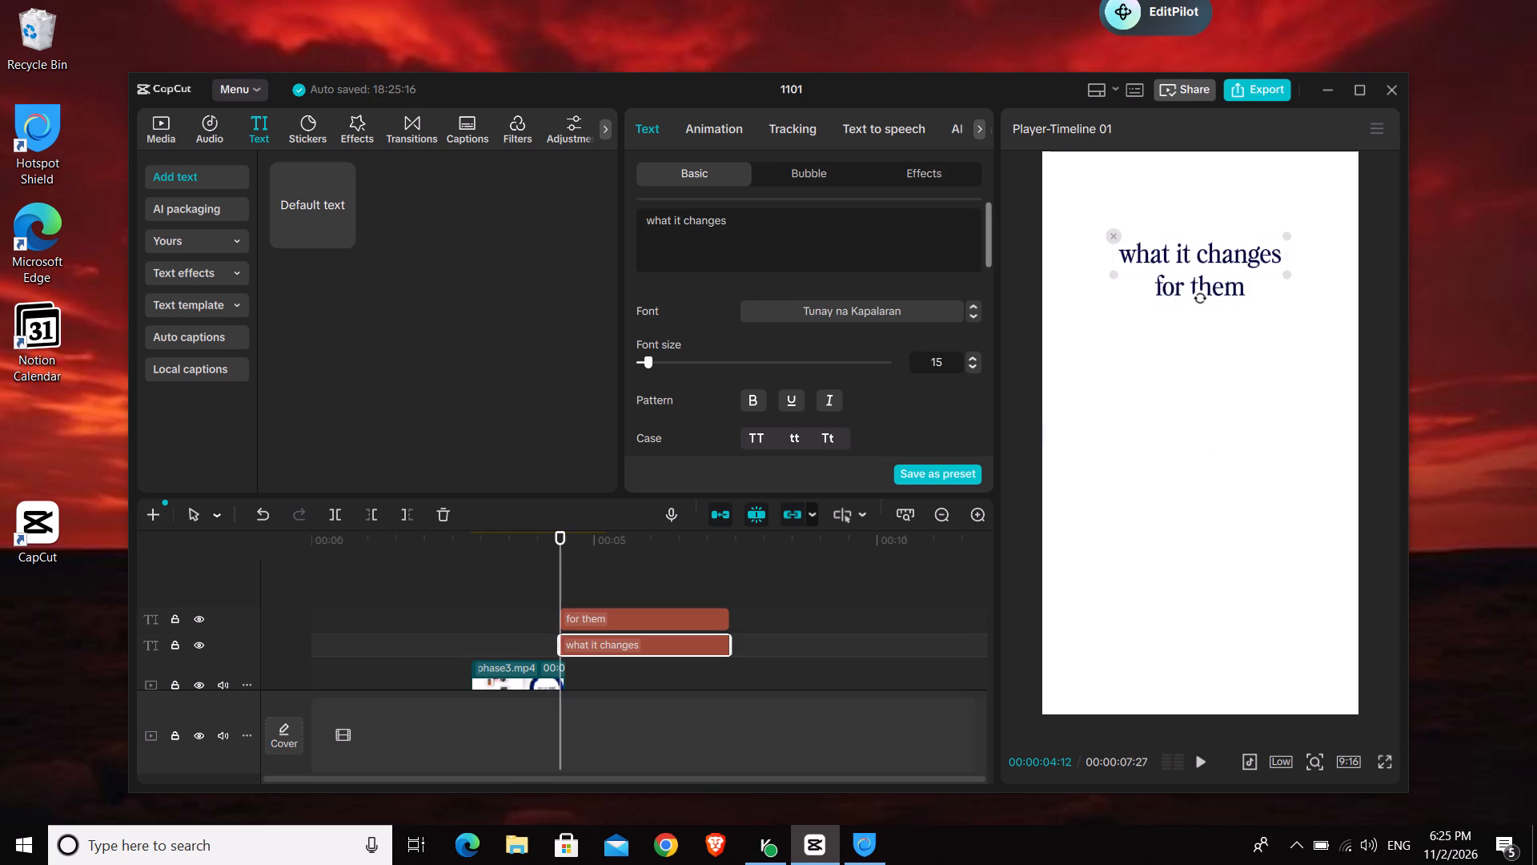
click(649, 218)
key(Right)
key(BackSpace)
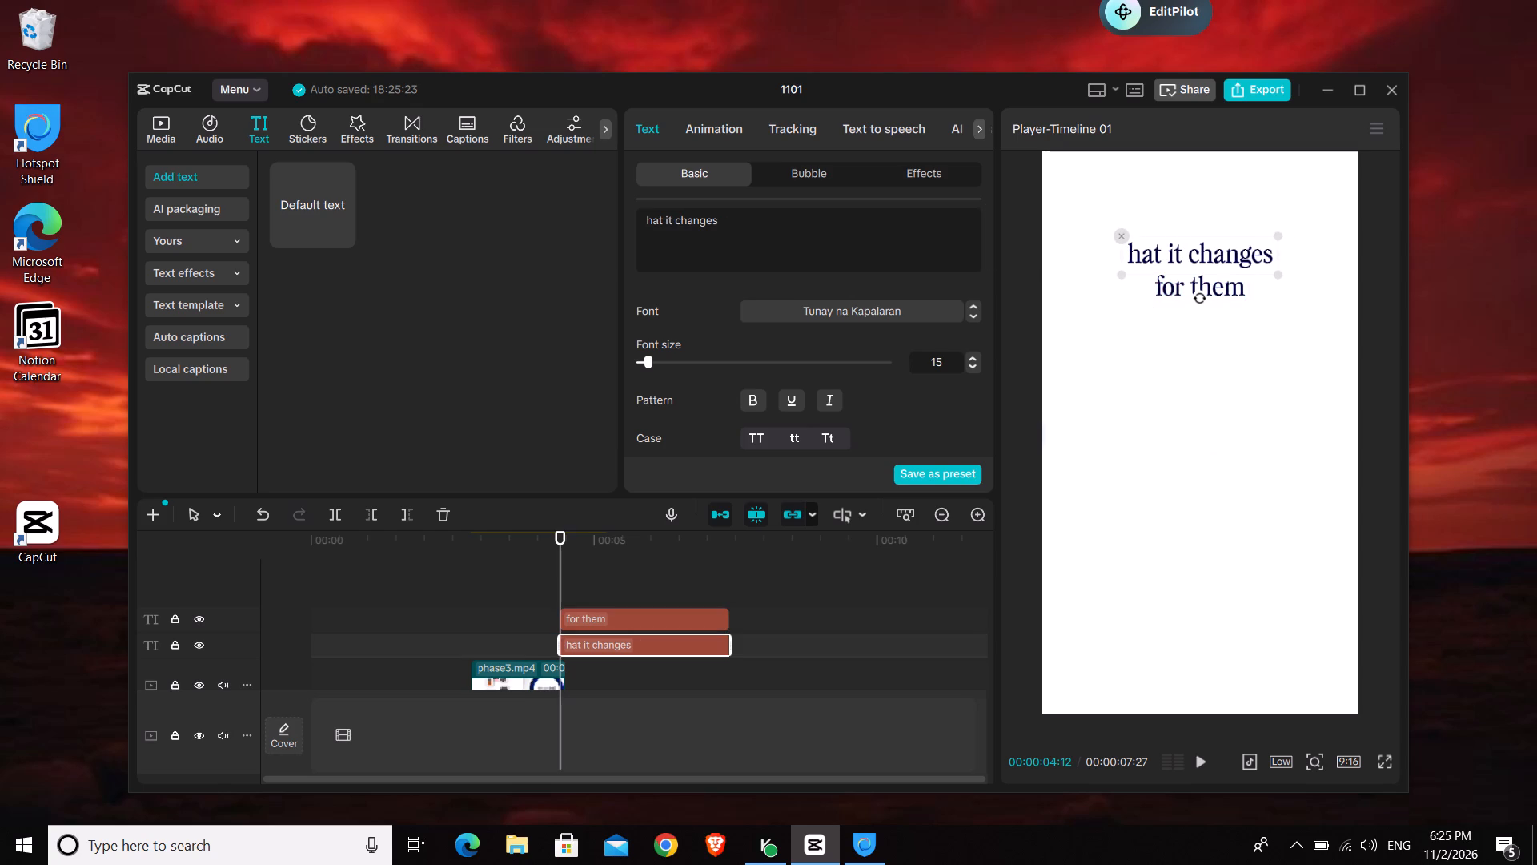
key(shift+w)
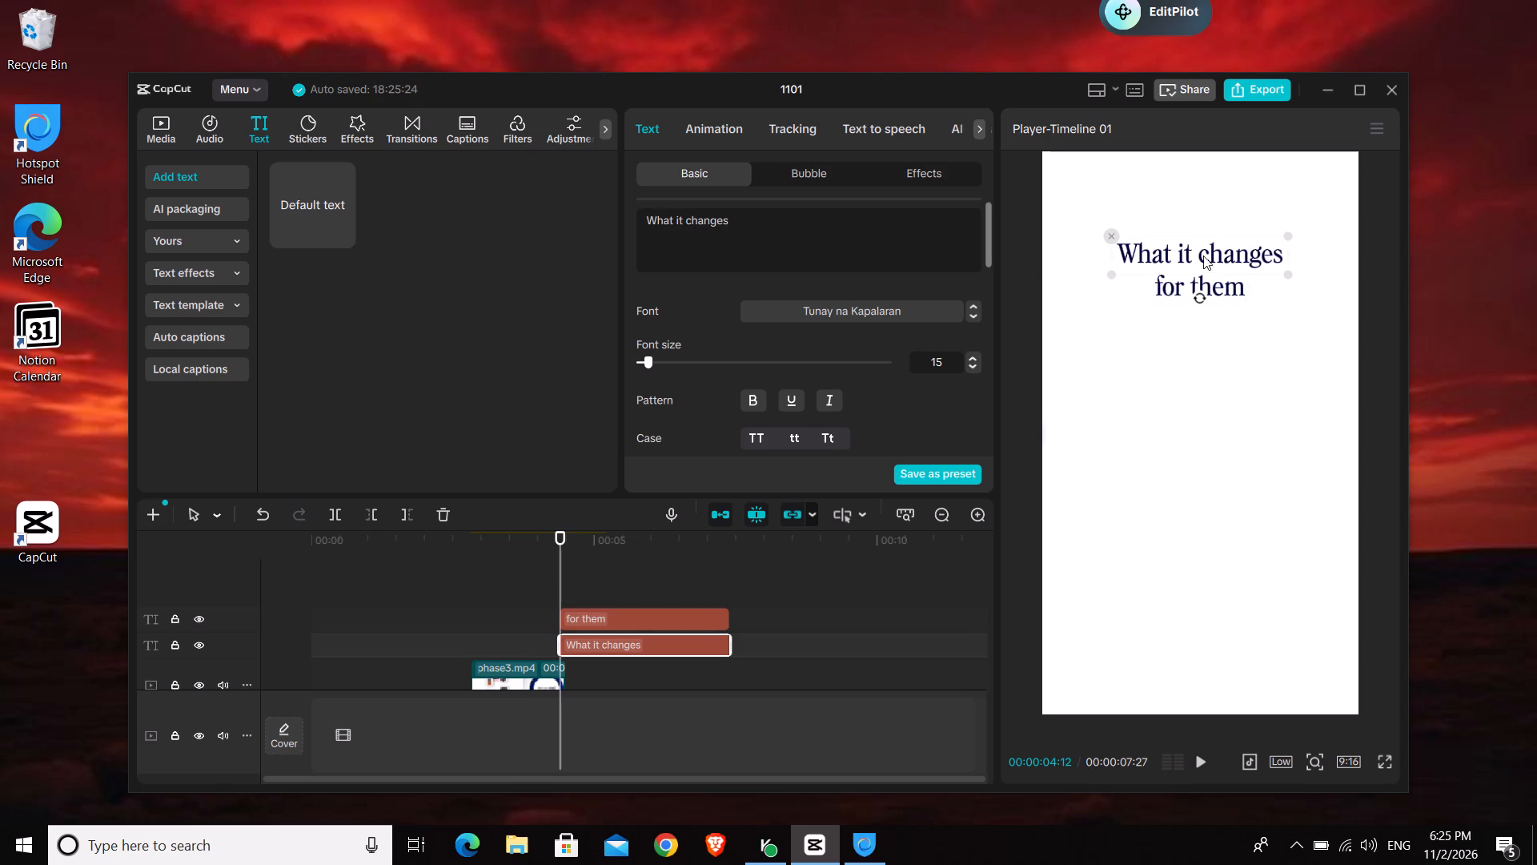
Nudge "What it changes" slightly upward to widen its spacing from "for them".
click(1214, 251)
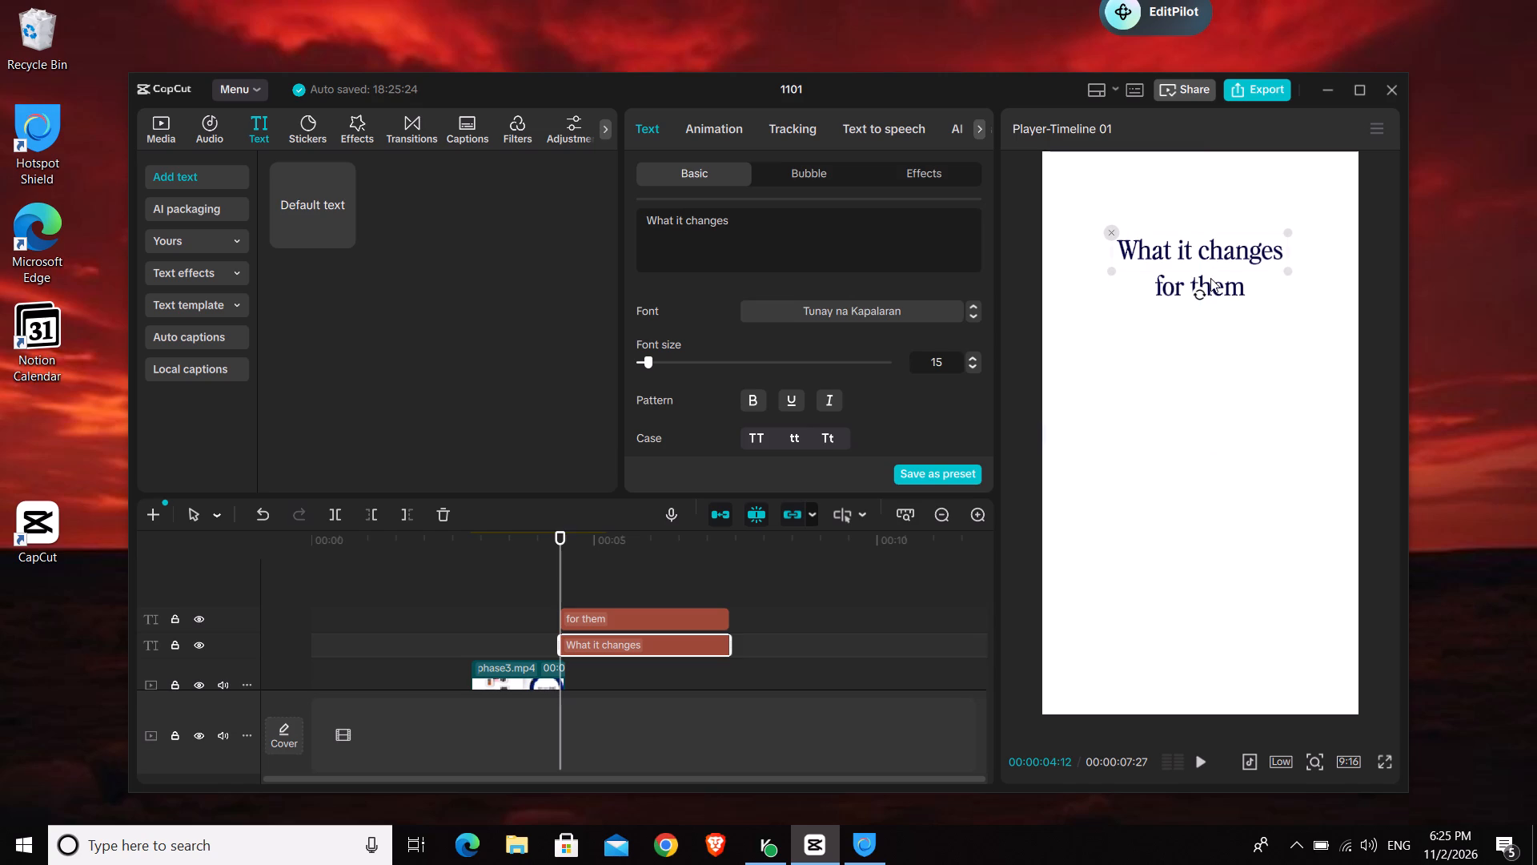
click(1214, 299)
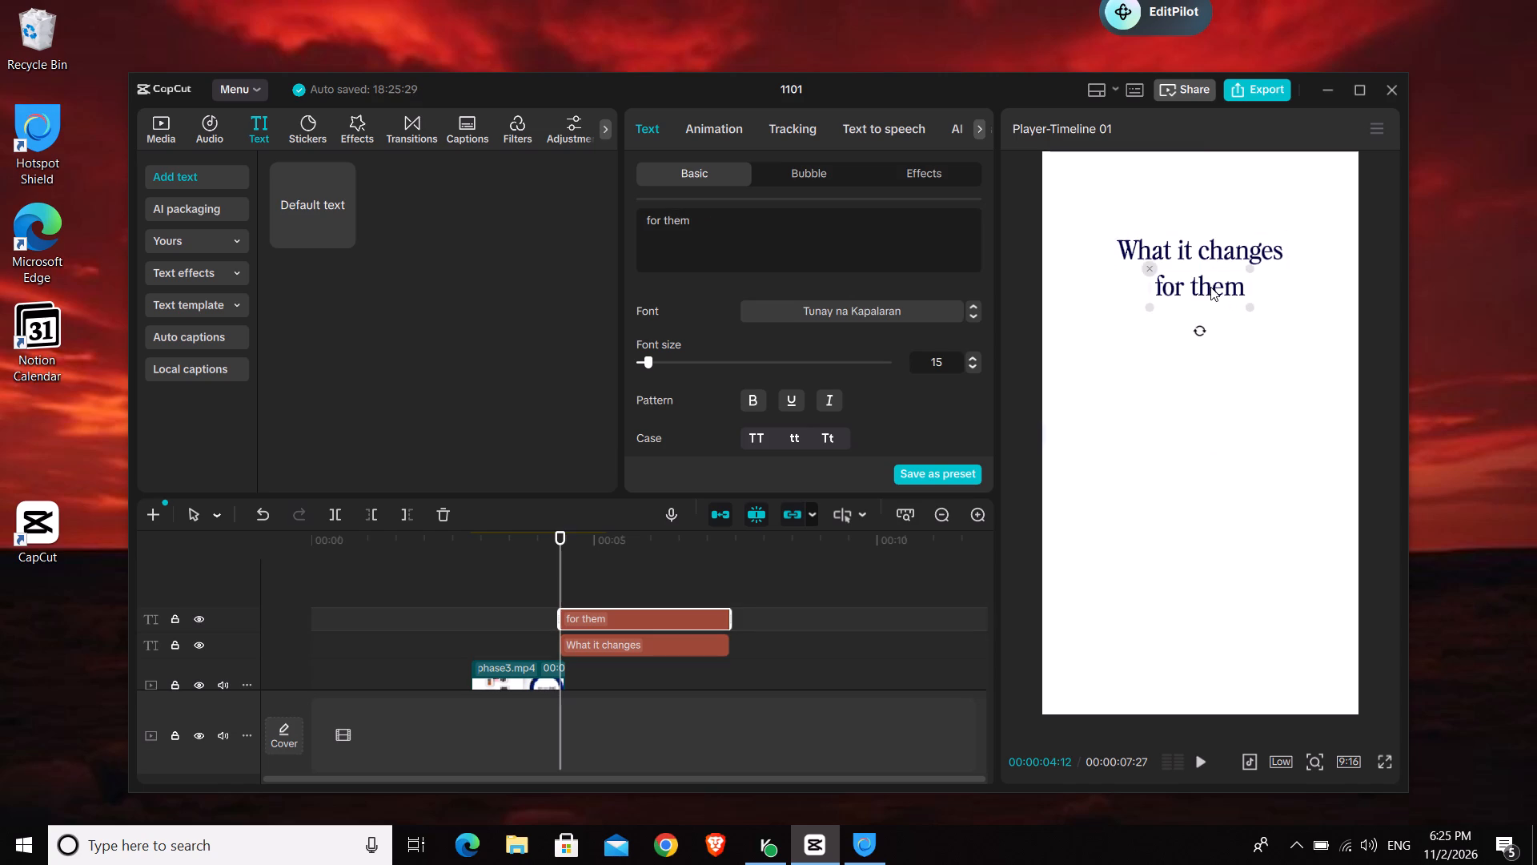
click(1209, 287)
click(1214, 251)
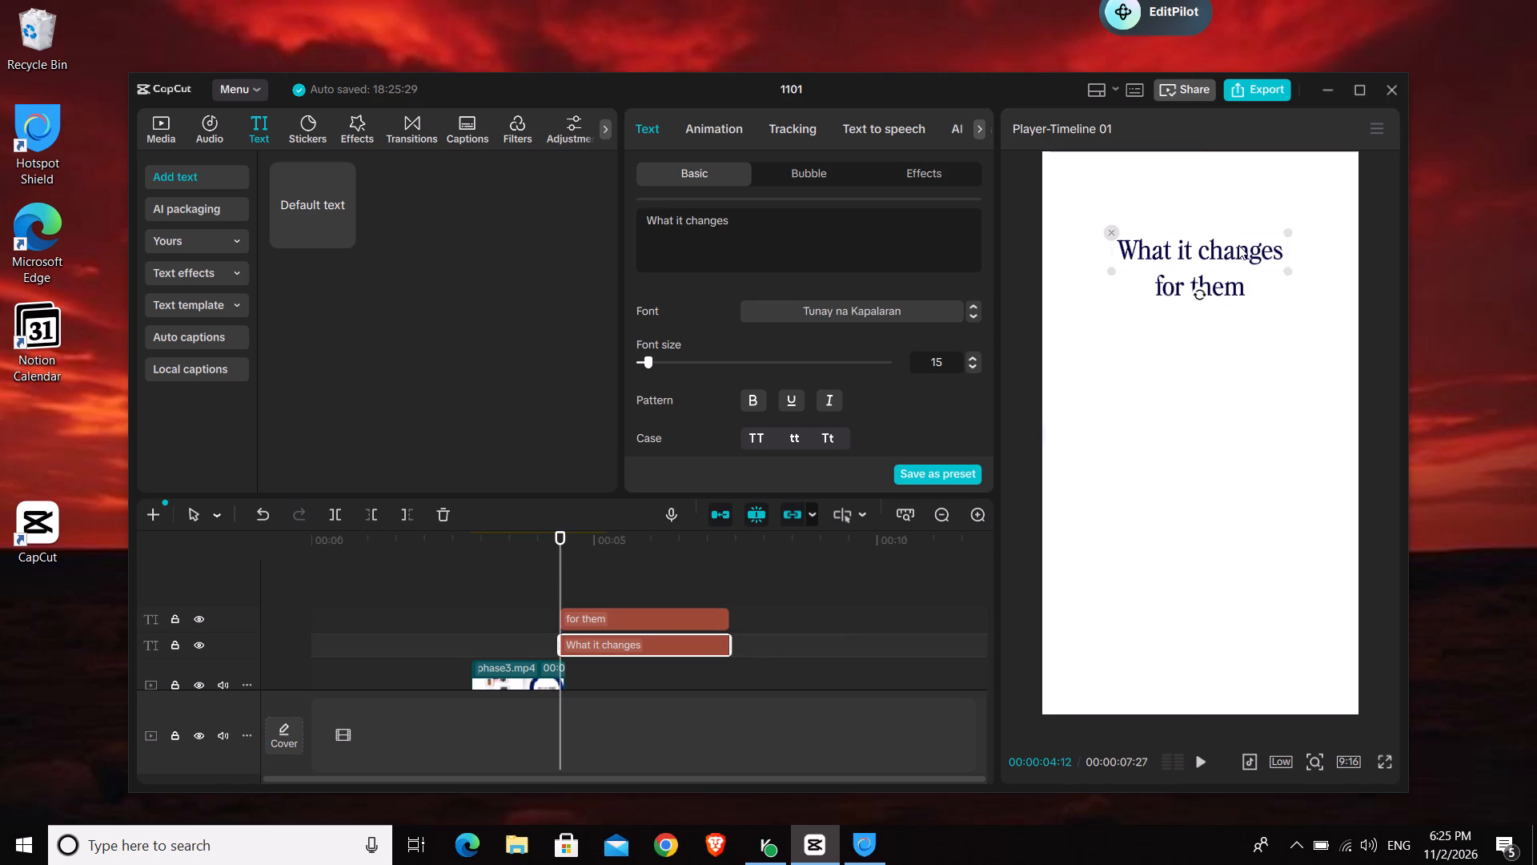
Browse the available fonts for the "What it changes" and "for them" text lines.
click(1238, 245)
click(1228, 250)
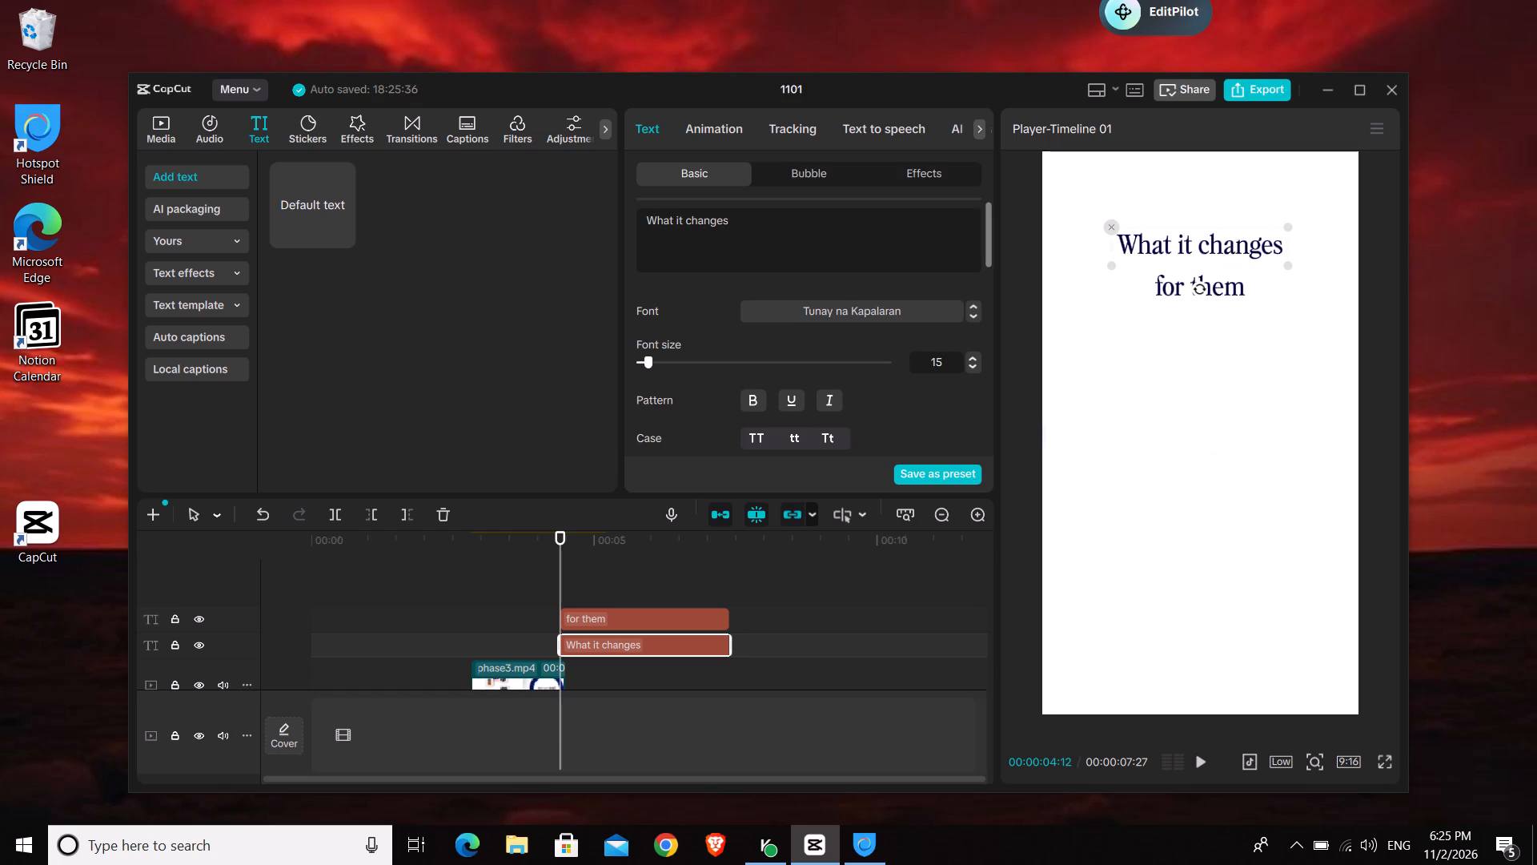
click(899, 308)
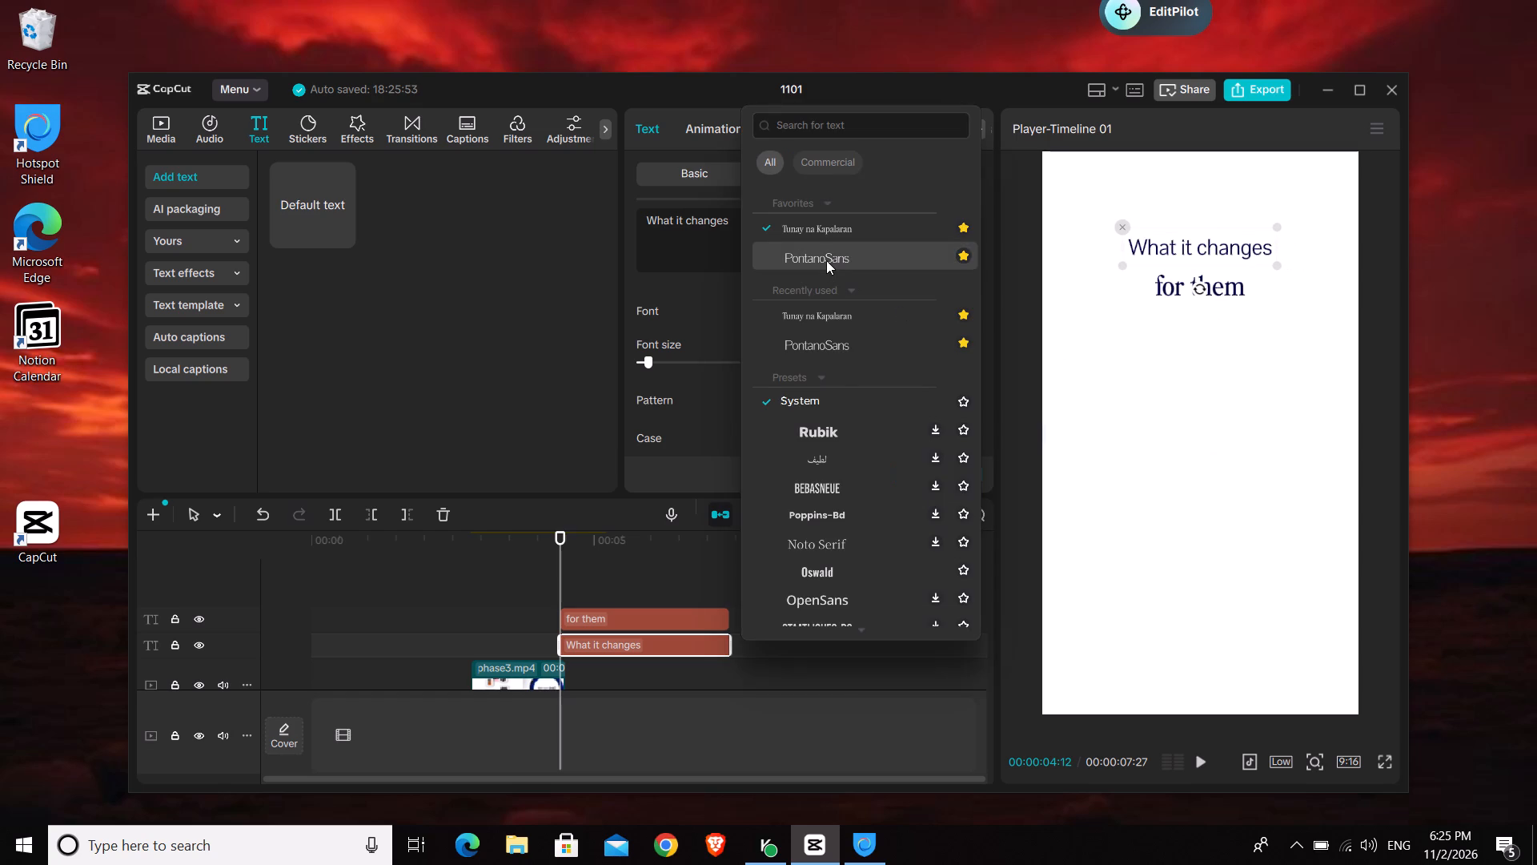
scroll(859, 479, down, 6)
scroll(859, 479, up, 2)
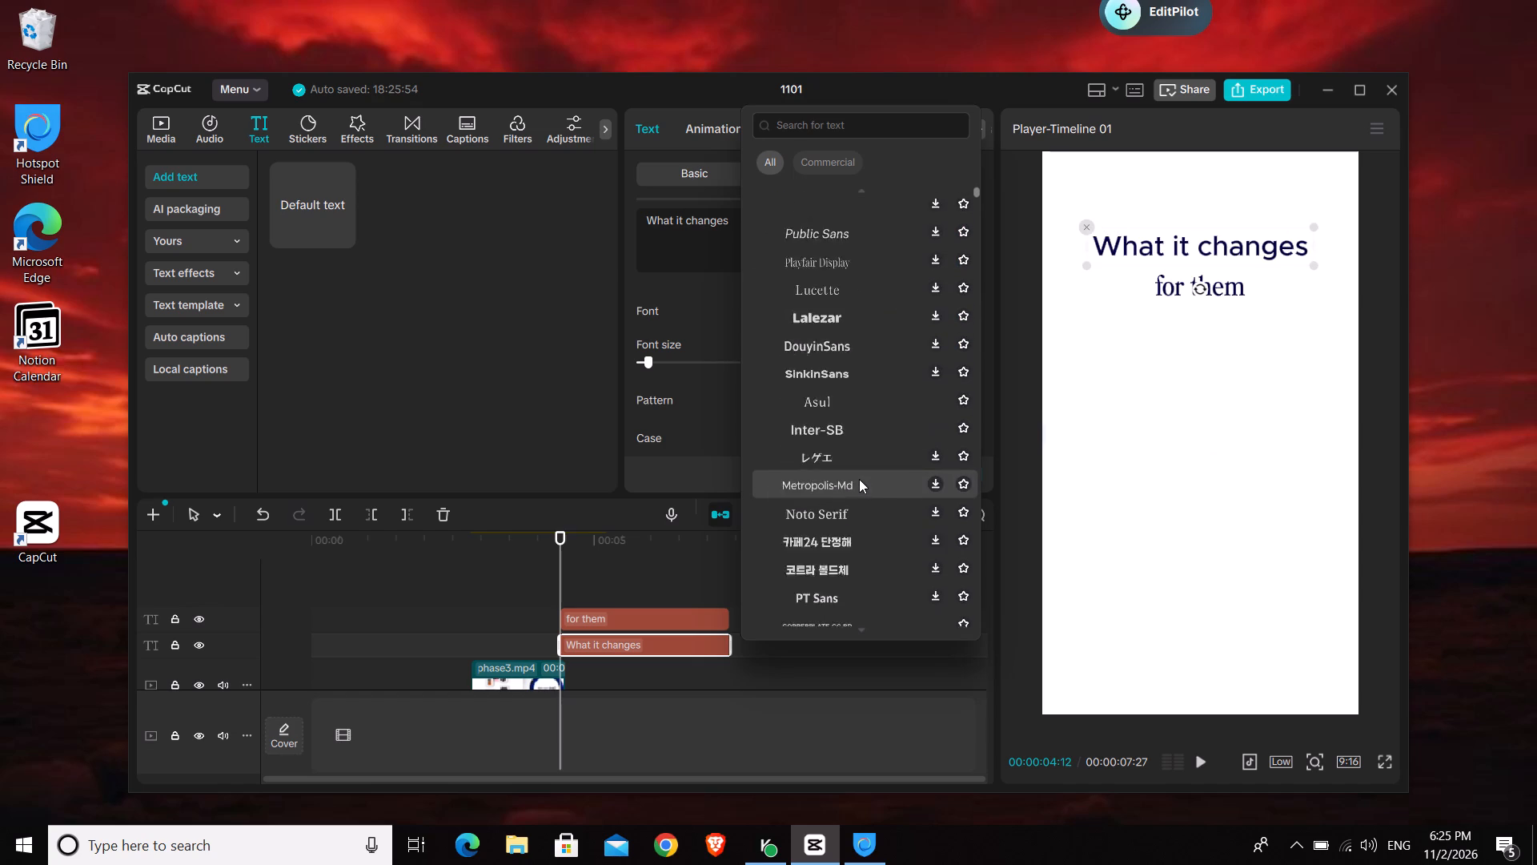
scroll(859, 479, up, 4)
scroll(731, 300, up, 2)
click(692, 277)
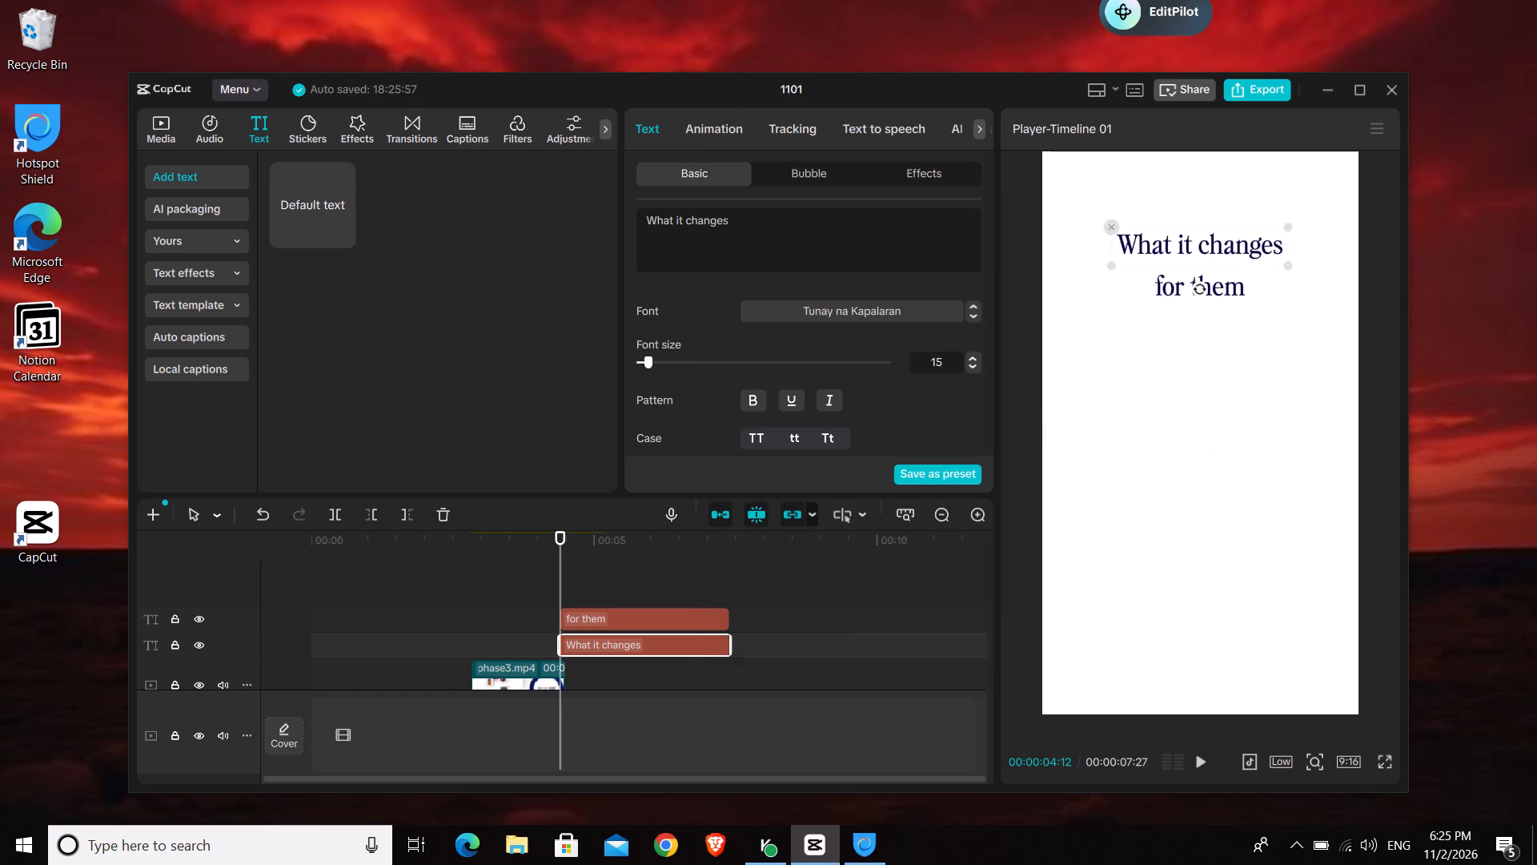
click(1239, 288)
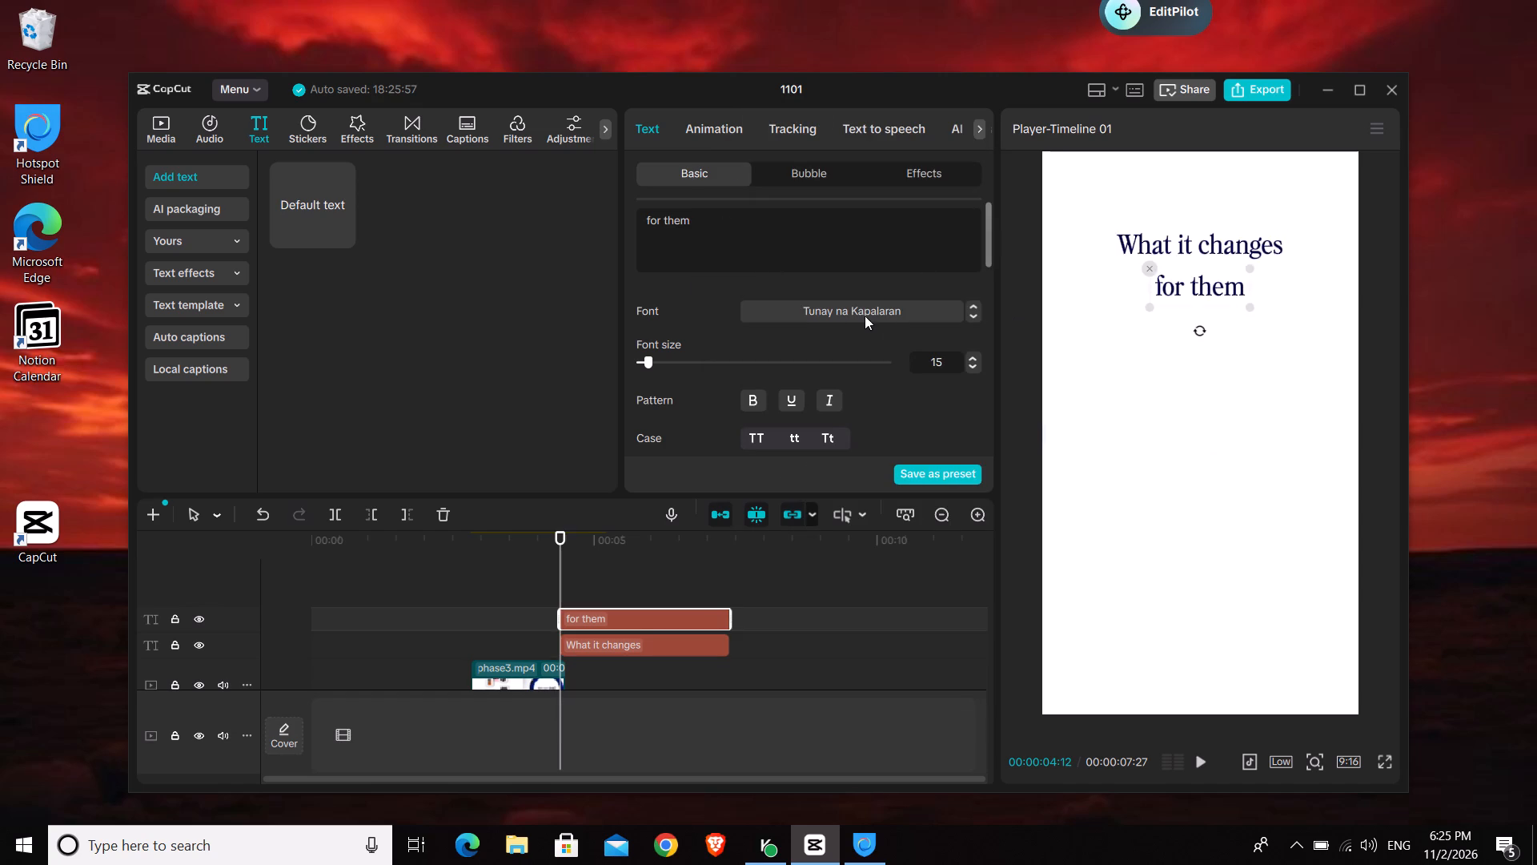
click(865, 315)
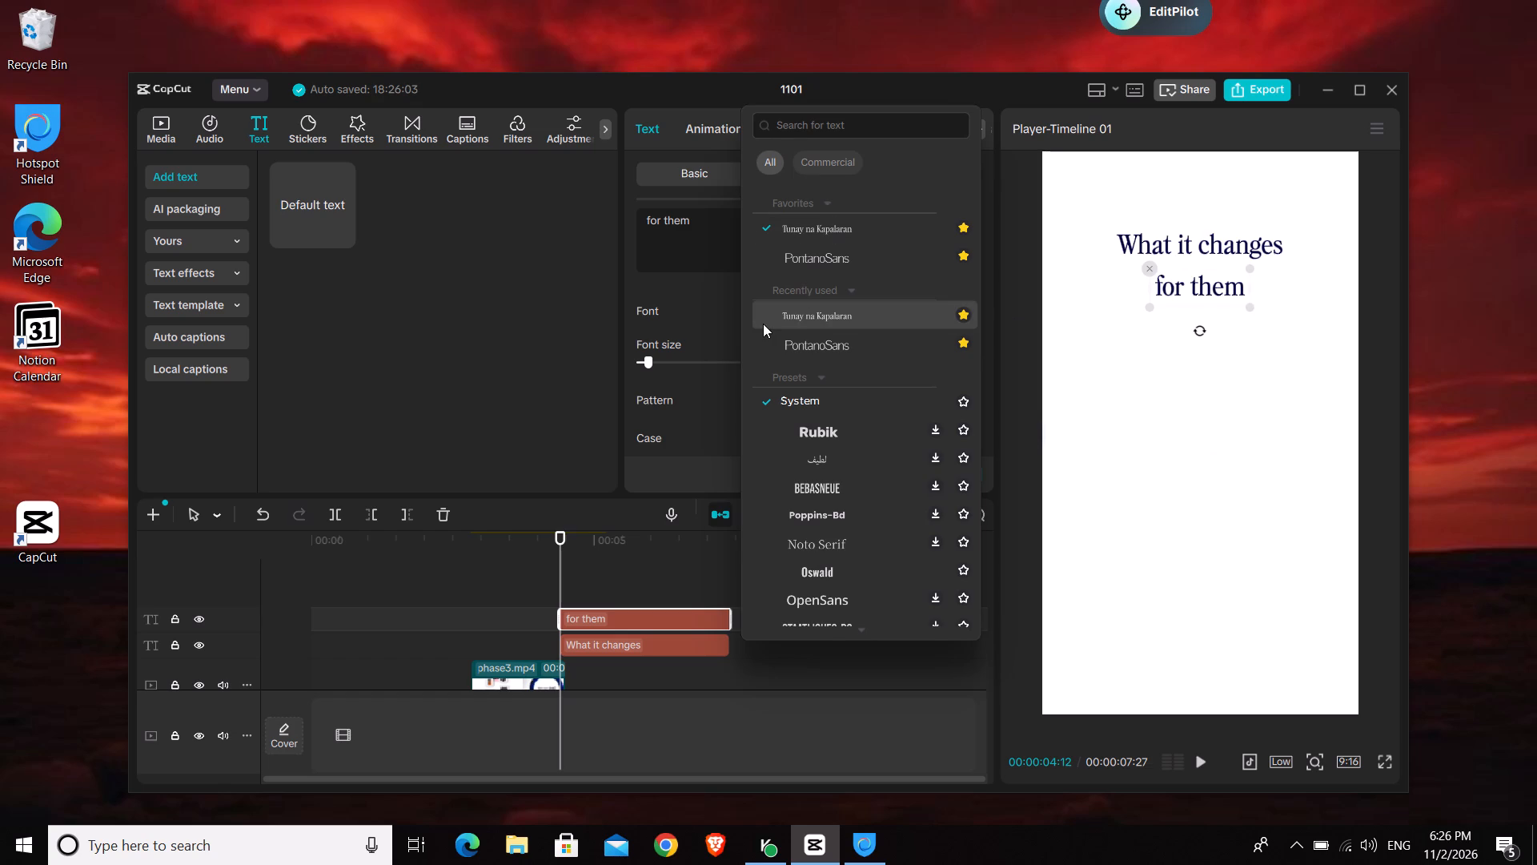
click(696, 293)
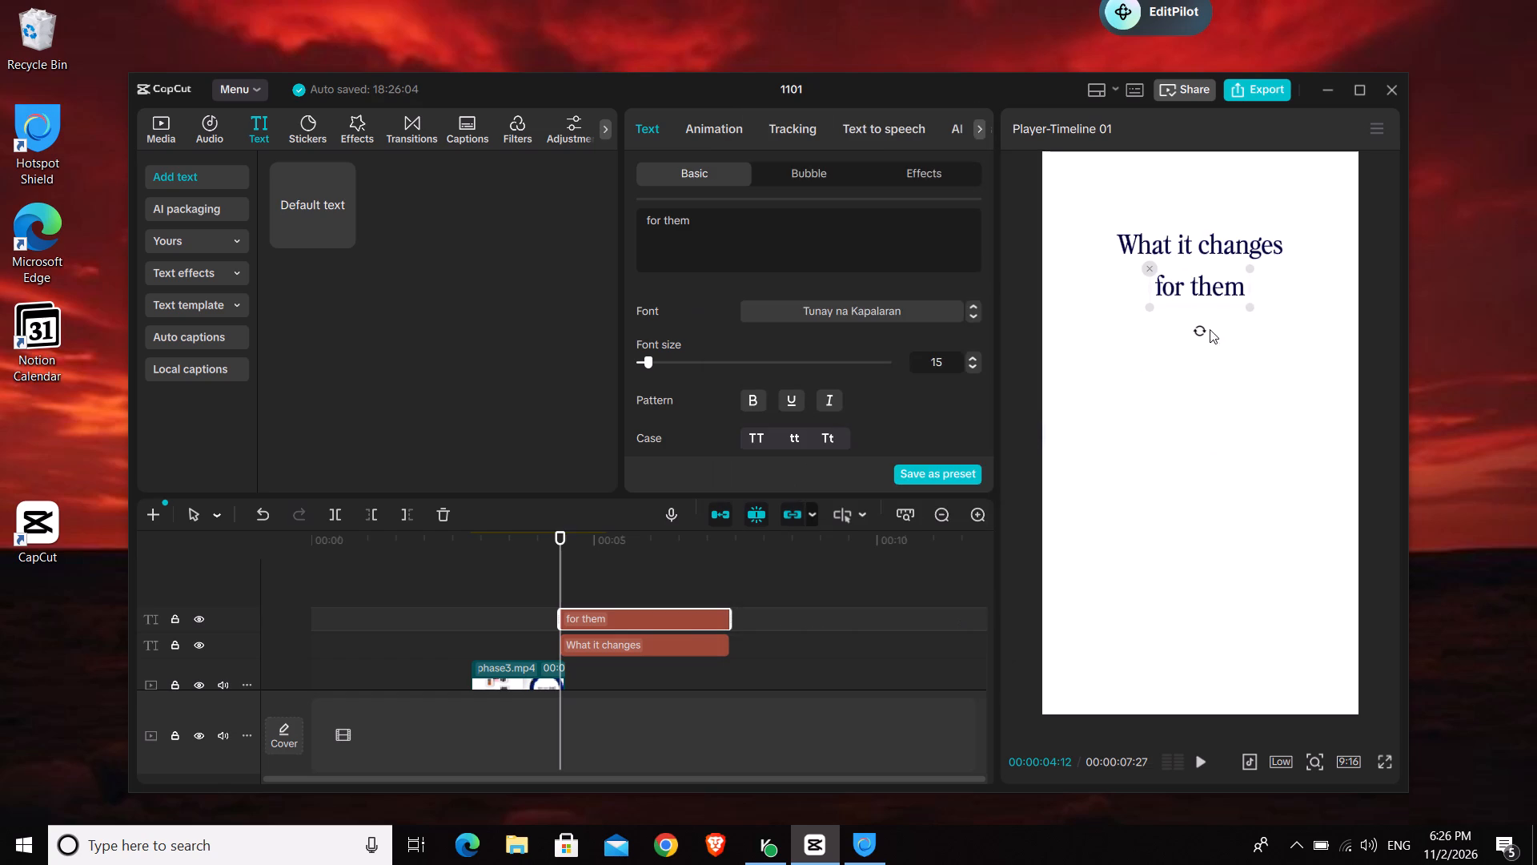
click(1178, 239)
Examine the contents of Compound clip21 and its nested Compound clip20 for reusable text styling.
scroll(723, 575, down, 7)
scroll(583, 637, up, 4)
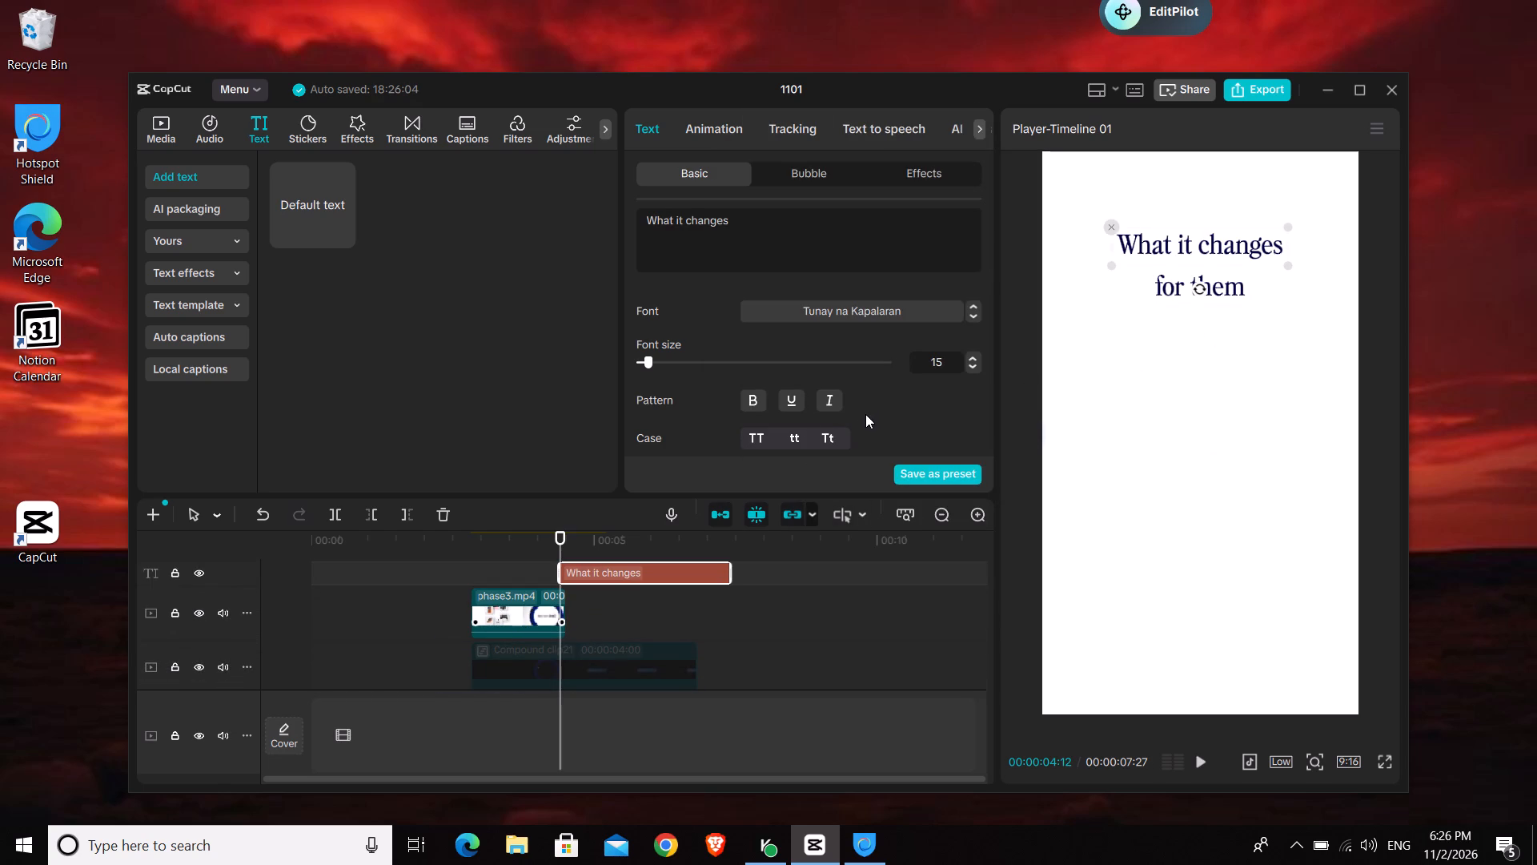
double_click(518, 605)
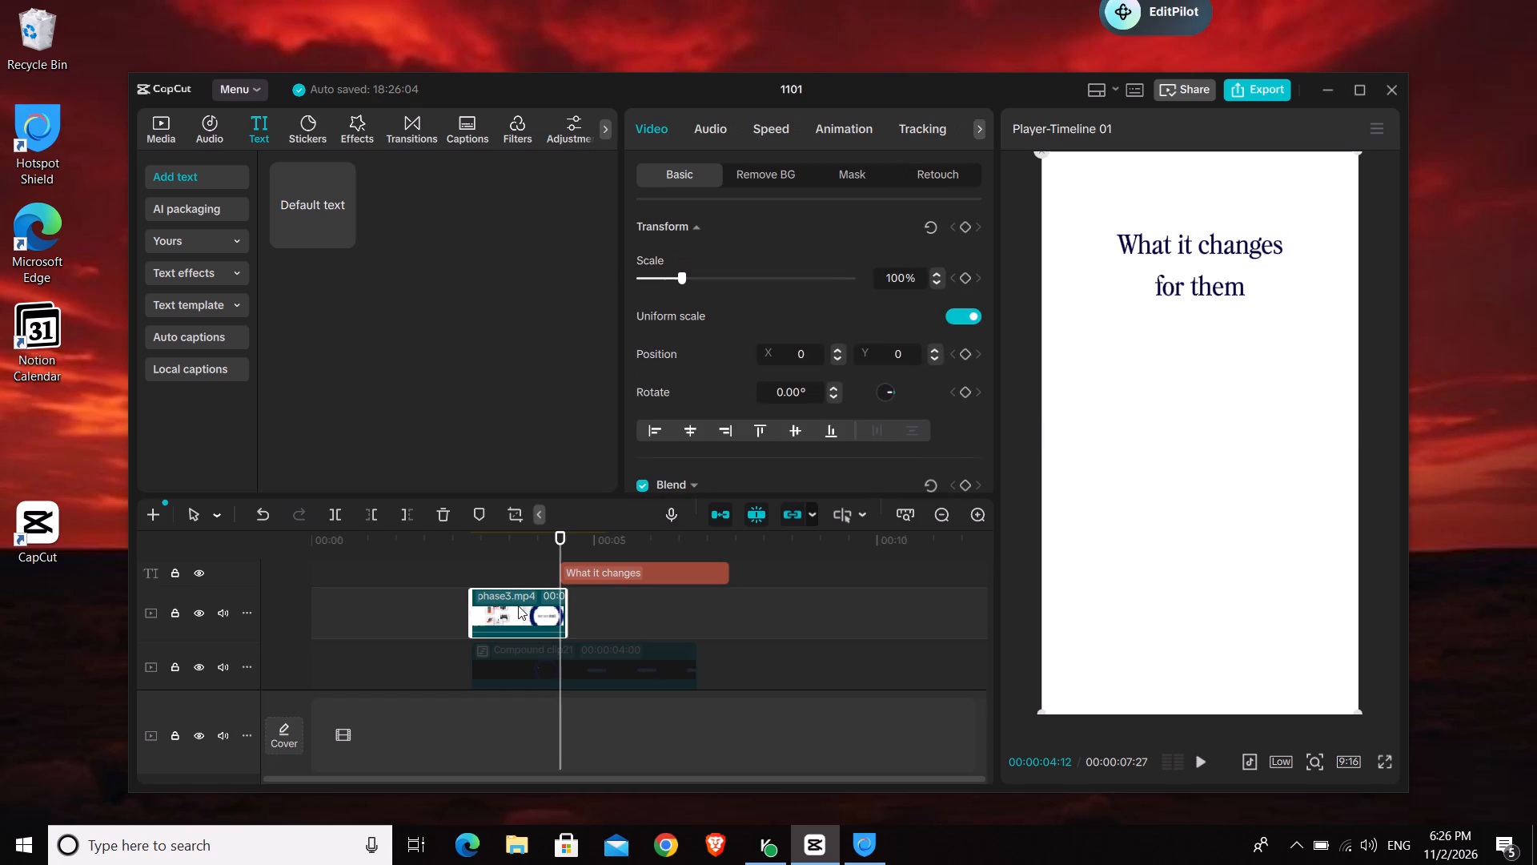
scroll(587, 618, down, 2)
click(588, 618)
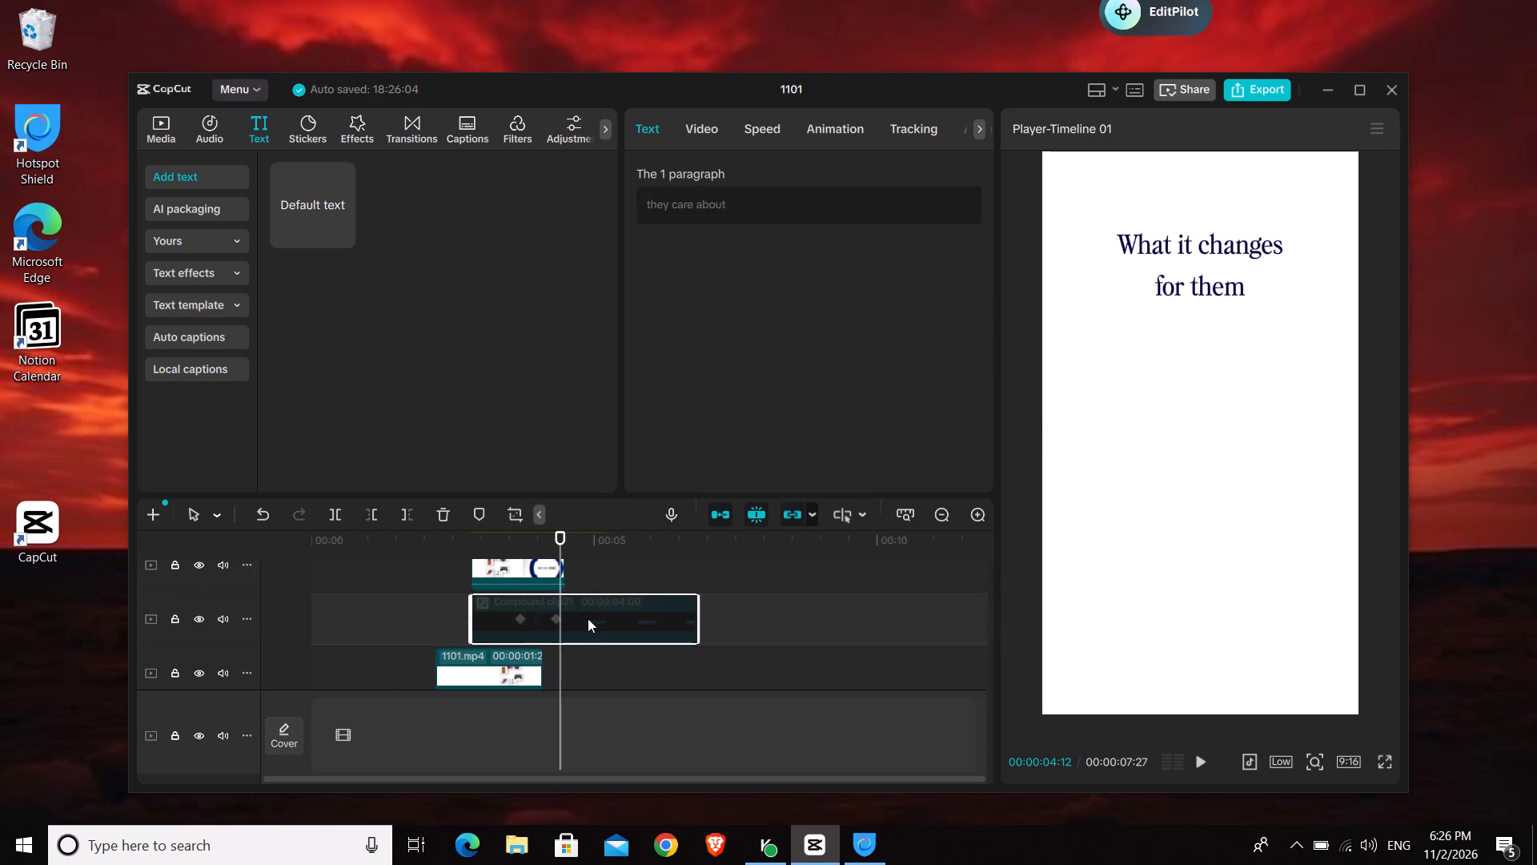
double_click(588, 618)
scroll(443, 592, up, 3)
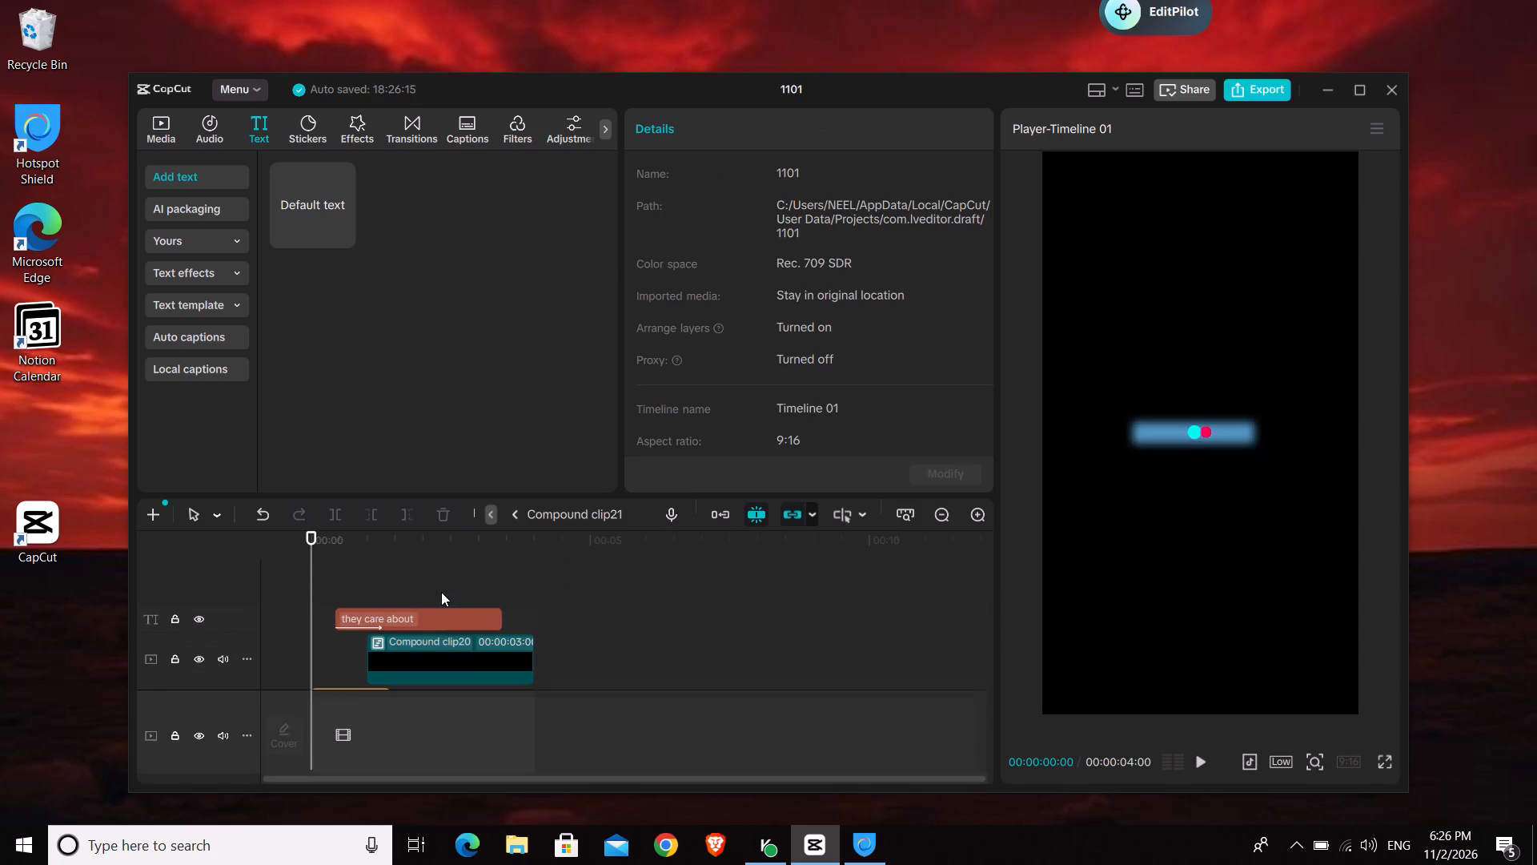
scroll(441, 592, down, 2)
click(377, 550)
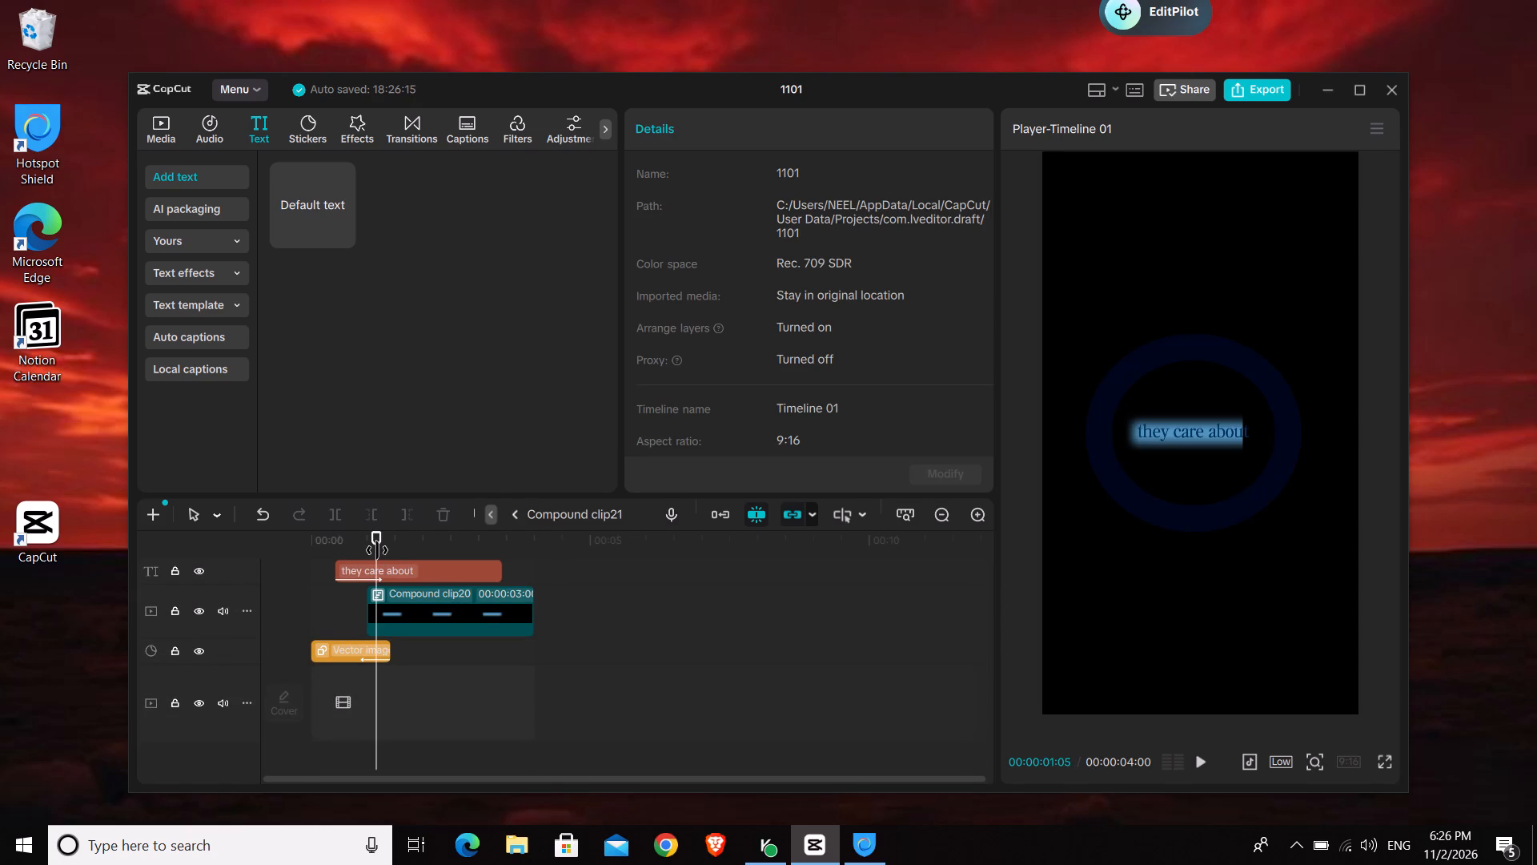
double_click(410, 610)
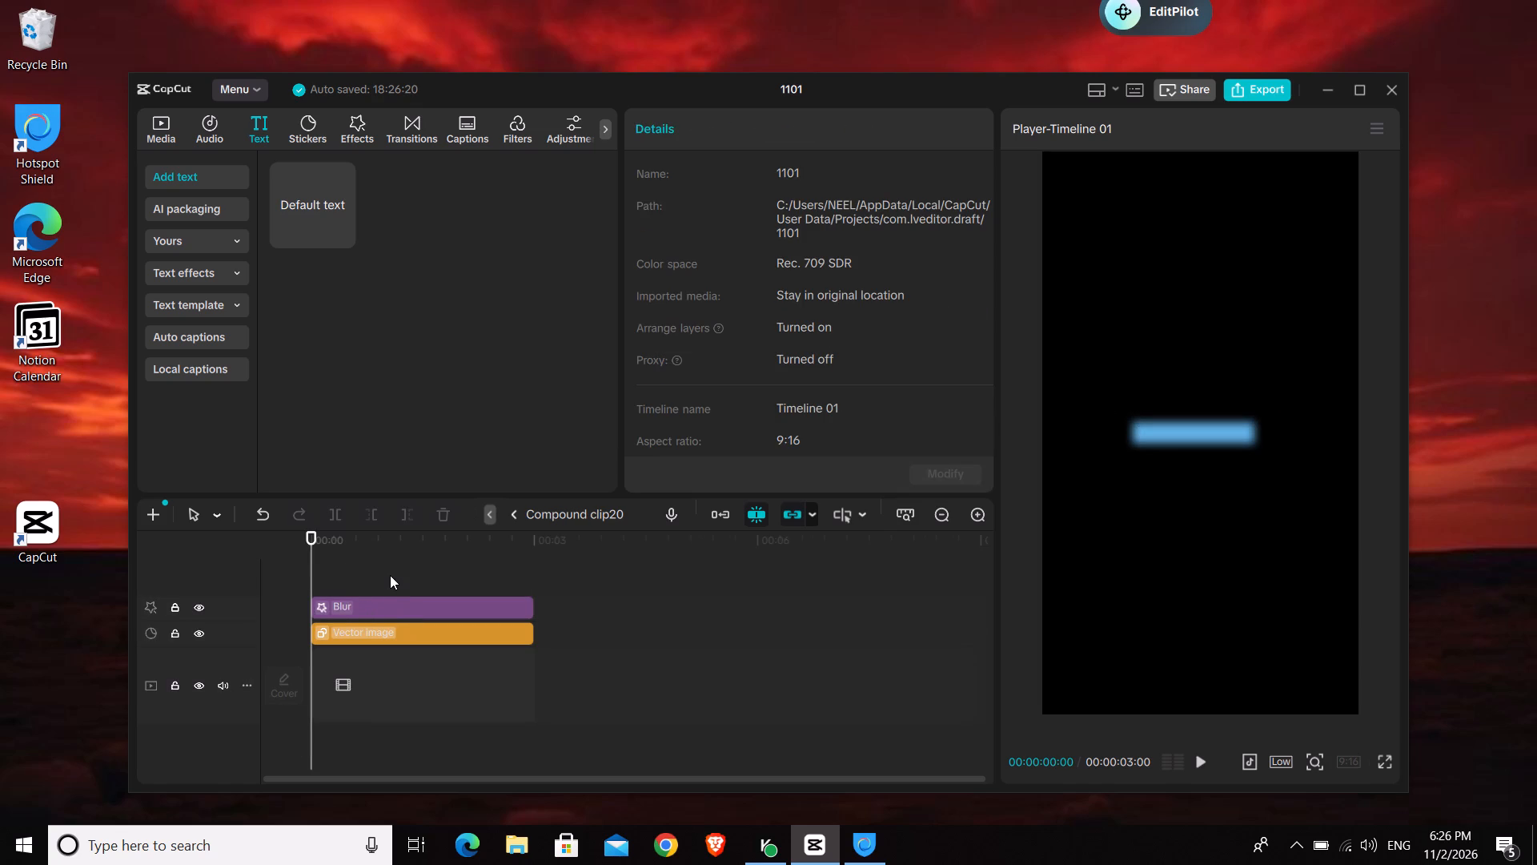
scroll(390, 575, down, 1)
click(498, 518)
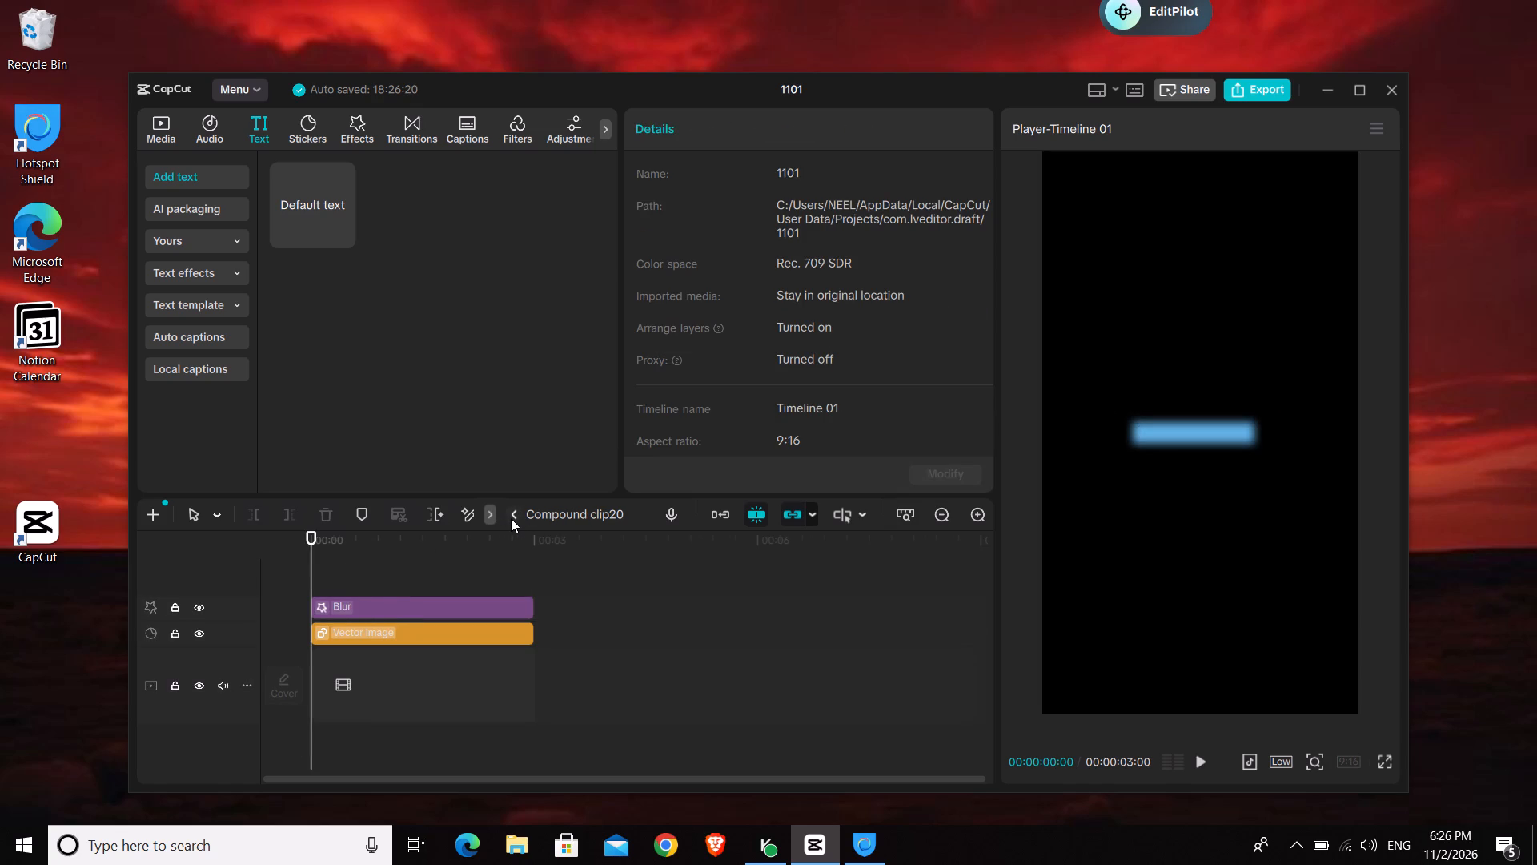
click(511, 518)
click(511, 518)
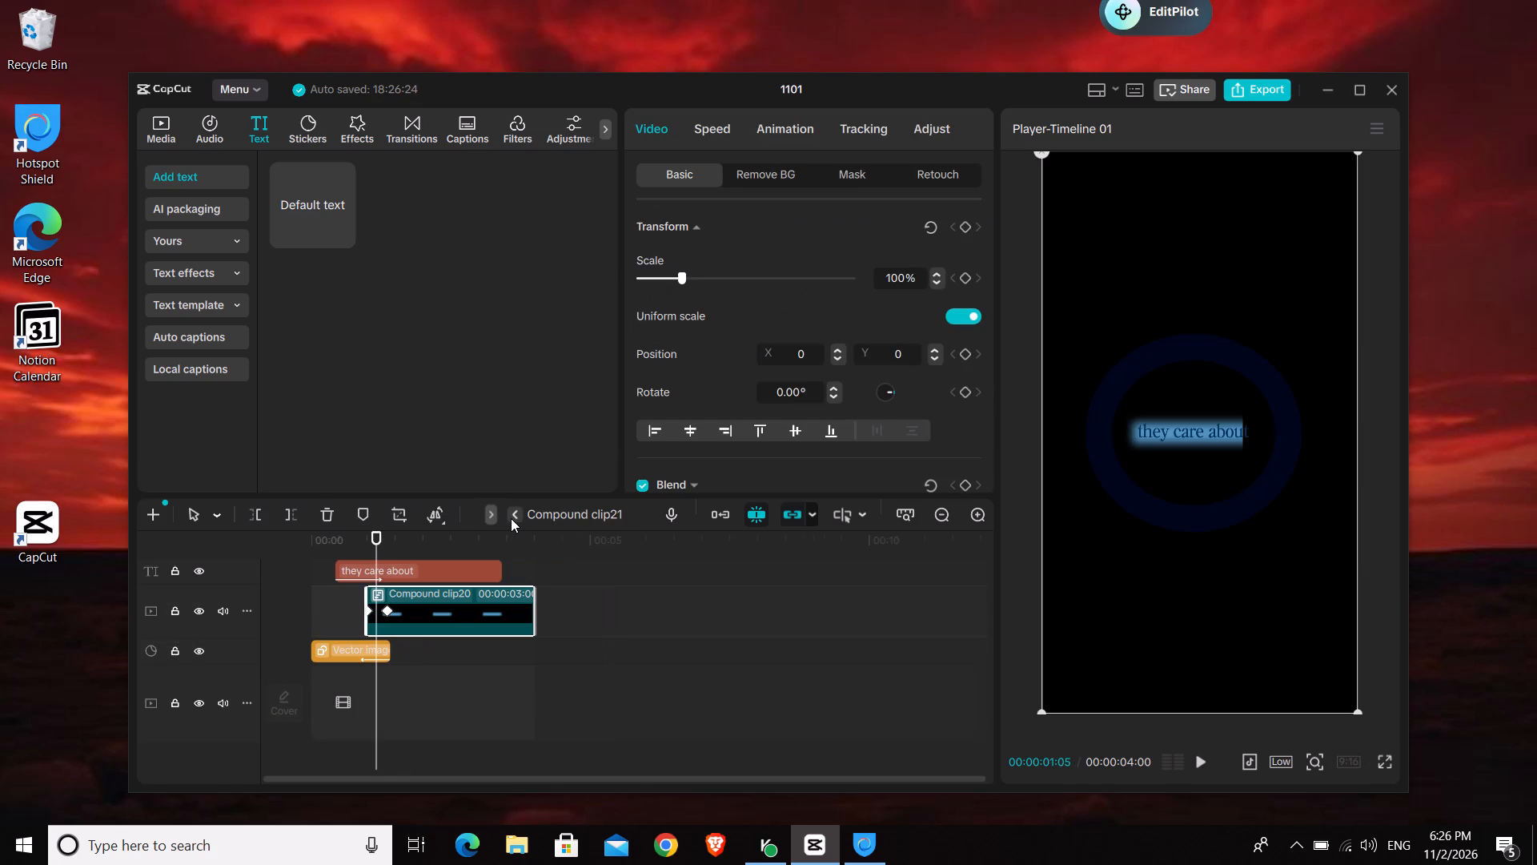
scroll(521, 640, down, 3)
Copy the "Product" text clip from inside Compound clip19 and return to the main timeline.
double_click(520, 645)
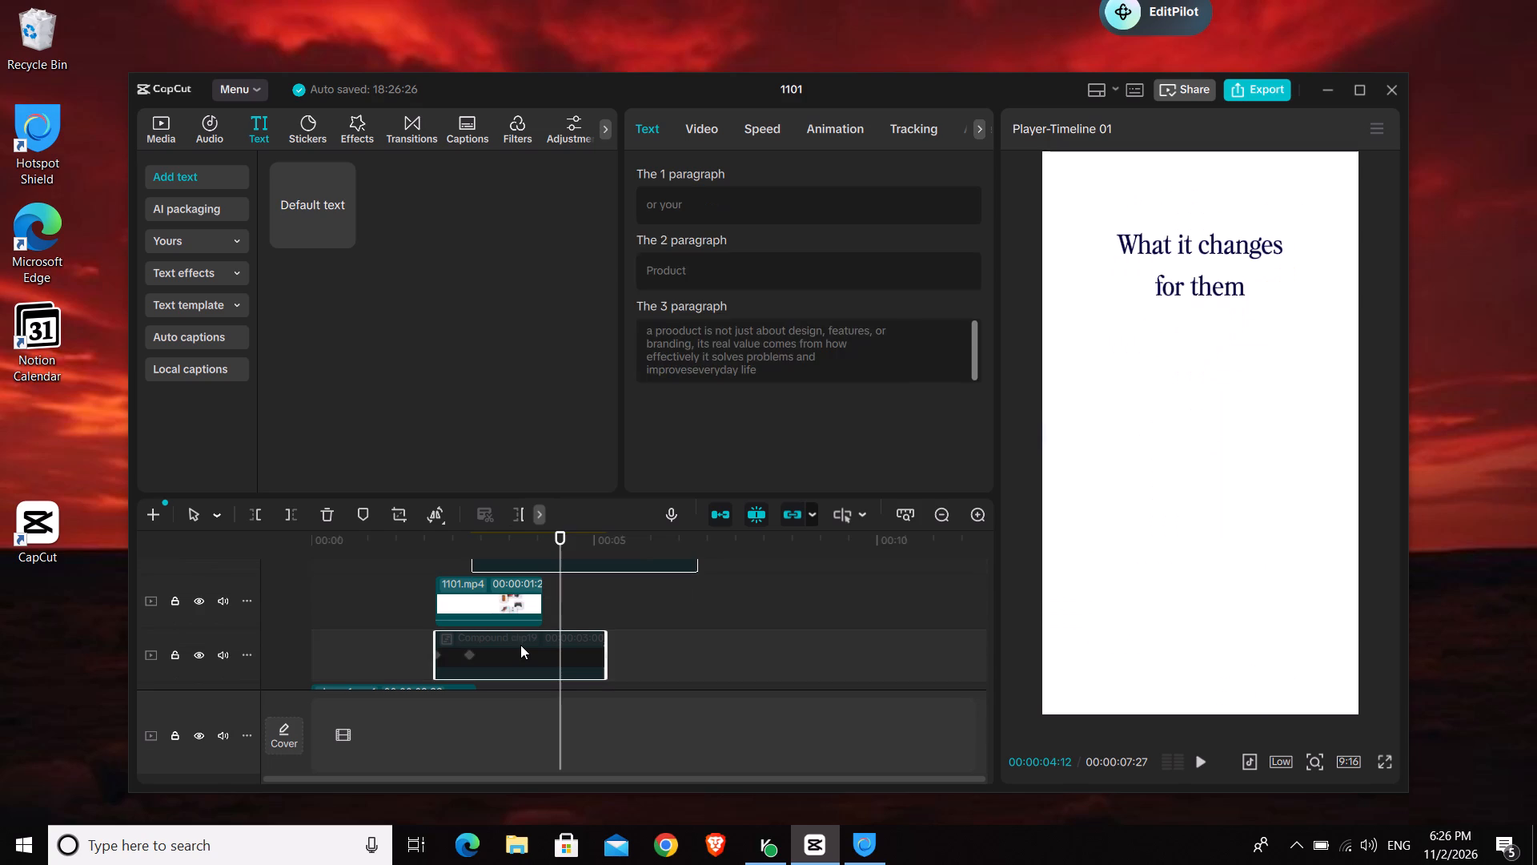
scroll(504, 591, up, 2)
scroll(504, 591, down, 6)
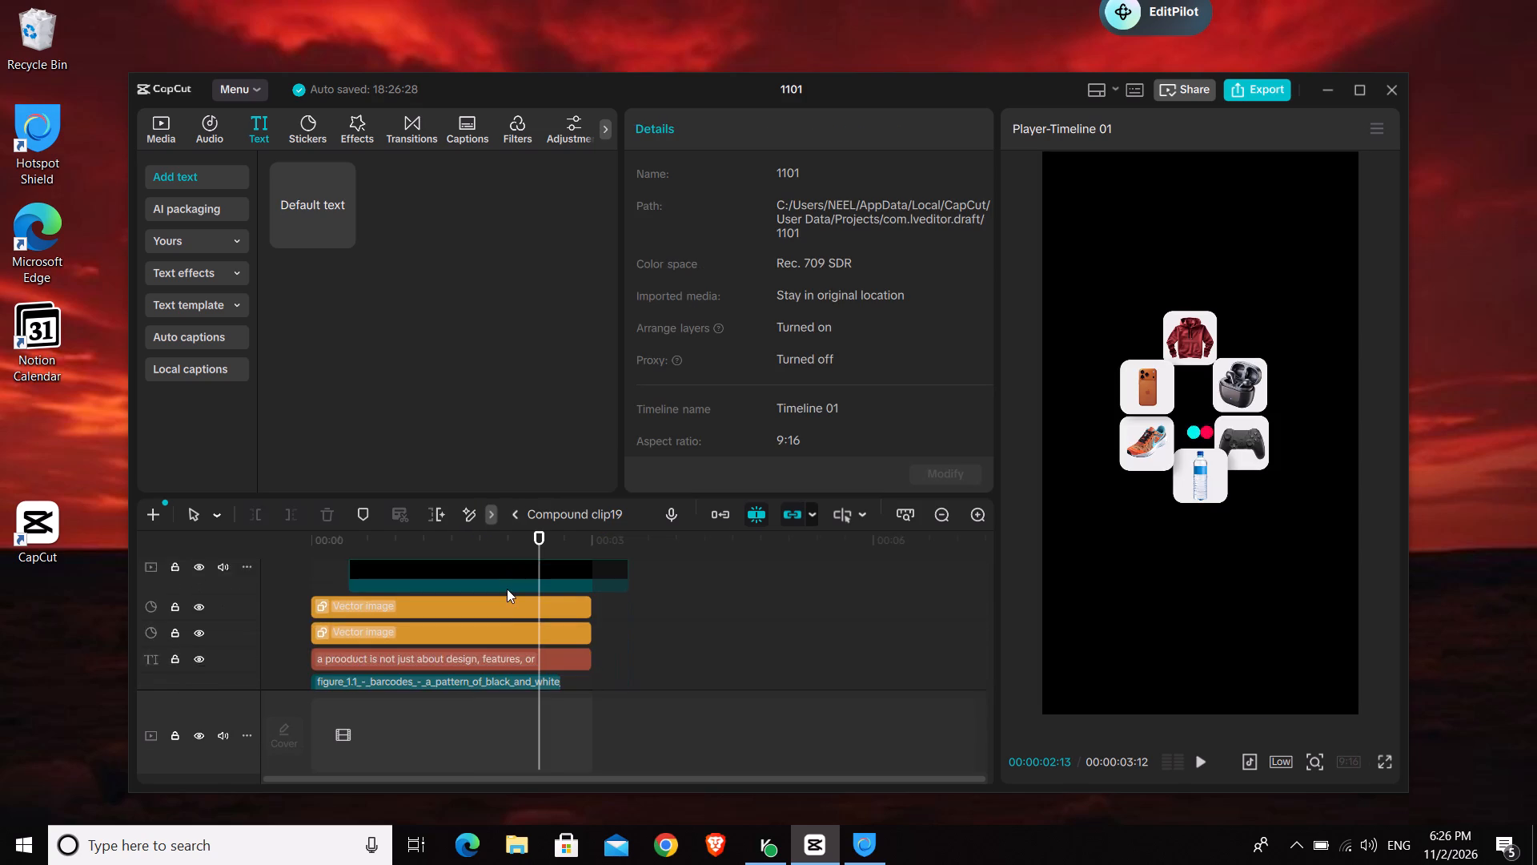
scroll(507, 589, down, 3)
scroll(412, 621, up, 2)
click(320, 543)
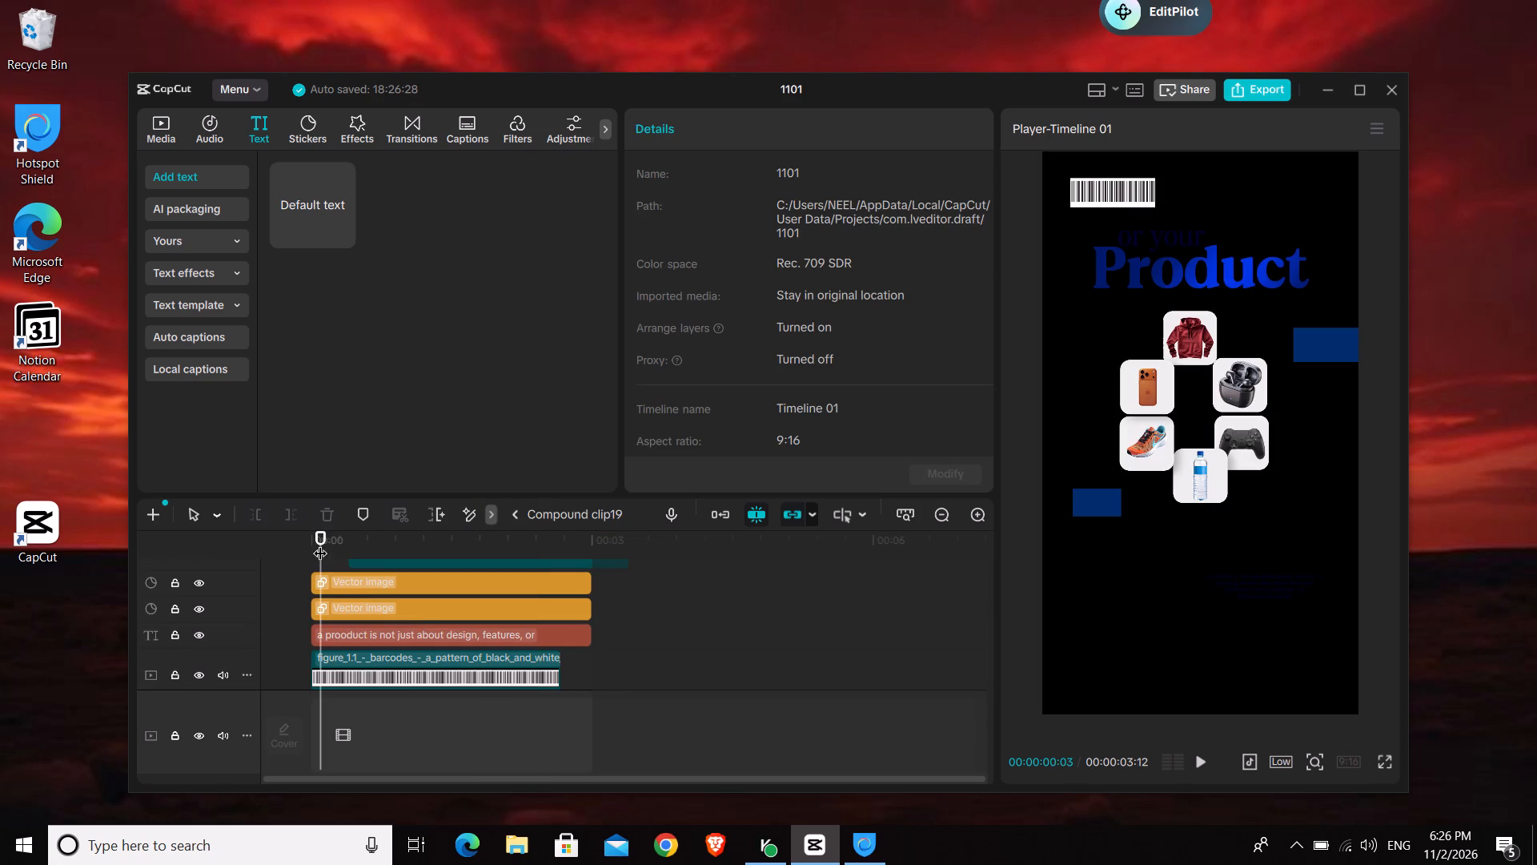
drag(323, 548, 495, 559)
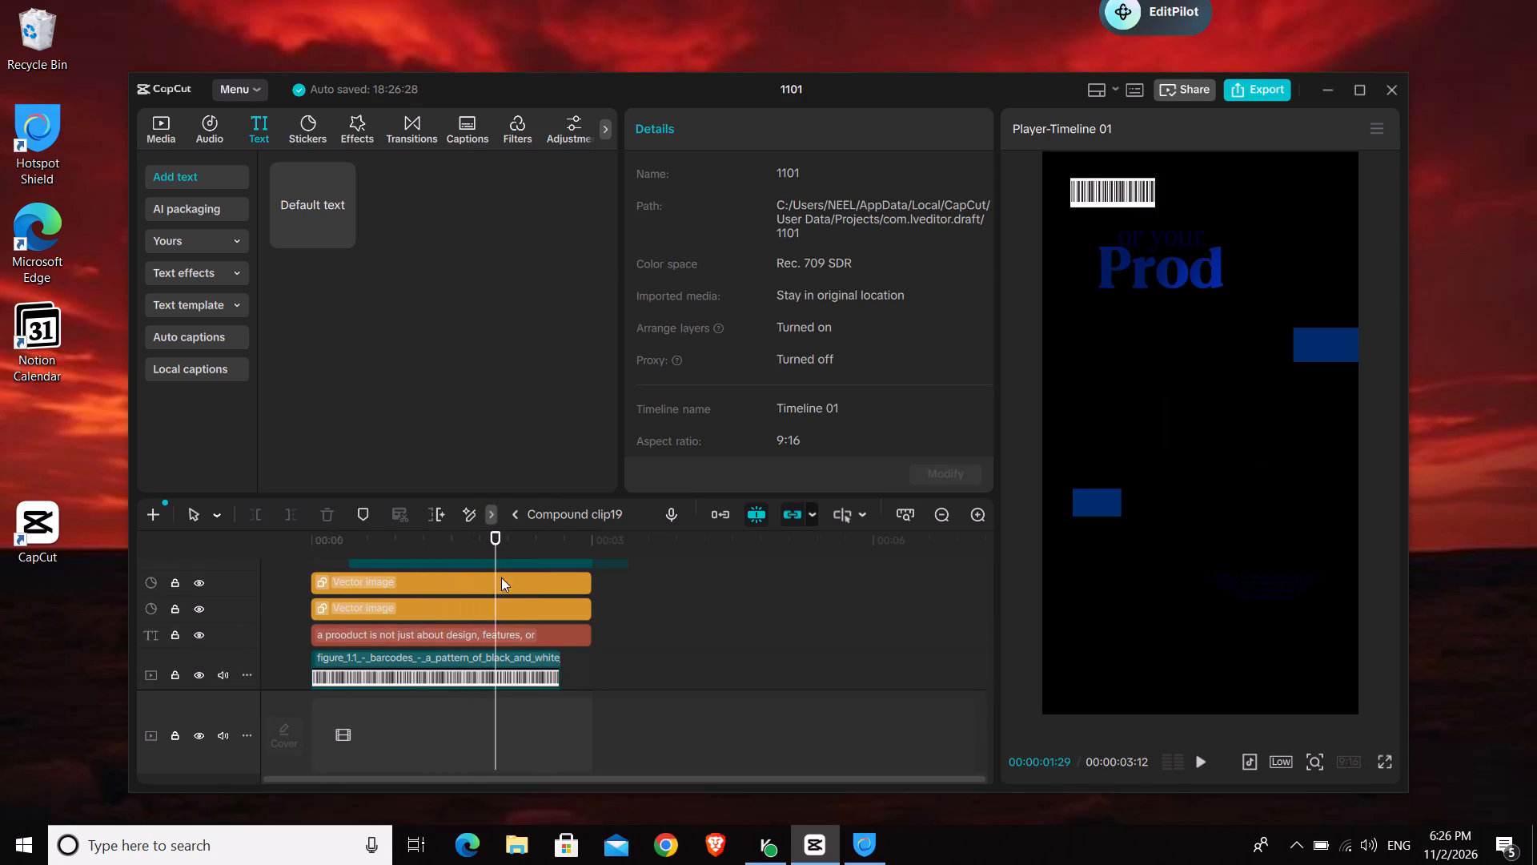
scroll(513, 612, down, 6)
click(423, 625)
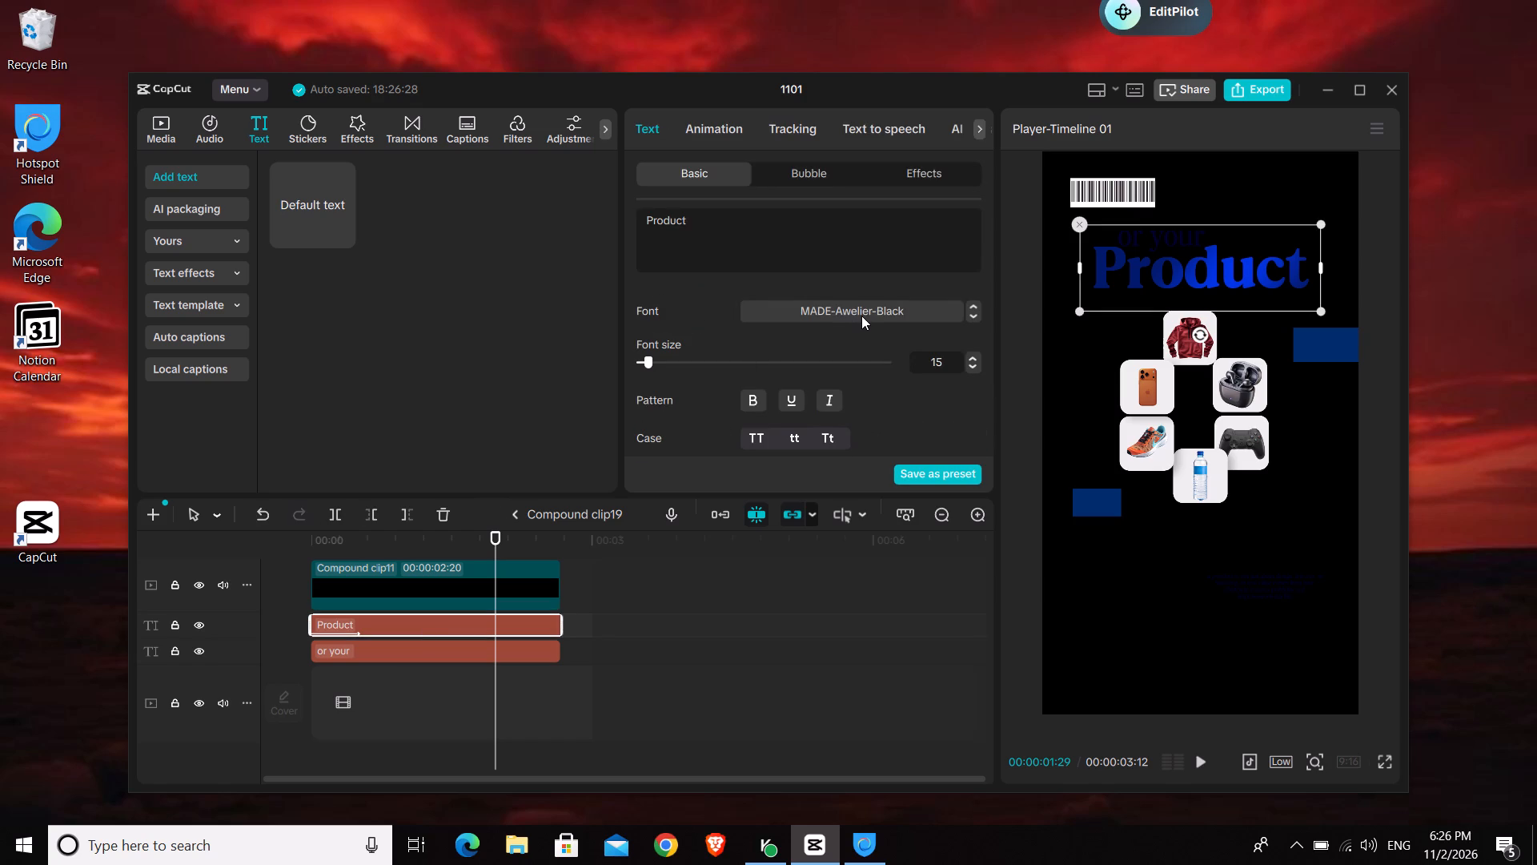
key(ctrl+c)
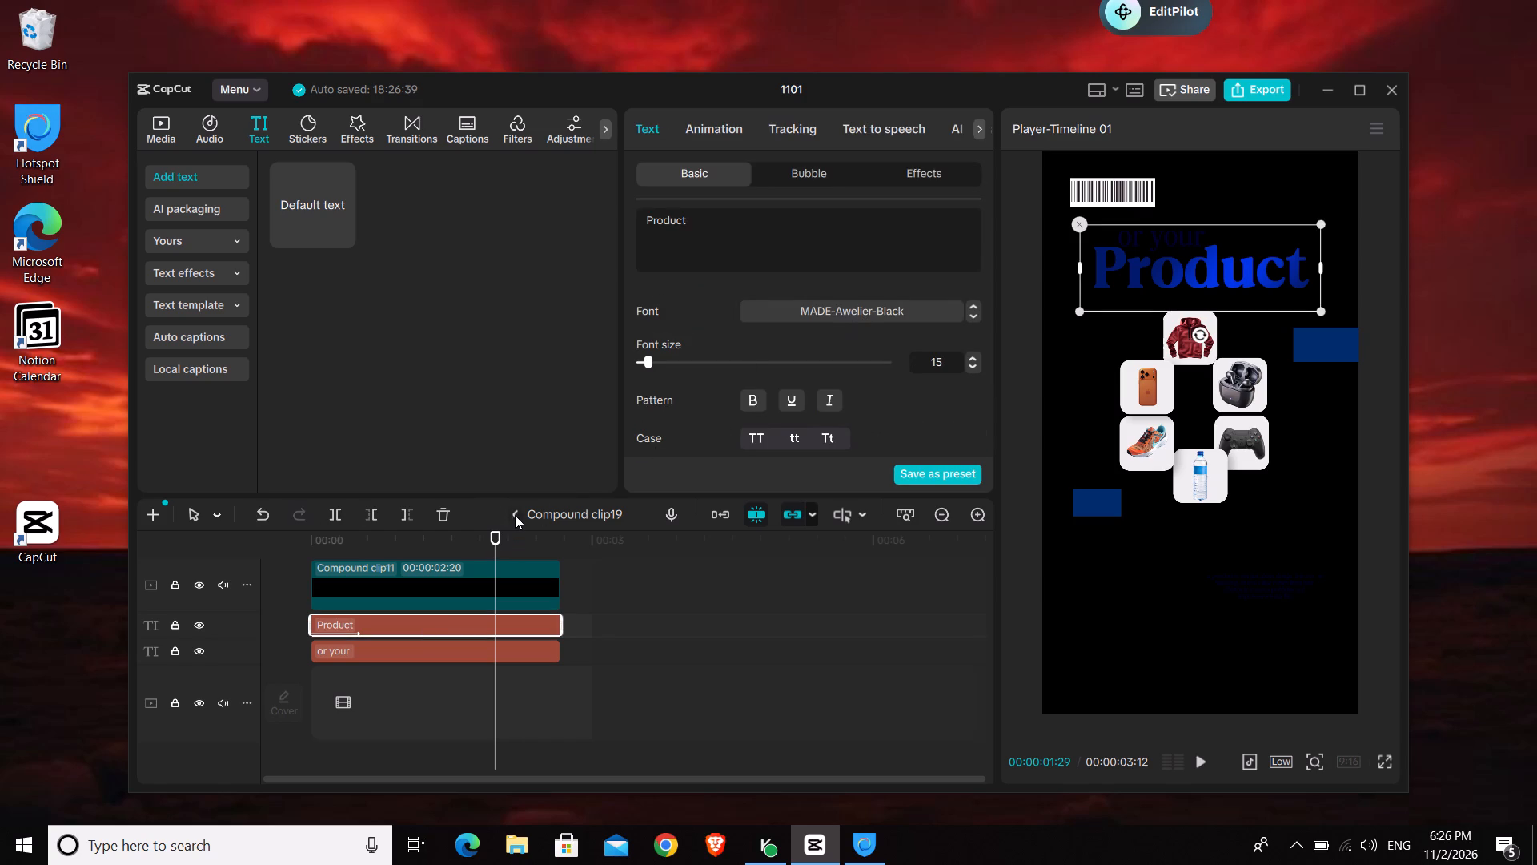
click(516, 515)
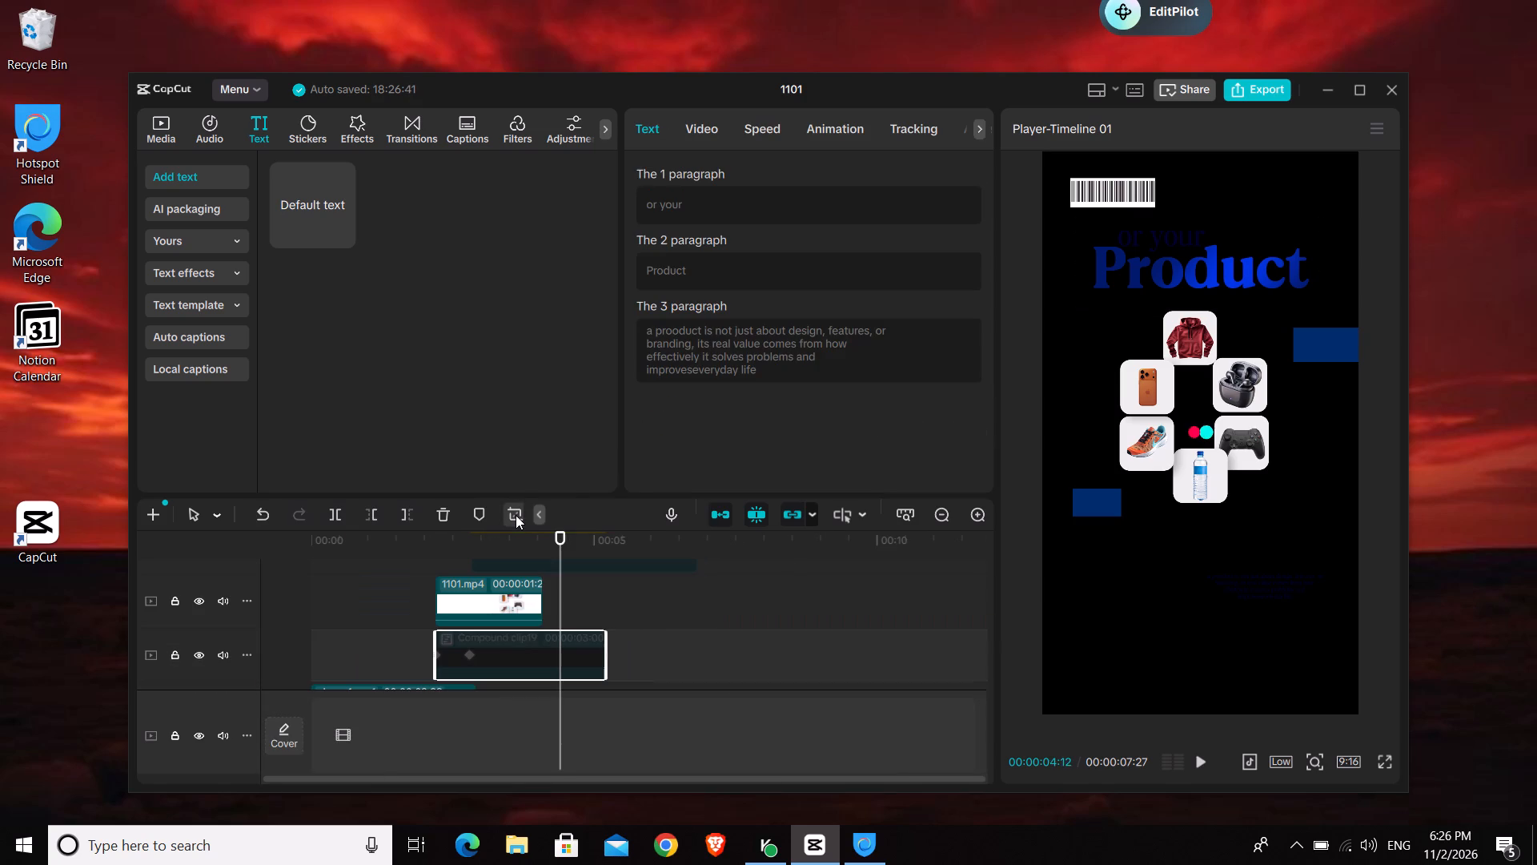
Replace the "What it changes" text clip with the copied "Product" text clip at the playhead.
scroll(592, 623, up, 3)
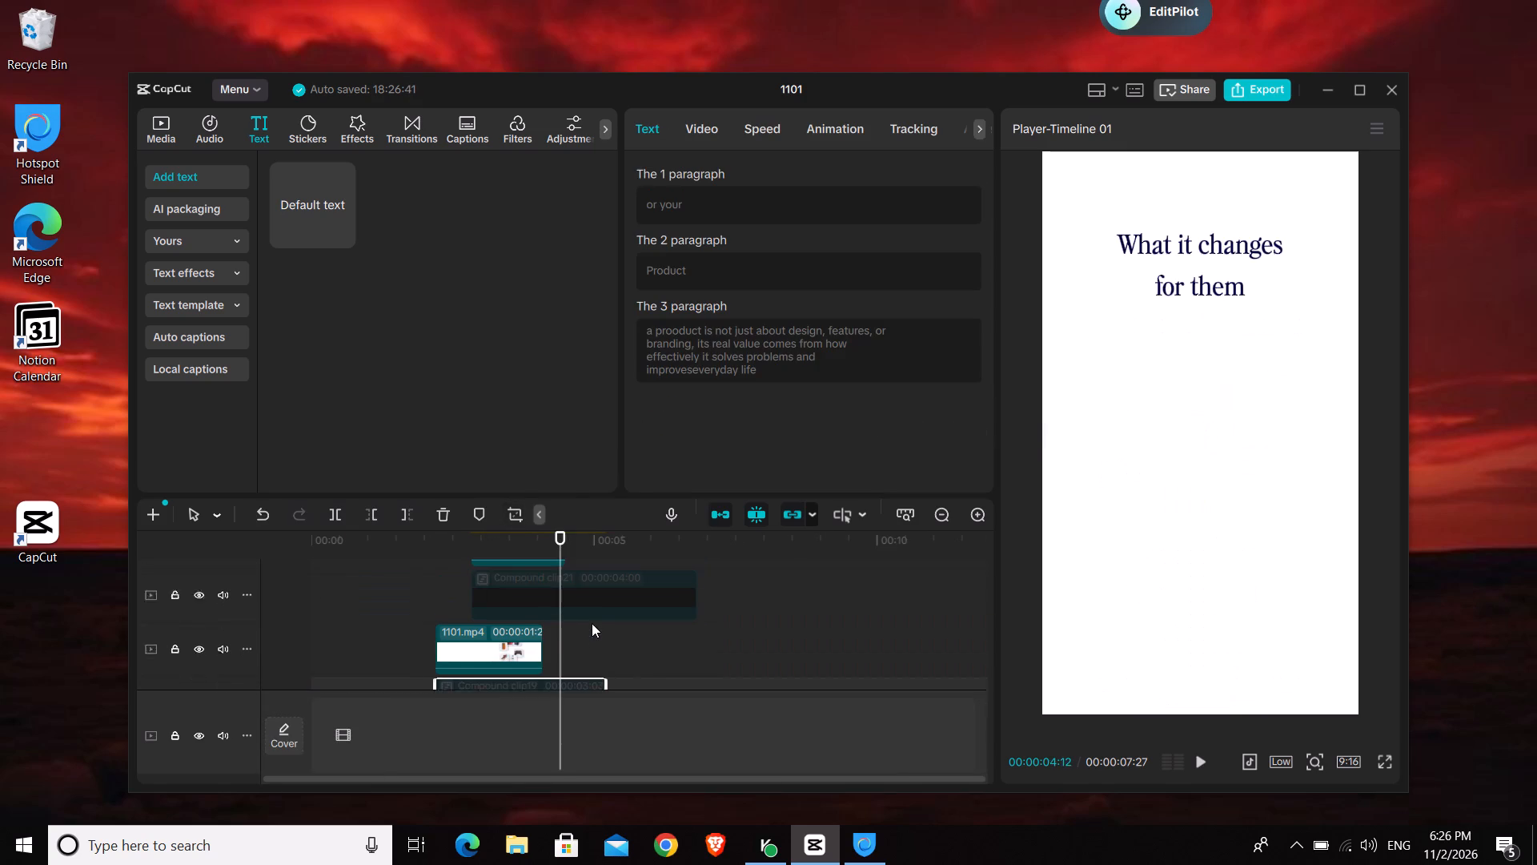
scroll(602, 623, up, 7)
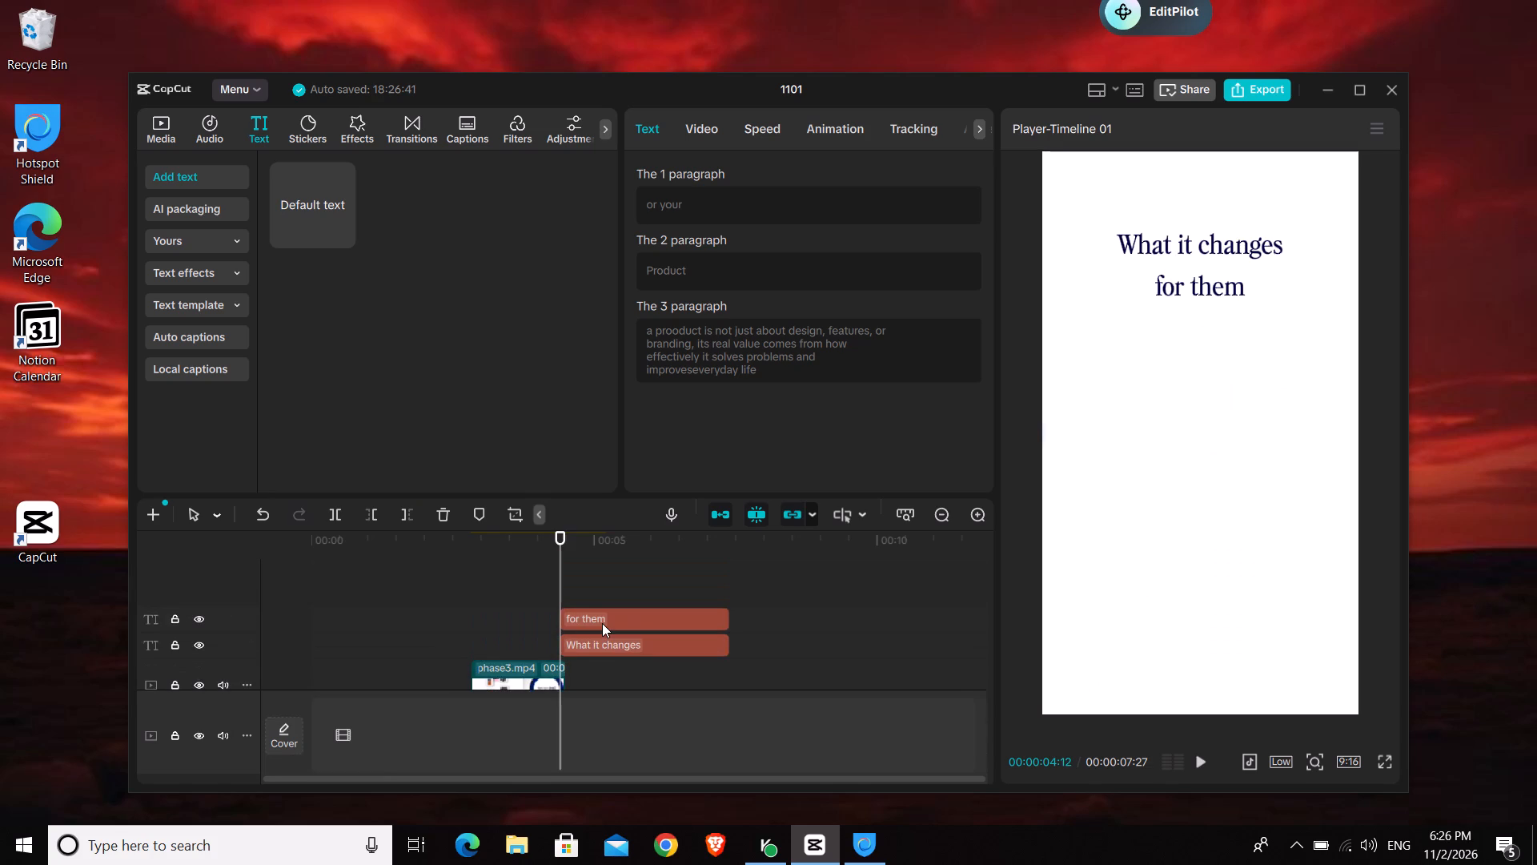
click(604, 640)
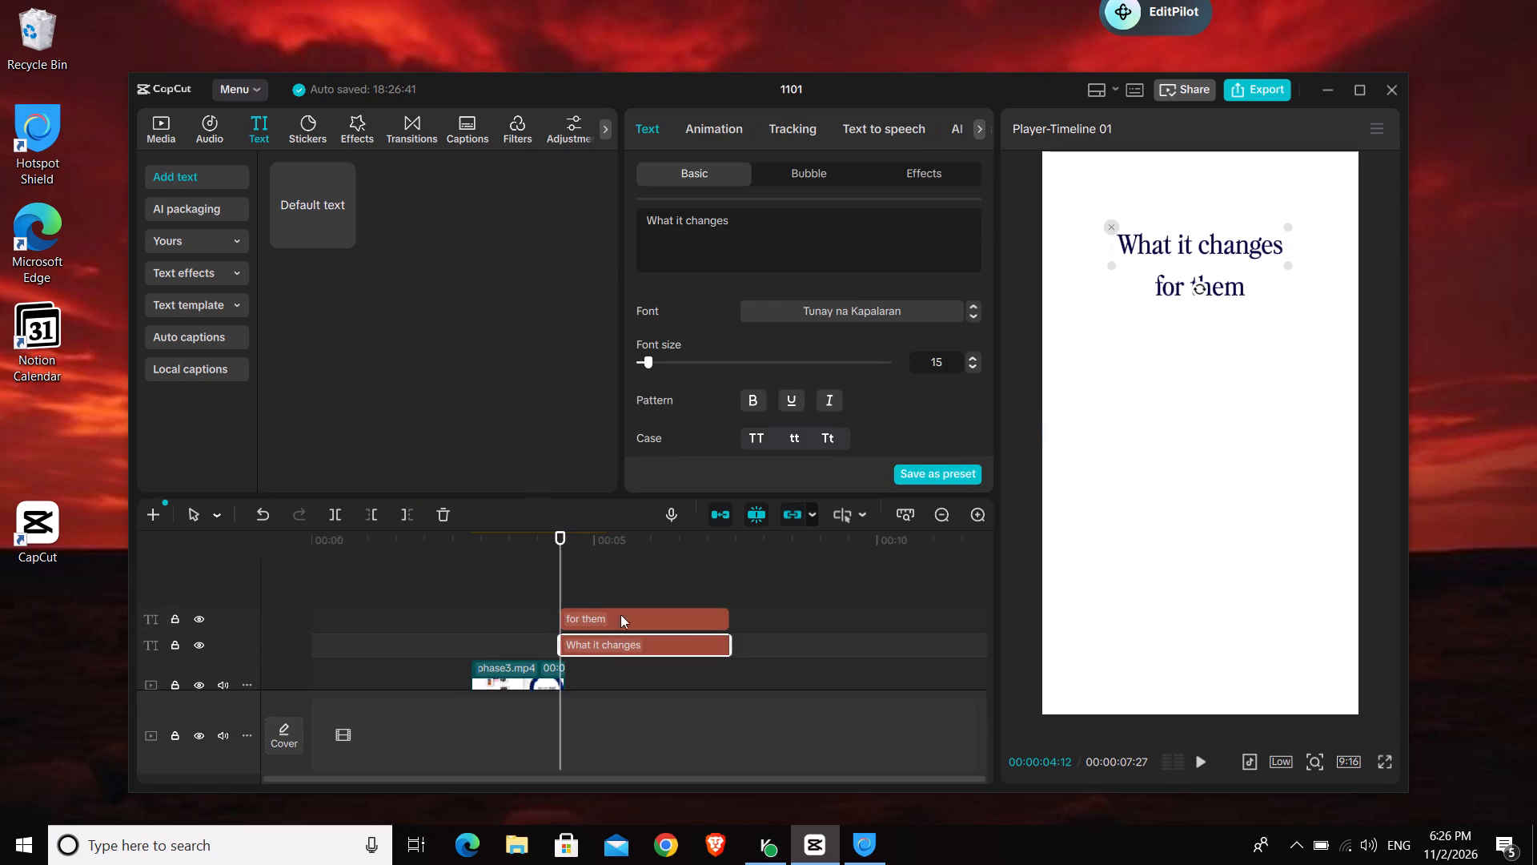
key(Delete)
key(ctrl+v)
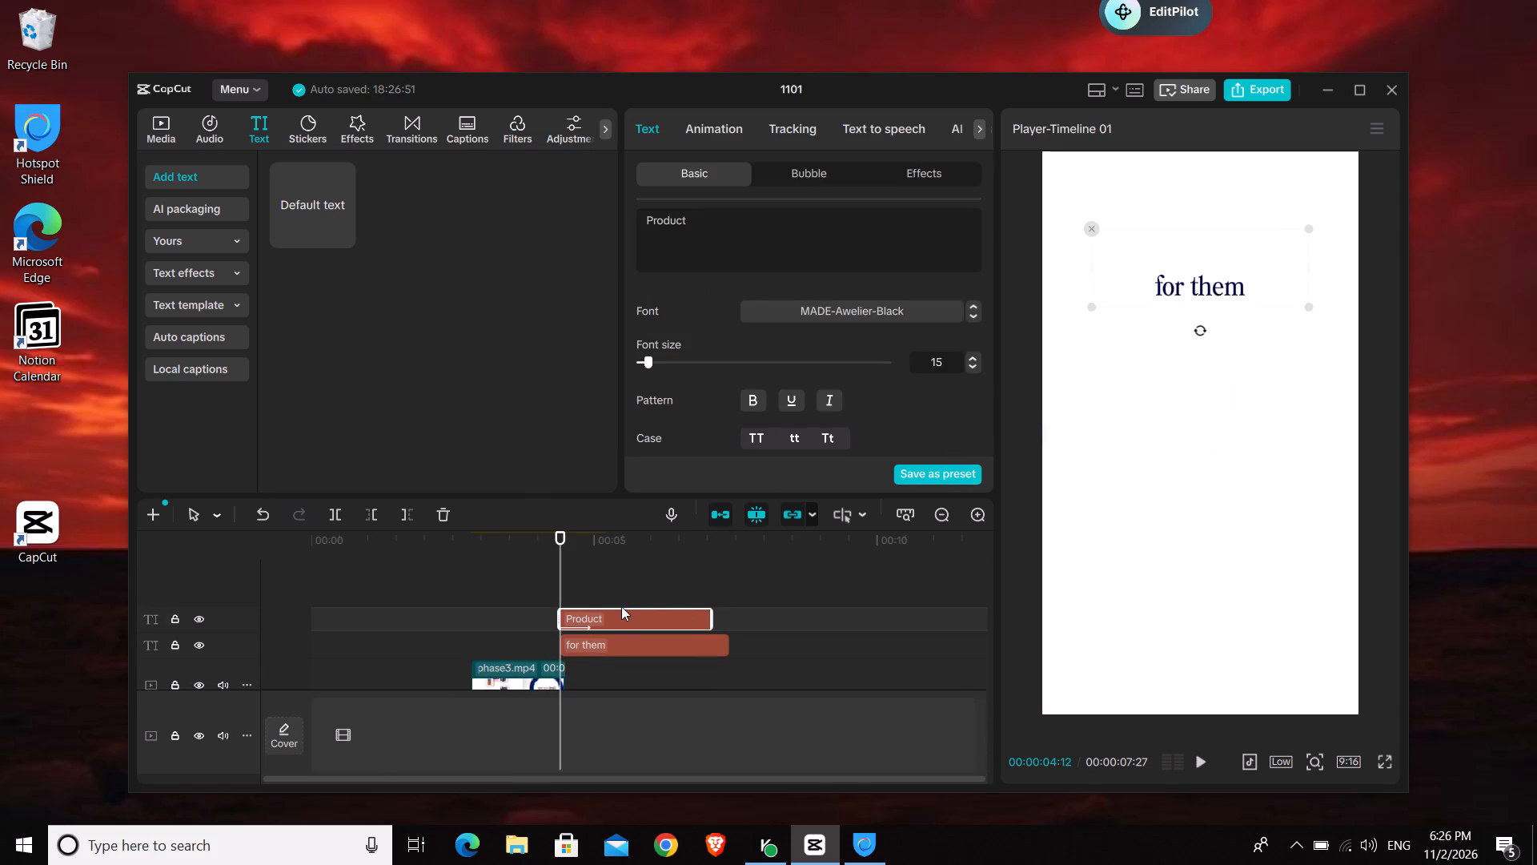
Move the "Product" clip to the track beneath "for them" and extend its end to match that clip.
drag(610, 622, 614, 664)
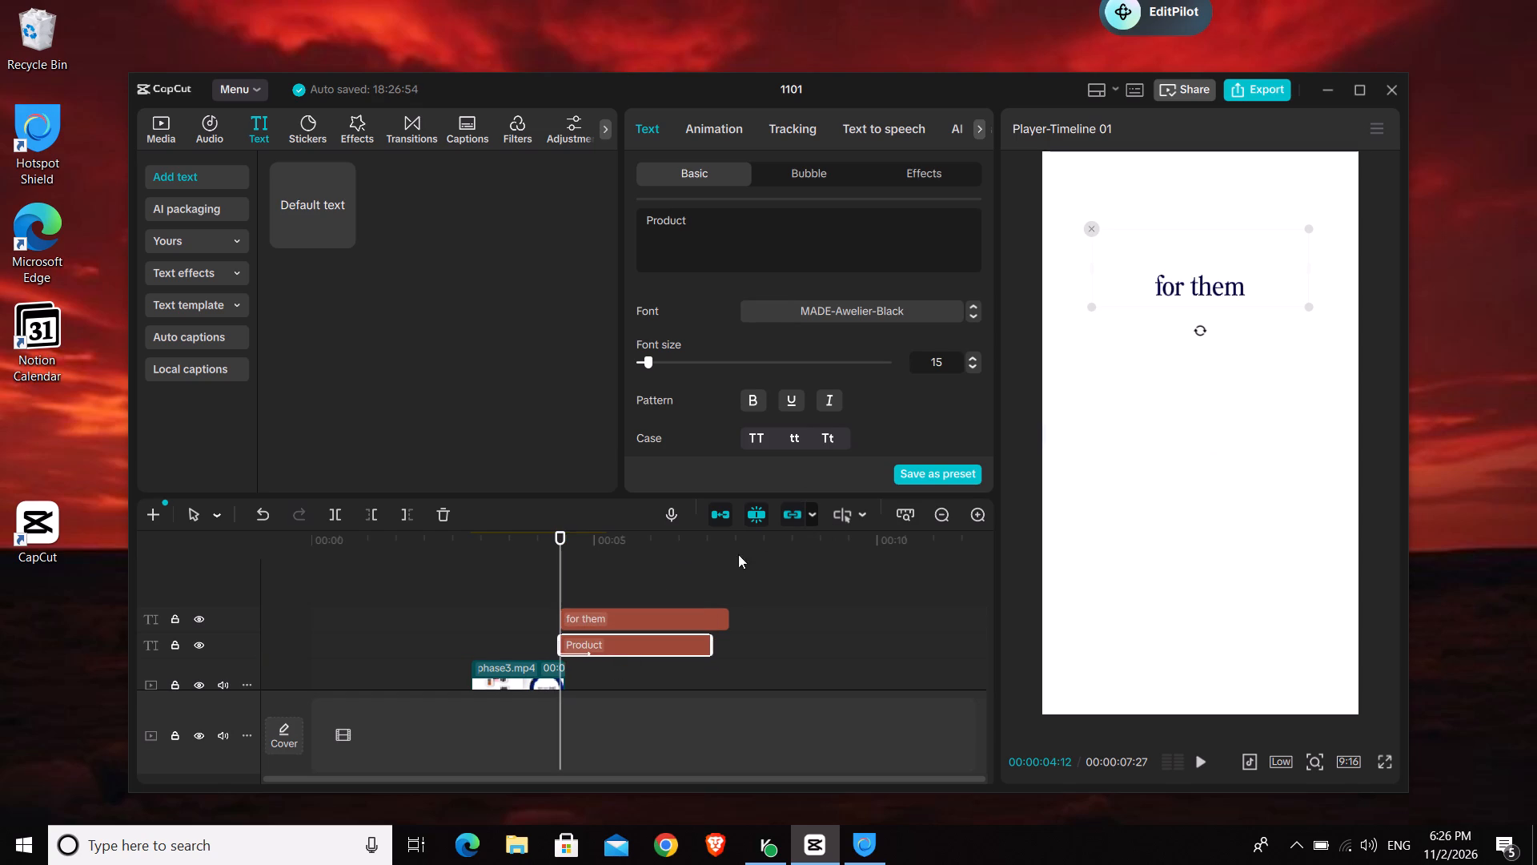
drag(712, 654, 724, 654)
Remove the entrance animation from the "Product" text by setting it to None.
click(720, 117)
click(659, 324)
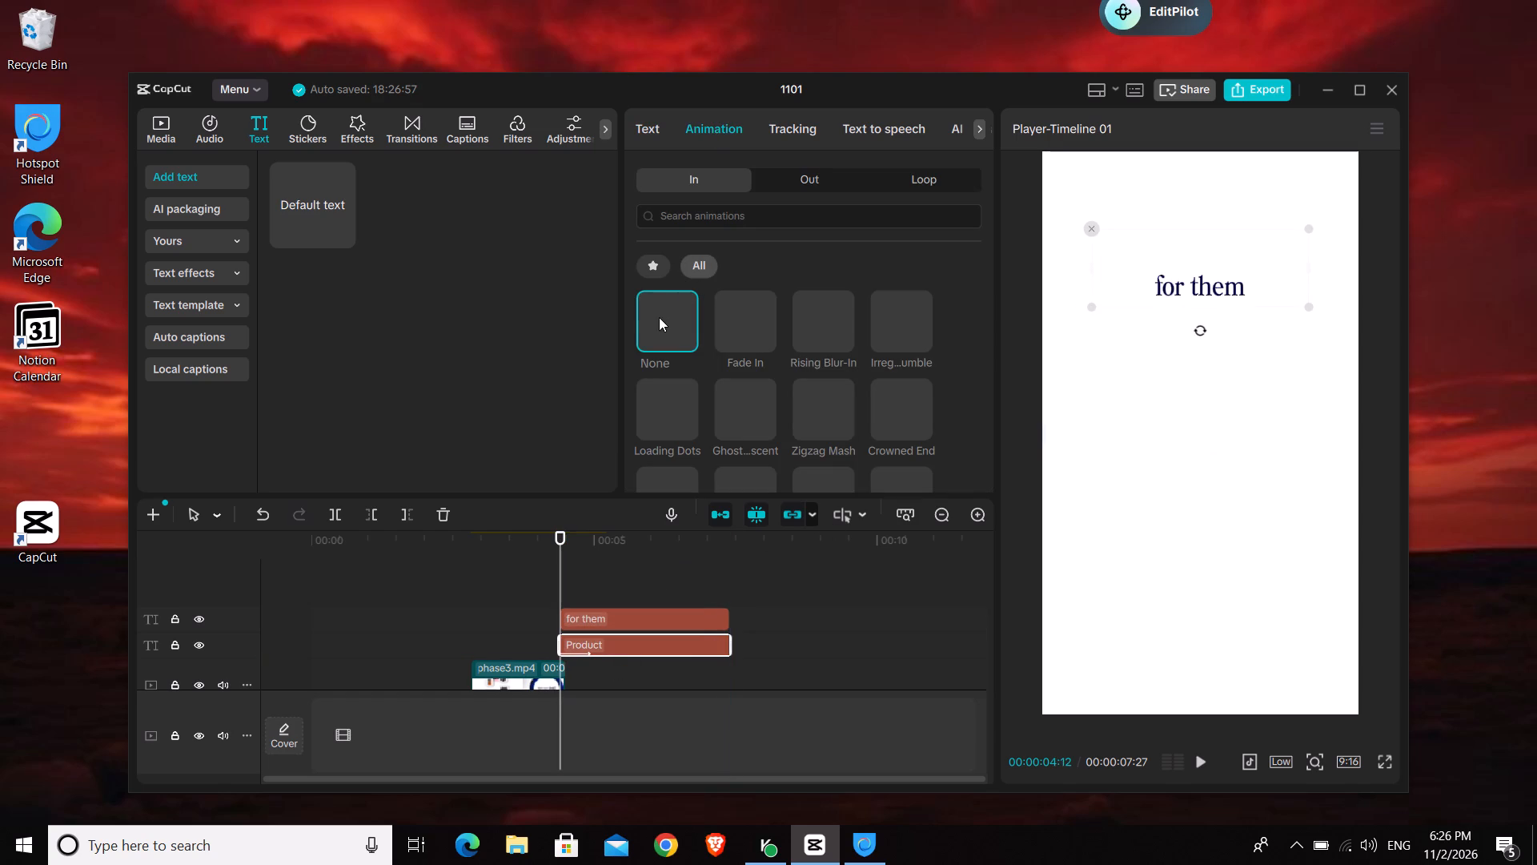
Change the "Product" copy to "what it changes" and move the line just below "for them" in the frame.
click(644, 125)
triple_click(704, 237)
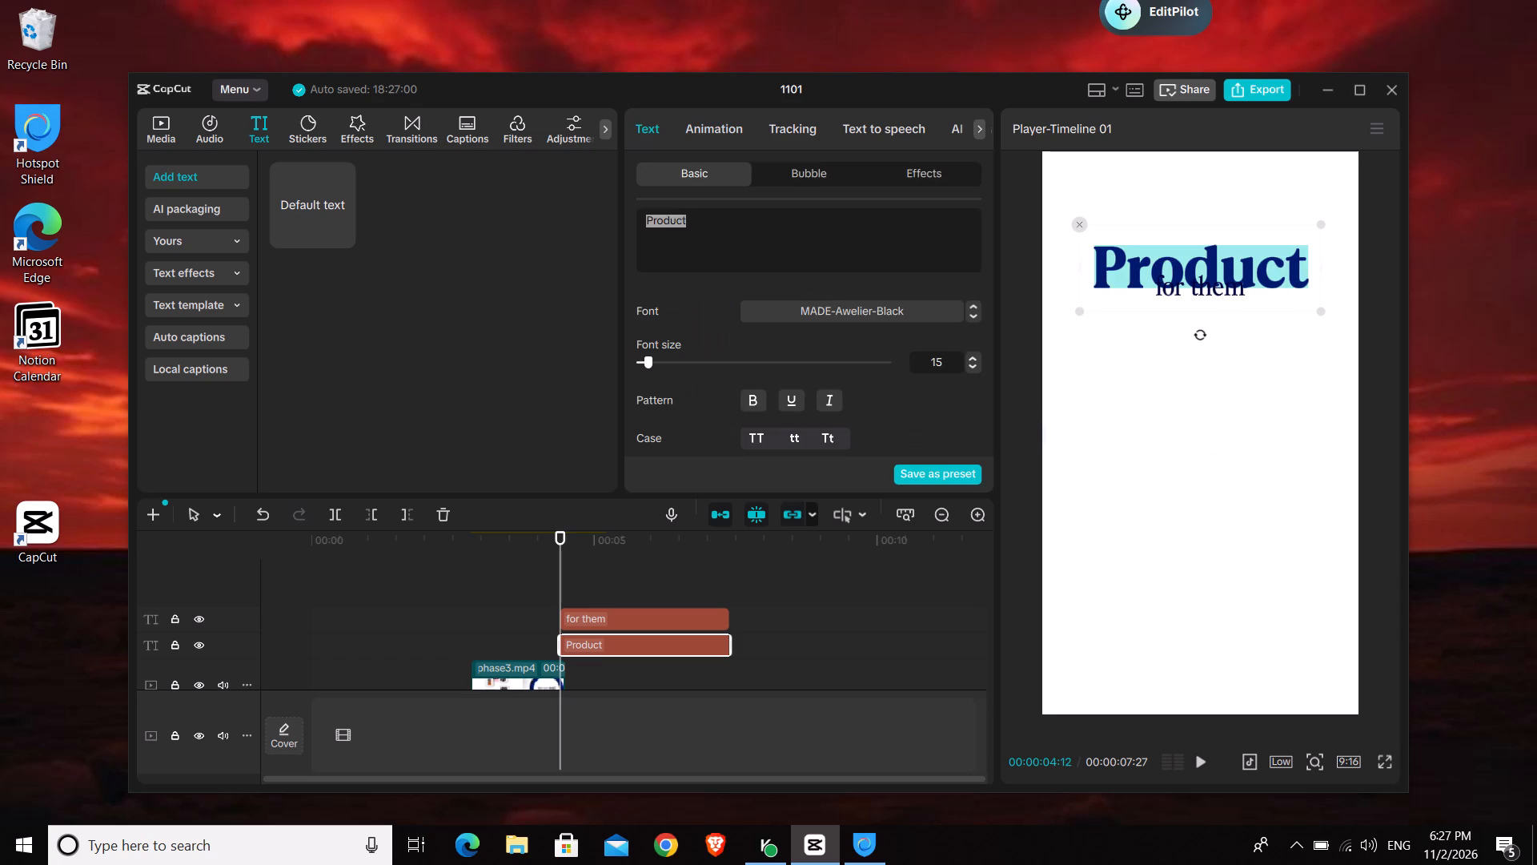
text(what itchanges)
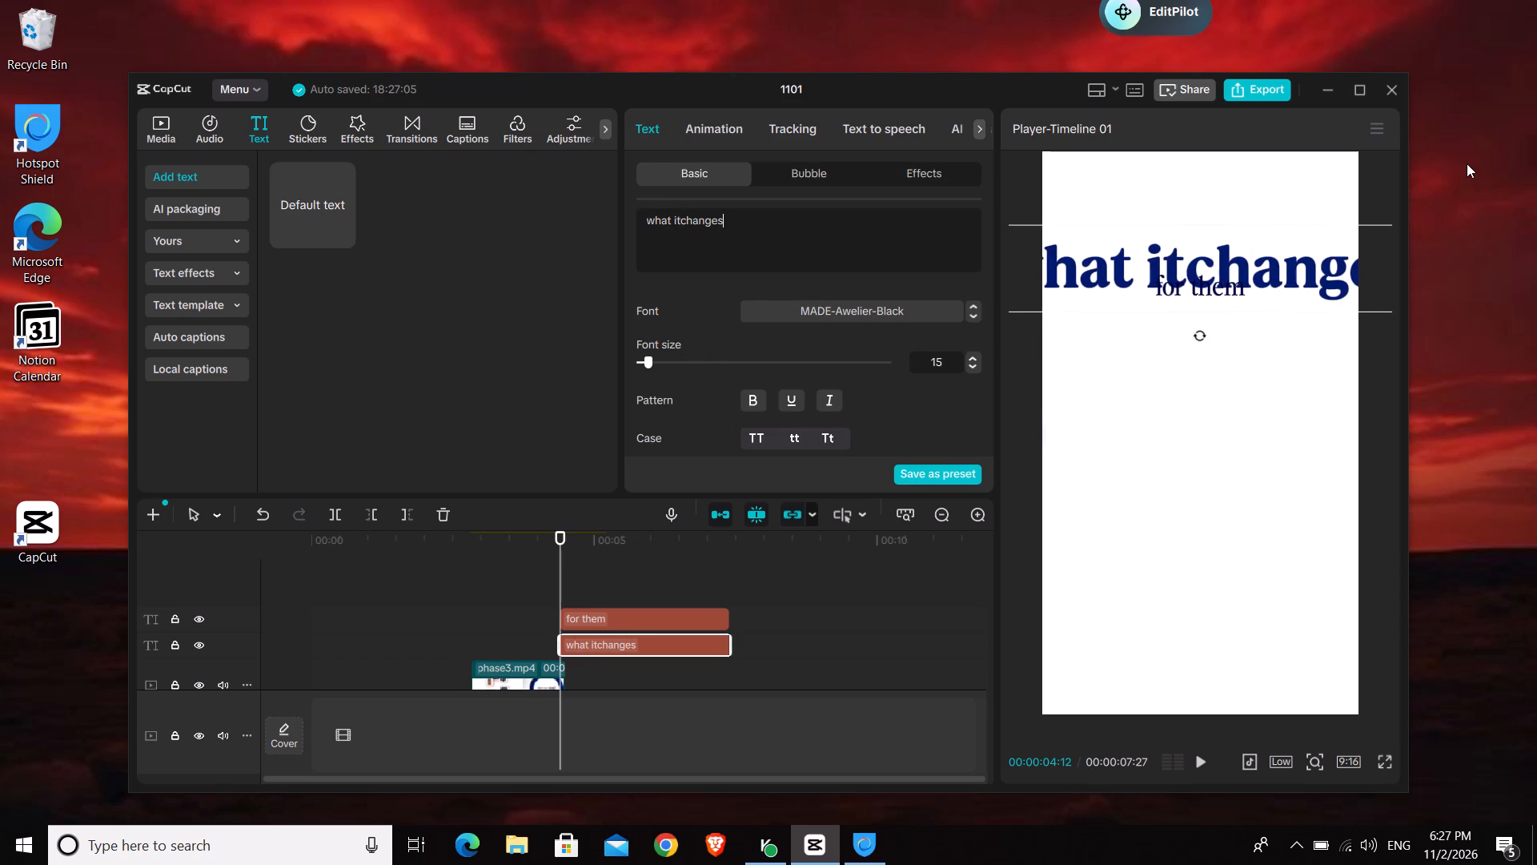
drag(1338, 268, 1276, 340)
click(684, 220)
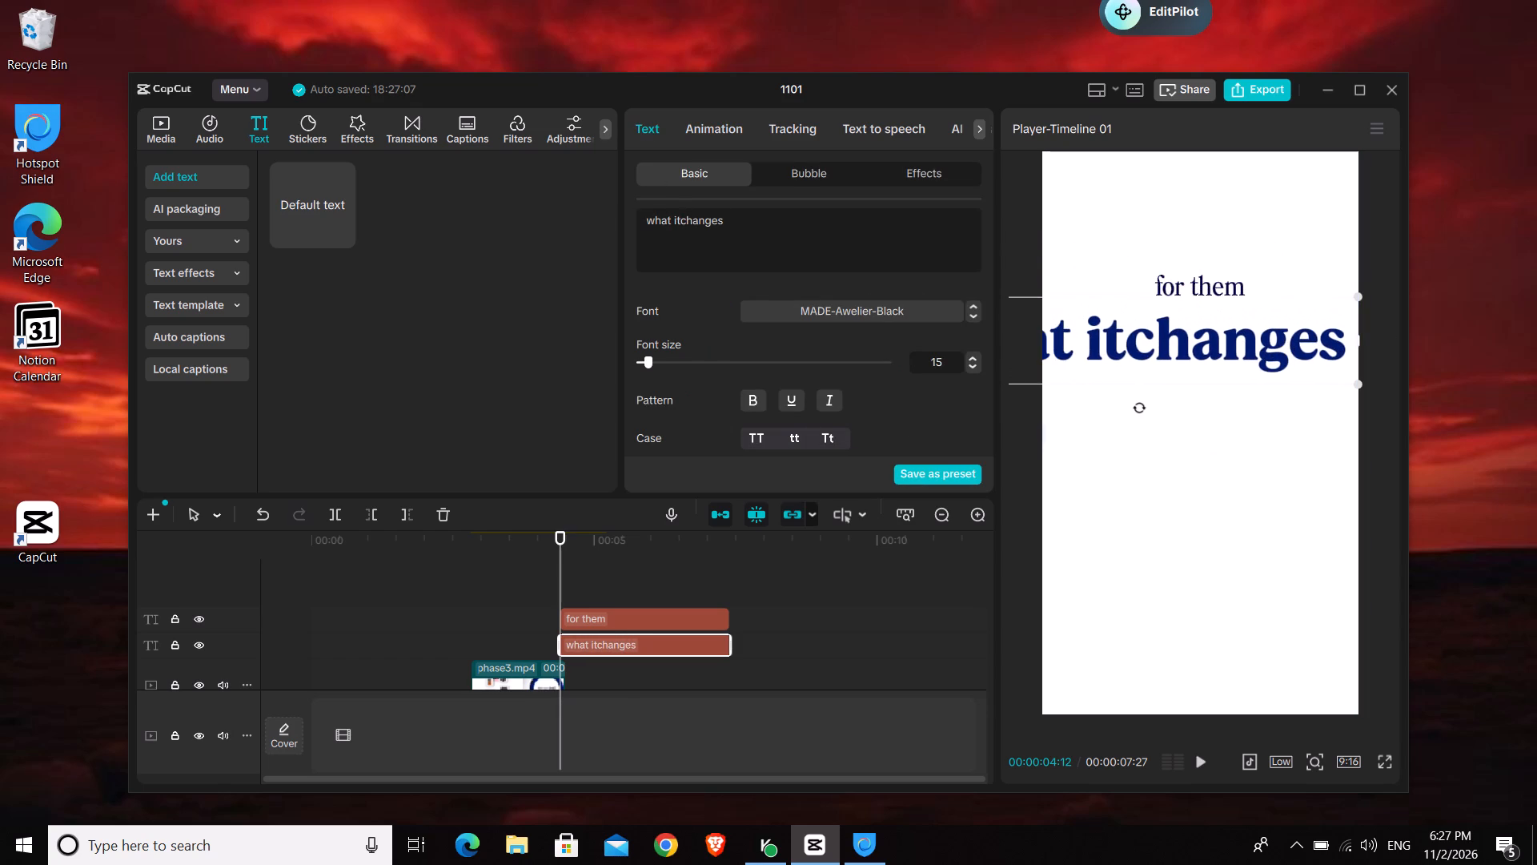
key(Left)
key(space)
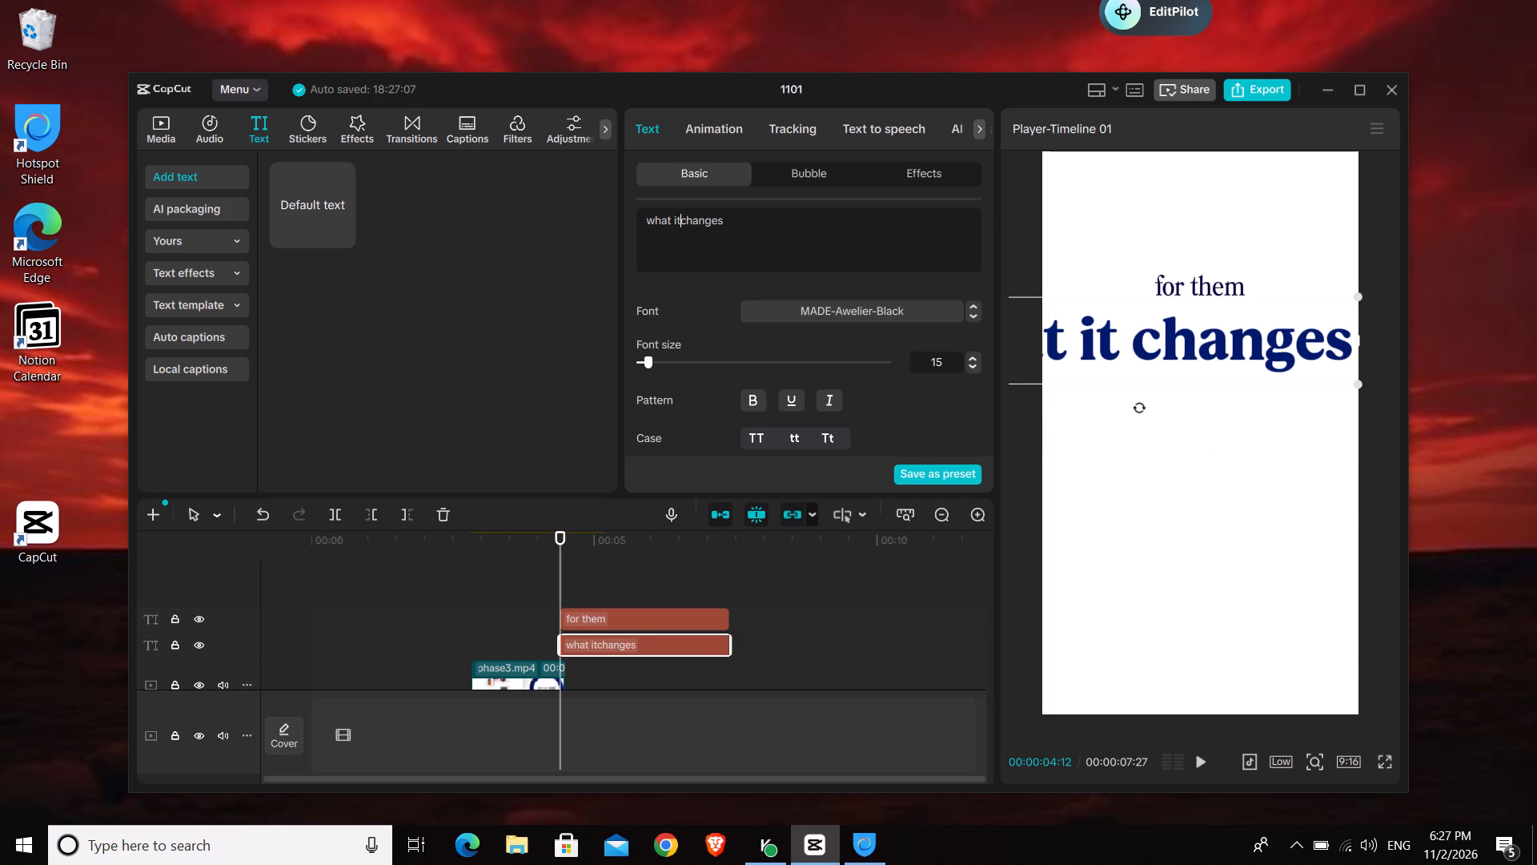
Scale the "what it changes" line down to fit inside the frame and centre it just above "for them".
drag(1368, 384, 1291, 342)
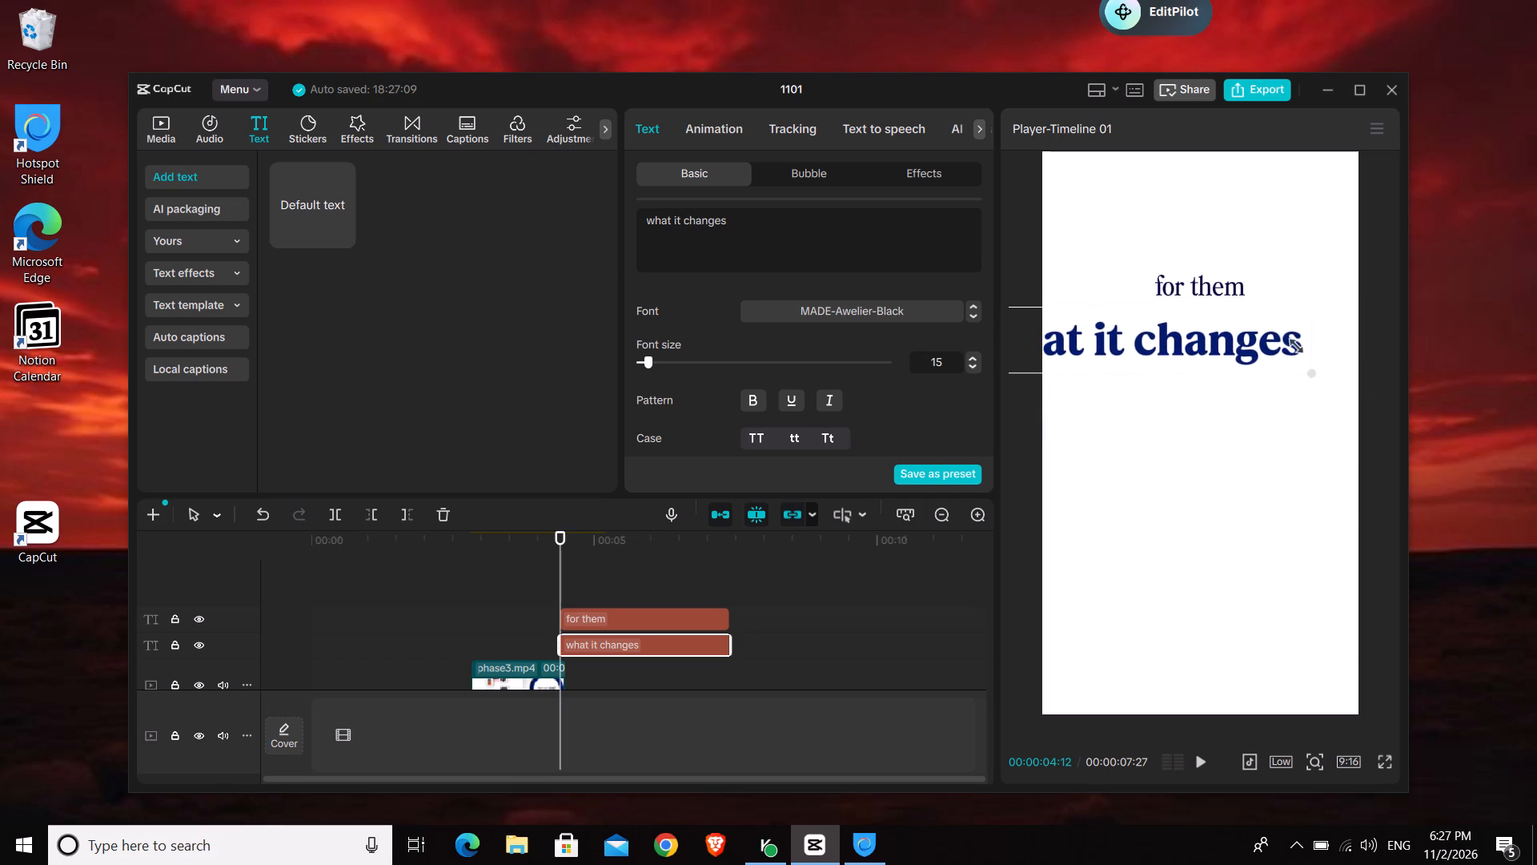
drag(1291, 342, 1268, 331)
drag(1197, 337, 1257, 256)
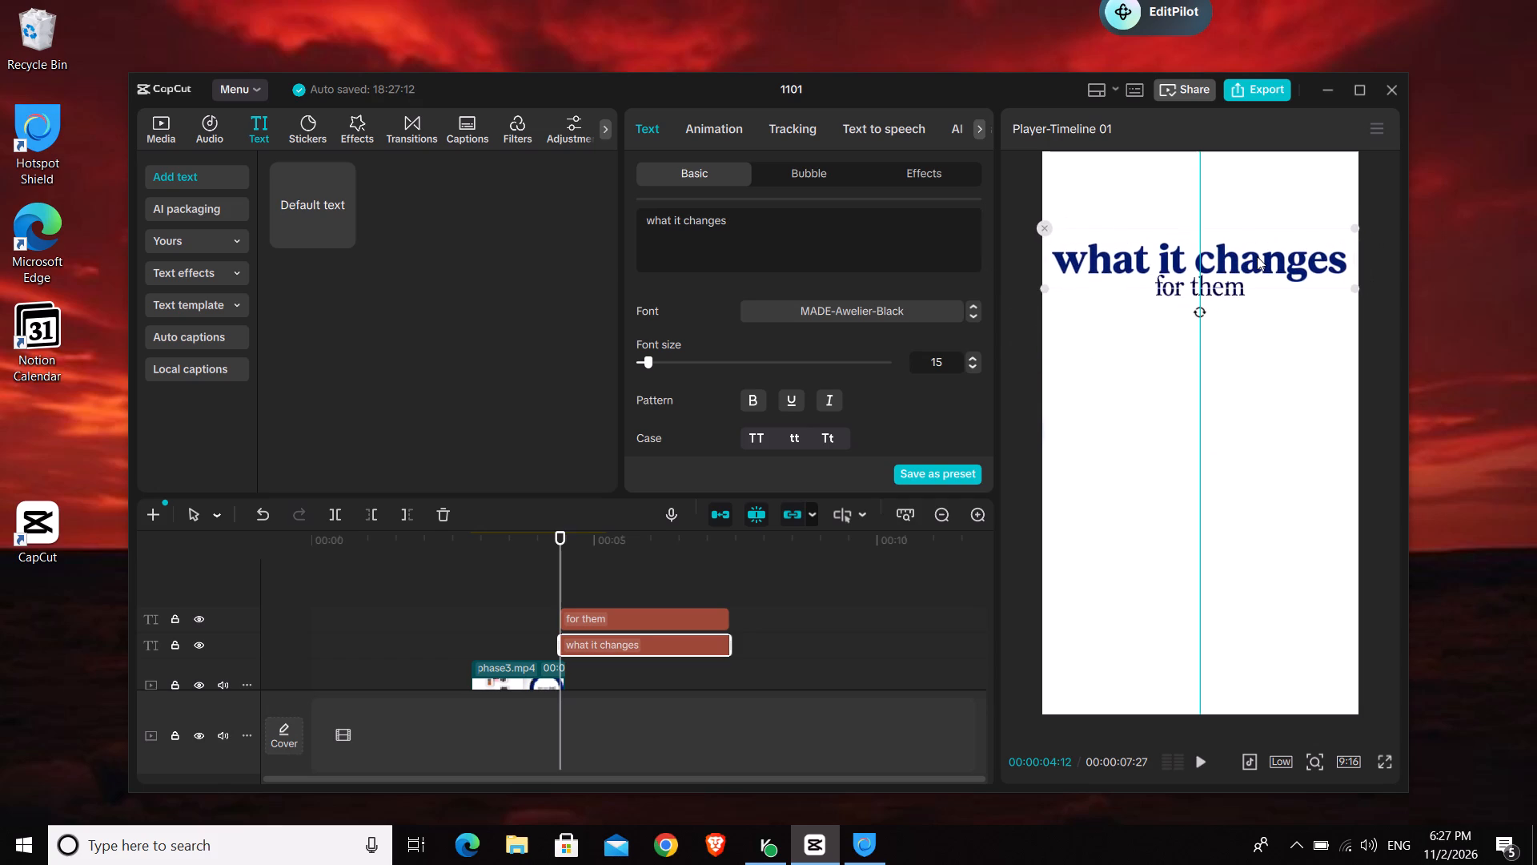
drag(1257, 256, 1255, 256)
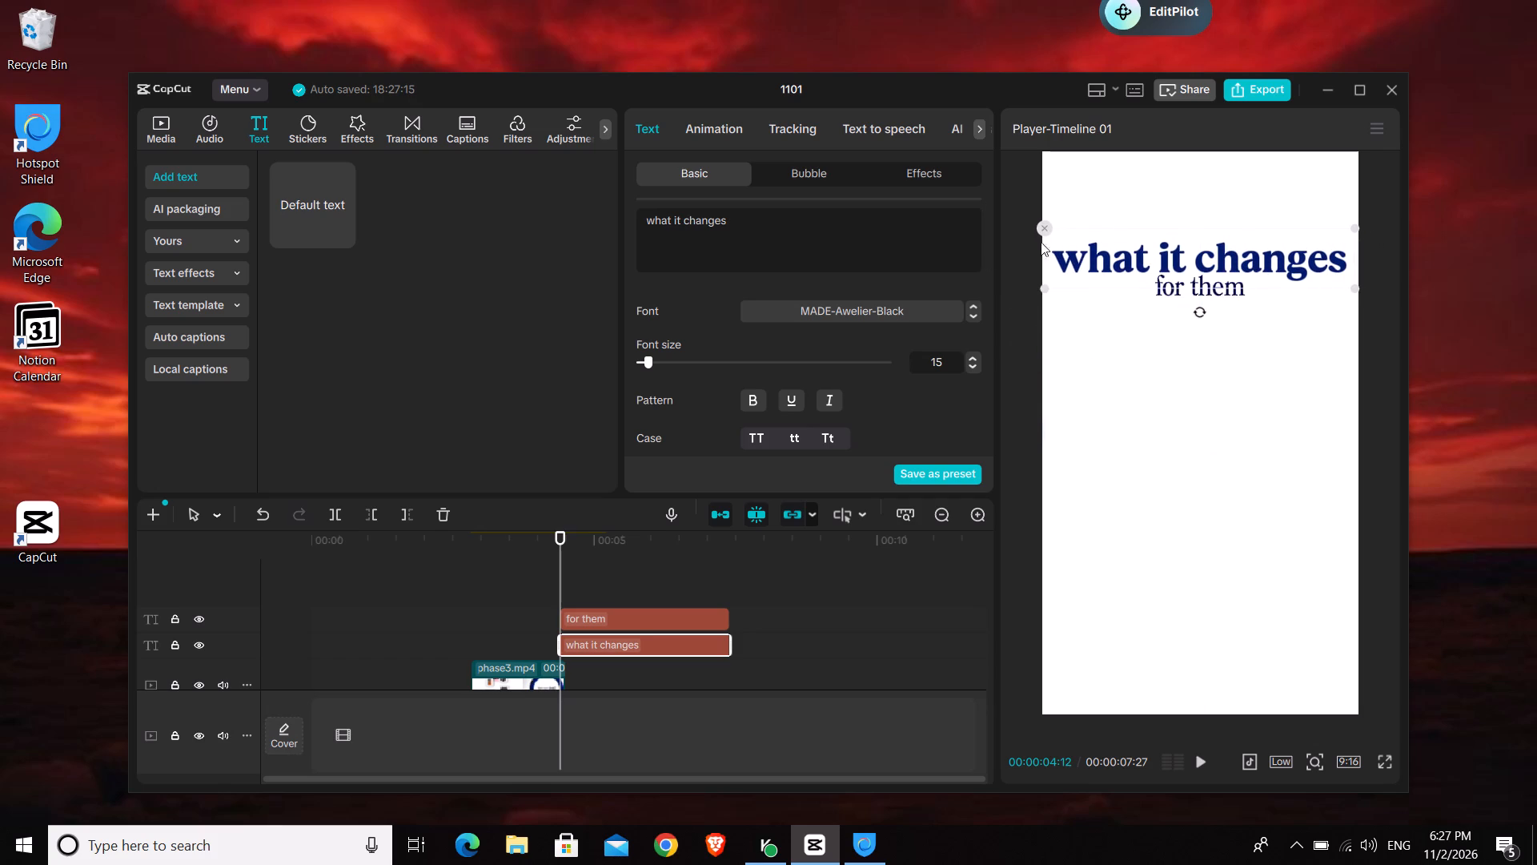
Capitalise the line to read "What it changes" and scale it down a little further to leave side margins.
click(652, 219)
key(BackSpace)
key(shift+w)
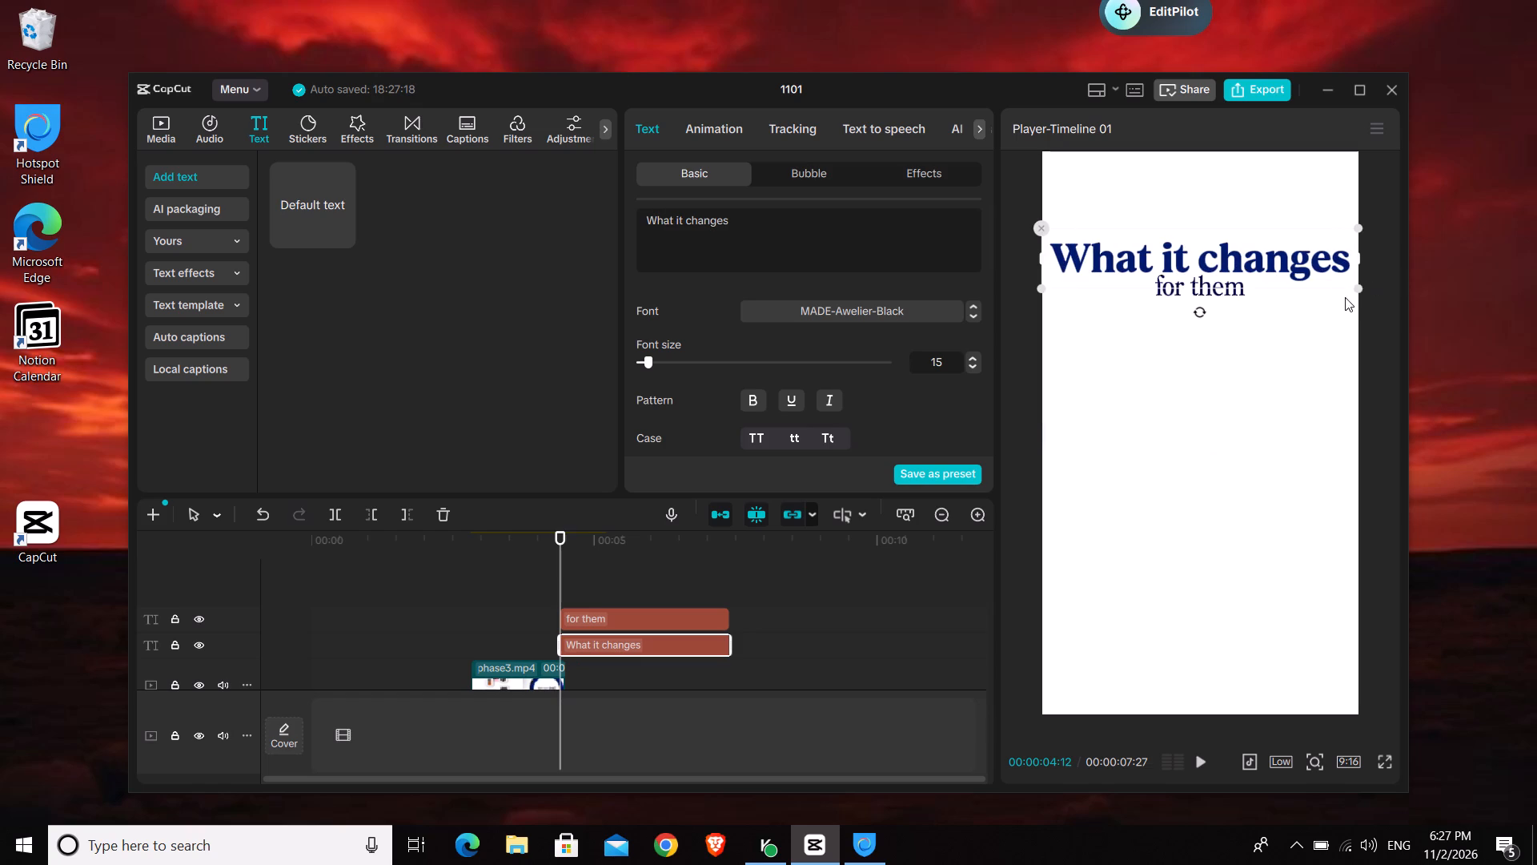
drag(1358, 290, 1314, 270)
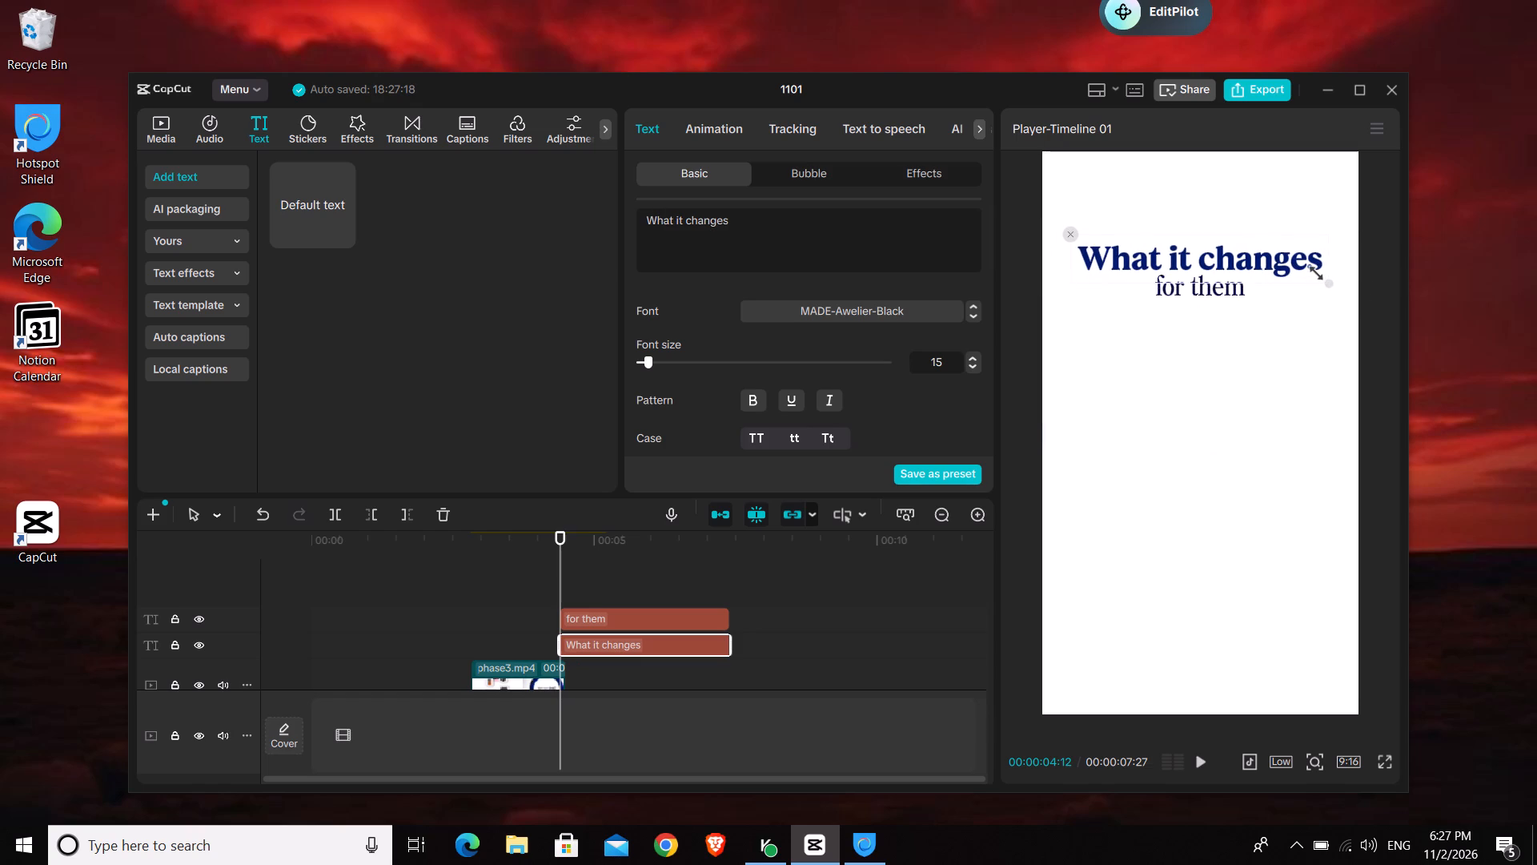
drag(1314, 270, 1310, 268)
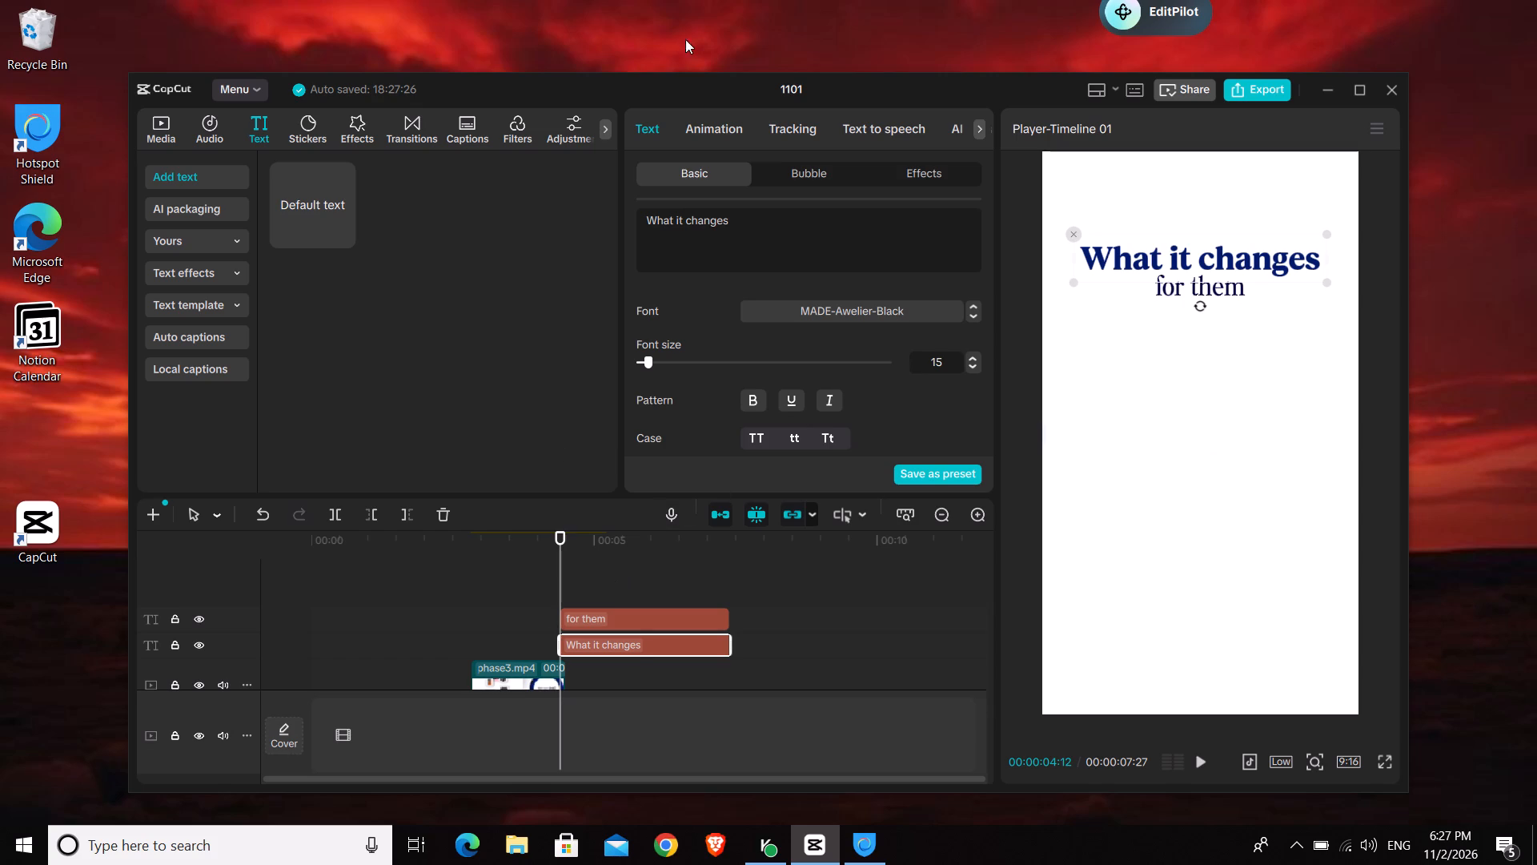
Apply the "letter reveal" entrance animation with a 0.5s duration to the "What it changes" text.
click(734, 128)
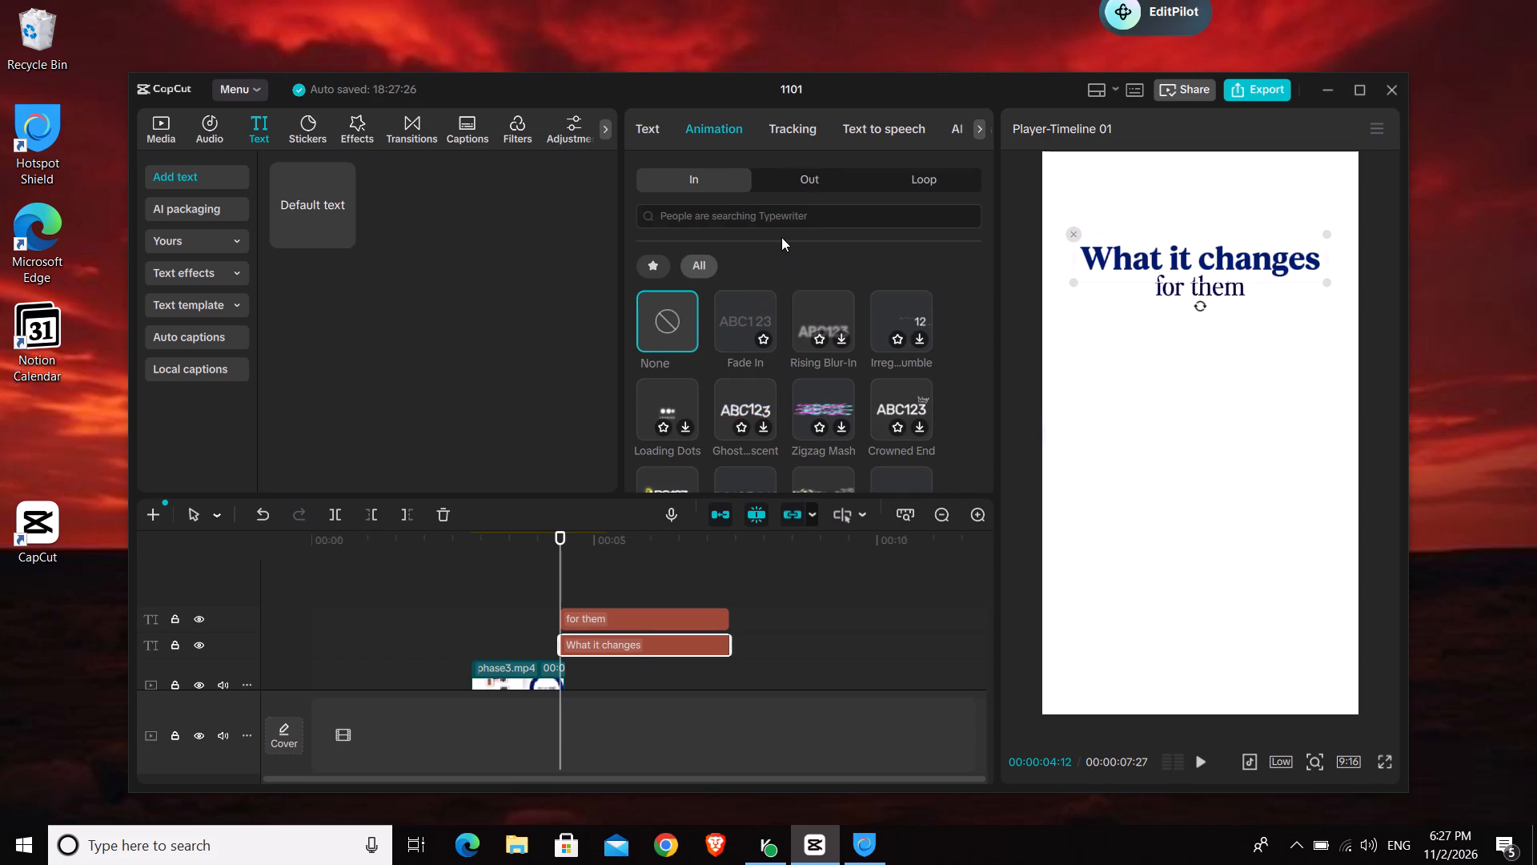
click(779, 224)
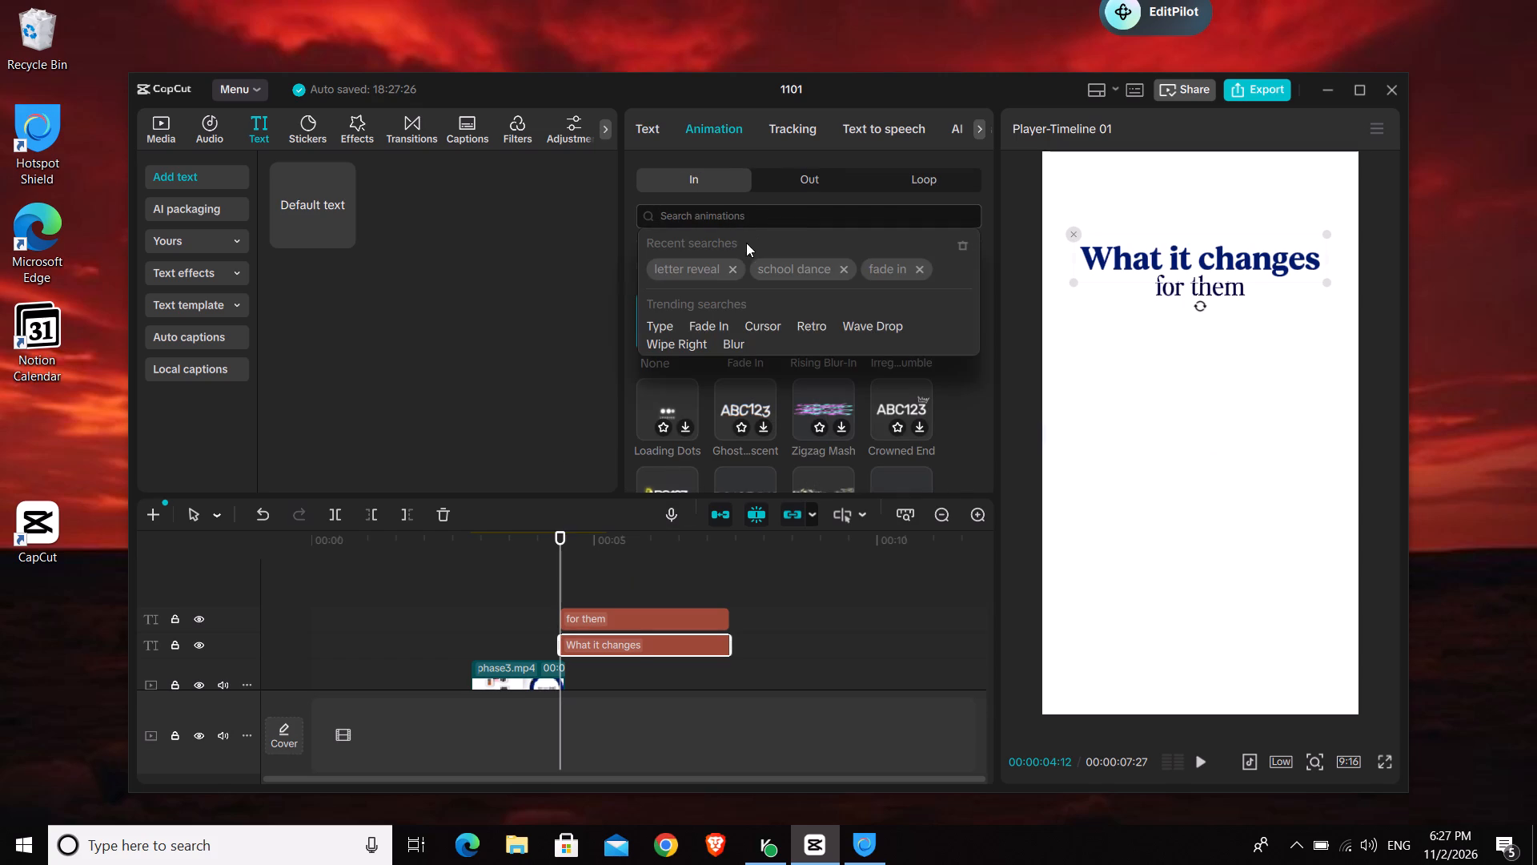
click(707, 269)
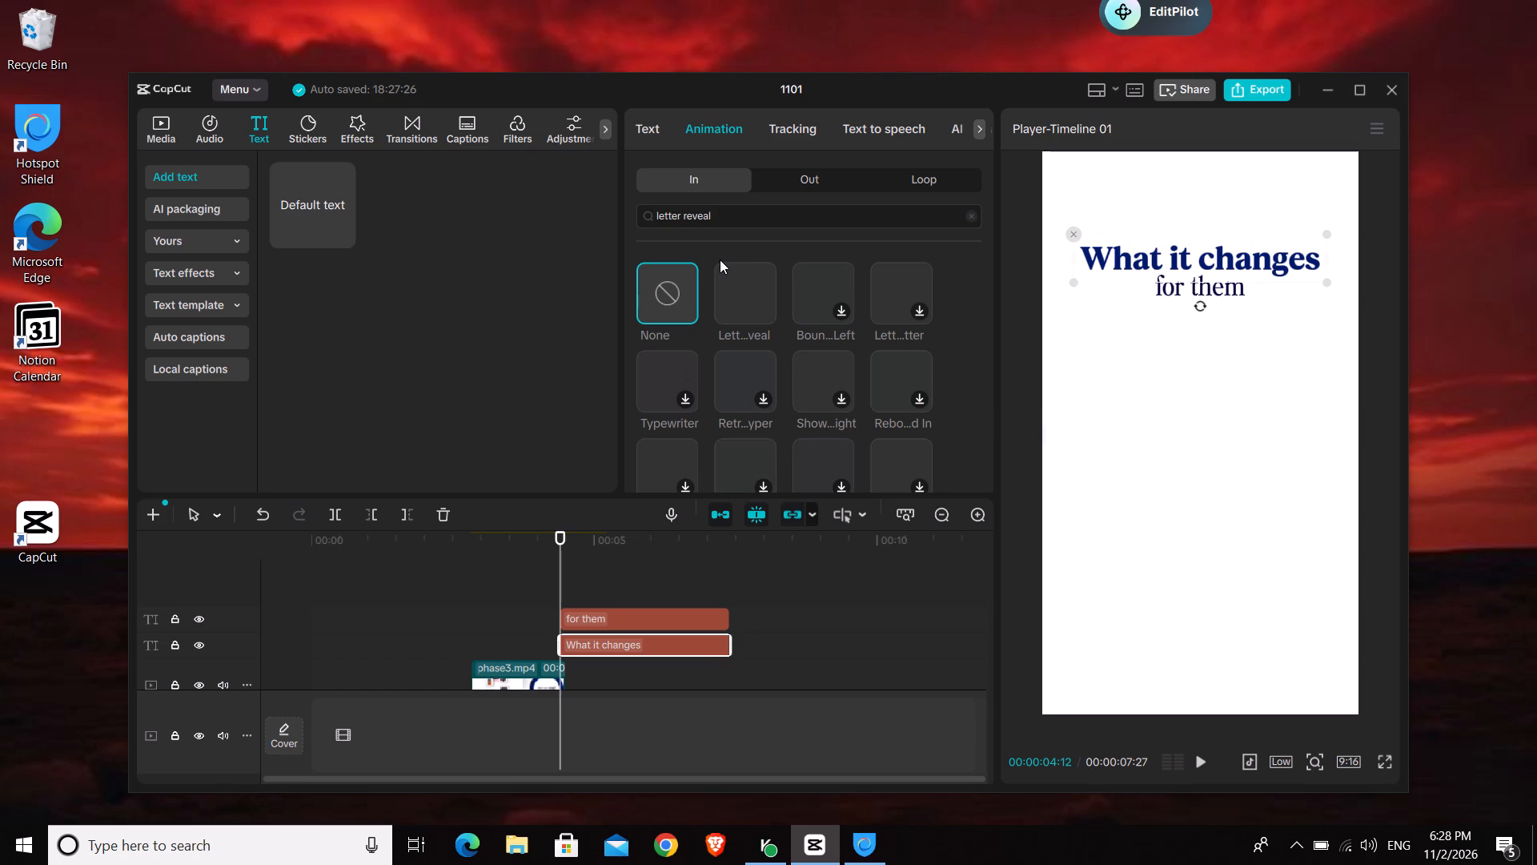
click(753, 300)
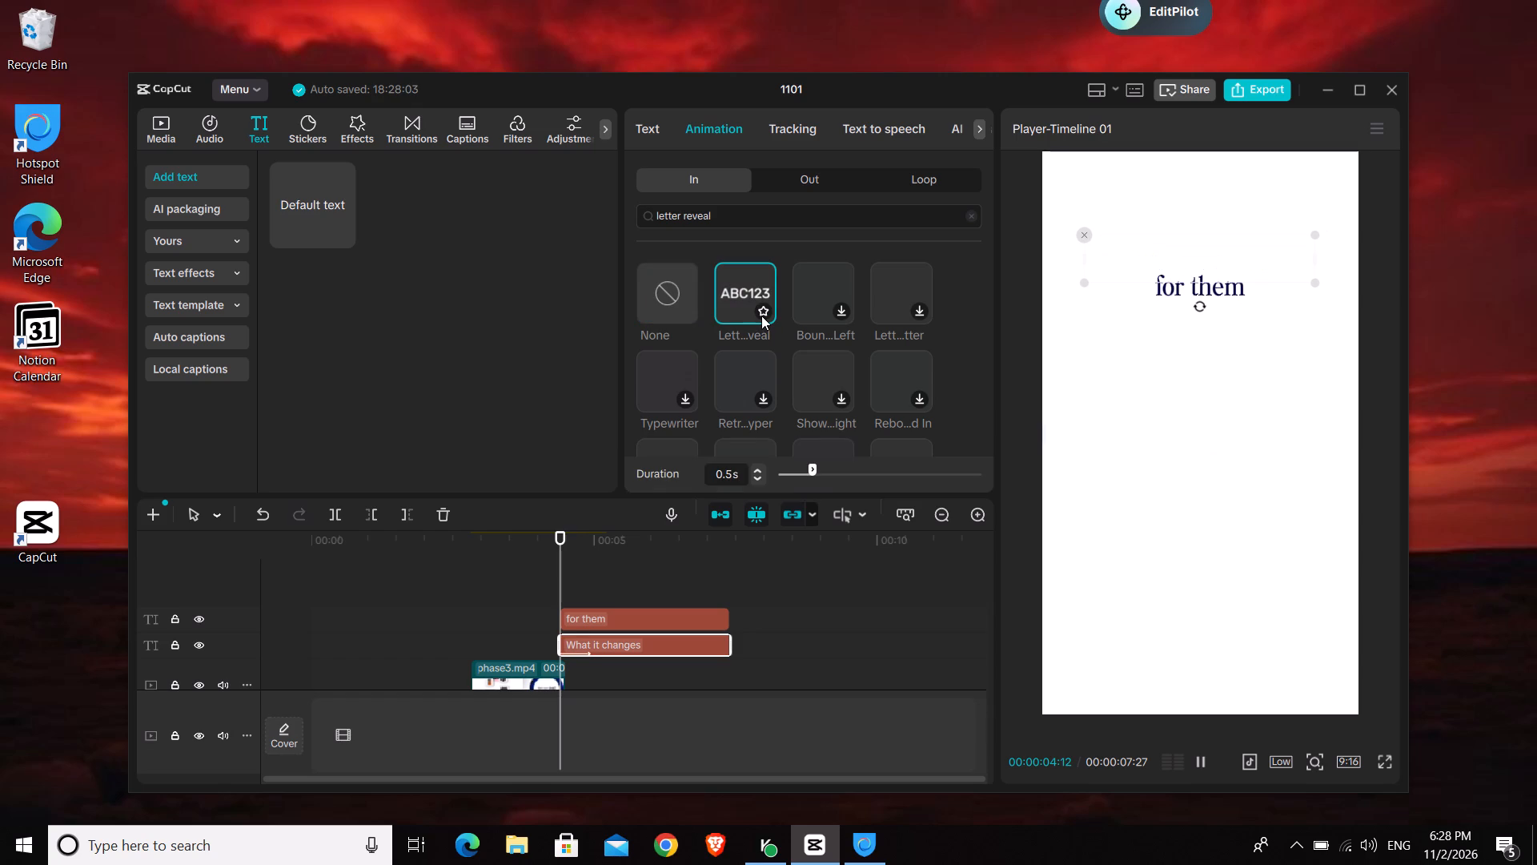
click(761, 316)
Play back the start of the title to check how the "What it changes" entrance animation runs.
click(568, 593)
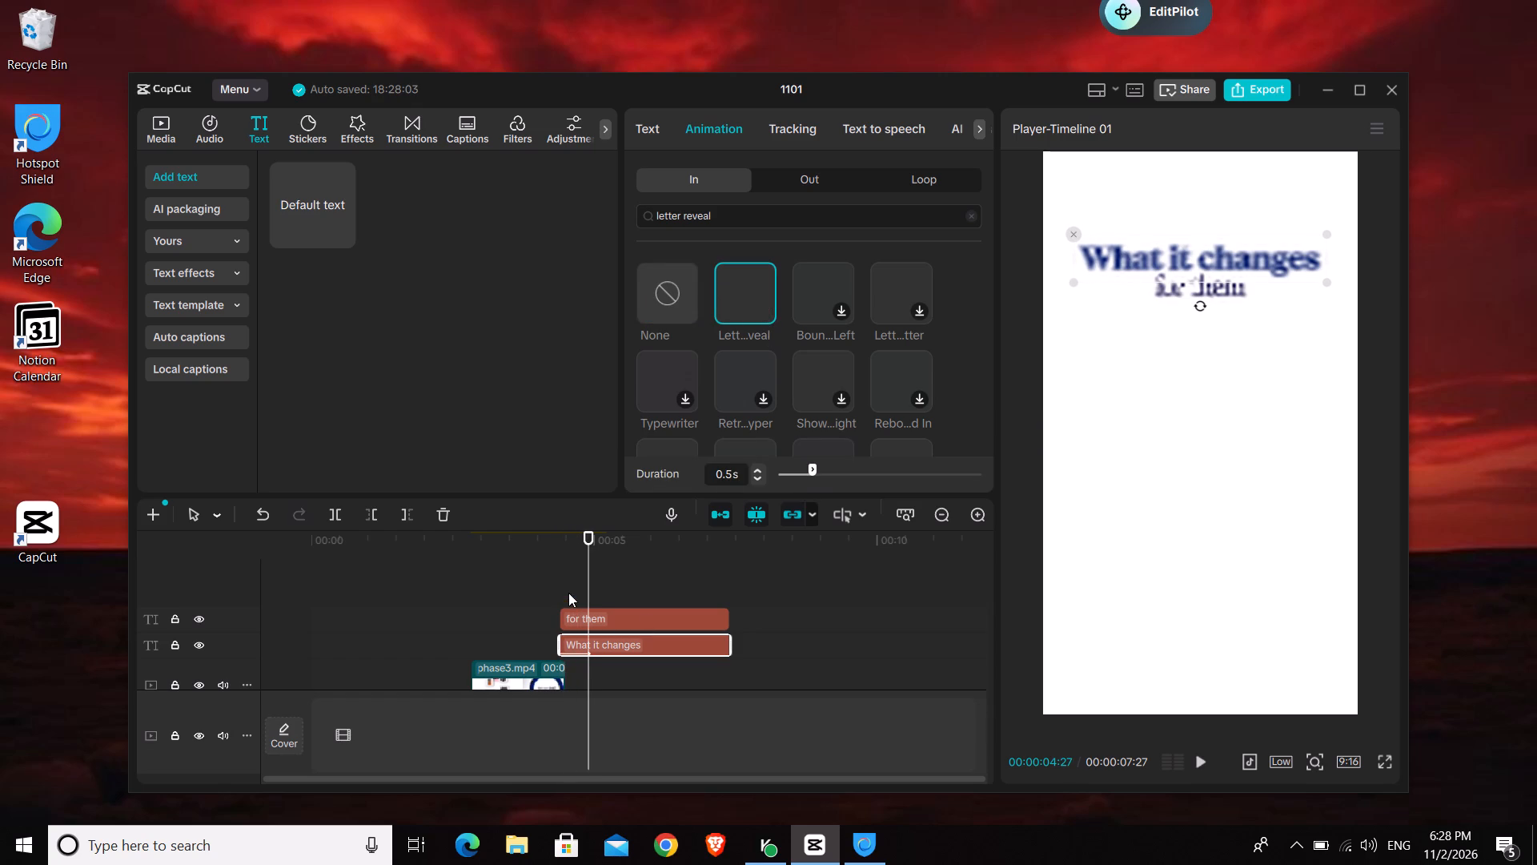
click(557, 595)
key(space)
key(space)
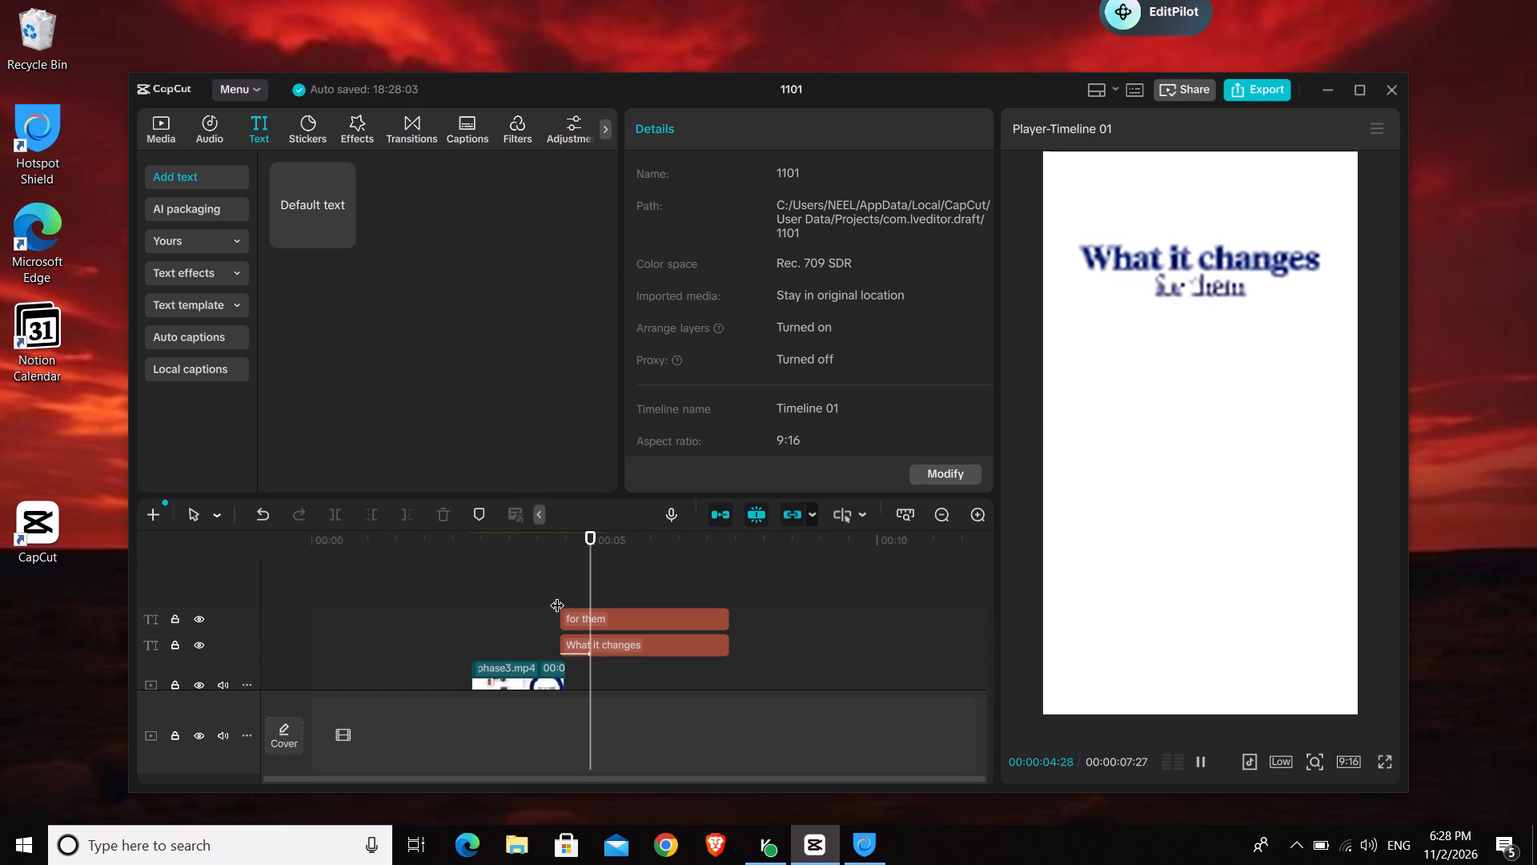
click(537, 596)
key(space)
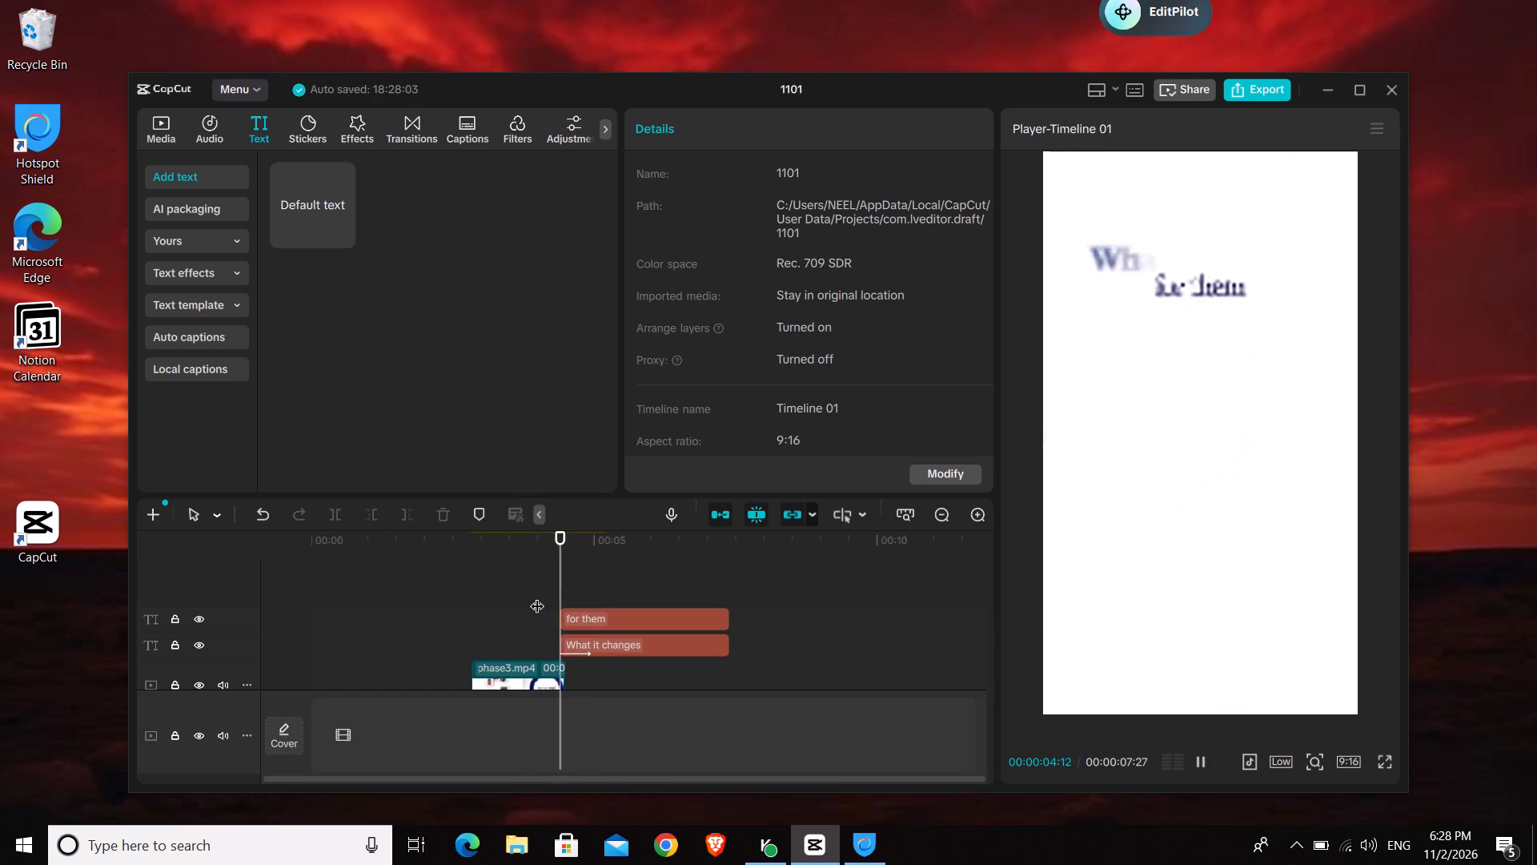
key(space)
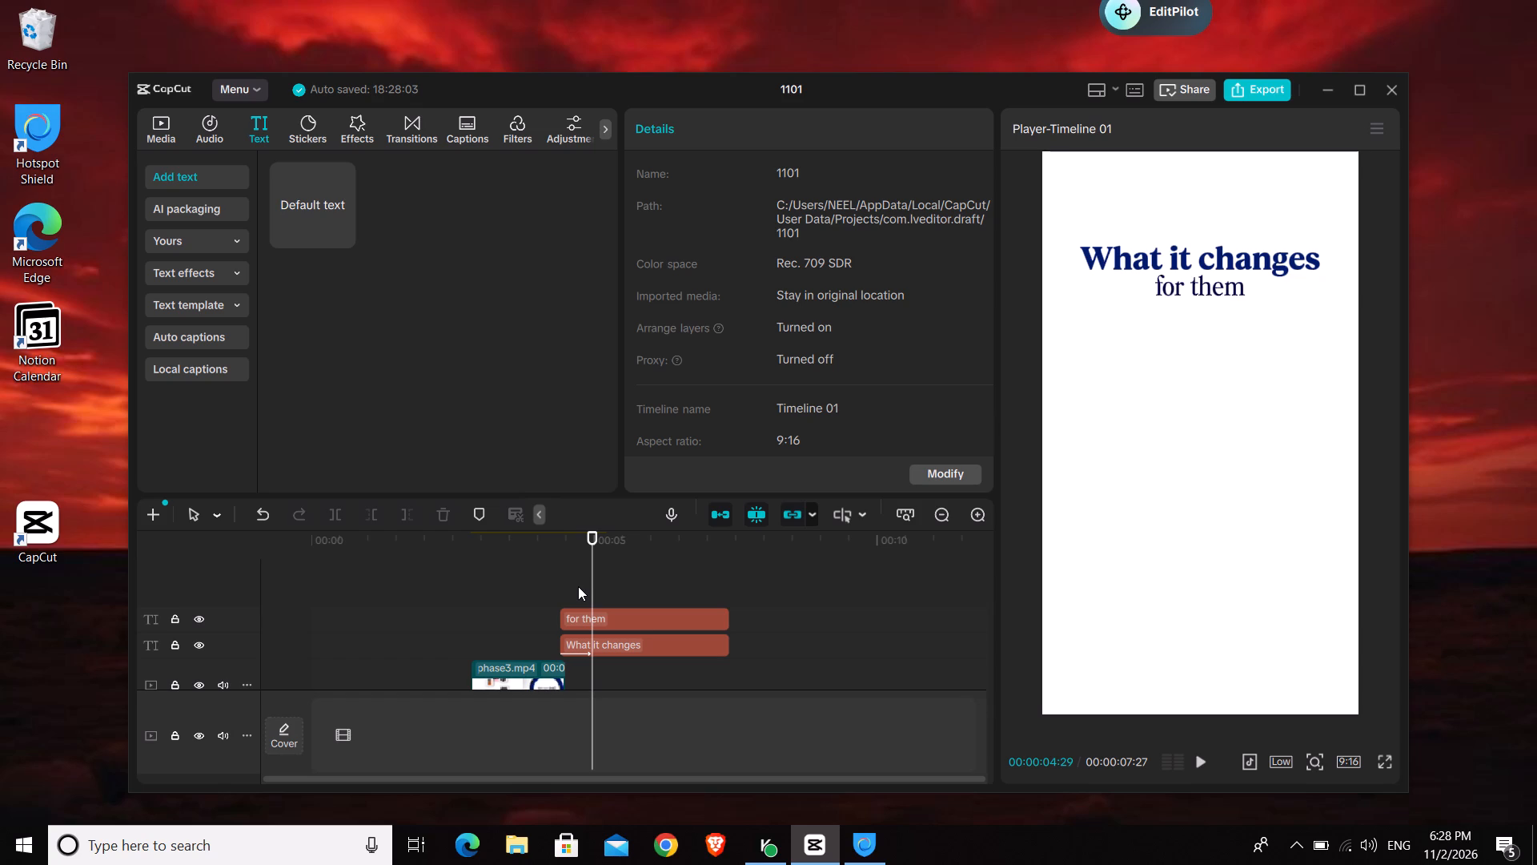
Add a square shape at 00:00:04:21 on a new track above the "for them" clip.
click(568, 593)
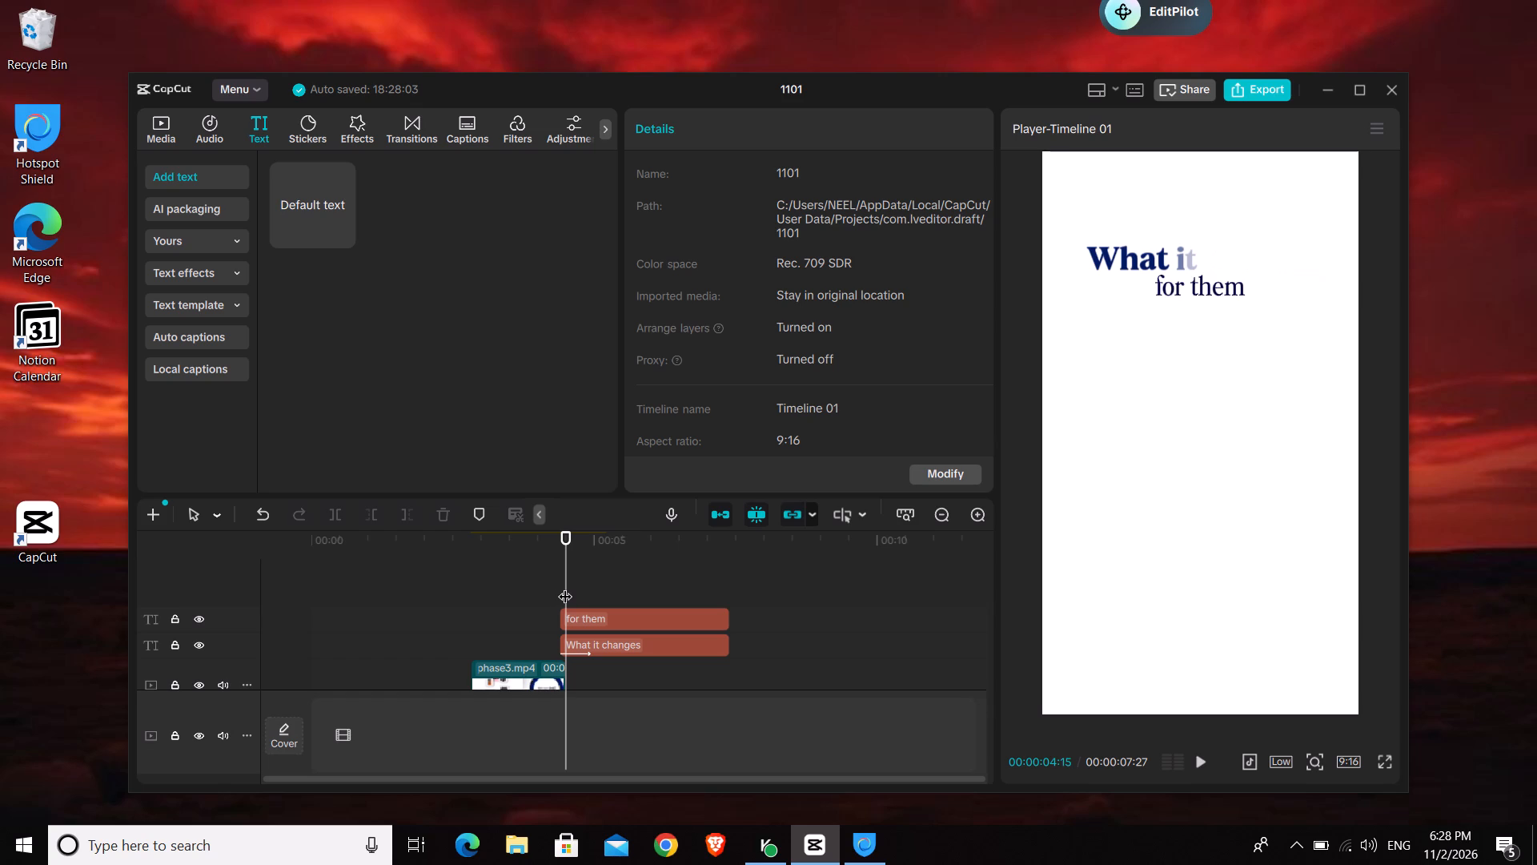
drag(565, 586, 578, 587)
click(302, 132)
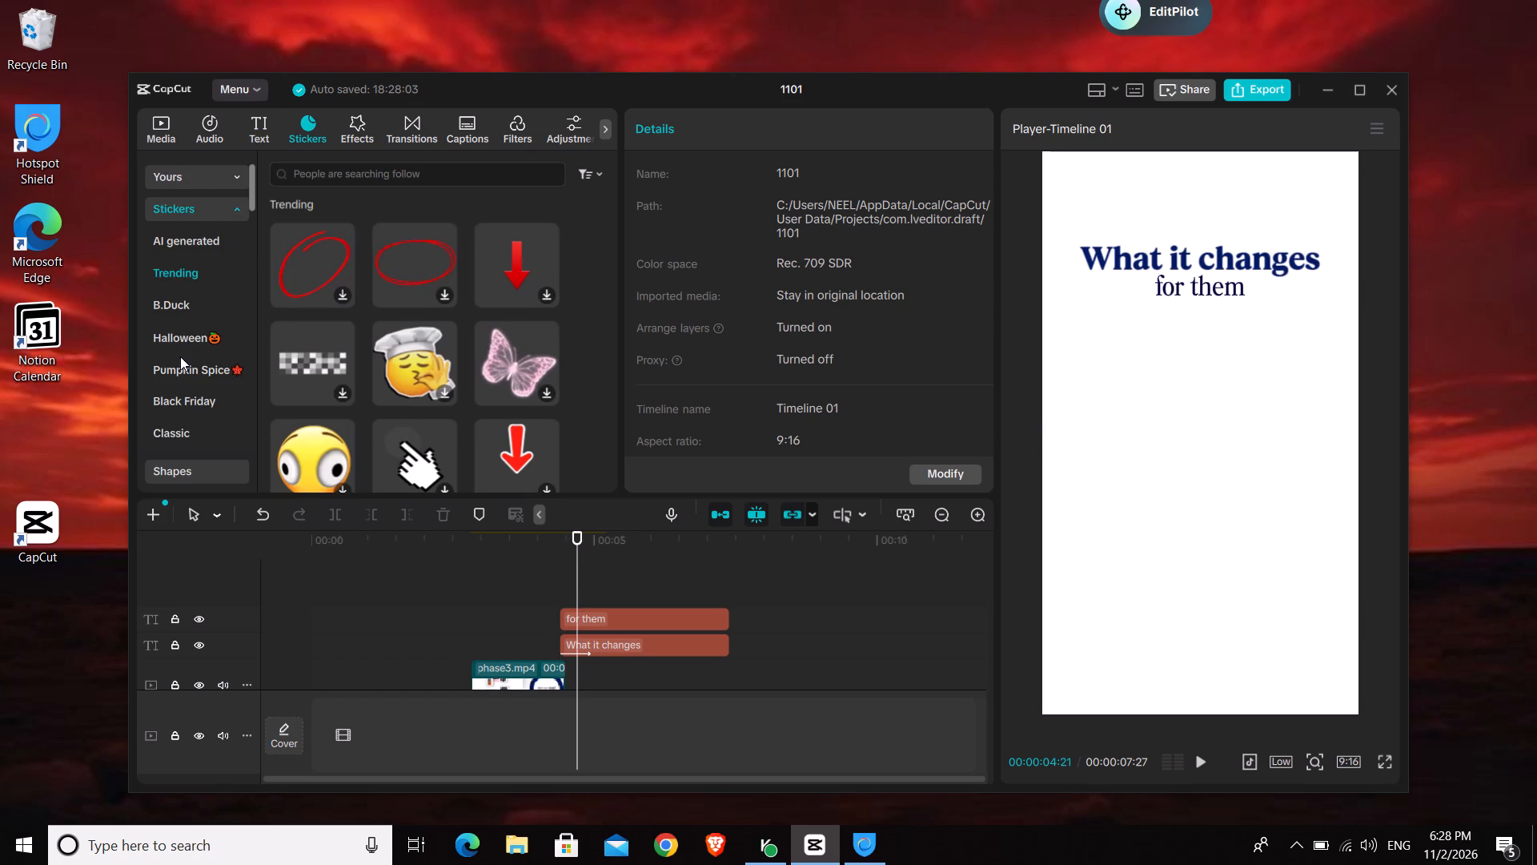
scroll(234, 378, down, 2)
click(200, 473)
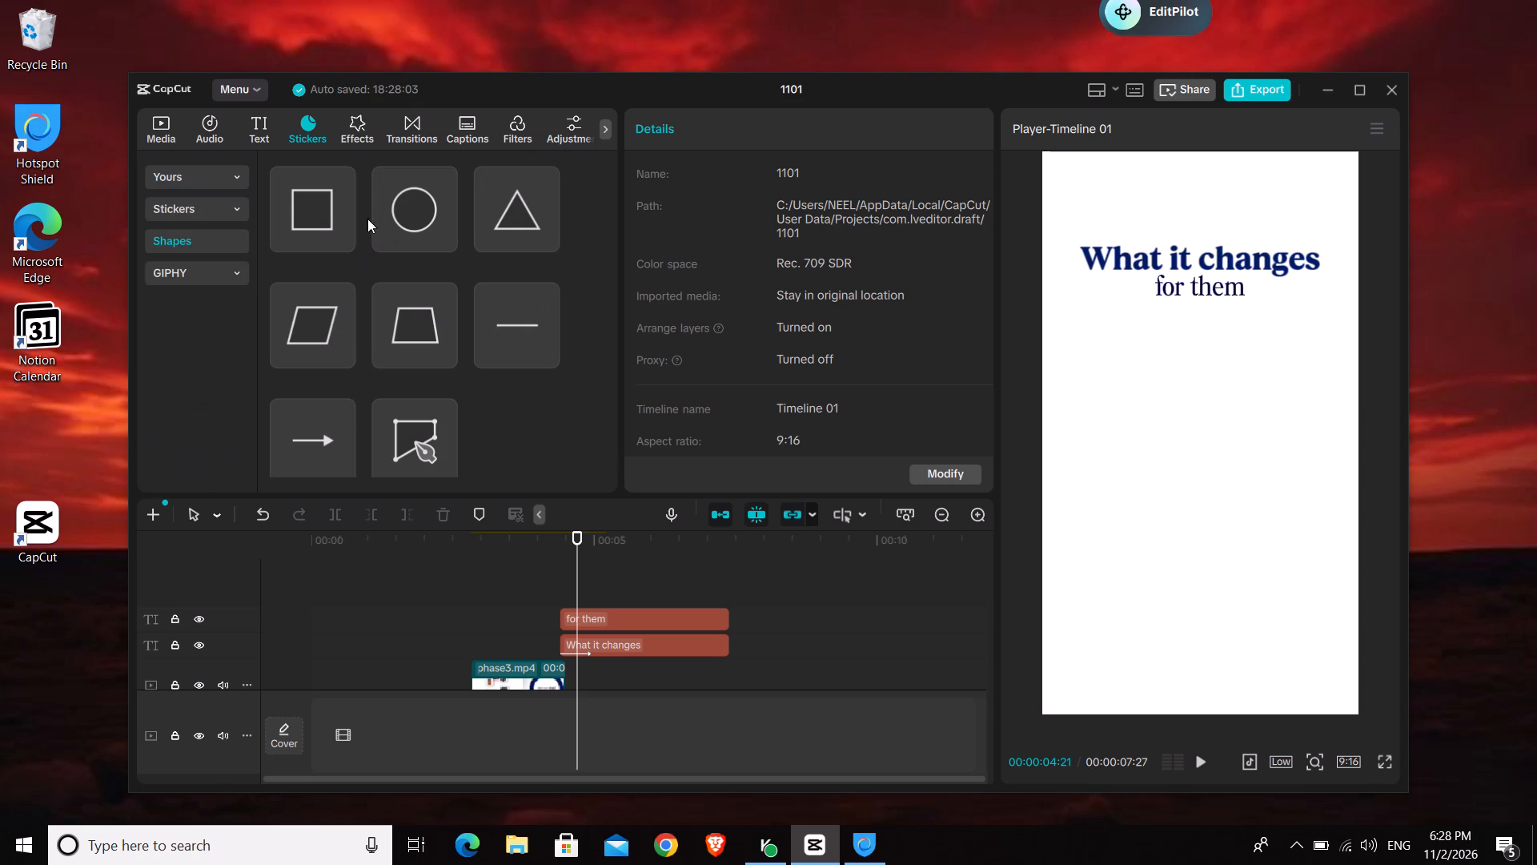
drag(309, 201, 581, 587)
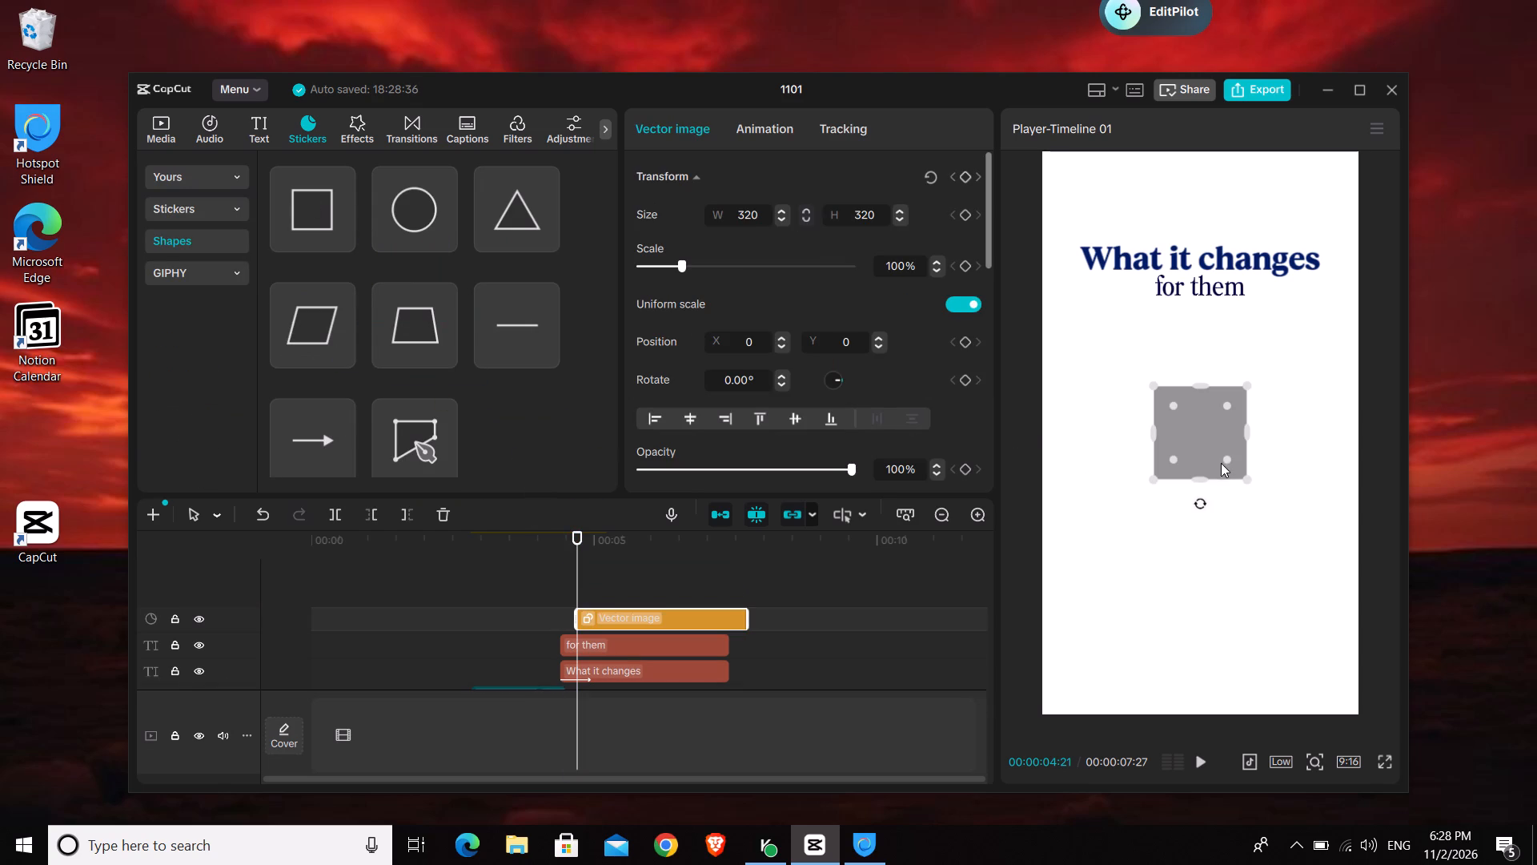
Resize the square into a flat horizontal bar about 420 wide and 94 high.
click(1194, 479)
drag(1200, 478, 1213, 451)
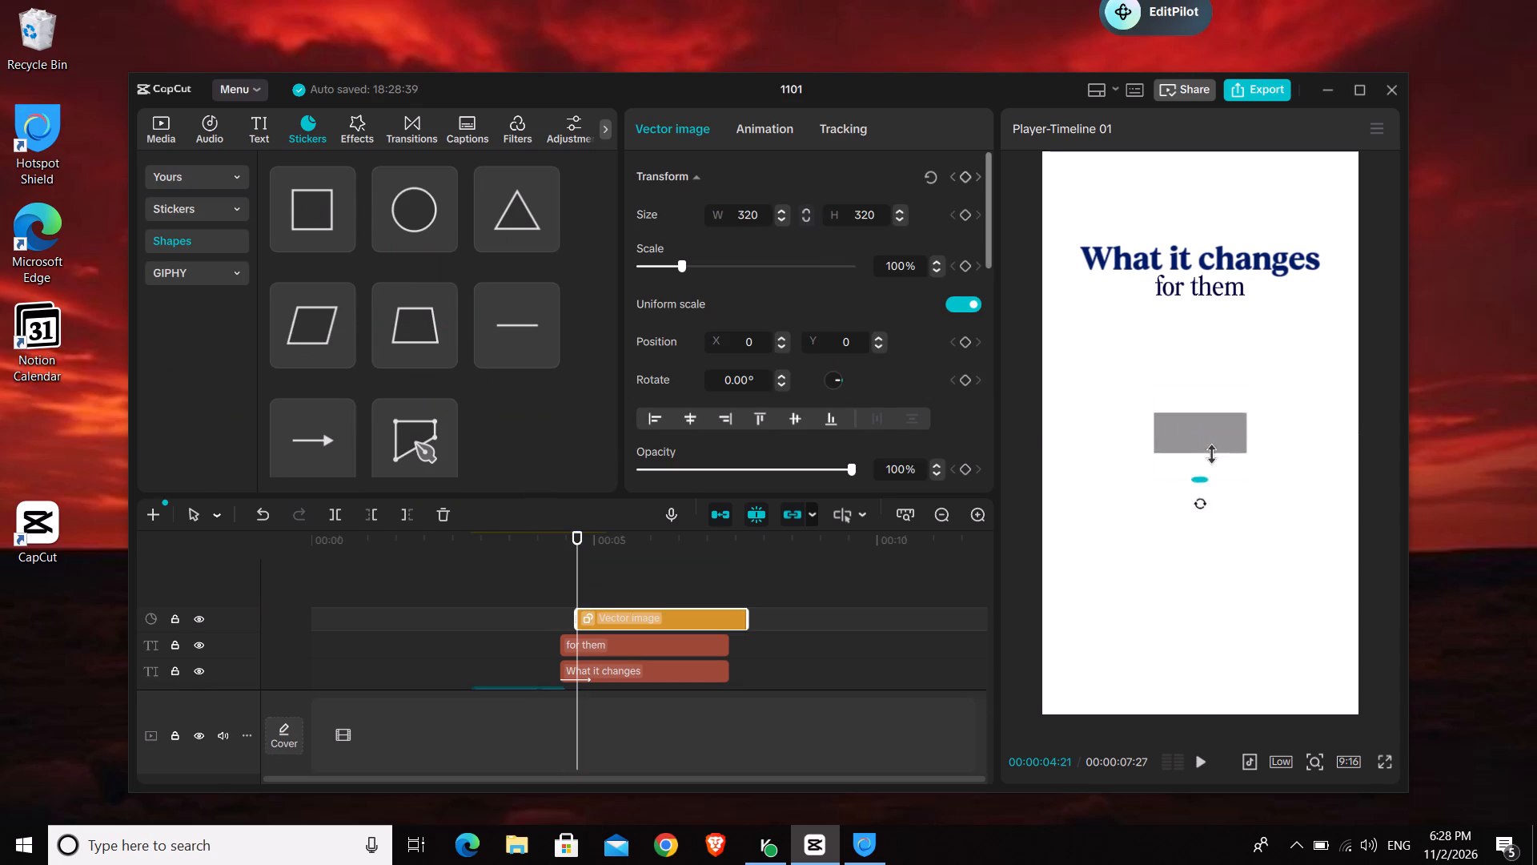
drag(1213, 451, 1208, 449)
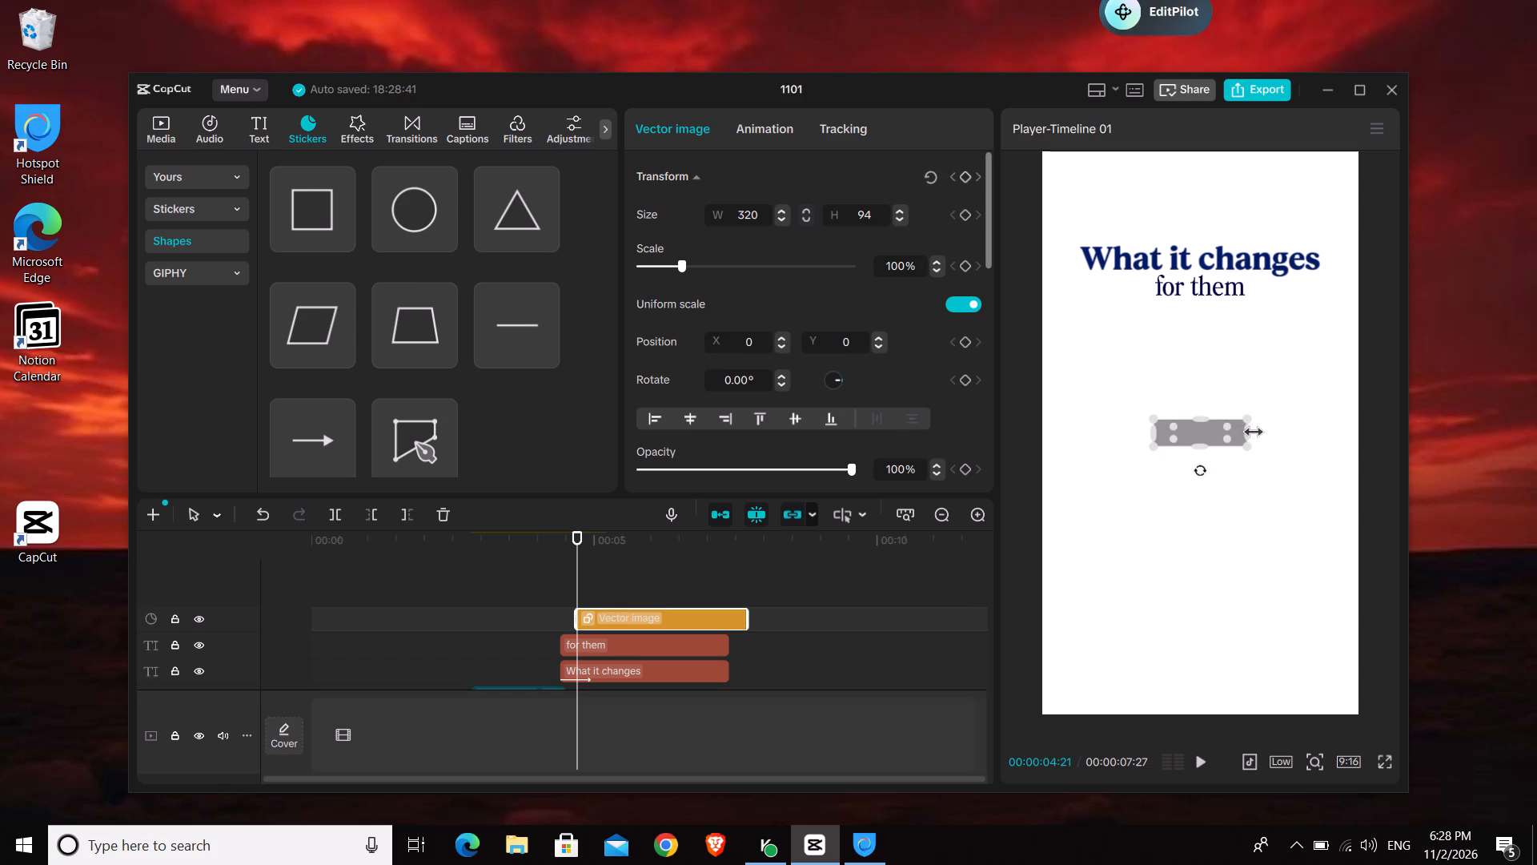
drag(1250, 435, 1260, 438)
Enable corner radius on the bar and set it to 23.
scroll(809, 330, down, 6)
scroll(724, 395, down, 2)
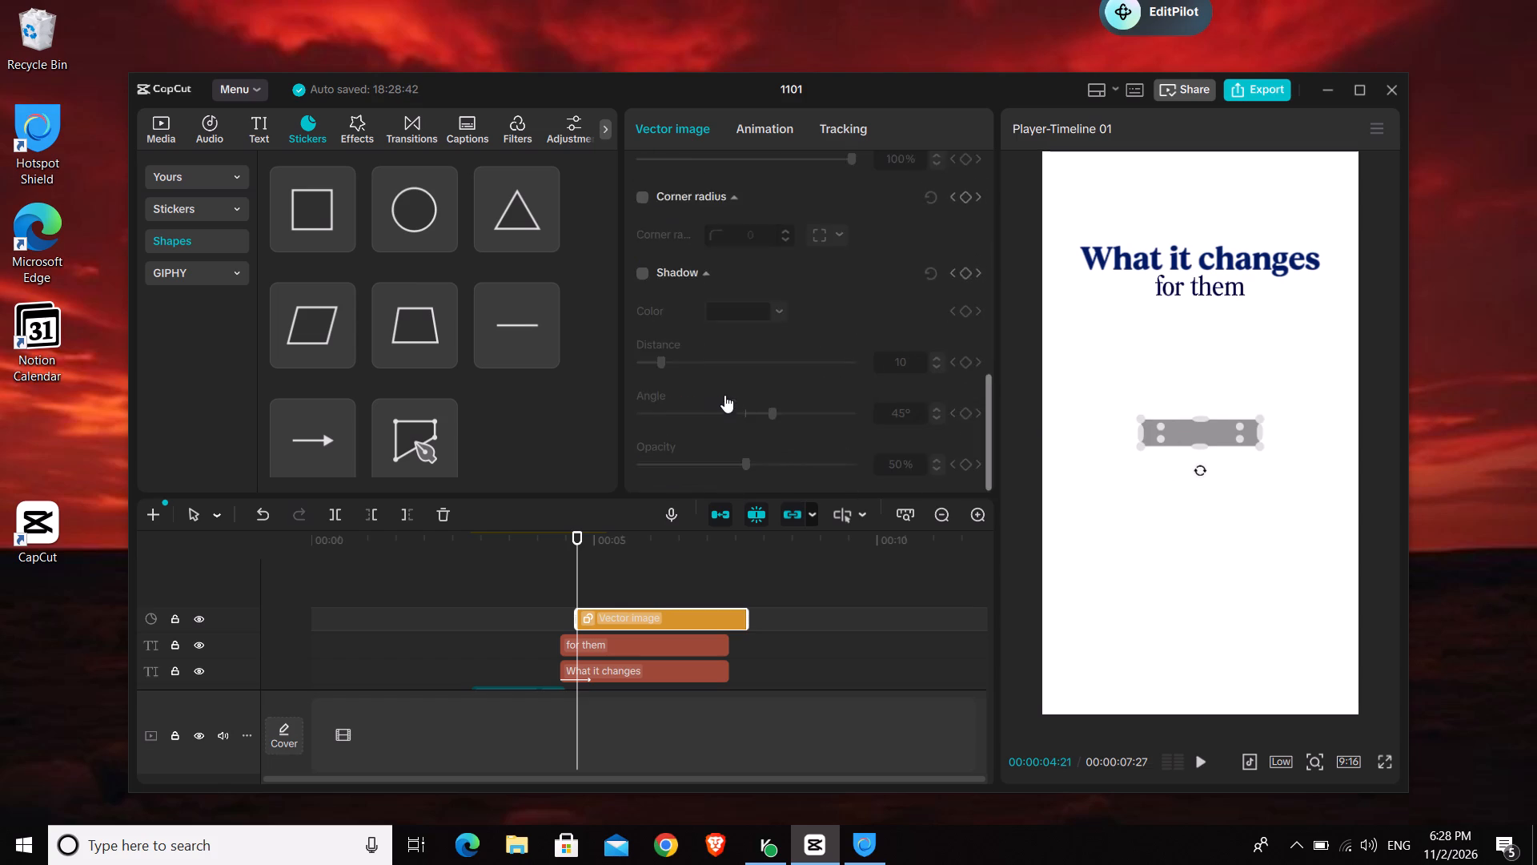
scroll(694, 351, up, 2)
click(650, 372)
click(648, 378)
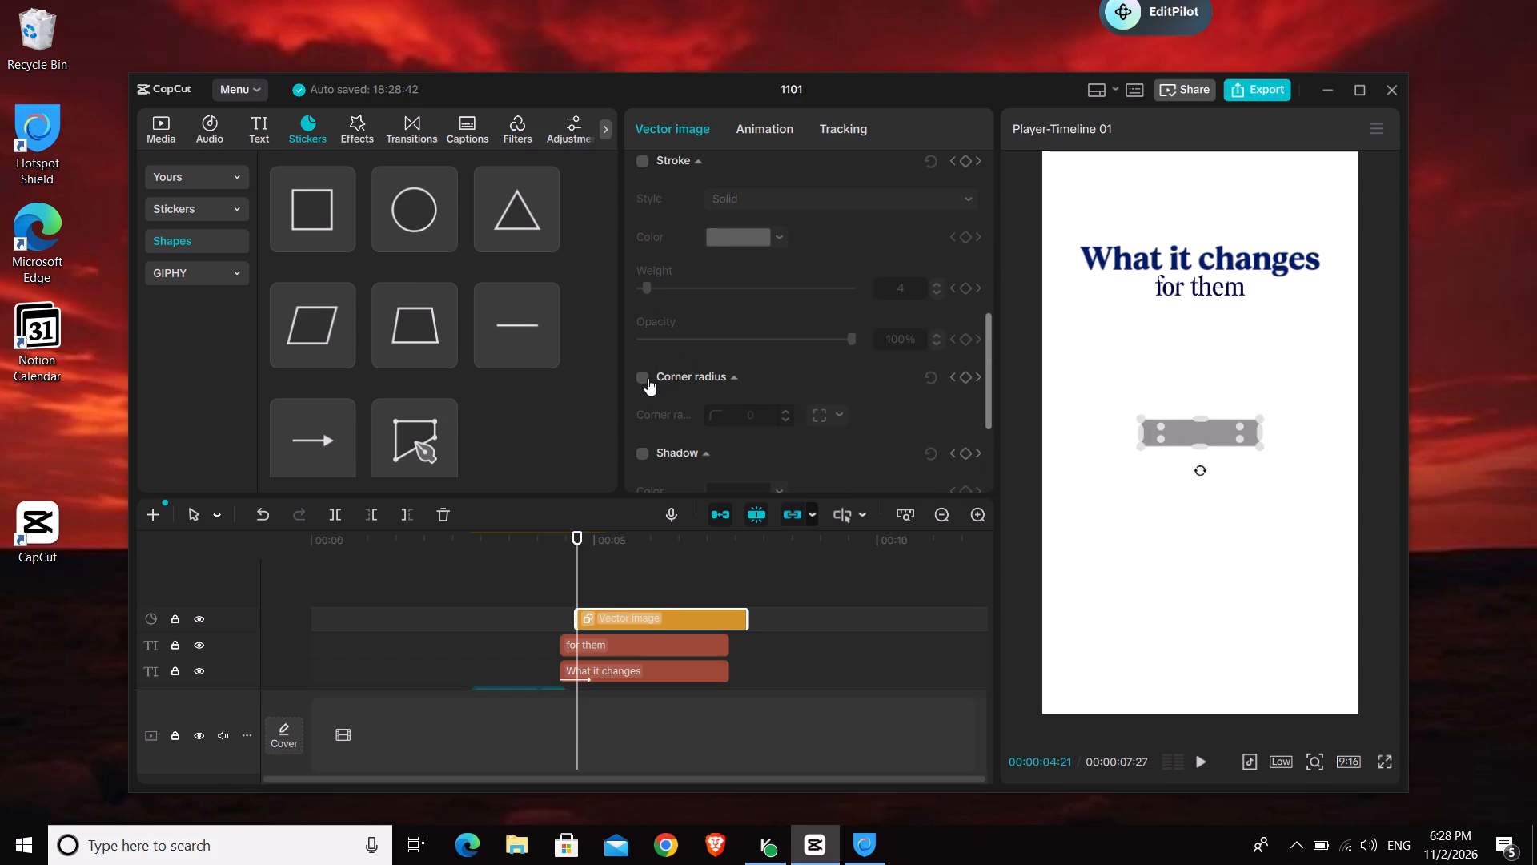
triple_click(785, 410)
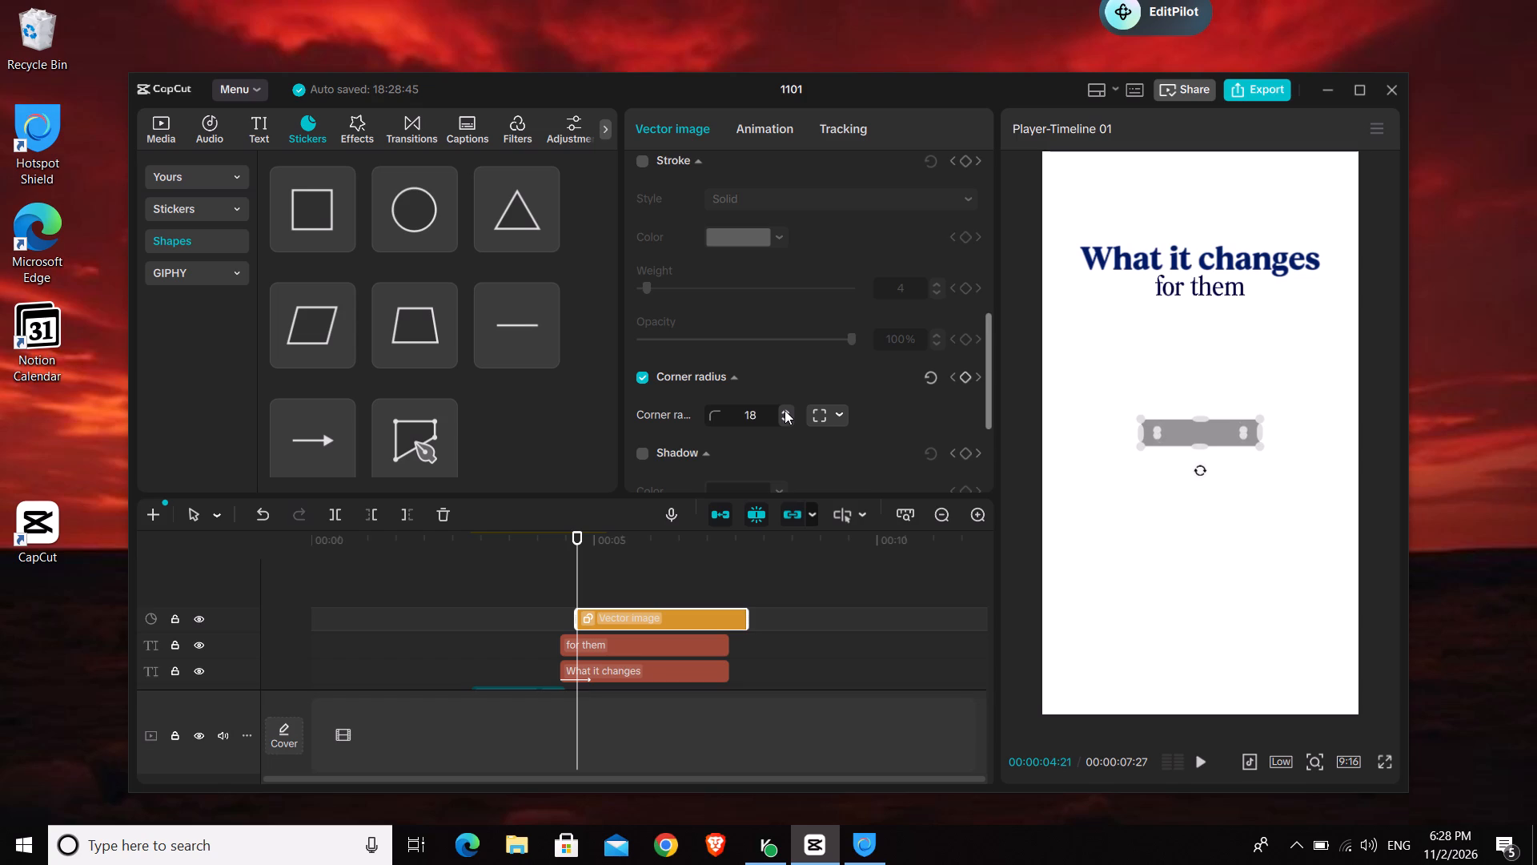
Increase the rounded bar's height to about 133 and move it just below "for them", centred at about Y 754.
click(1254, 413)
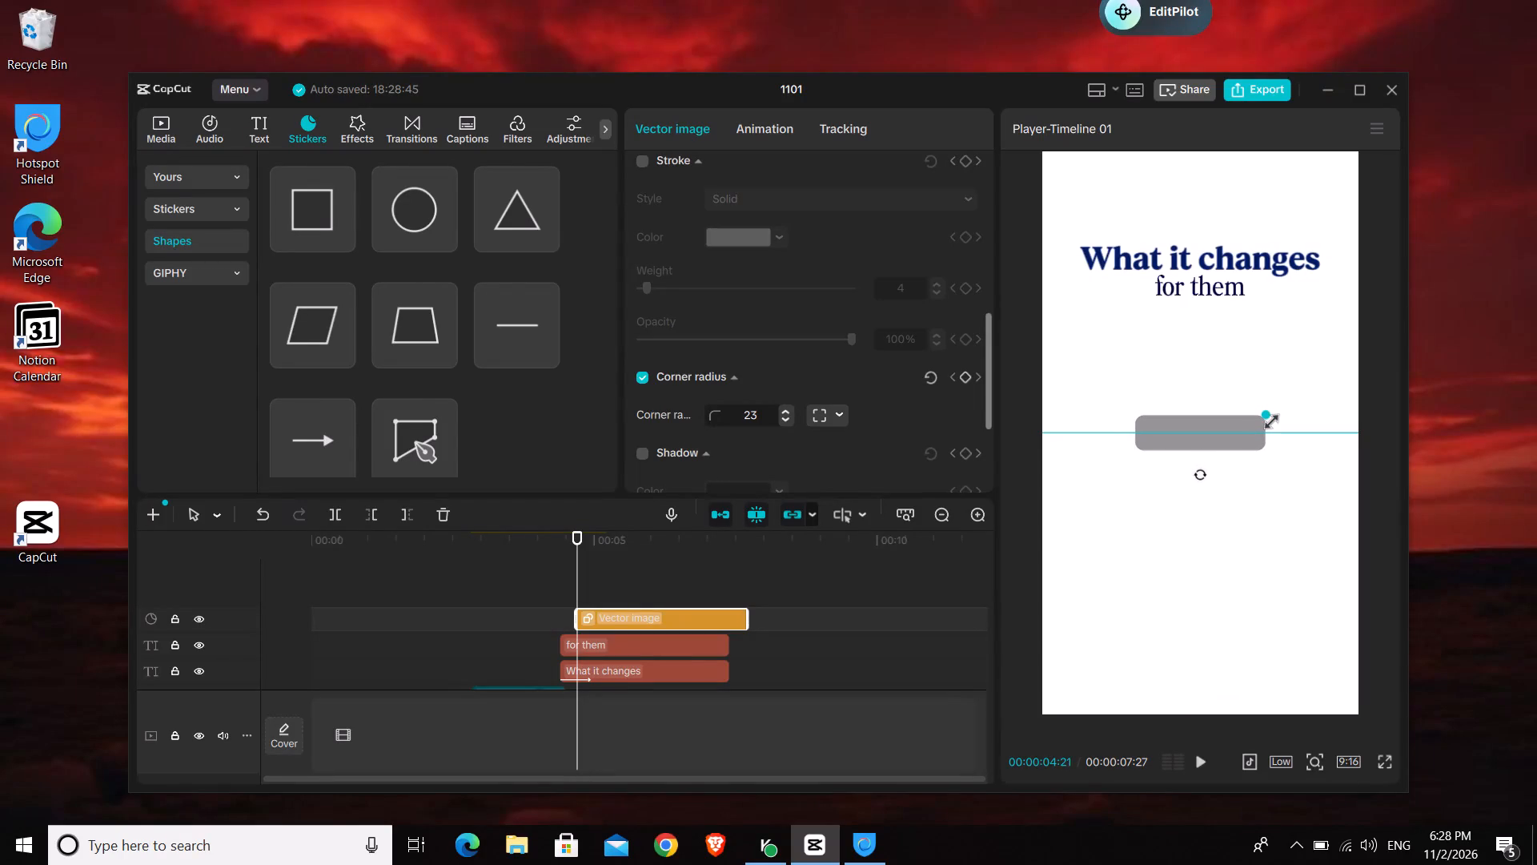
drag(1210, 438, 1202, 397)
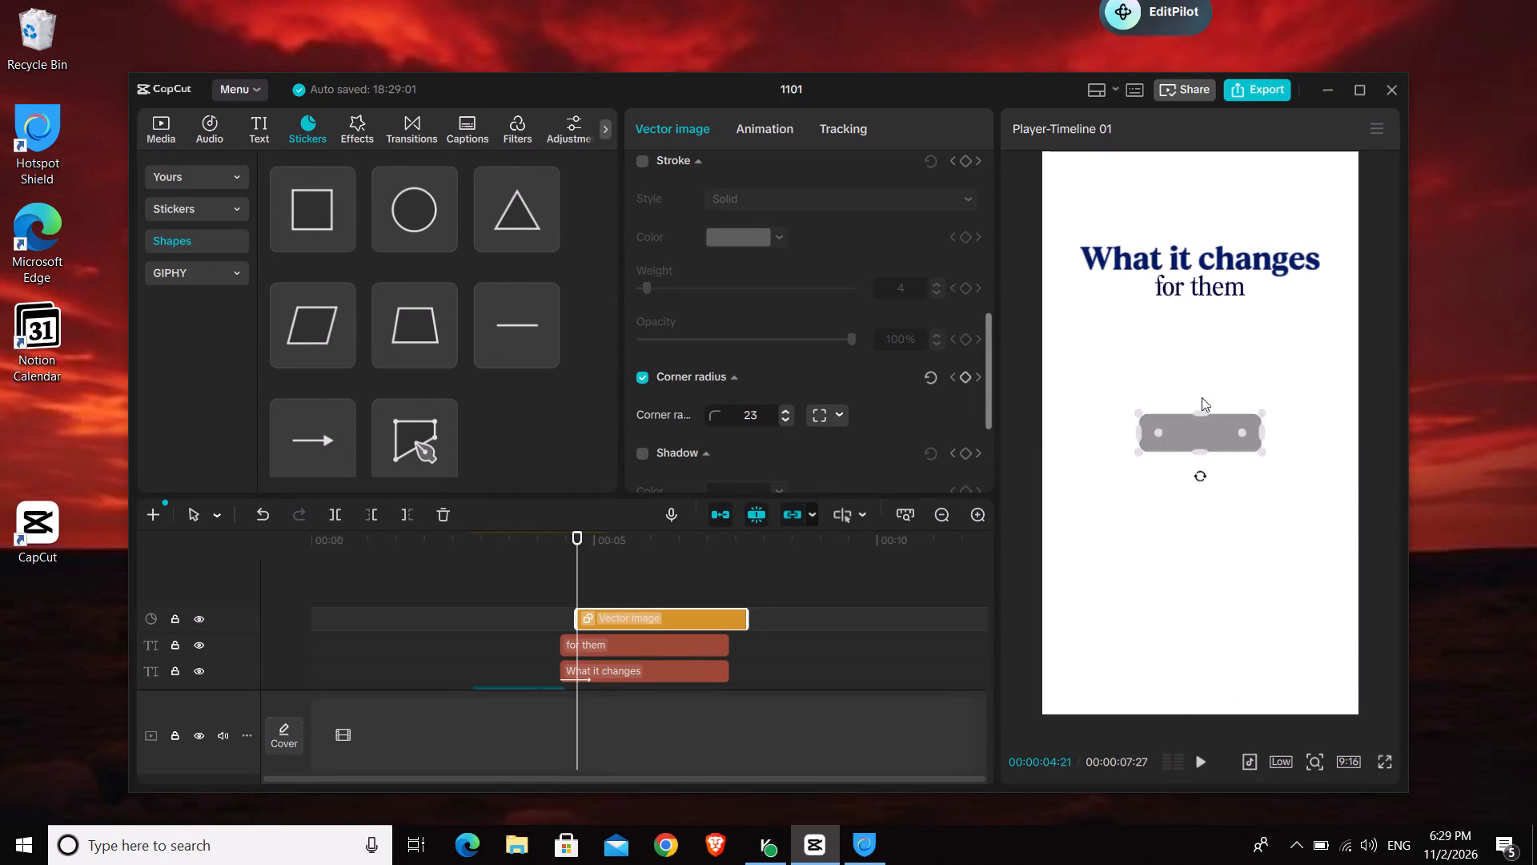
drag(1202, 397, 1208, 328)
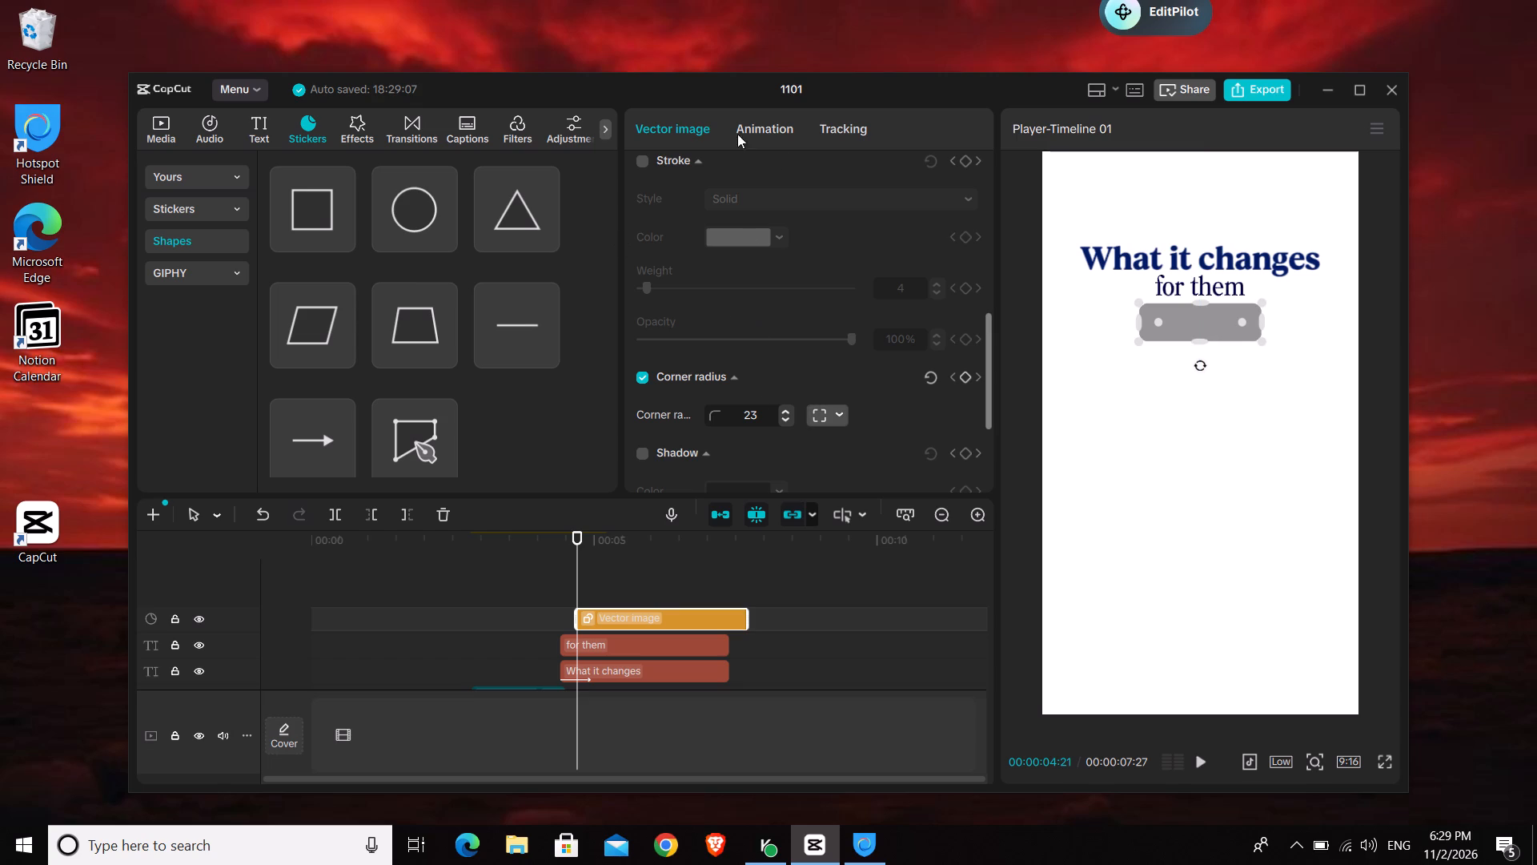
Duplicate the rounded bar at the playhead onto a track above the original.
scroll(749, 267, up, 8)
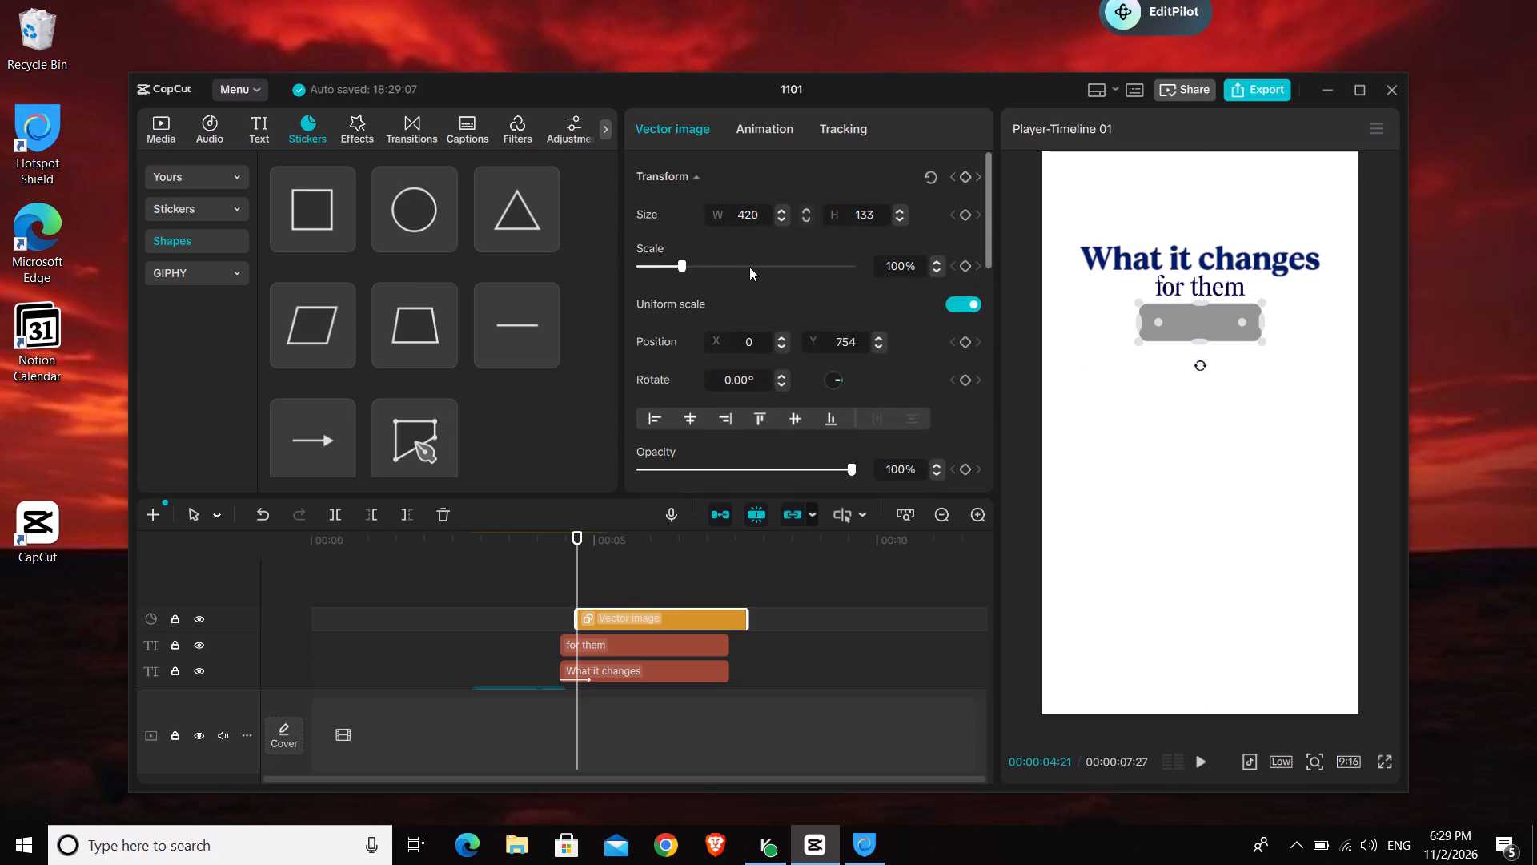
scroll(749, 267, down, 4)
scroll(750, 218, up, 1)
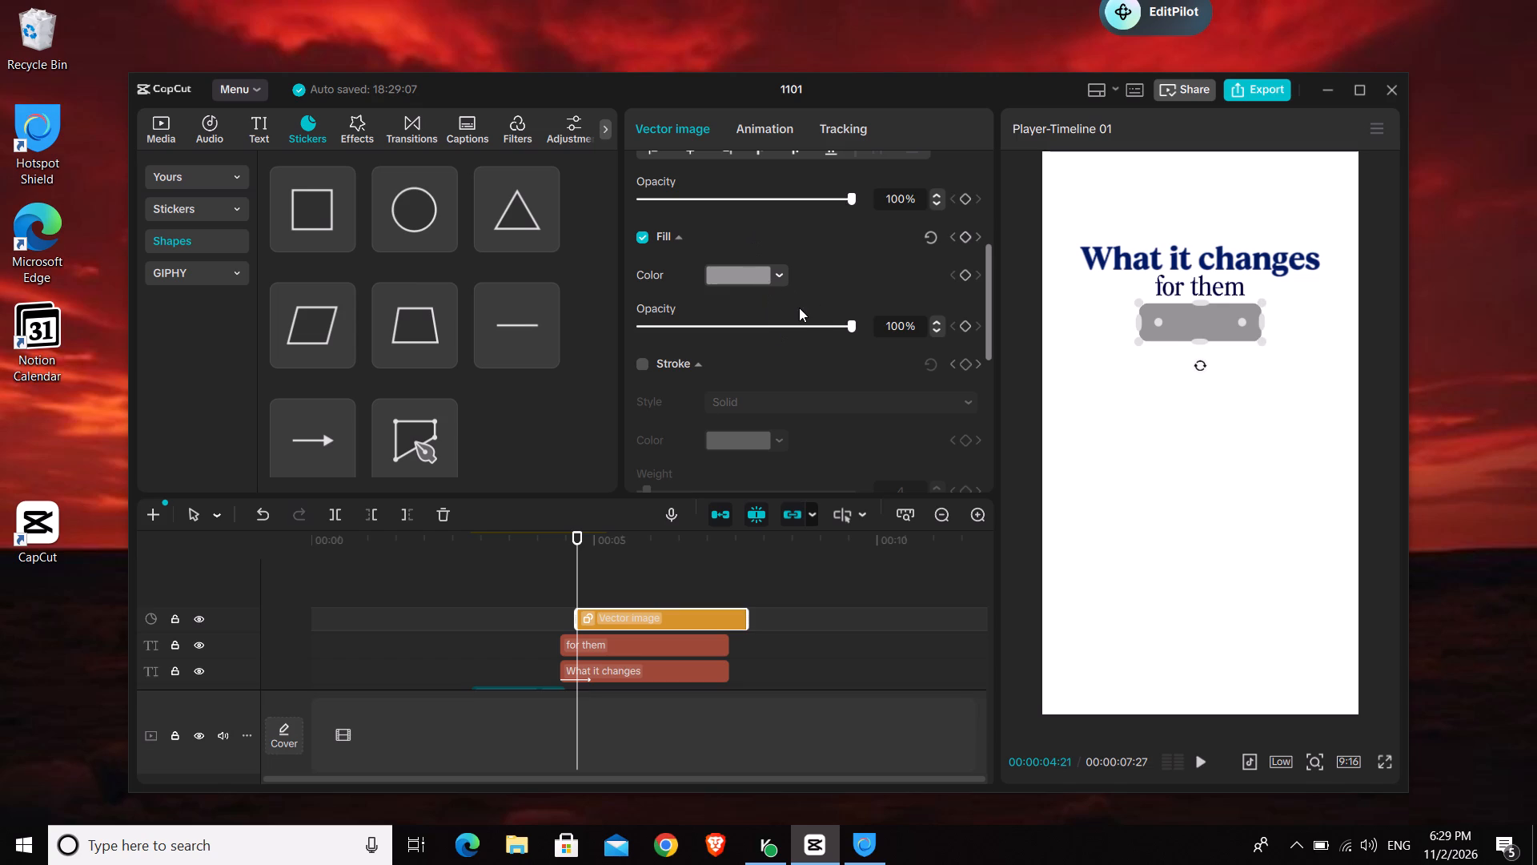
key(ctrl+c)
key(ctrl+v)
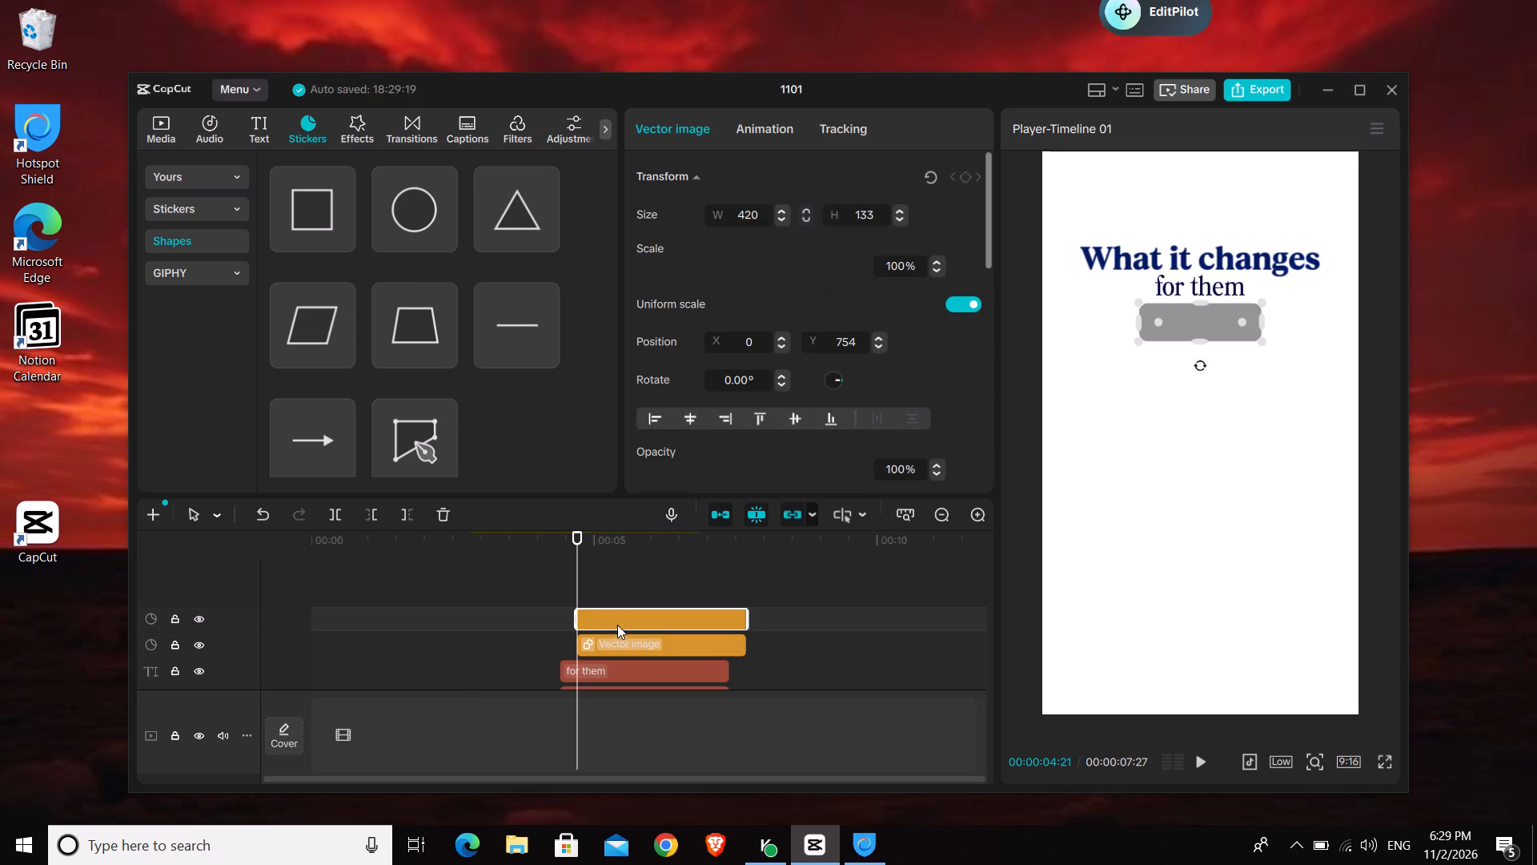
Change the duplicated bar's solid fill colour to black.
scroll(785, 285, up, 1)
scroll(785, 285, down, 1)
scroll(775, 322, up, 1)
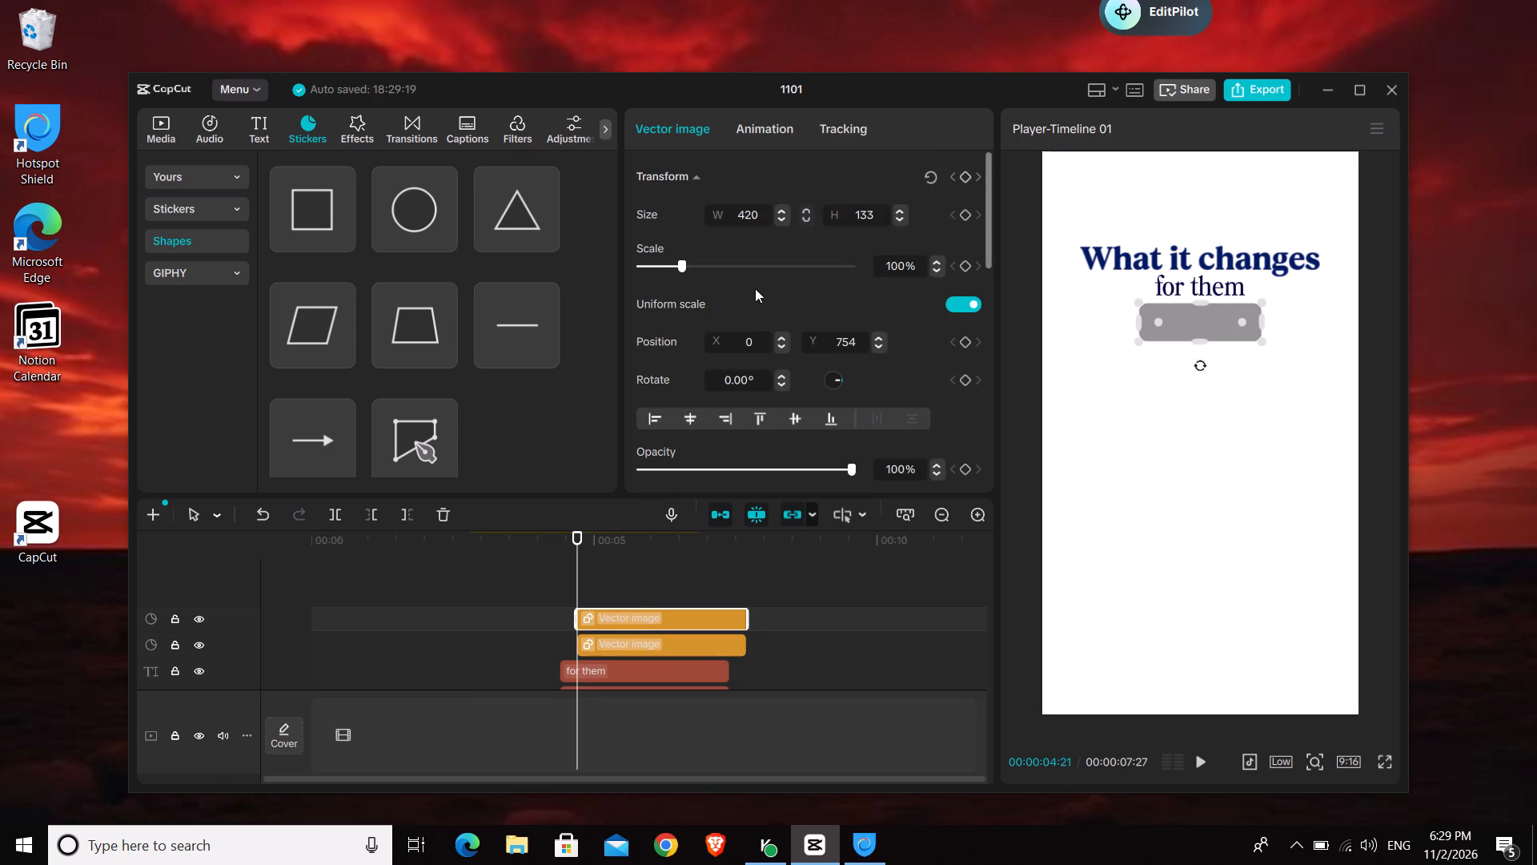
scroll(778, 289, up, 3)
scroll(787, 308, down, 1)
scroll(787, 309, up, 1)
scroll(787, 309, down, 2)
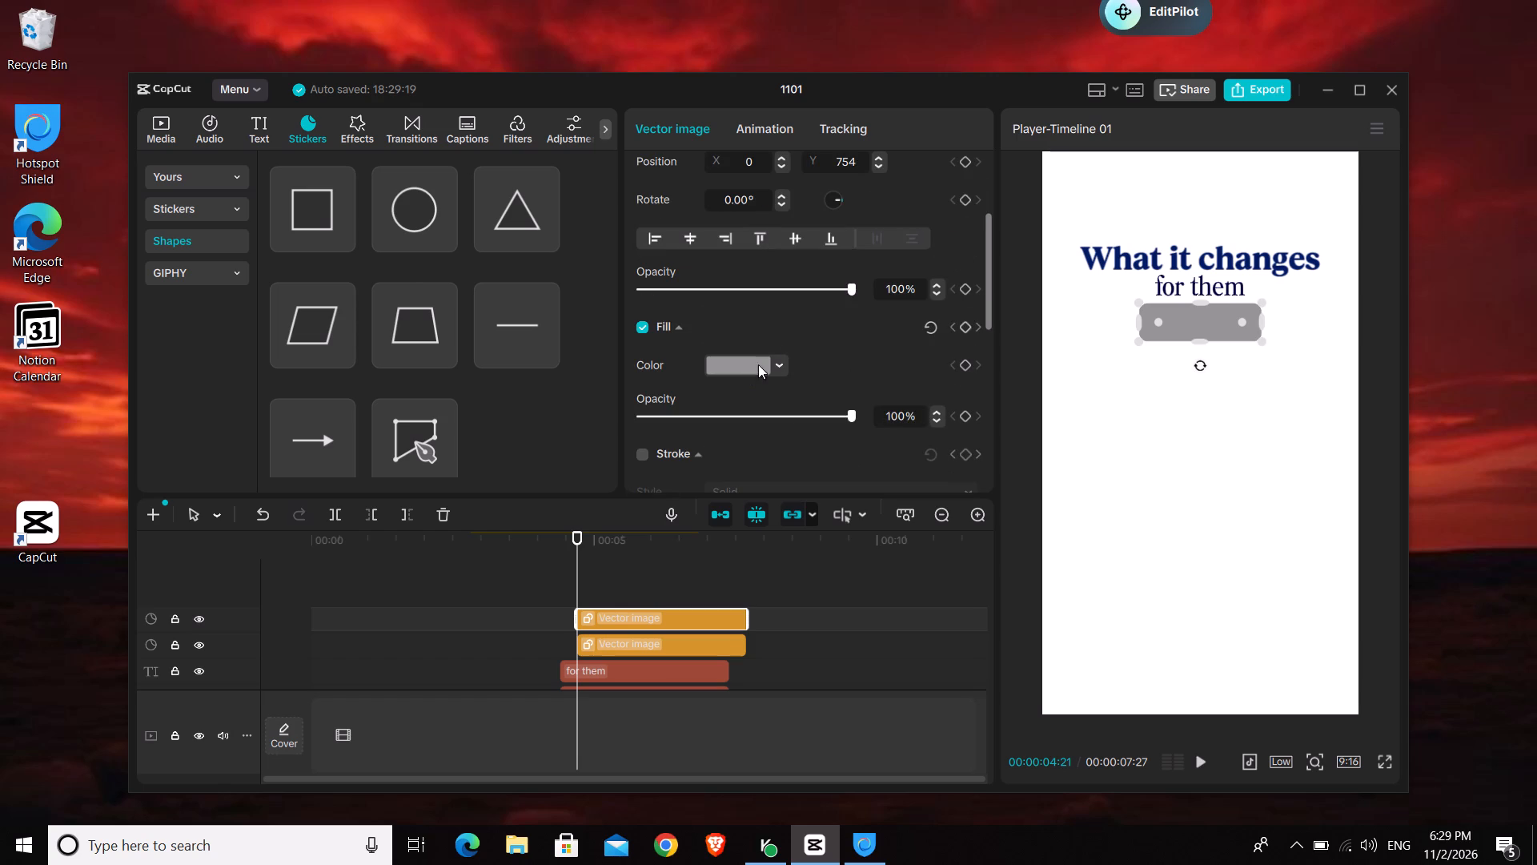
click(763, 360)
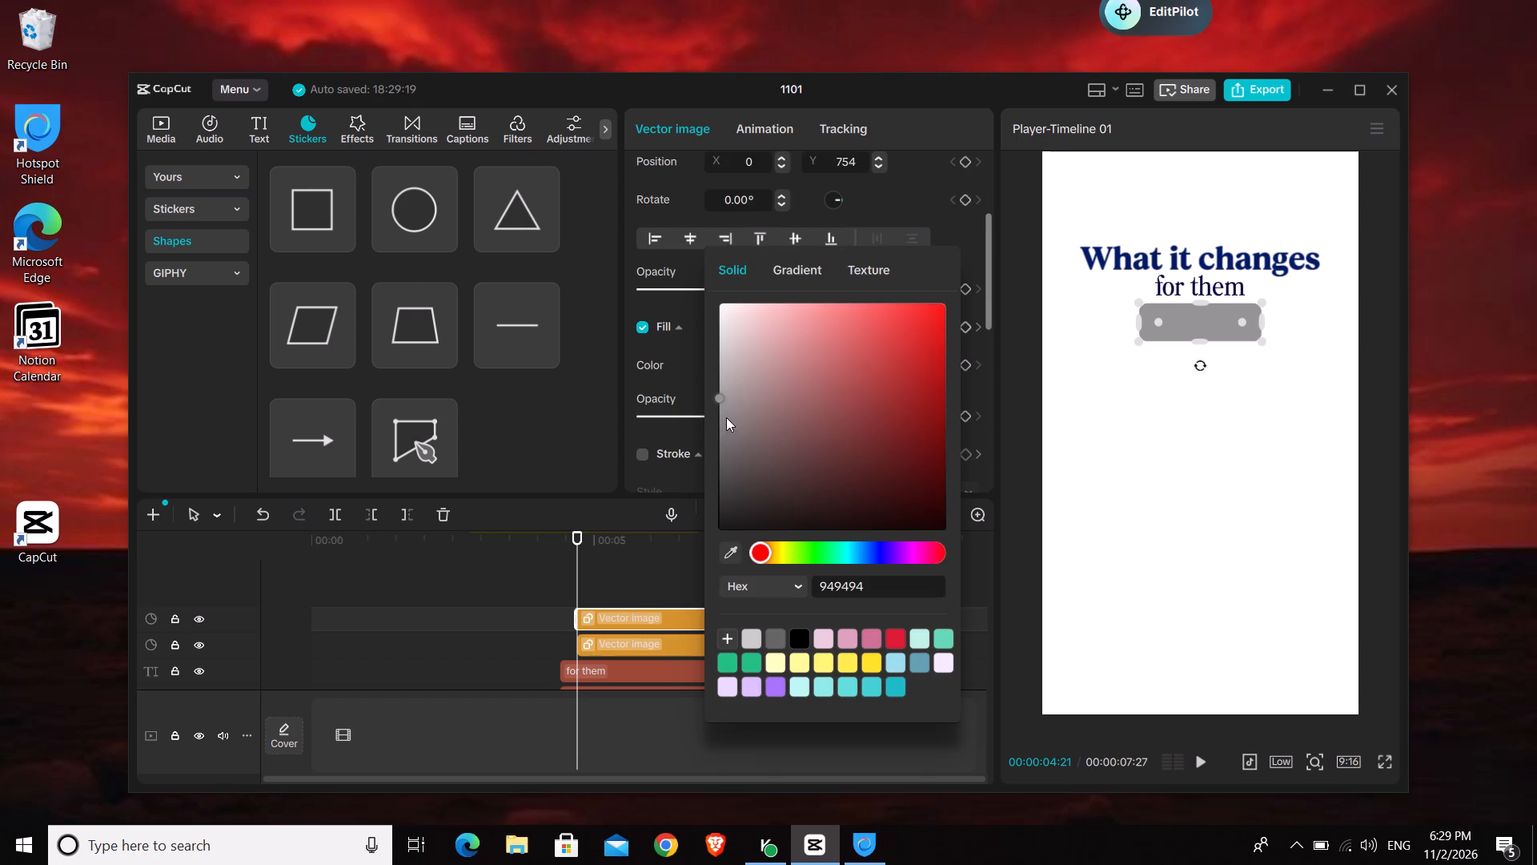
click(726, 413)
drag(725, 413, 933, 548)
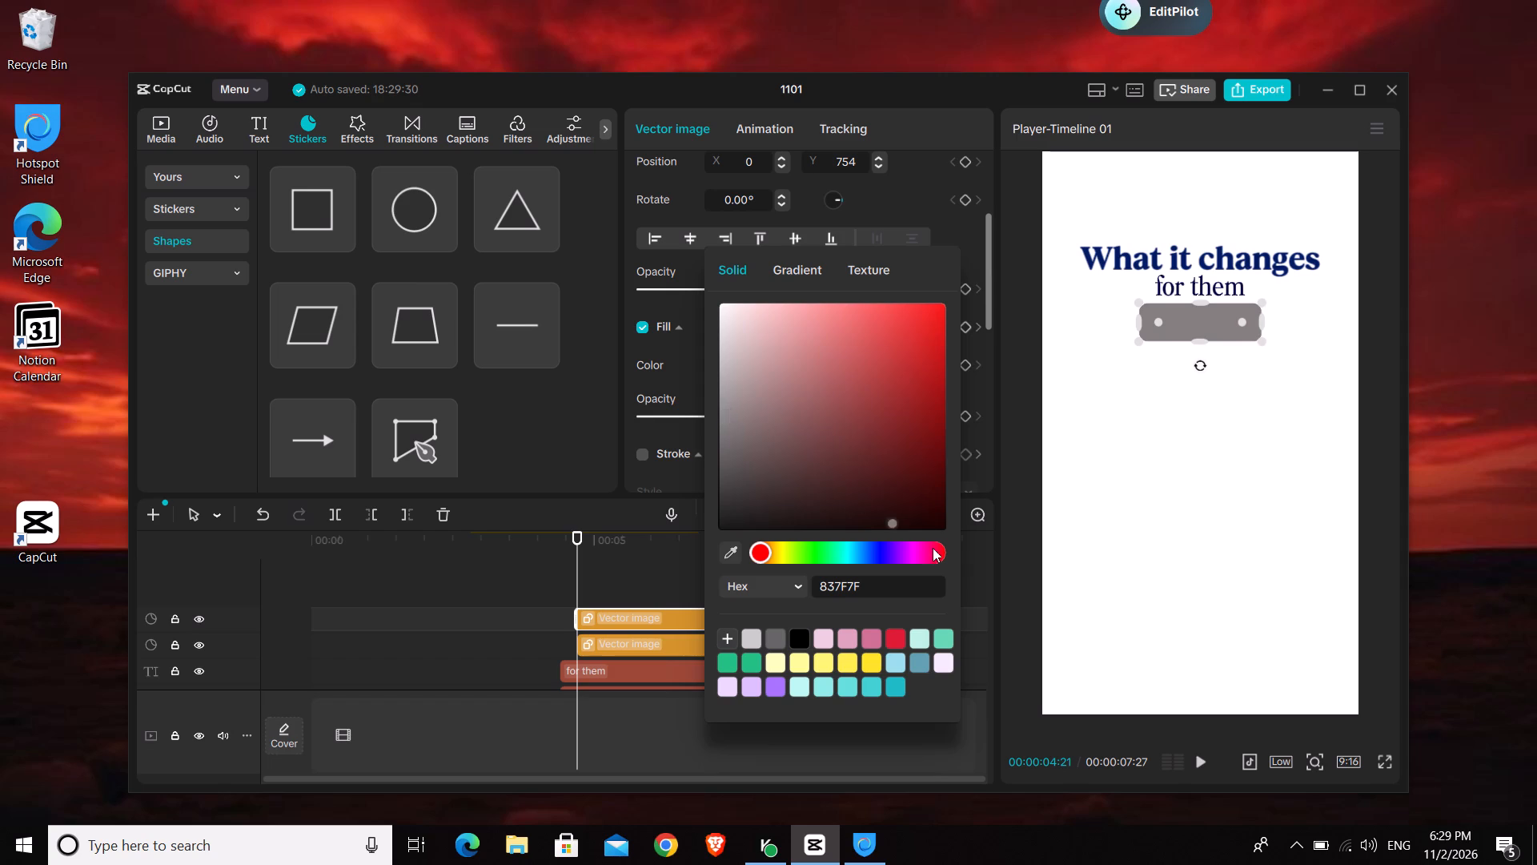
drag(933, 548, 985, 578)
click(959, 239)
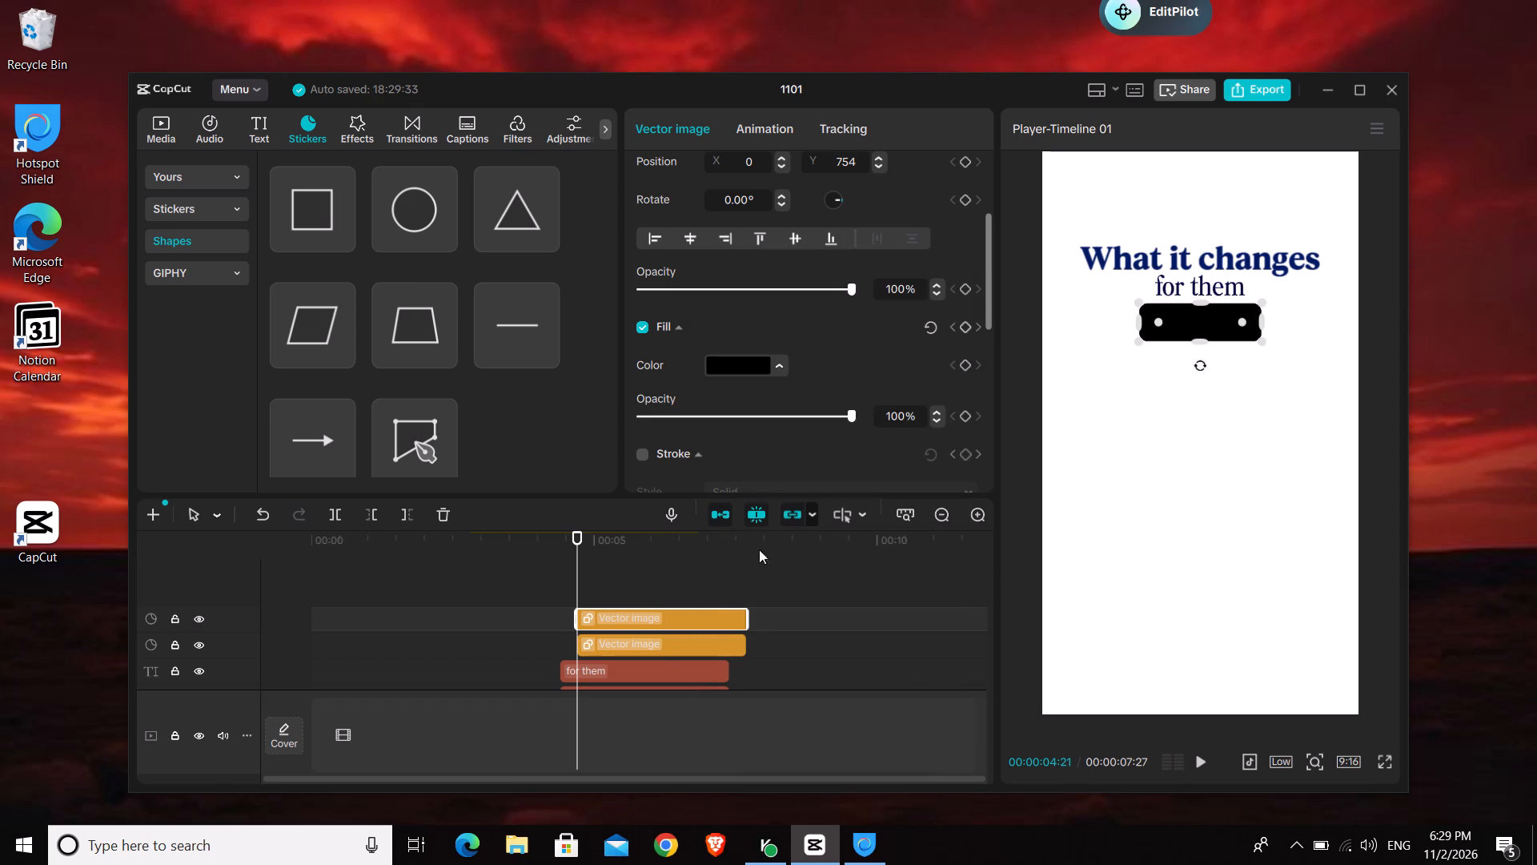
Move the black bar's clip to the track beneath the original grey bar, keeping its start time.
drag(659, 616, 670, 666)
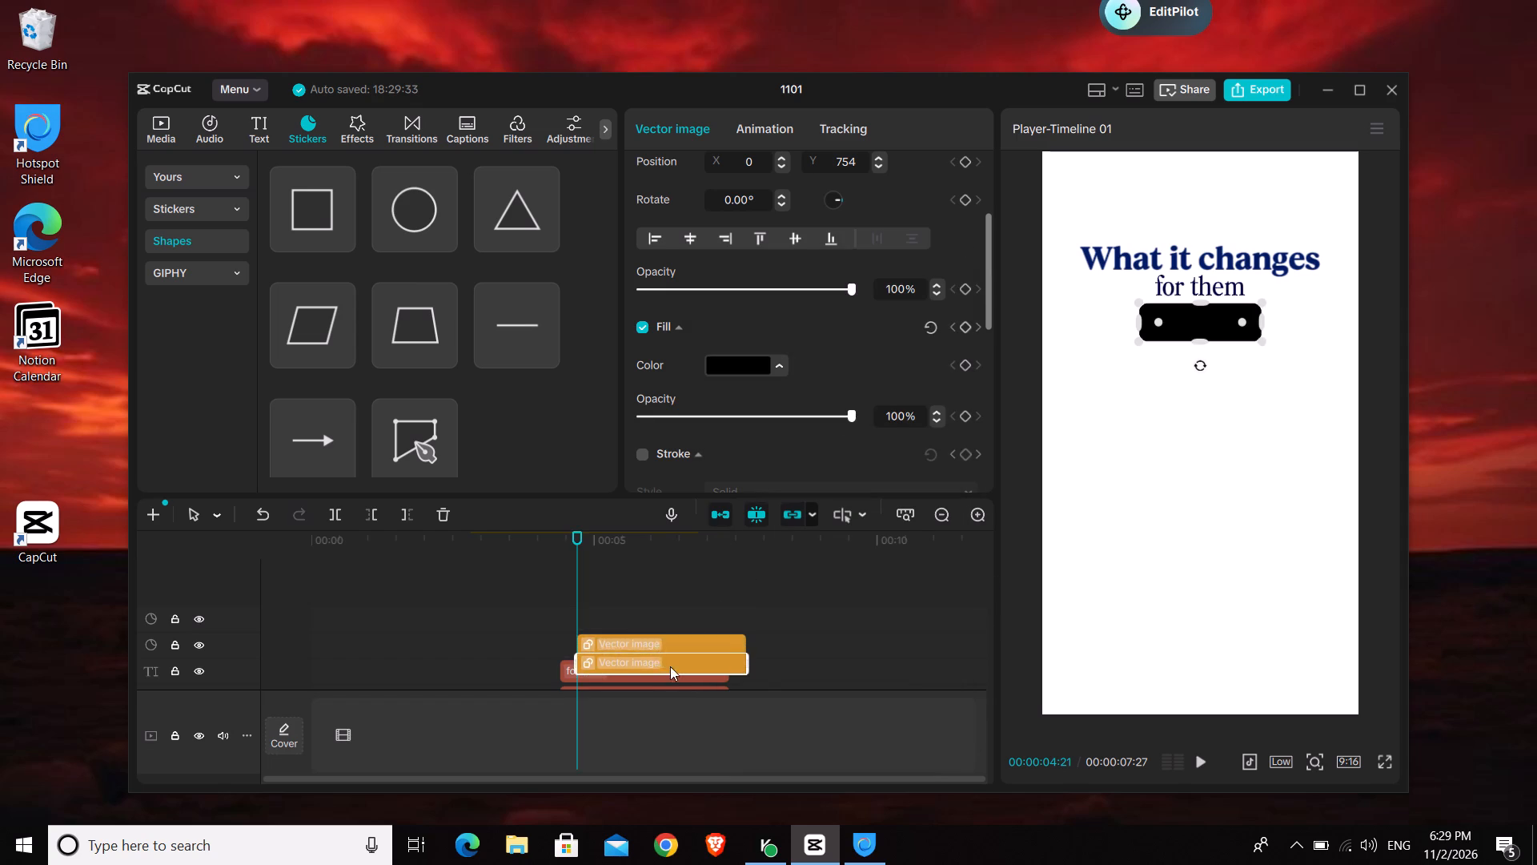
drag(670, 666, 659, 665)
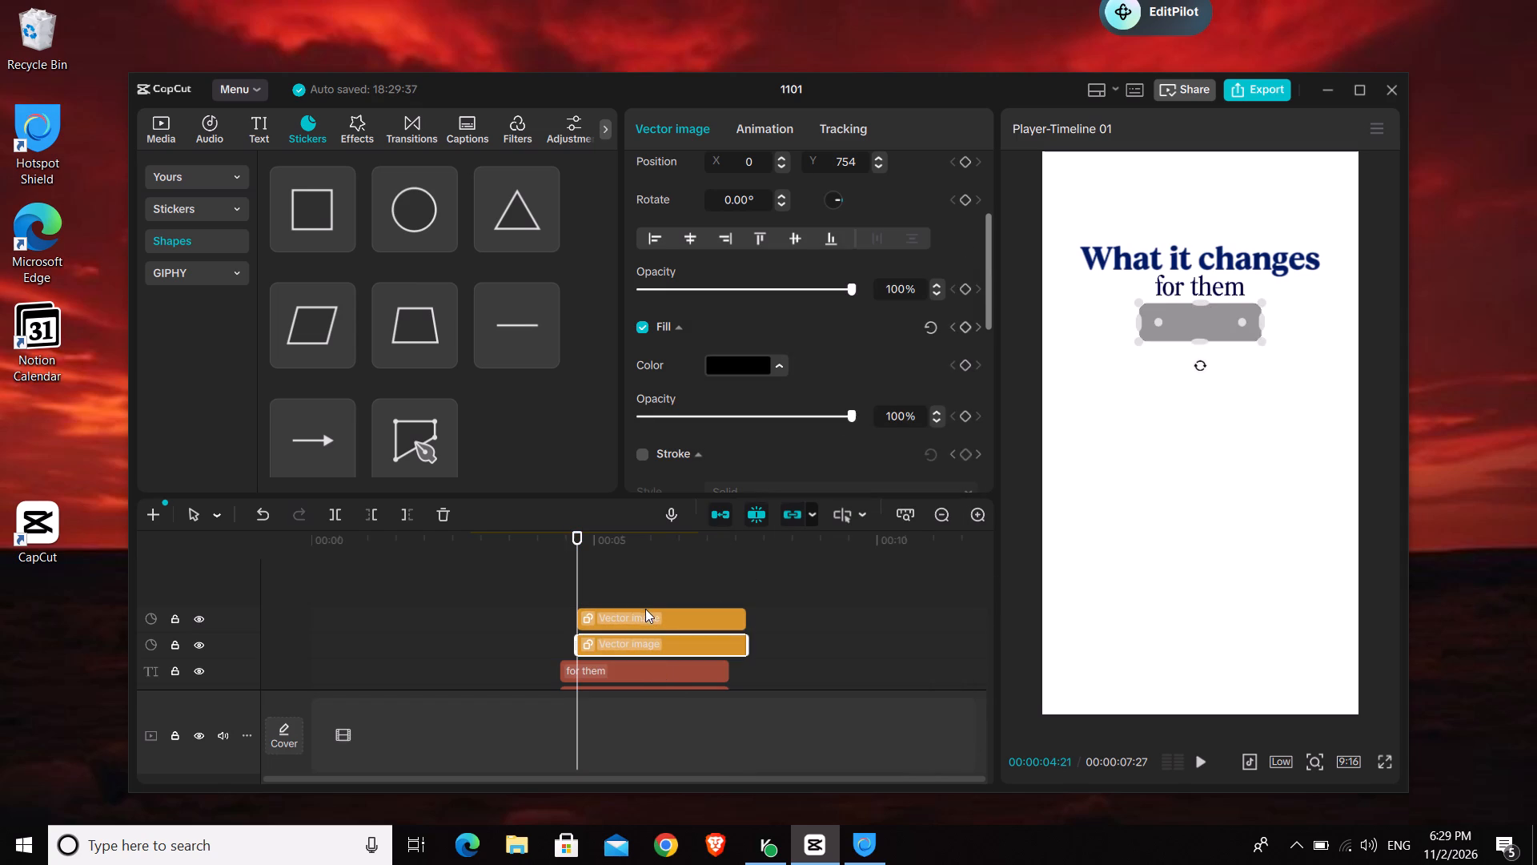
Set the fill colour of the original bar on the upper track to white (FFFFFF).
click(642, 617)
click(754, 364)
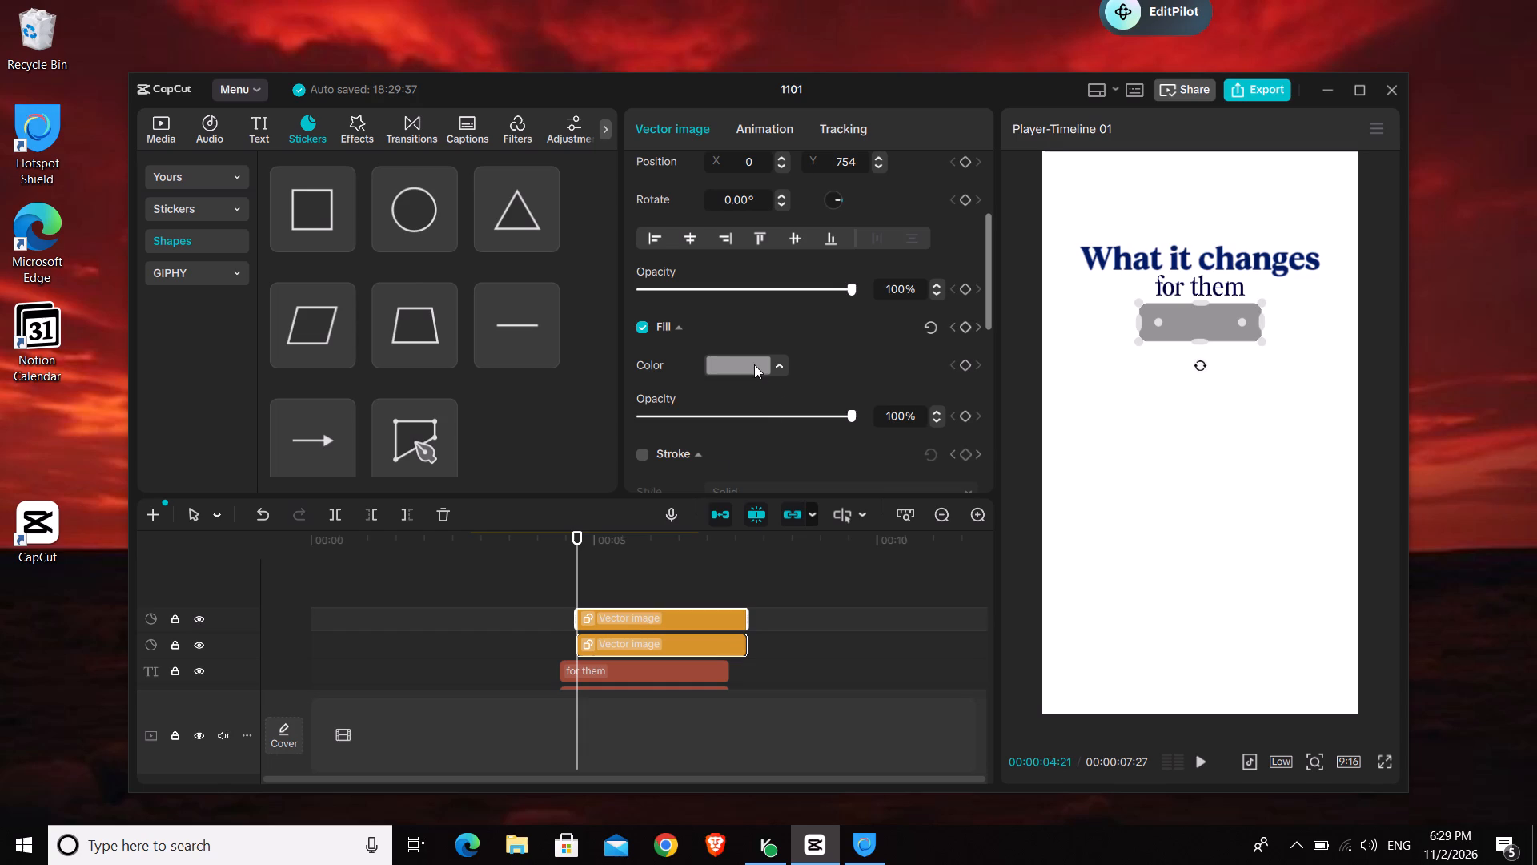
click(778, 367)
click(769, 396)
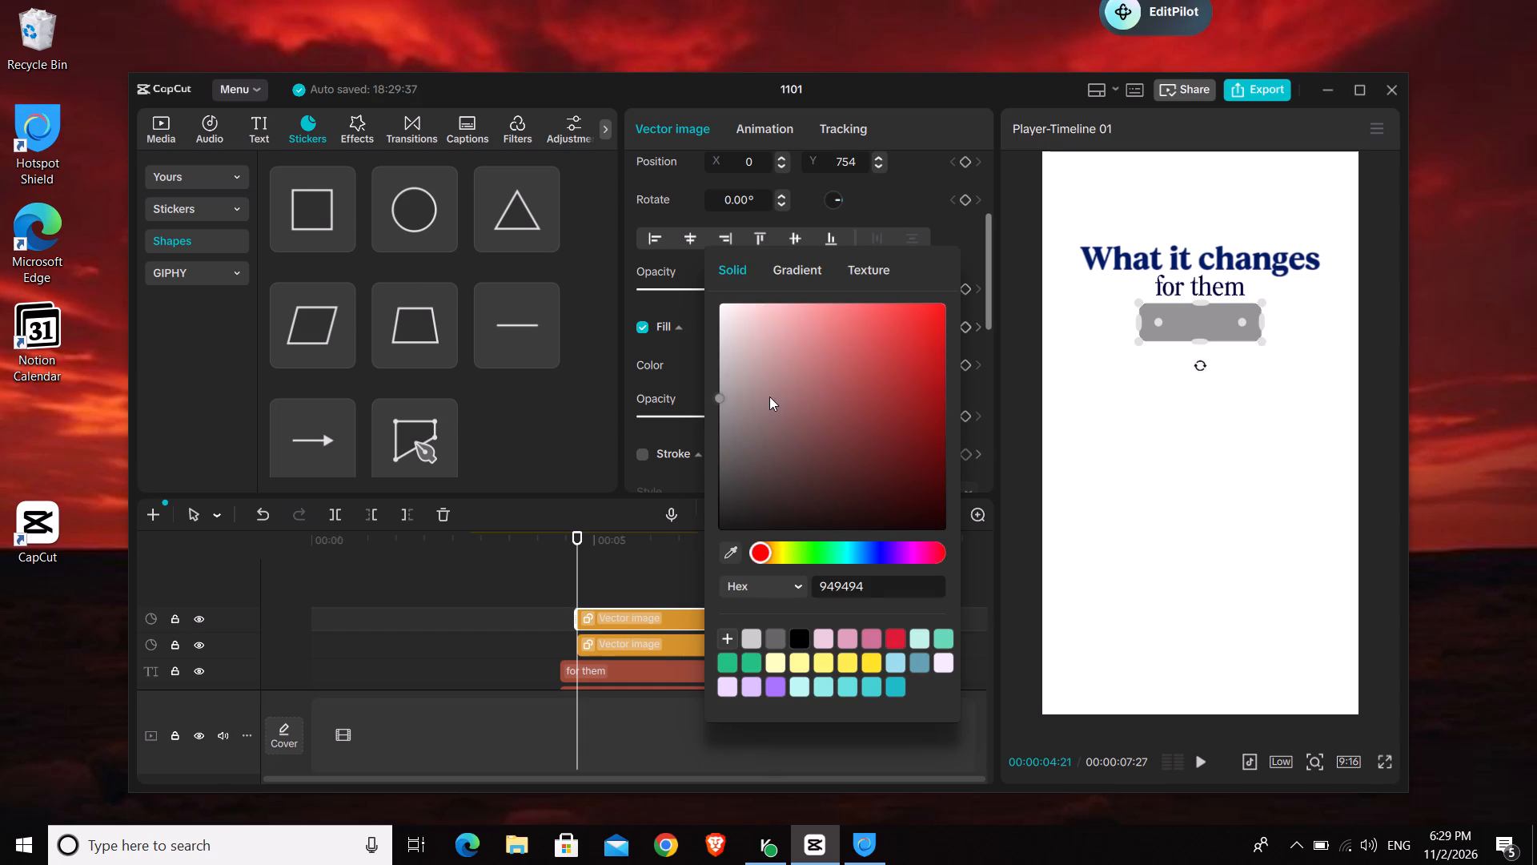
drag(769, 396, 674, 282)
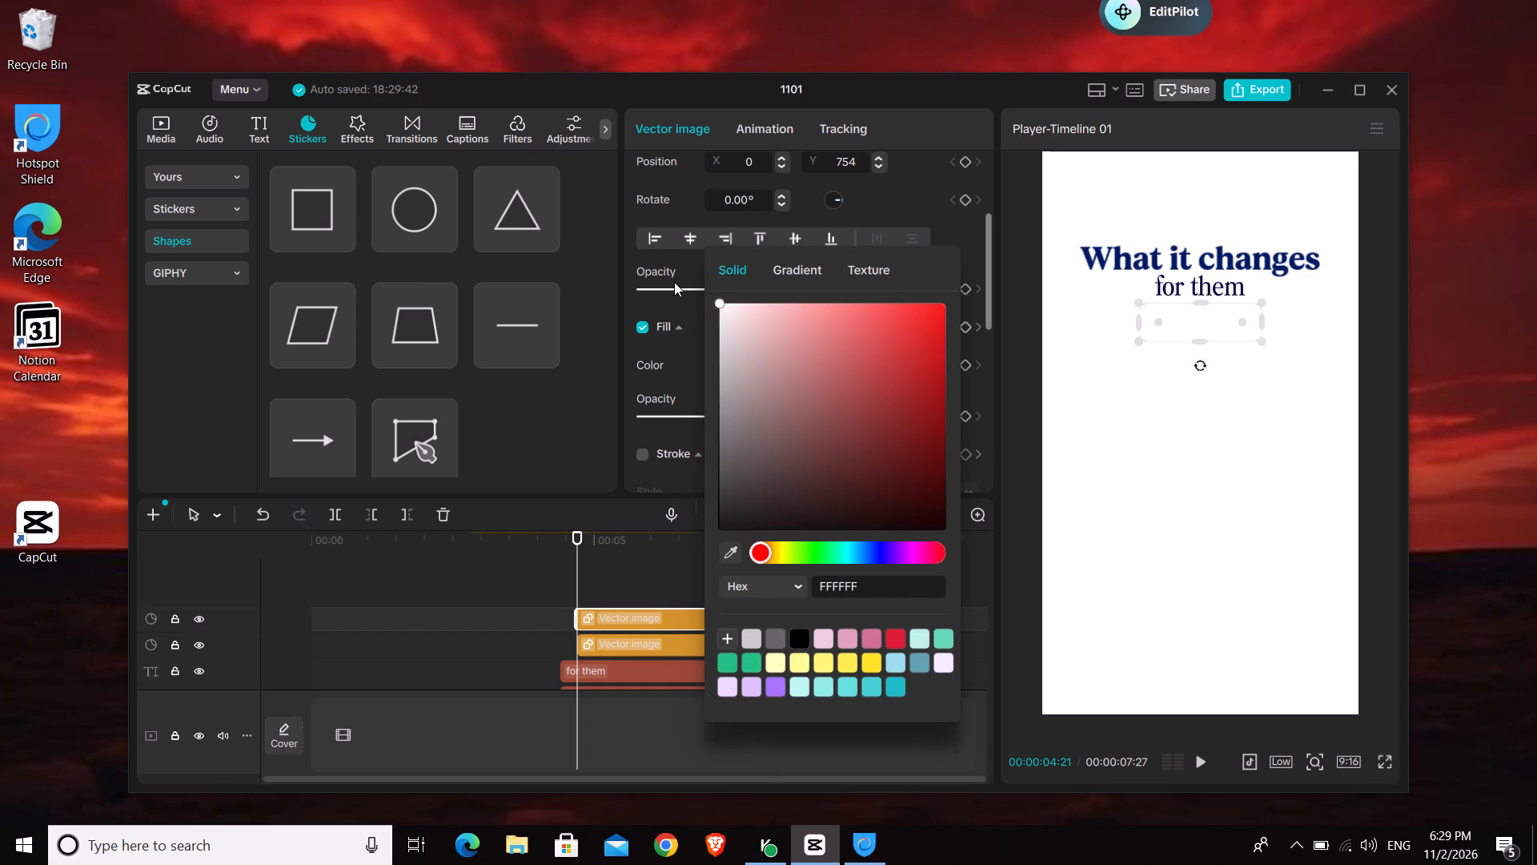
Offset the black bar down and to the right behind the white bar, to about X 49, Y 710, as a shadow.
click(664, 646)
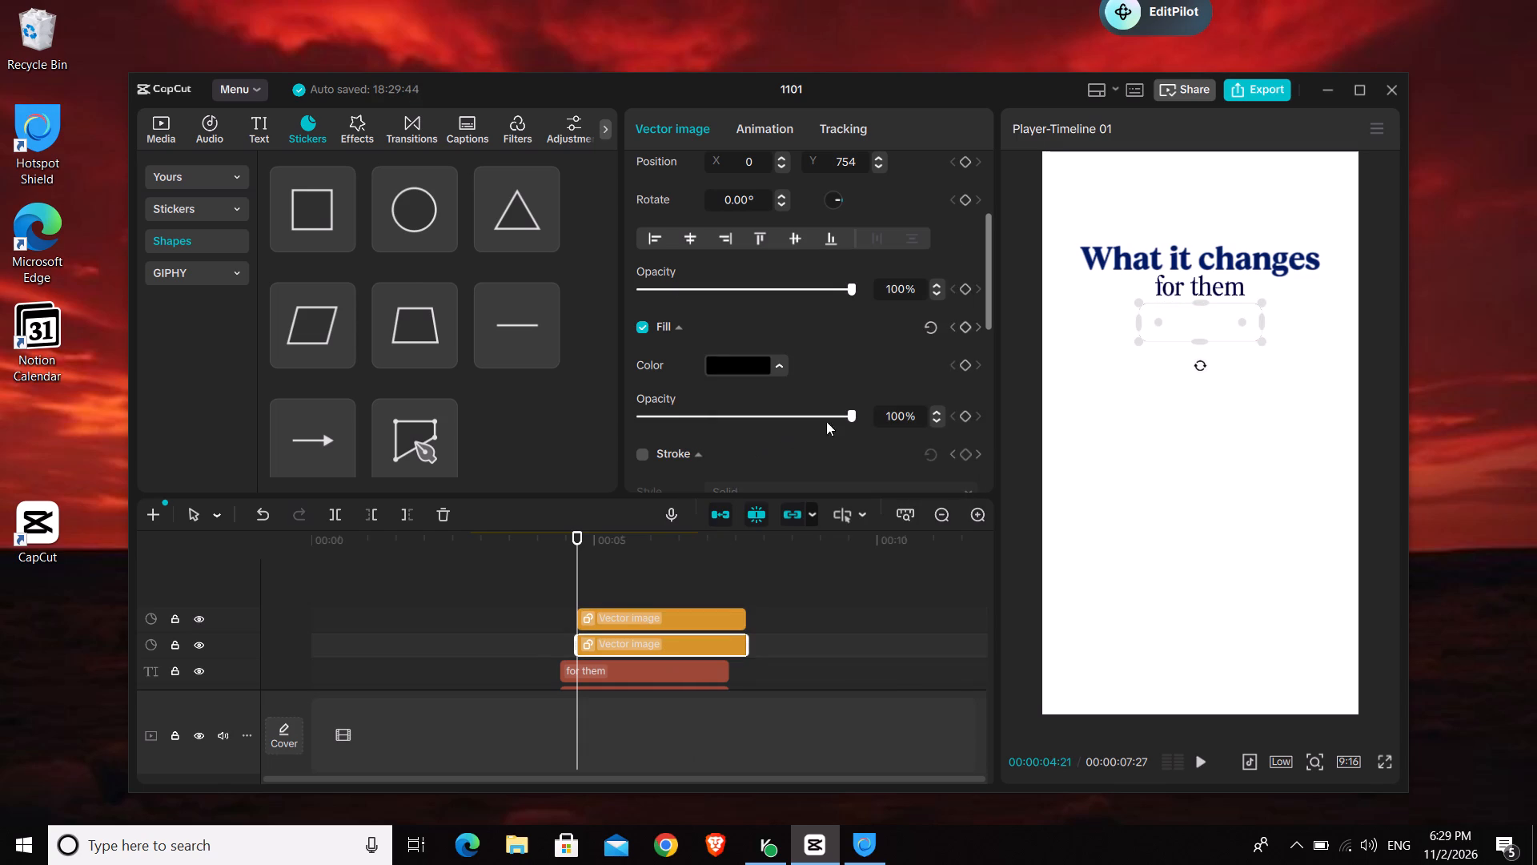
drag(1192, 327, 1206, 336)
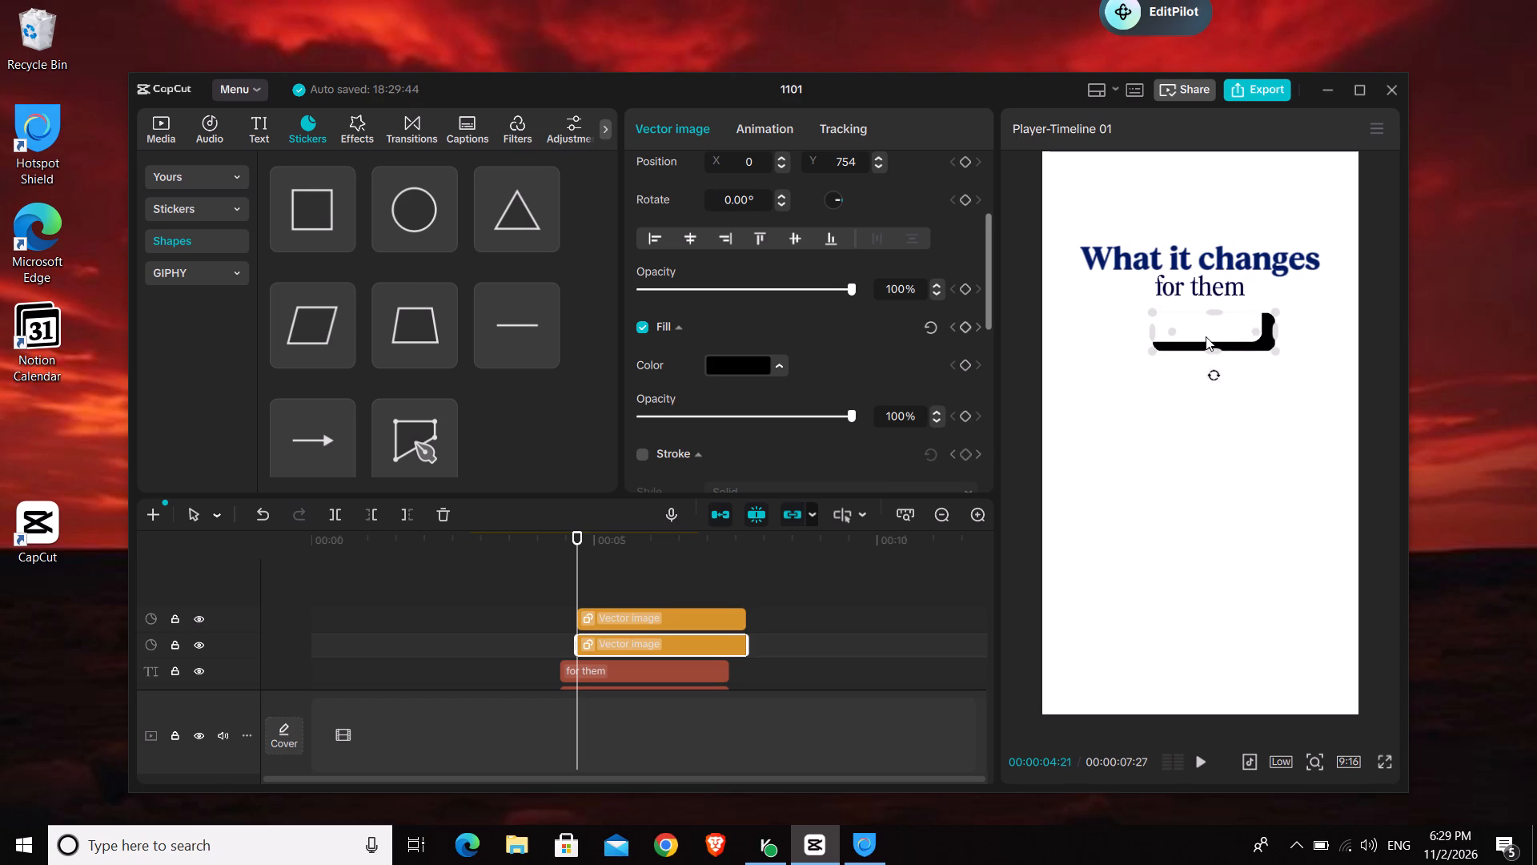
drag(1206, 336, 1200, 334)
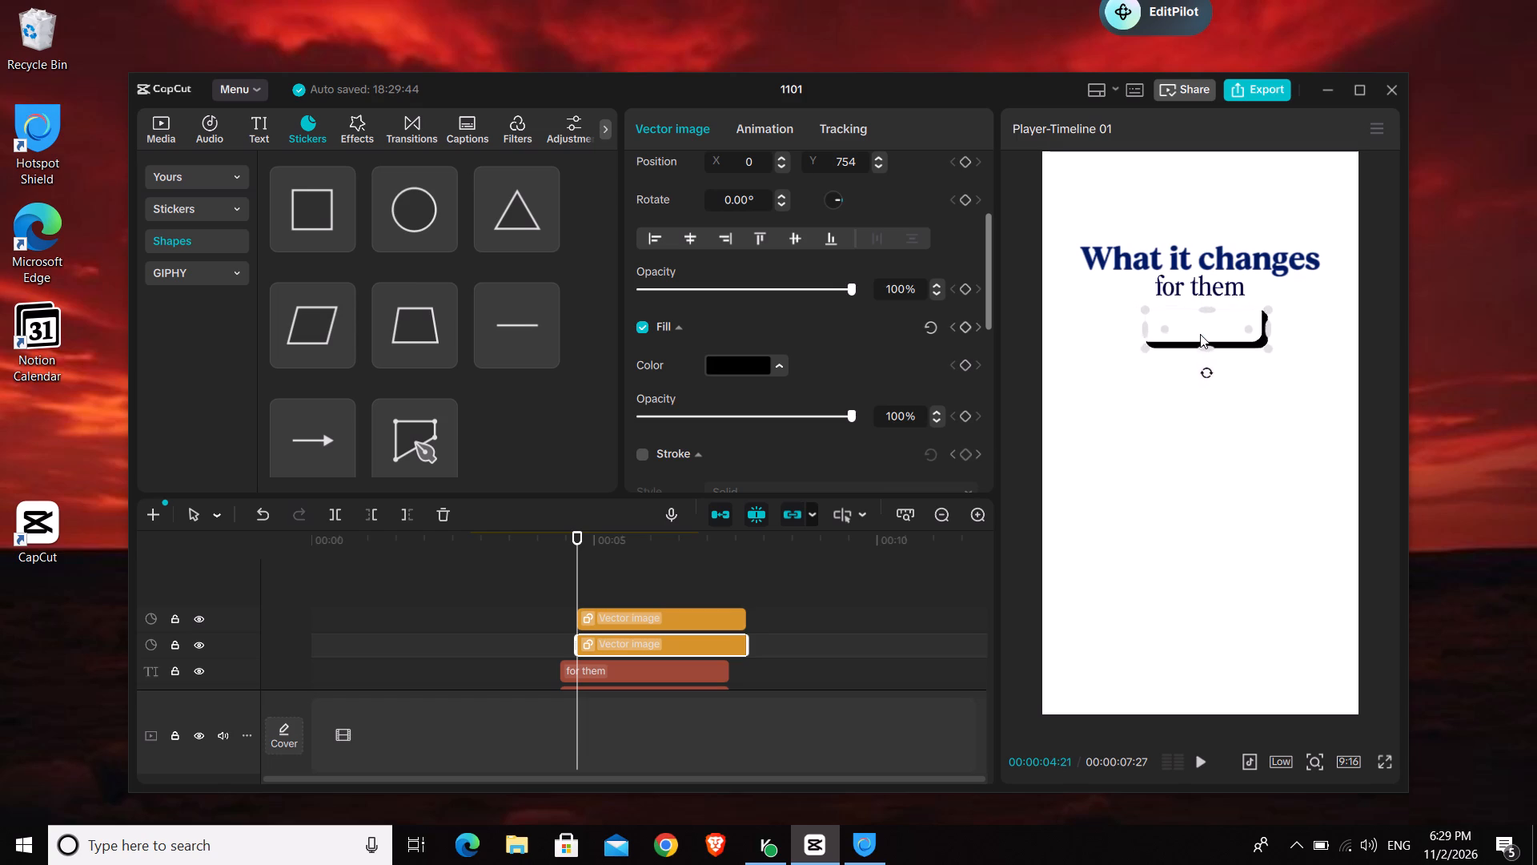
drag(1200, 334, 1197, 333)
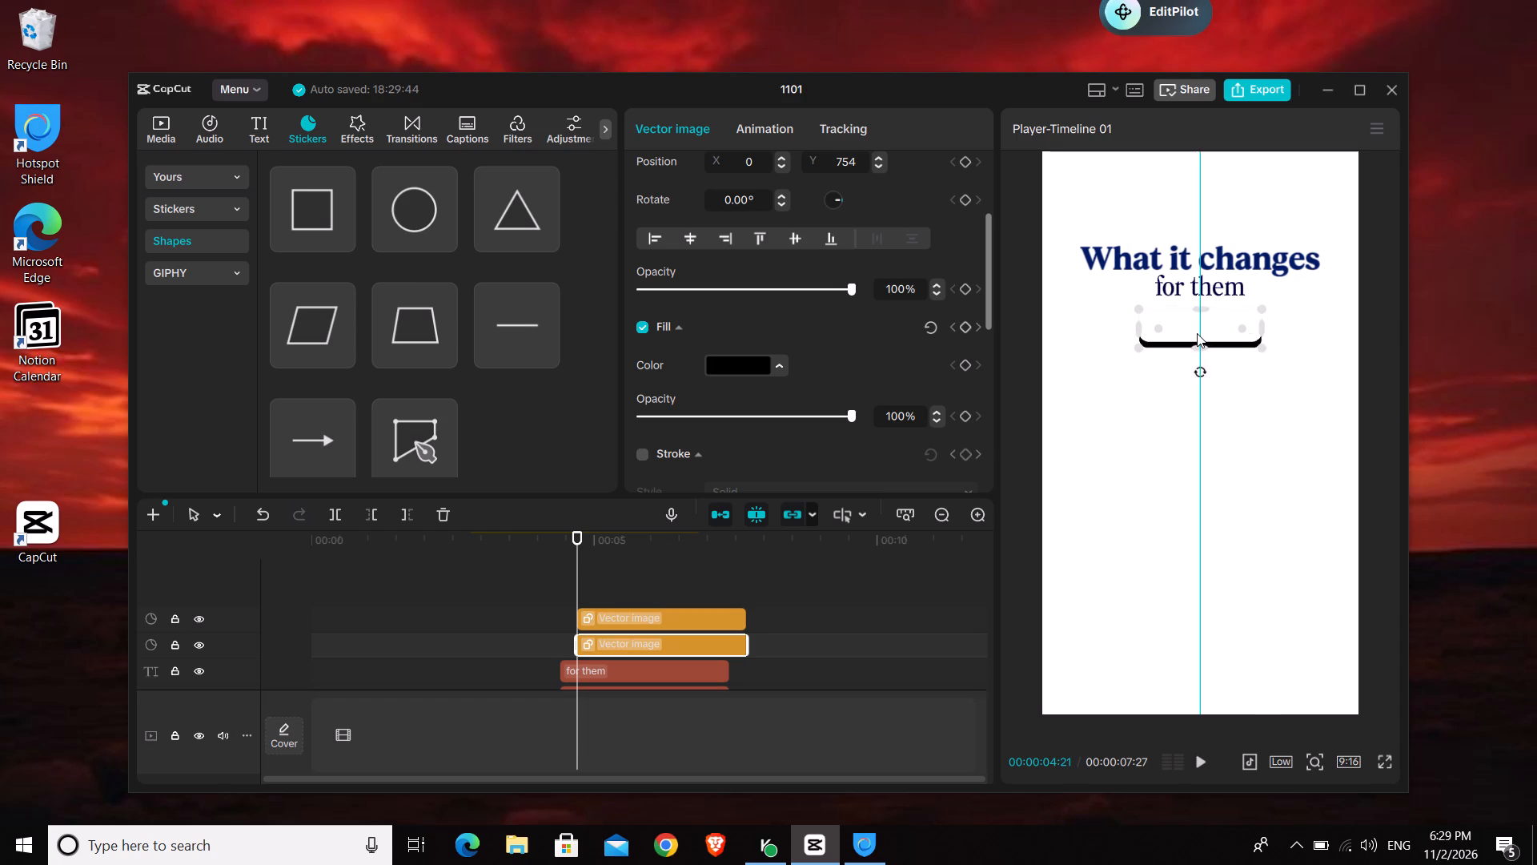
drag(1197, 333, 1199, 333)
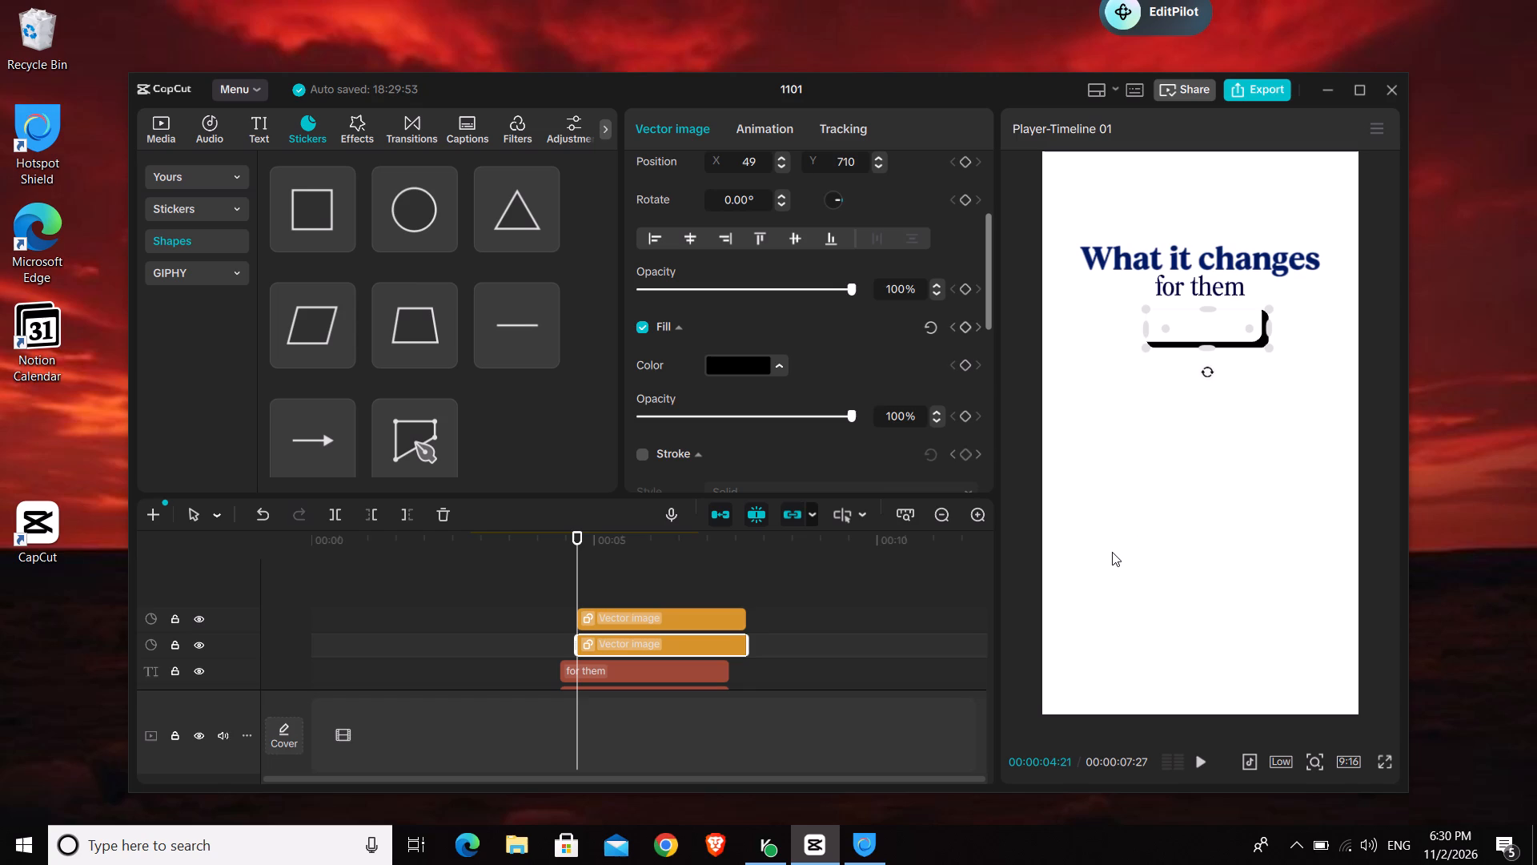
Replace the "What it changes" text's entrance animation with Gradual Reveal, found by searching for "gradual reveal".
scroll(664, 658, up, 1)
scroll(664, 653, down, 1)
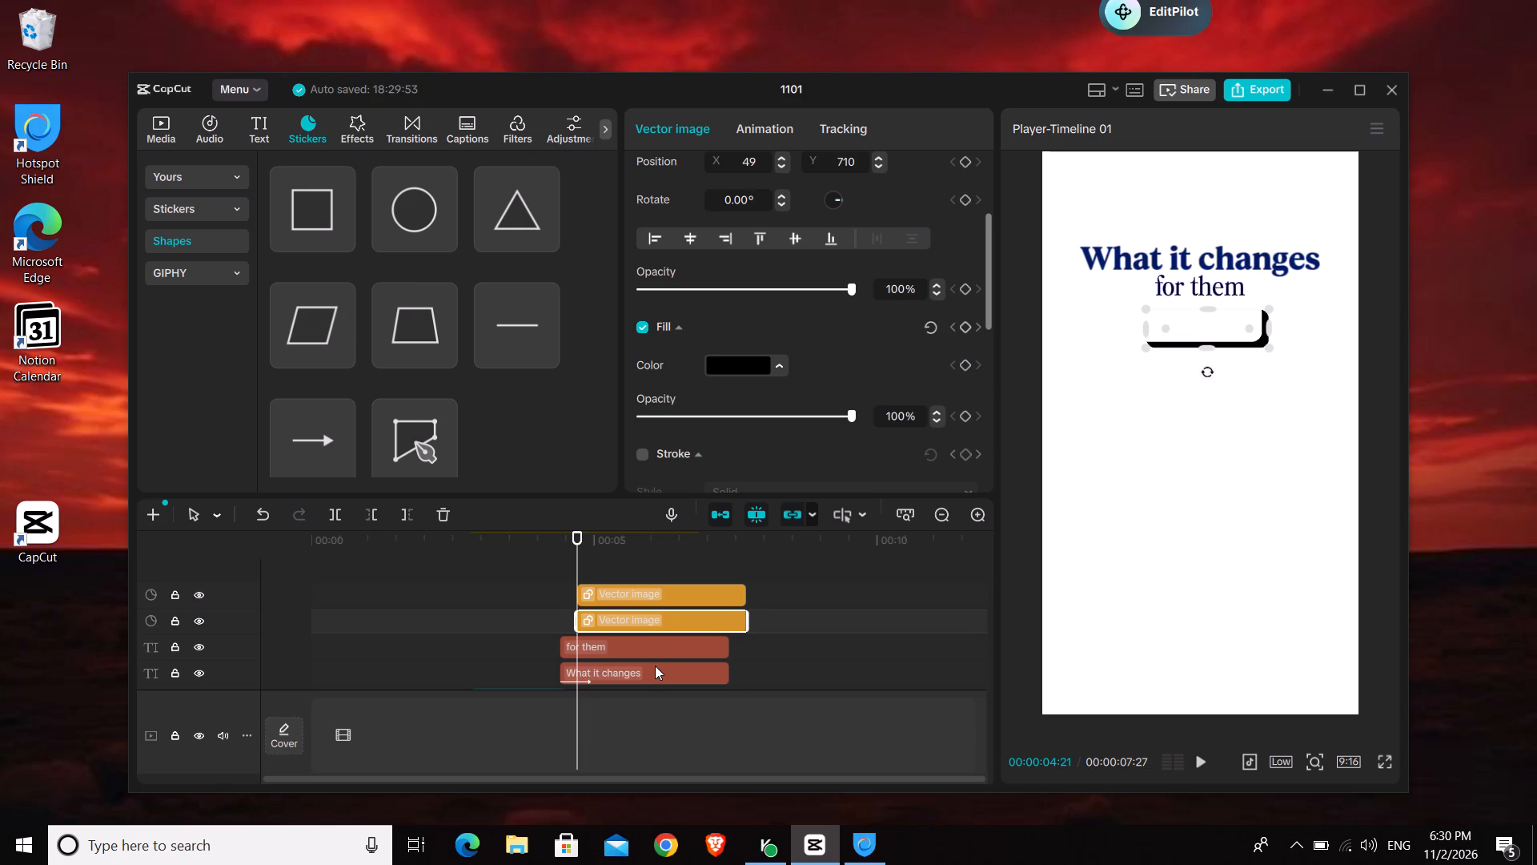
click(655, 666)
click(715, 134)
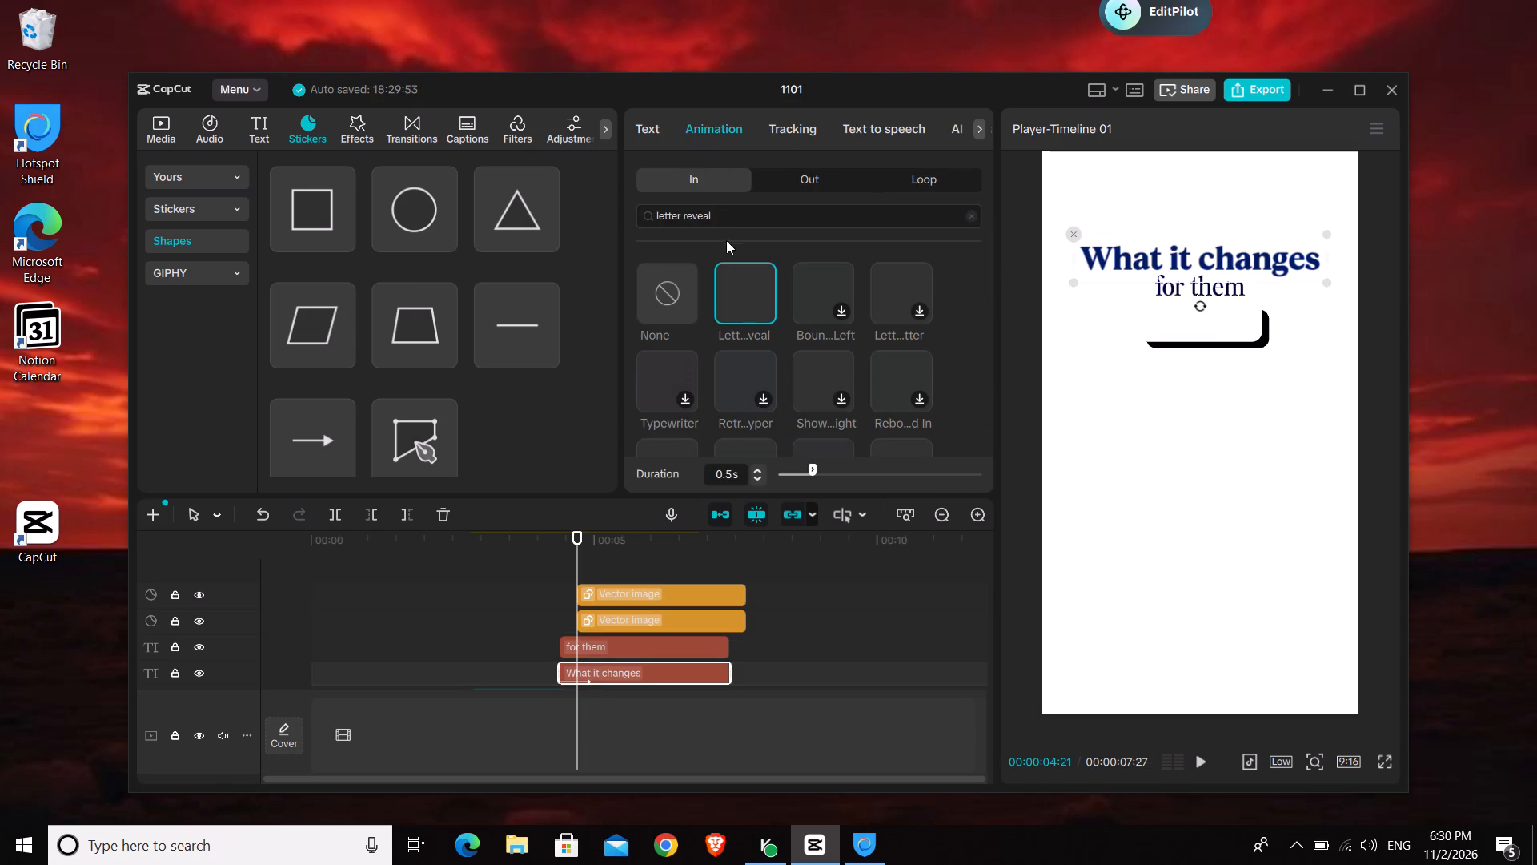
click(740, 209)
double_click(664, 211)
text(gradual)
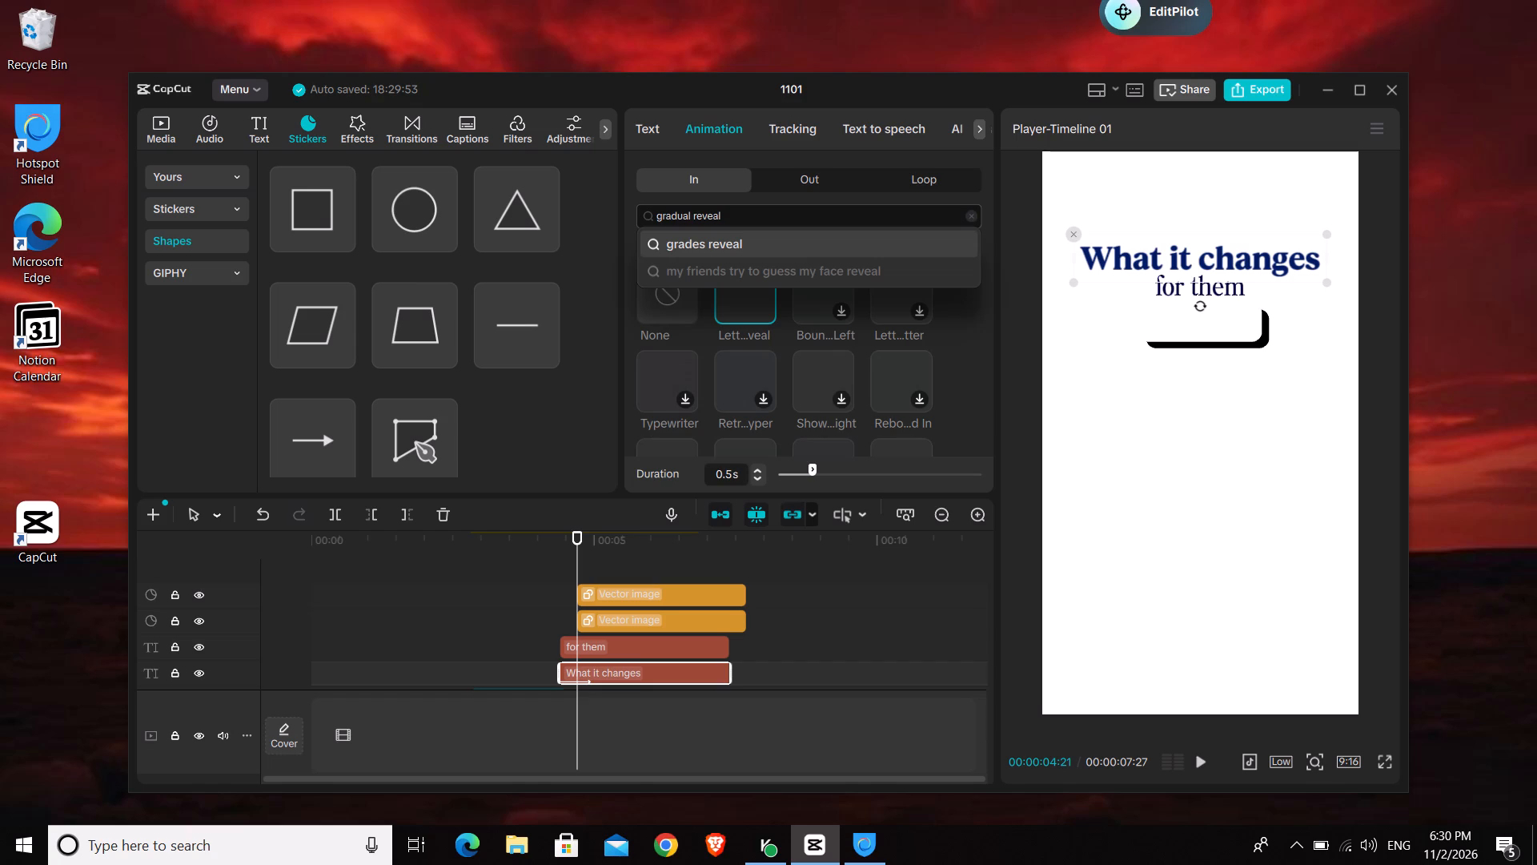
drag(743, 211, 750, 205)
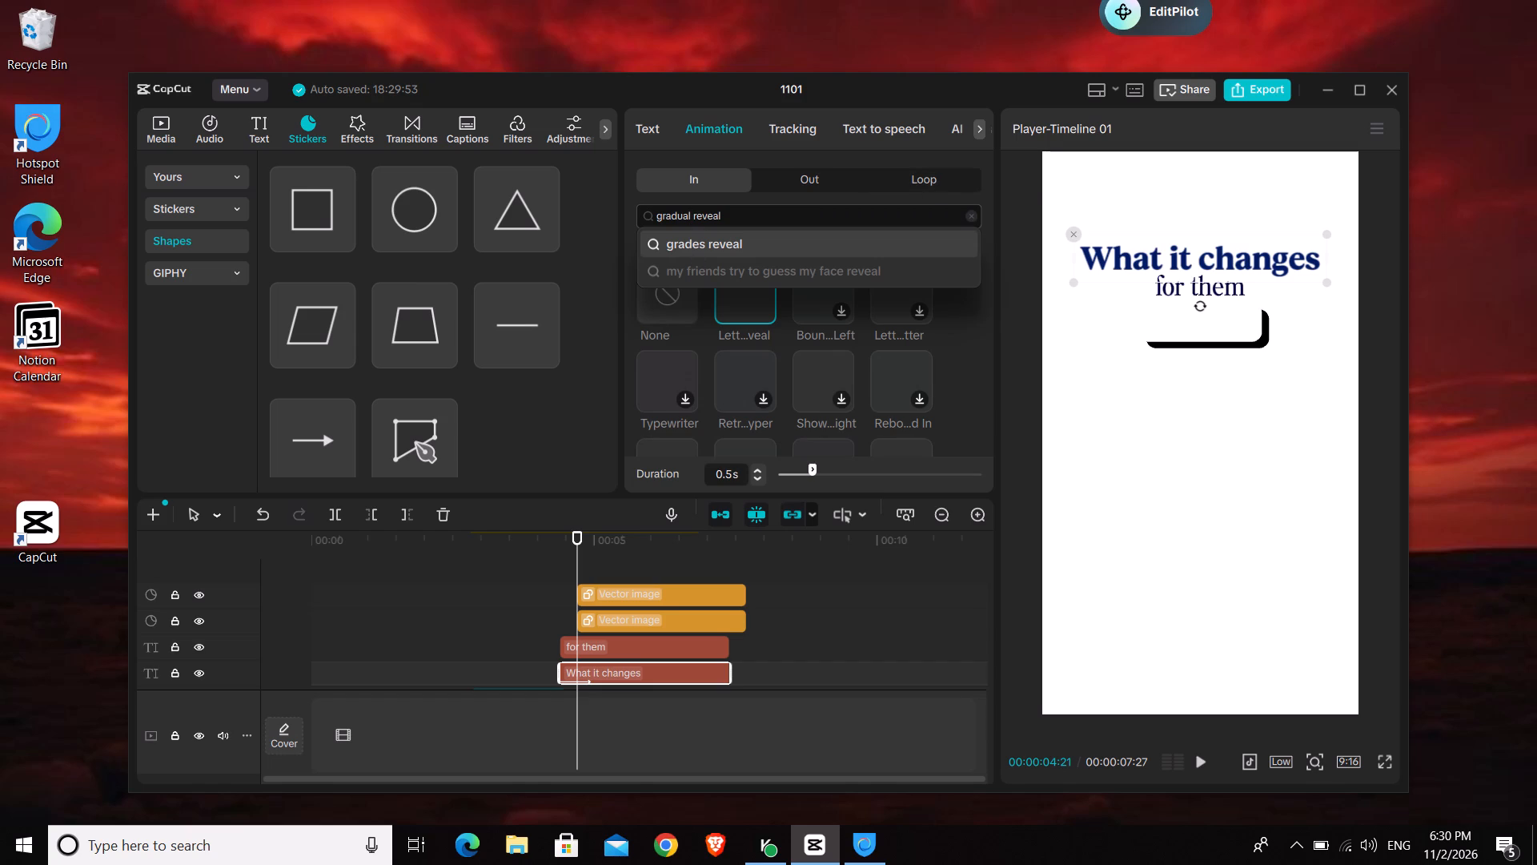
click(750, 222)
key(Return)
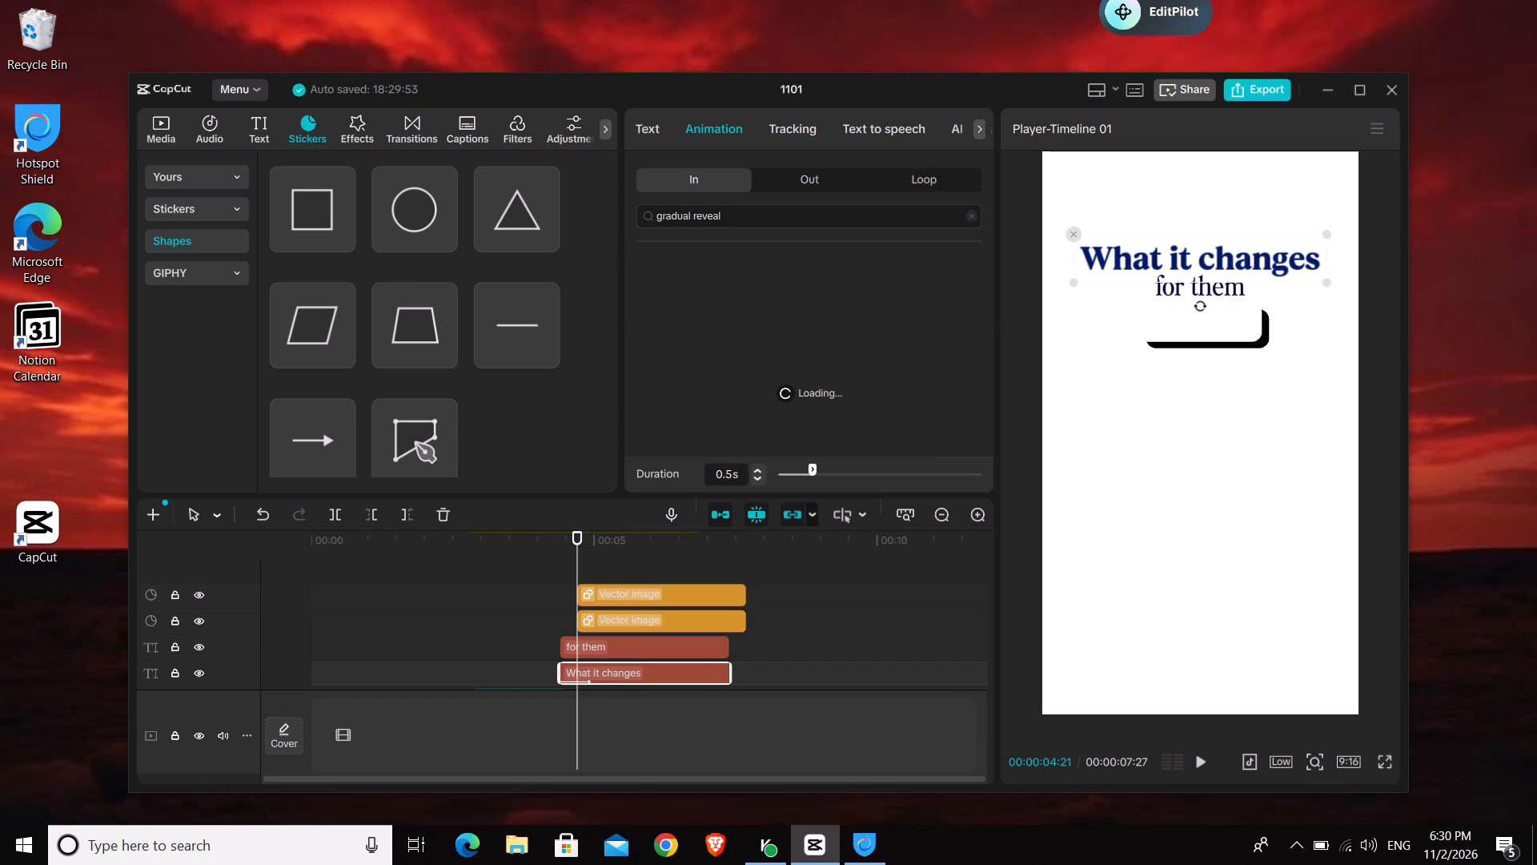
click(757, 283)
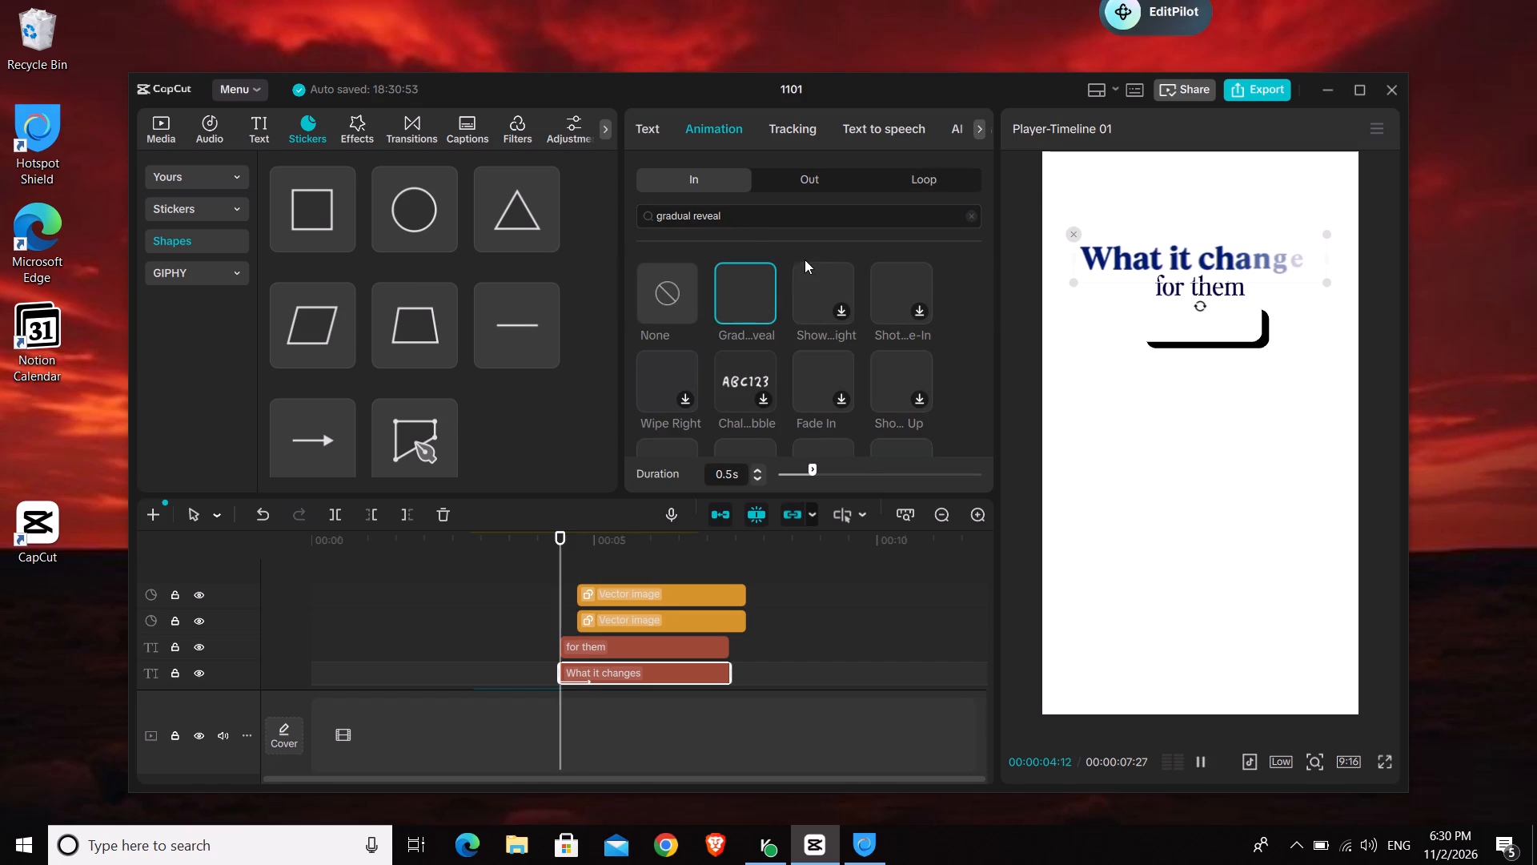
Apply the first Fade In entrance animation from a "fade in" search to the "for them" text.
click(633, 646)
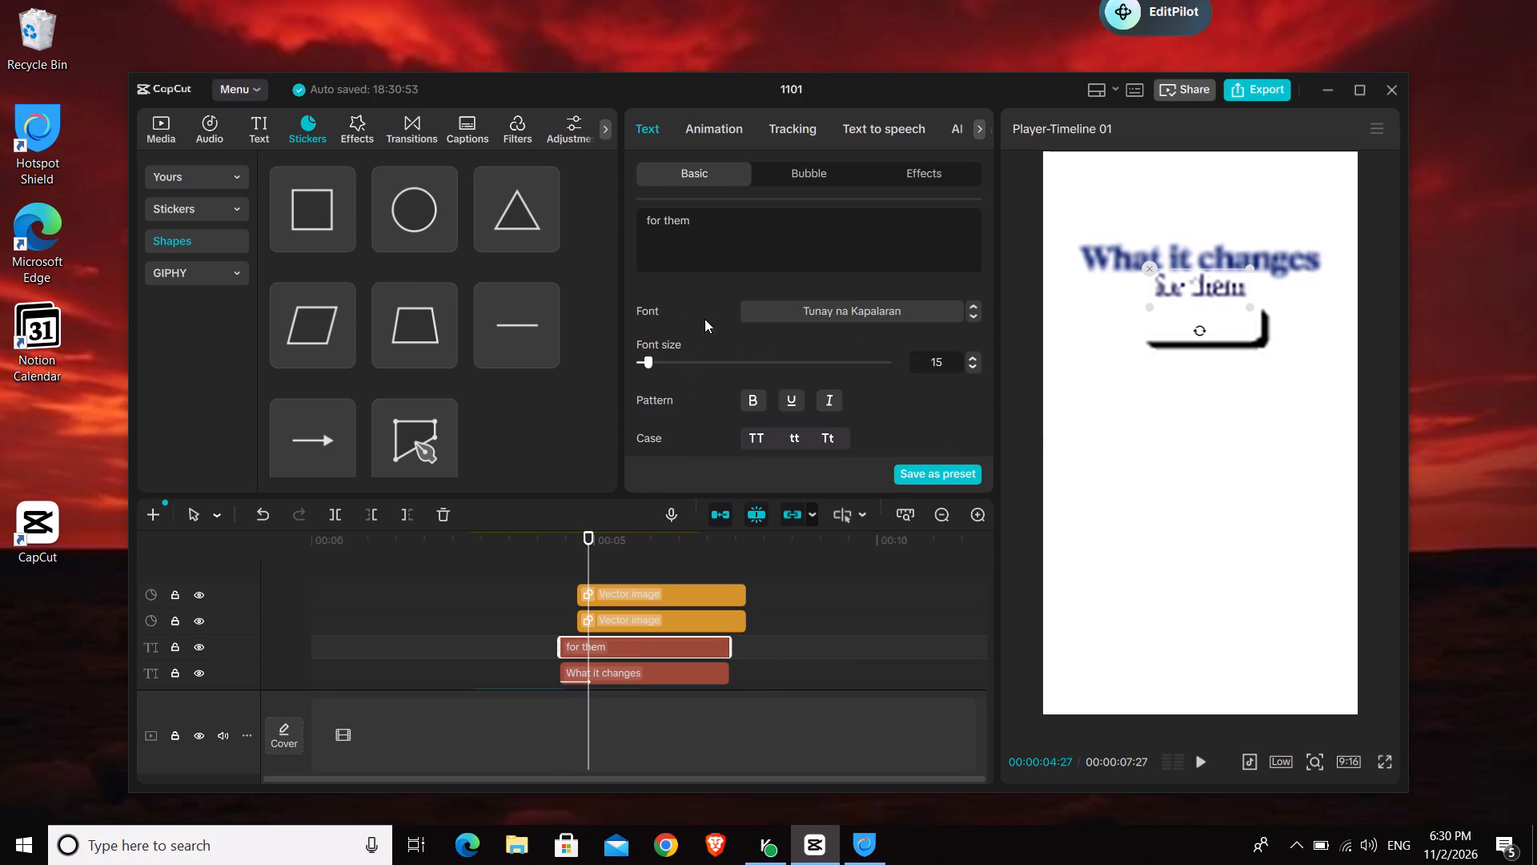
click(704, 135)
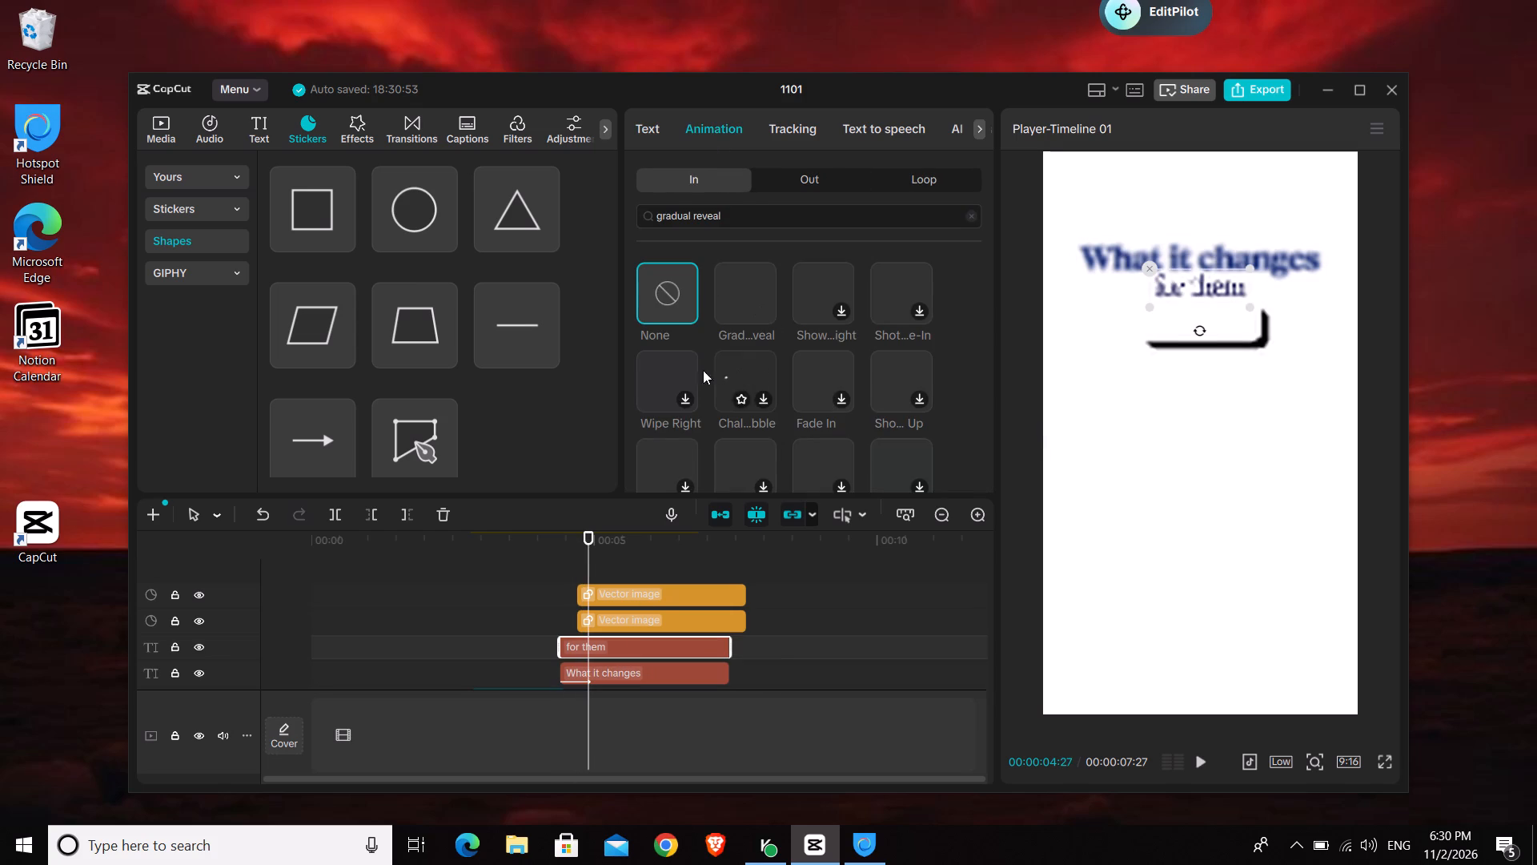
scroll(849, 340, down, 3)
scroll(789, 313, down, 4)
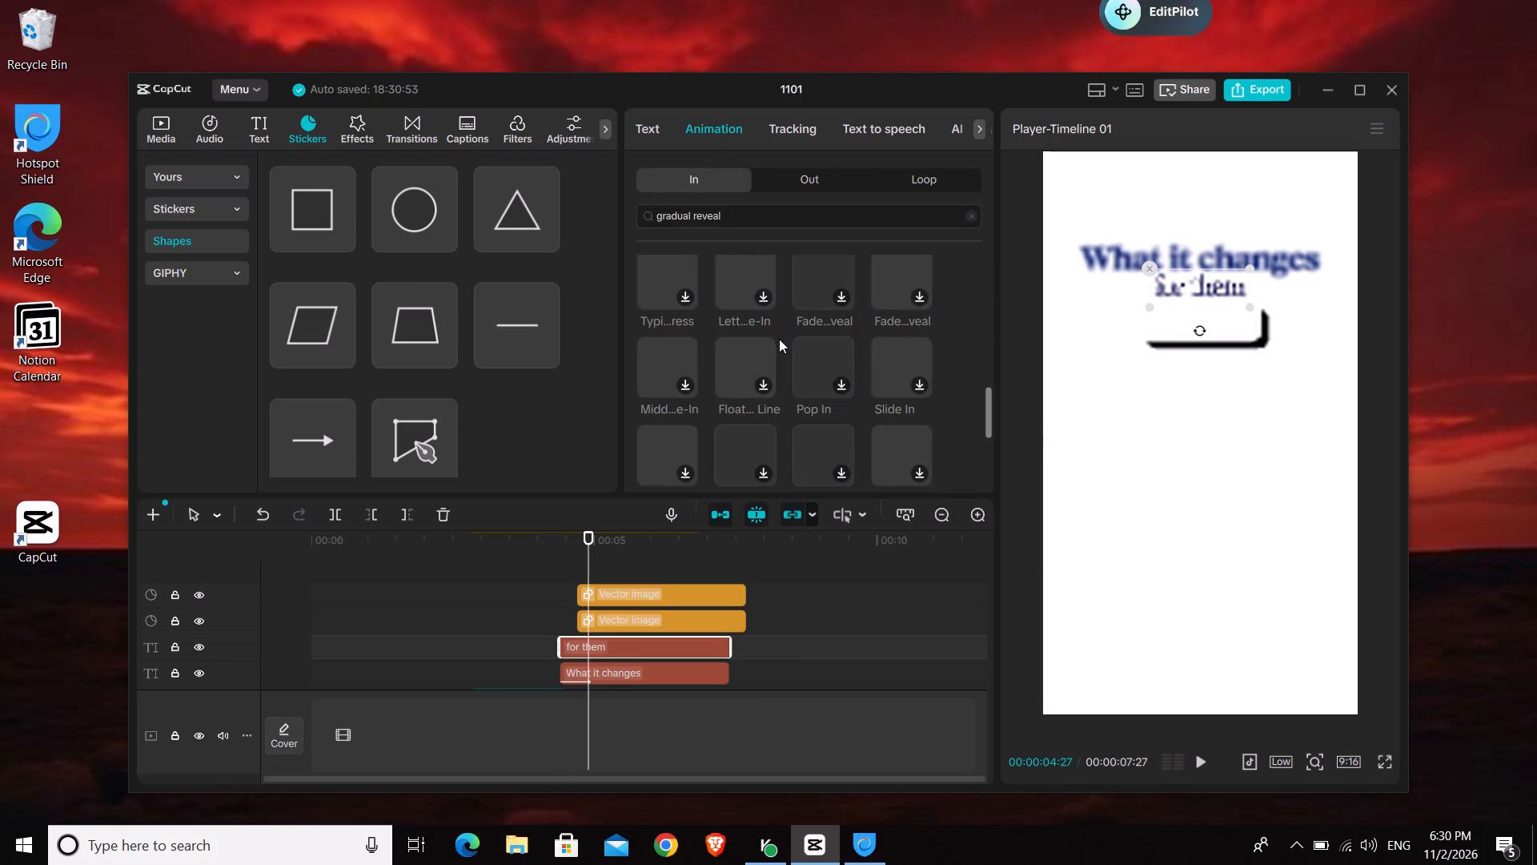
scroll(781, 333, up, 10)
scroll(782, 333, down, 1)
scroll(782, 333, up, 1)
scroll(782, 333, down, 1)
scroll(782, 333, up, 1)
scroll(782, 333, down, 1)
scroll(782, 333, up, 2)
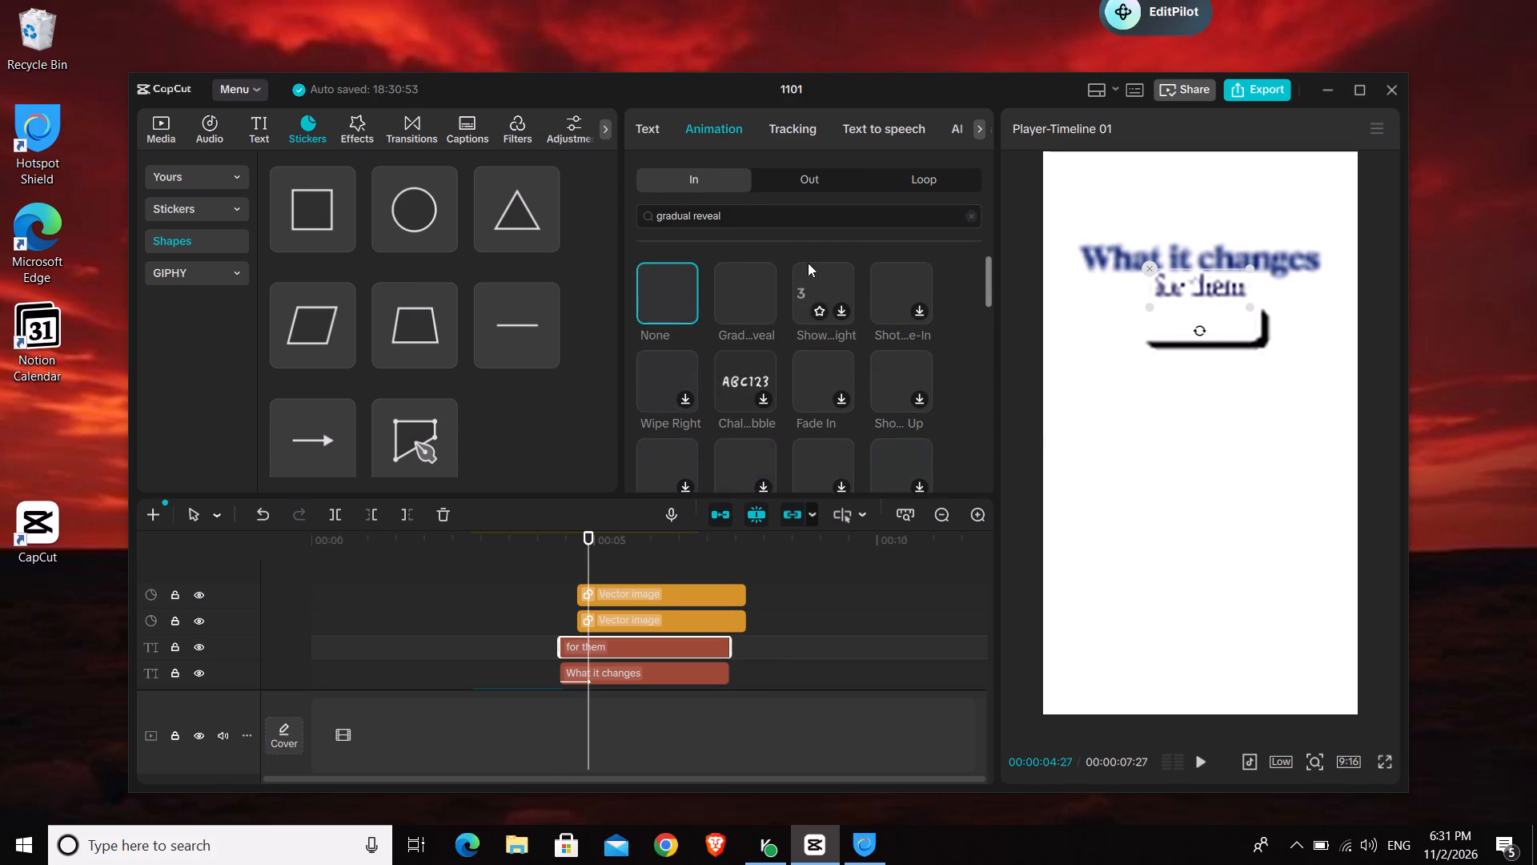
triple_click(795, 222)
key(BackSpace)
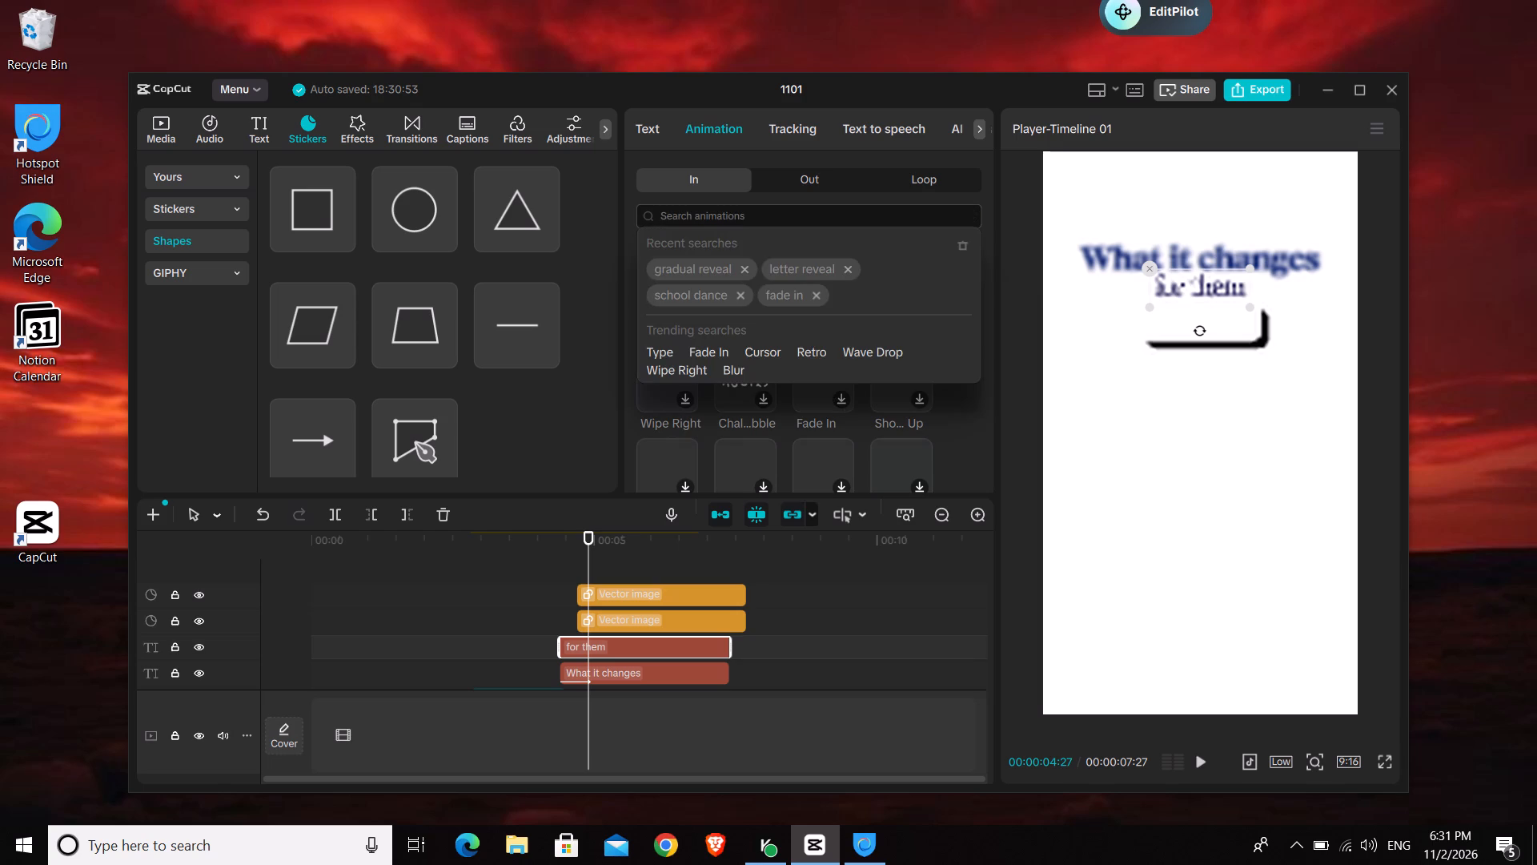
click(768, 292)
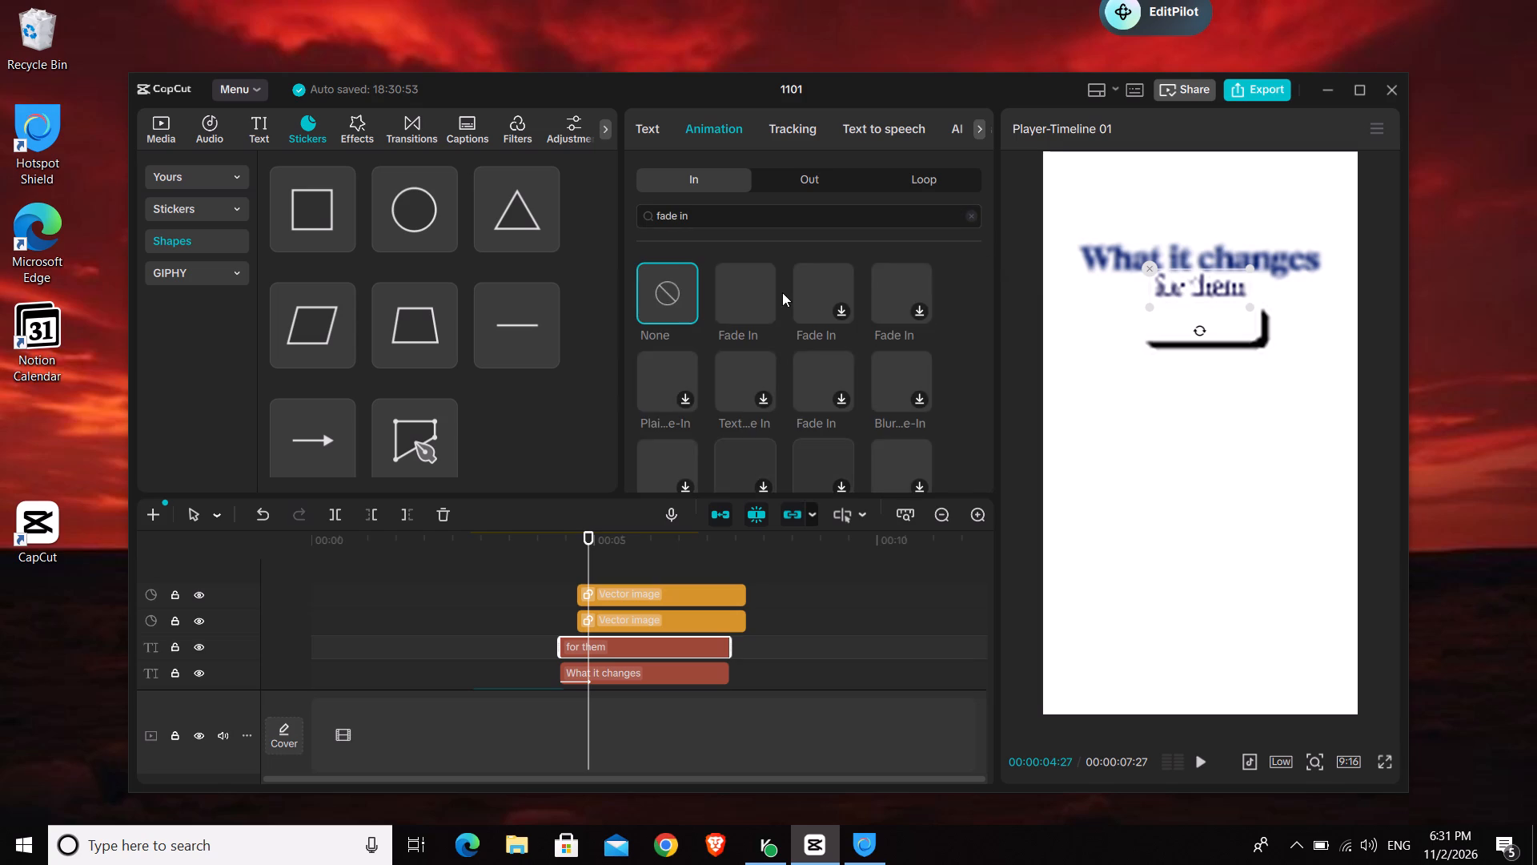
click(736, 300)
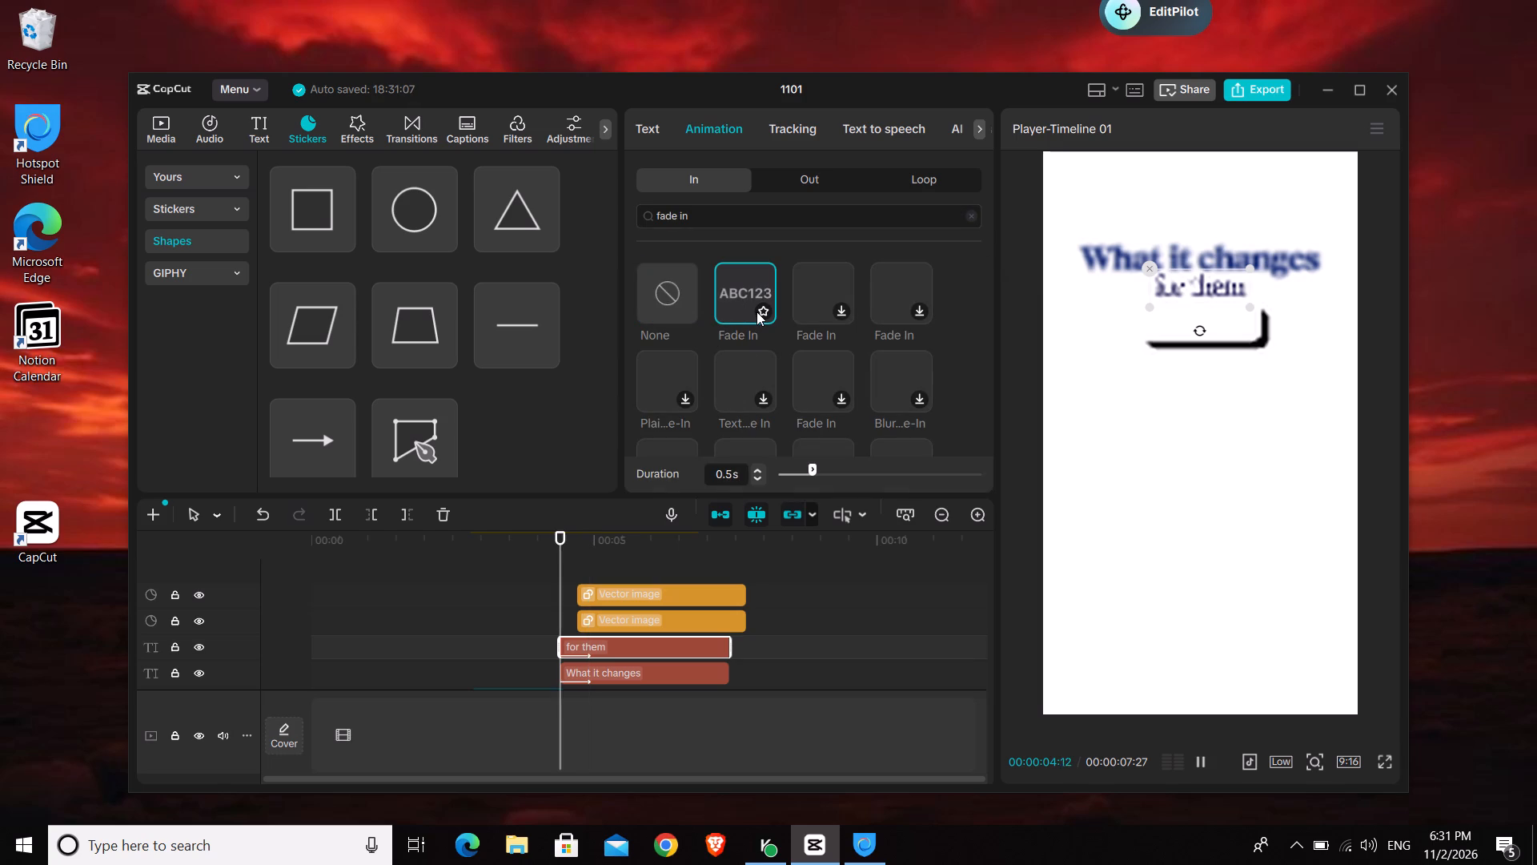
click(760, 312)
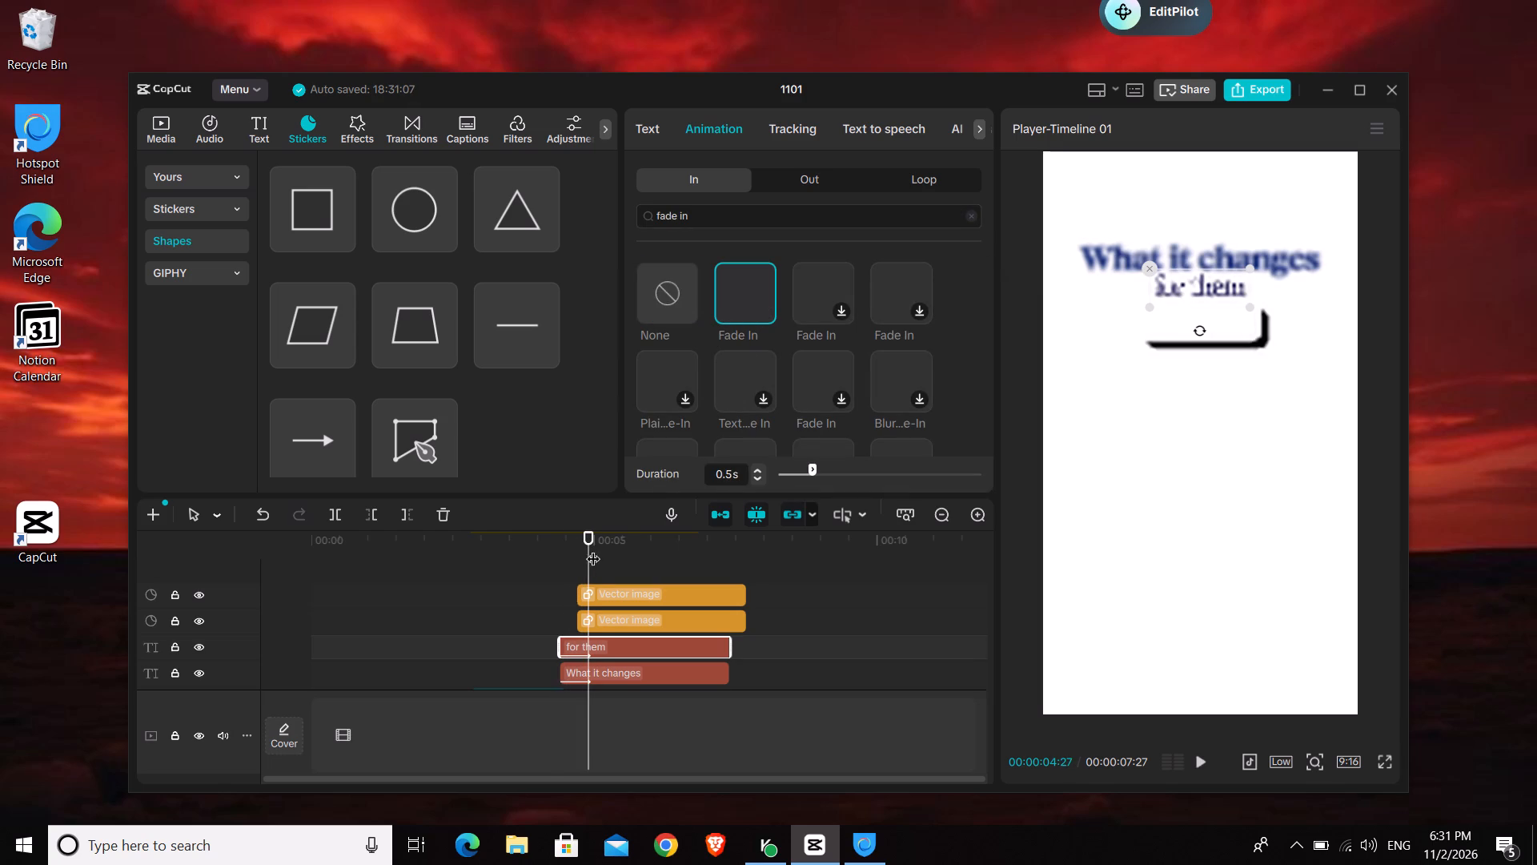
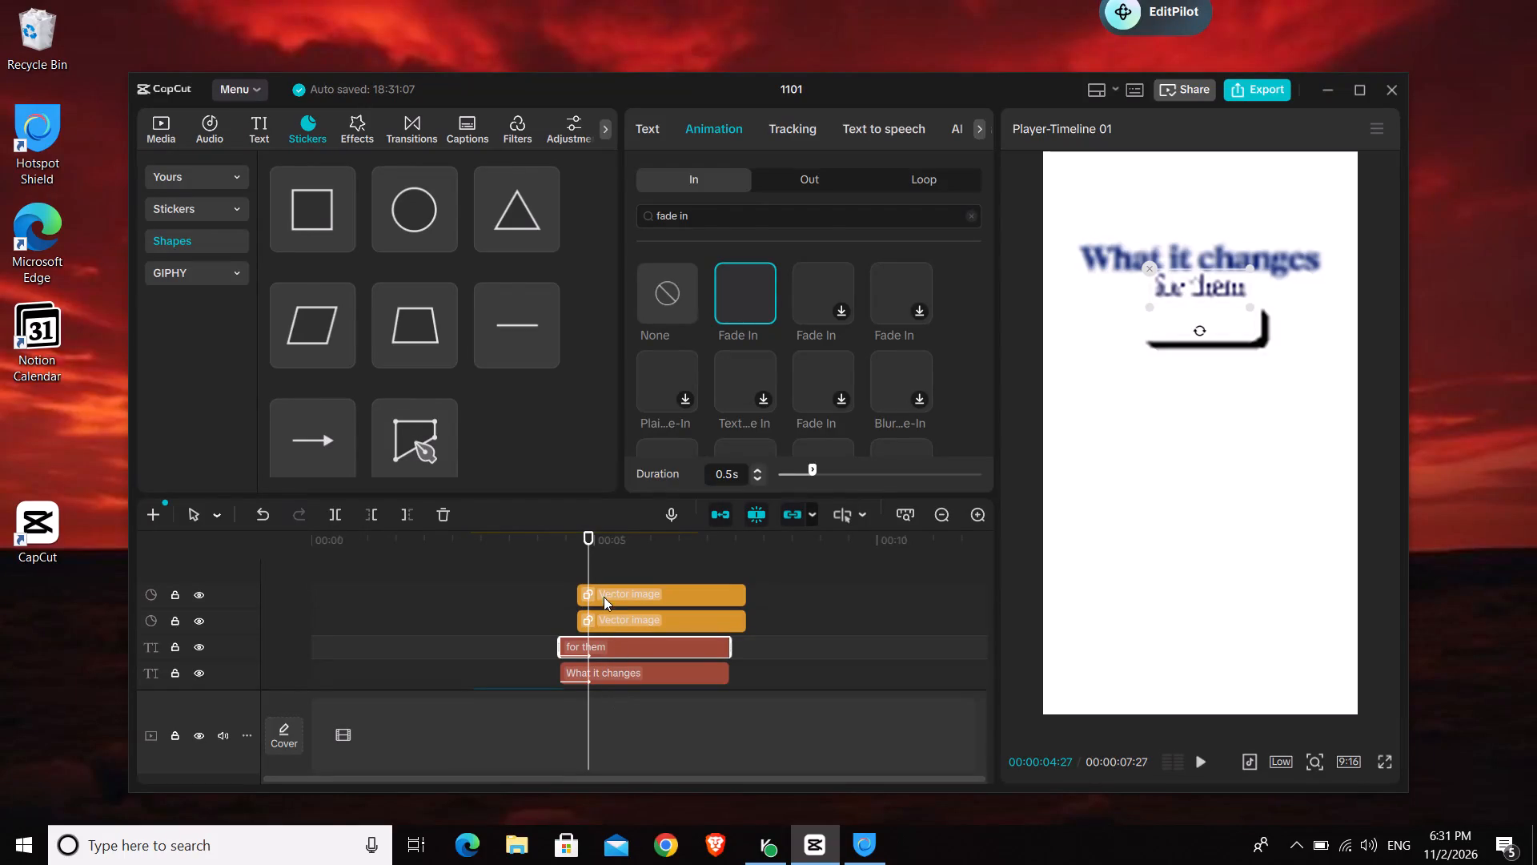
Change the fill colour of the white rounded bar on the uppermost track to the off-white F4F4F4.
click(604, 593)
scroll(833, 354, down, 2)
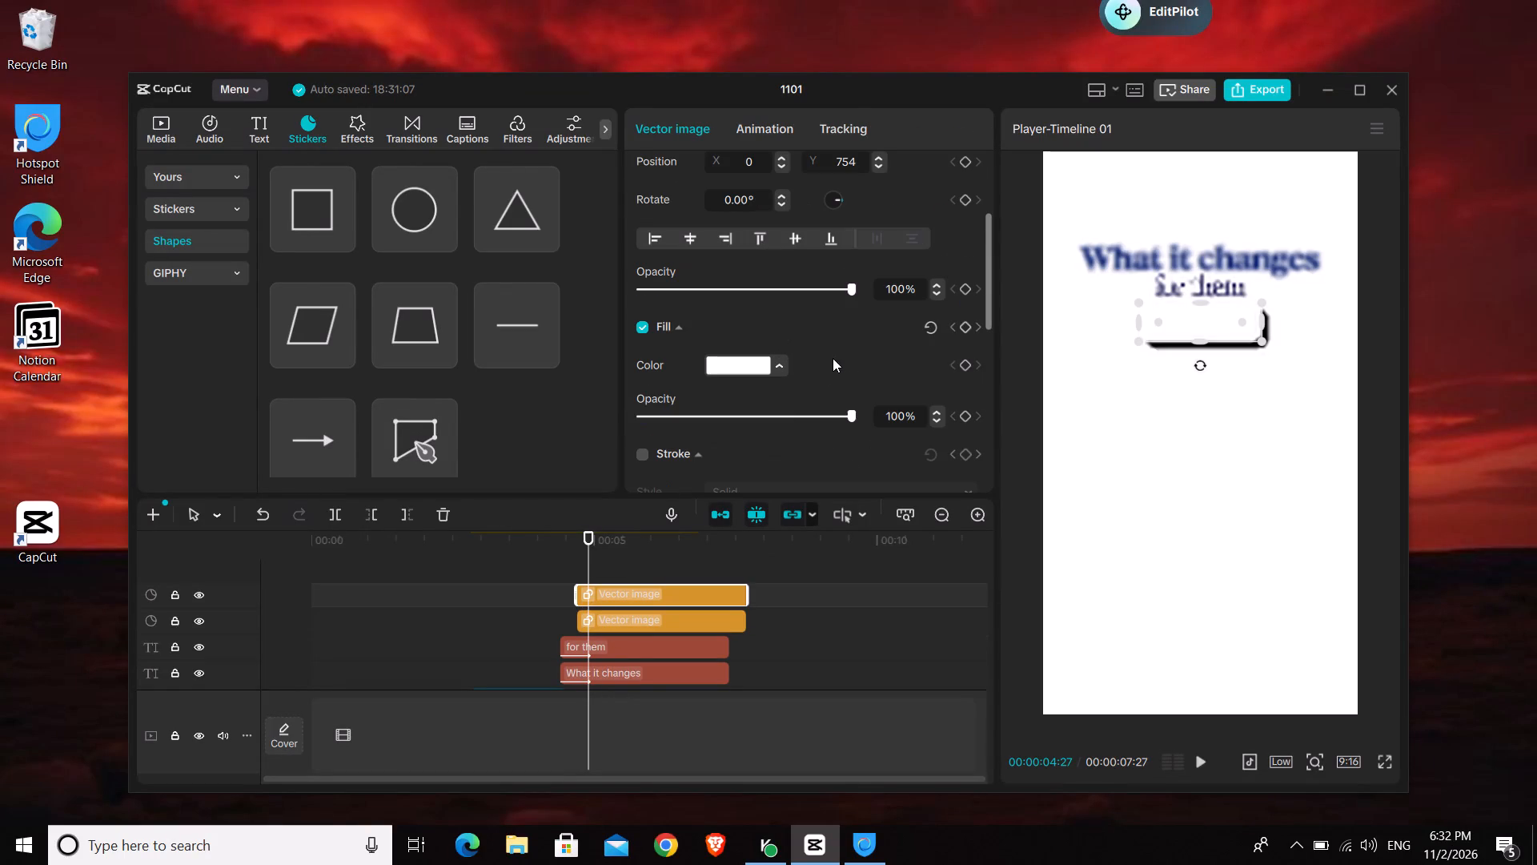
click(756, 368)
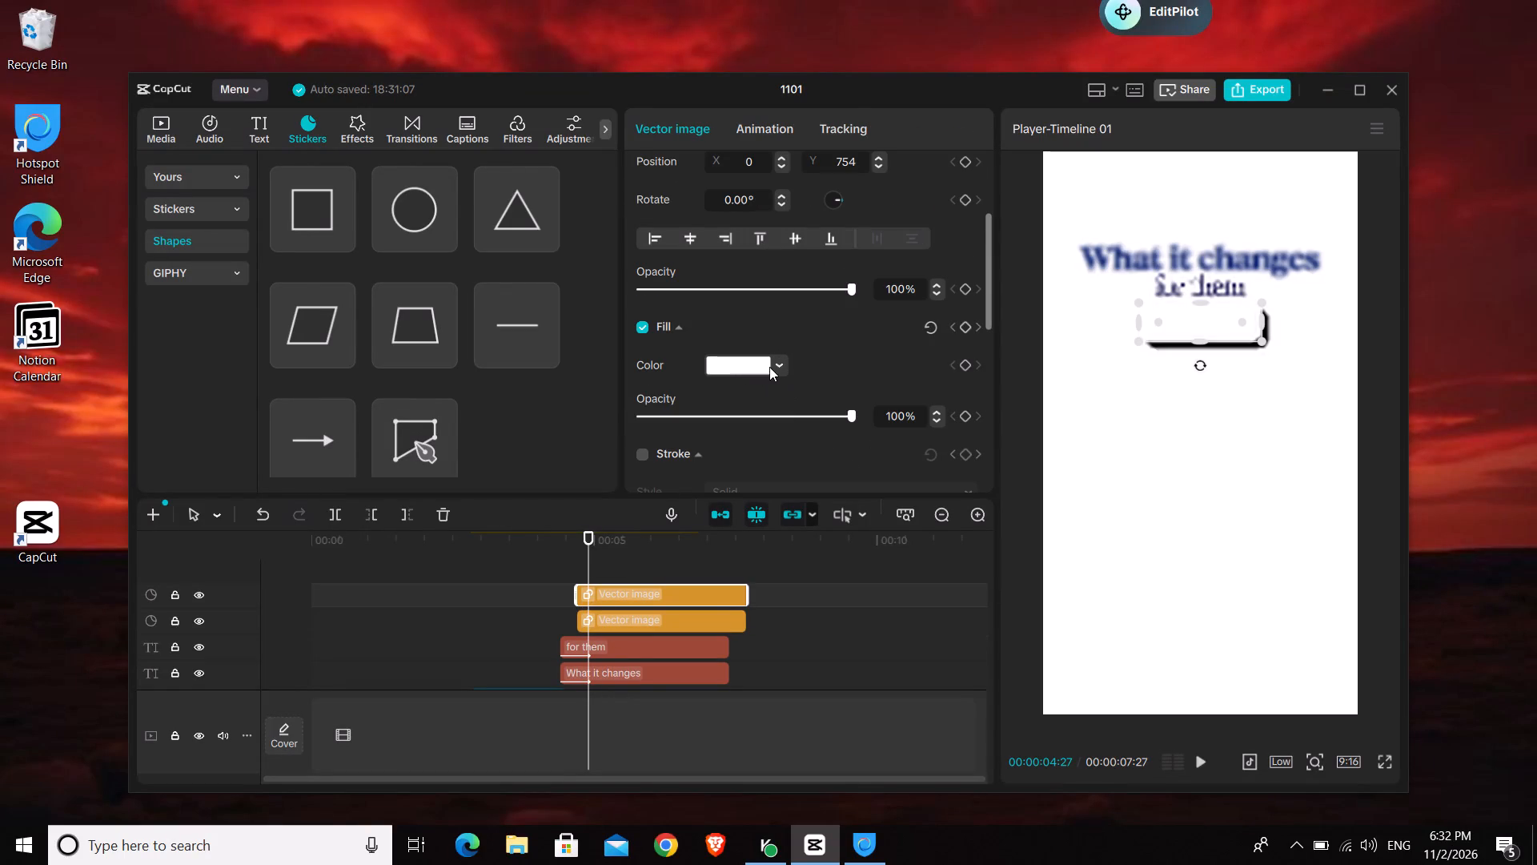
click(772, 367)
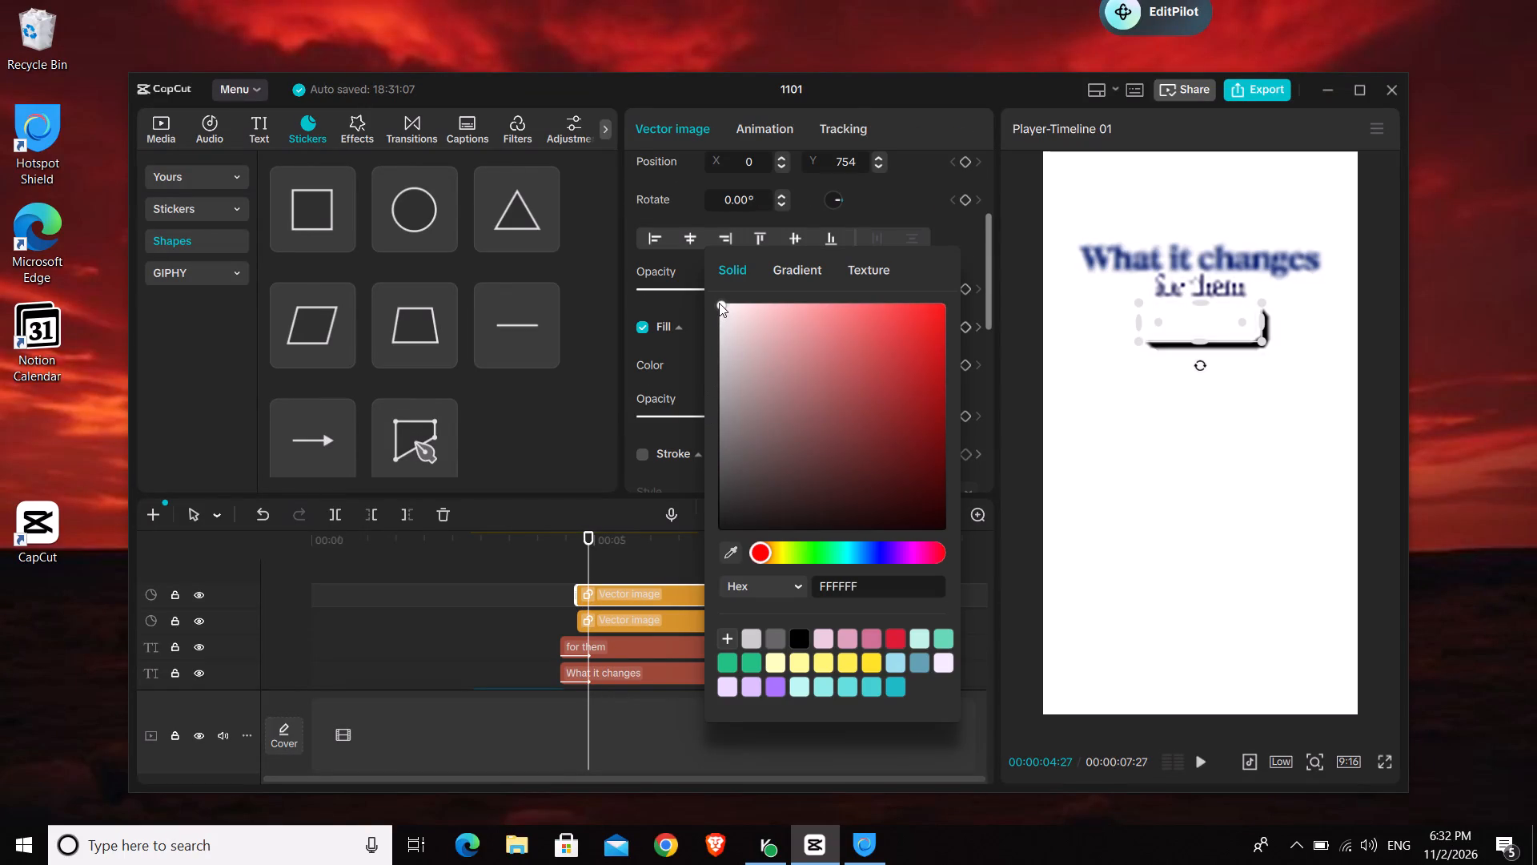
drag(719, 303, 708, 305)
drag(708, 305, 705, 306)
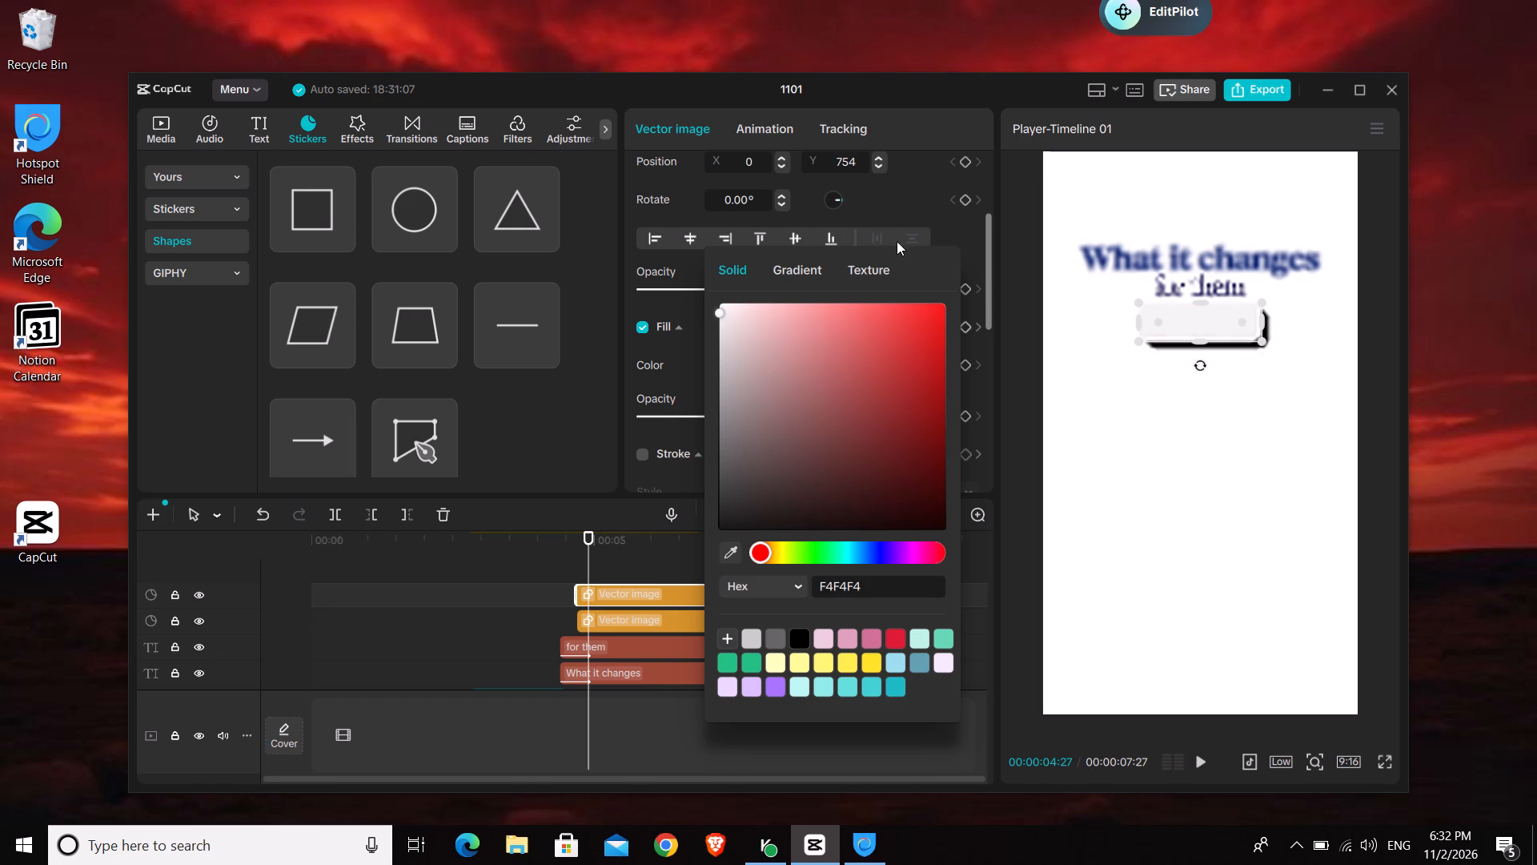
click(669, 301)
Turn the black shadow bar beneath the white bar into a compound clip.
click(658, 611)
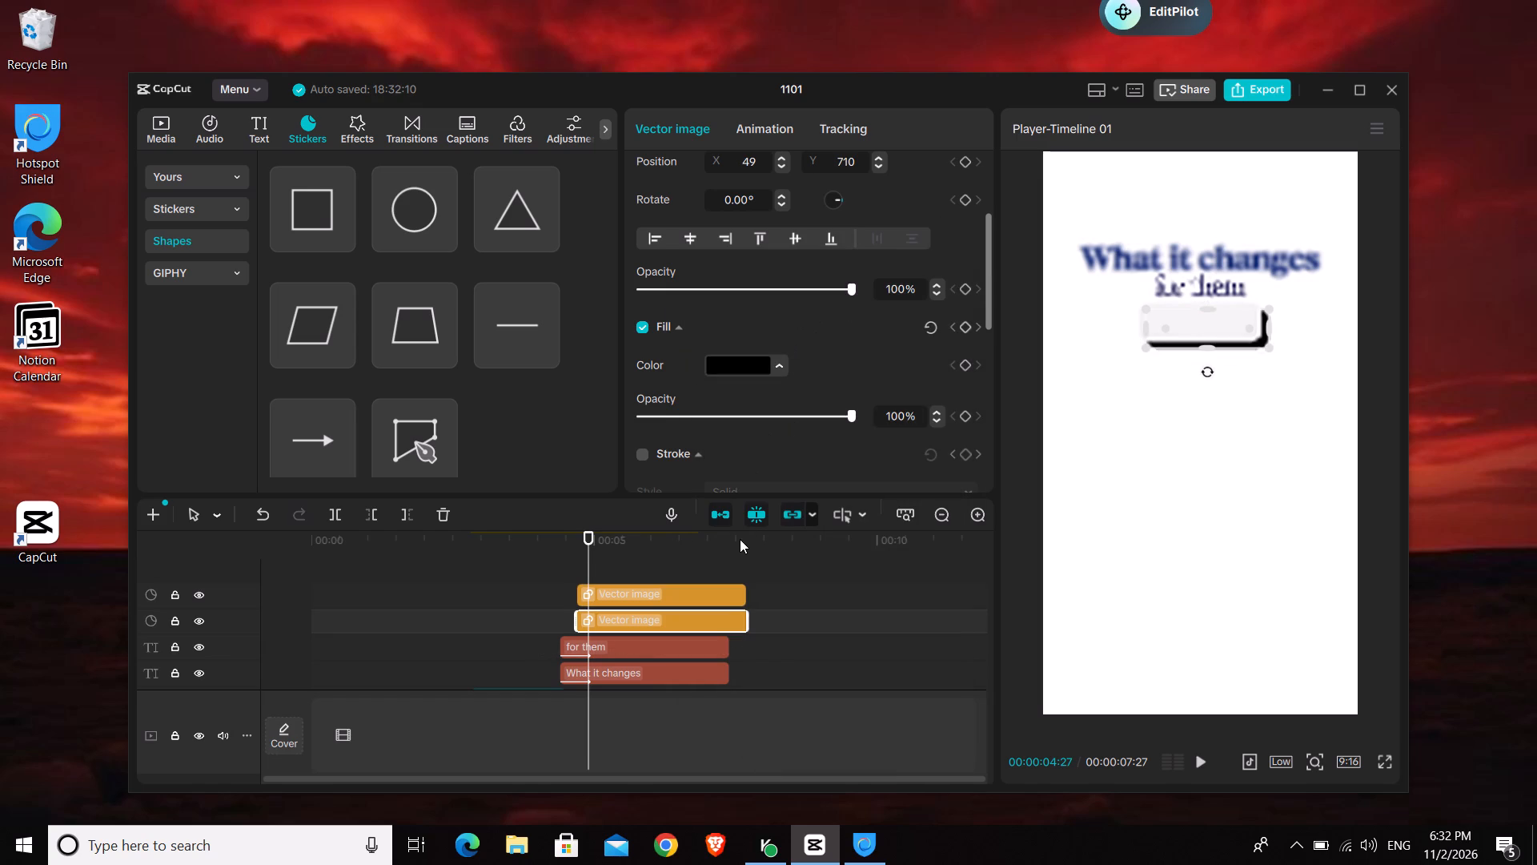
key(alt+g)
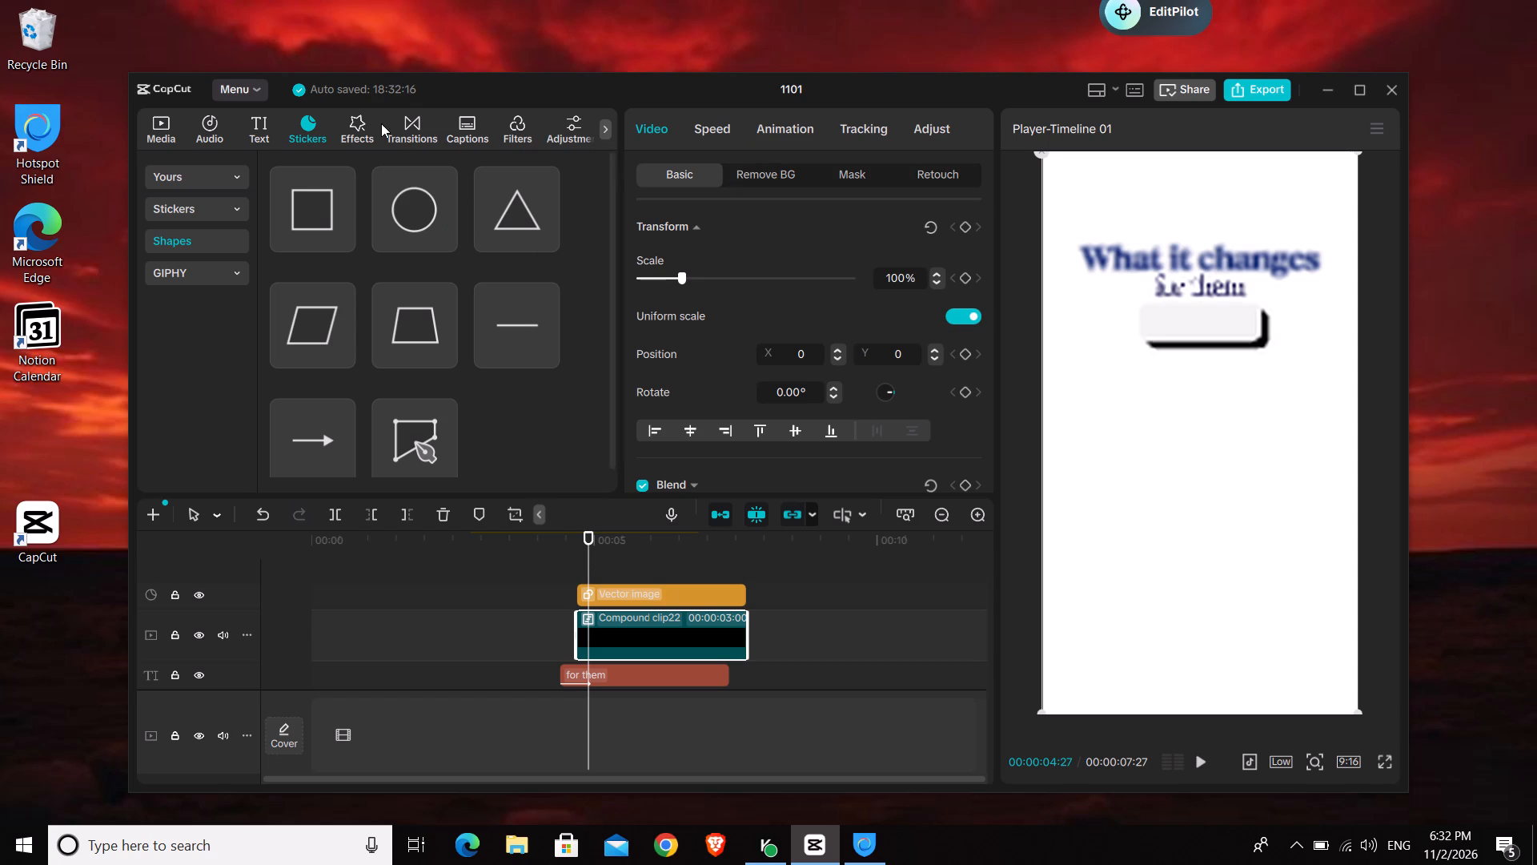
Apply the favourited Blur video effect to the shadow compound clip with the blur strength at 70.
click(359, 123)
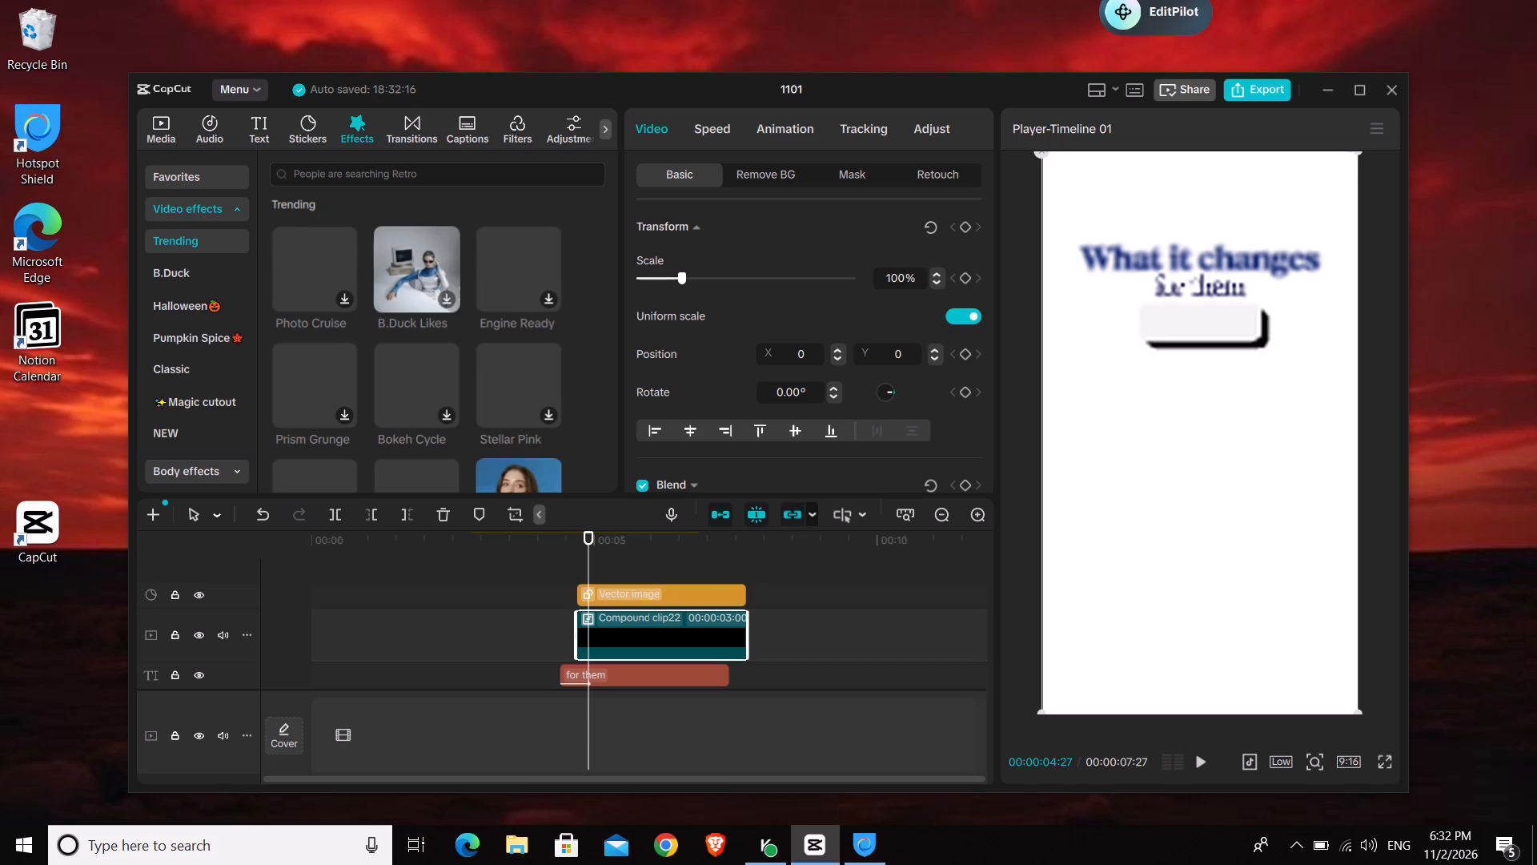
scroll(369, 195, down, 2)
click(203, 169)
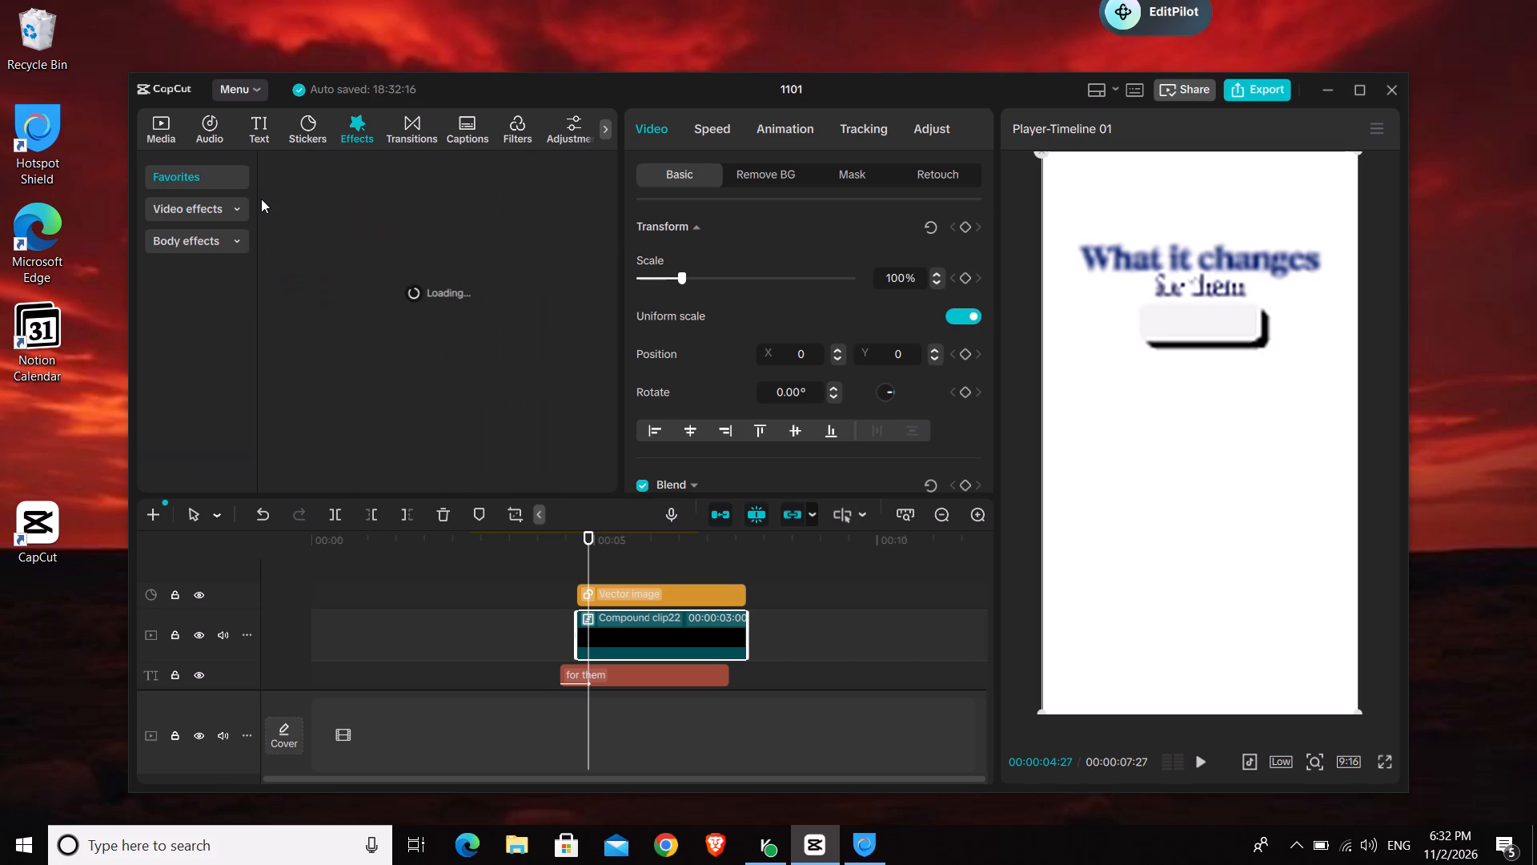
drag(305, 236, 319, 245)
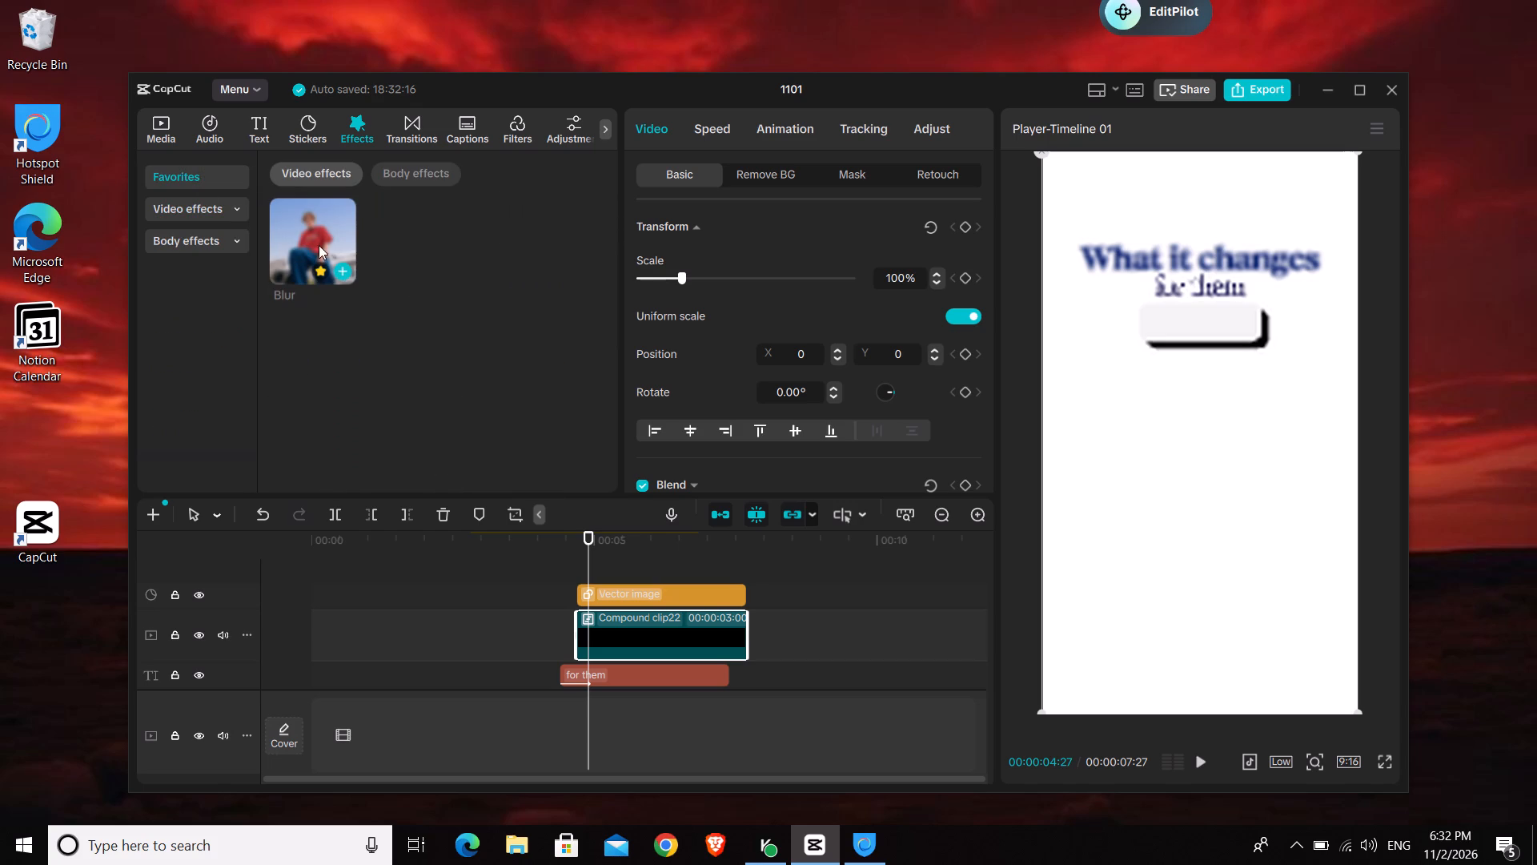
drag(319, 245, 588, 633)
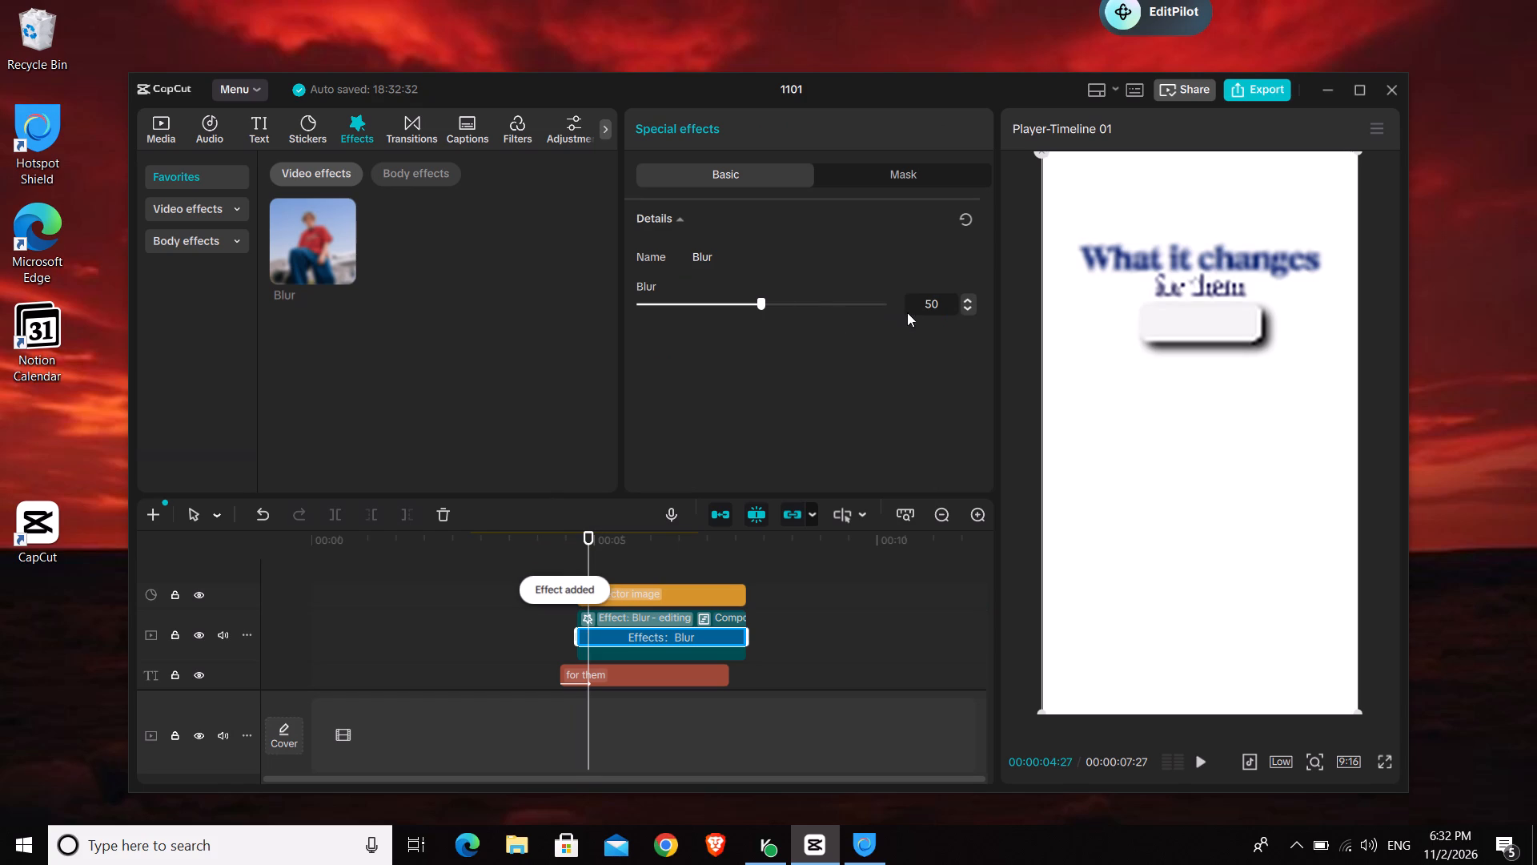
drag(758, 306, 799, 313)
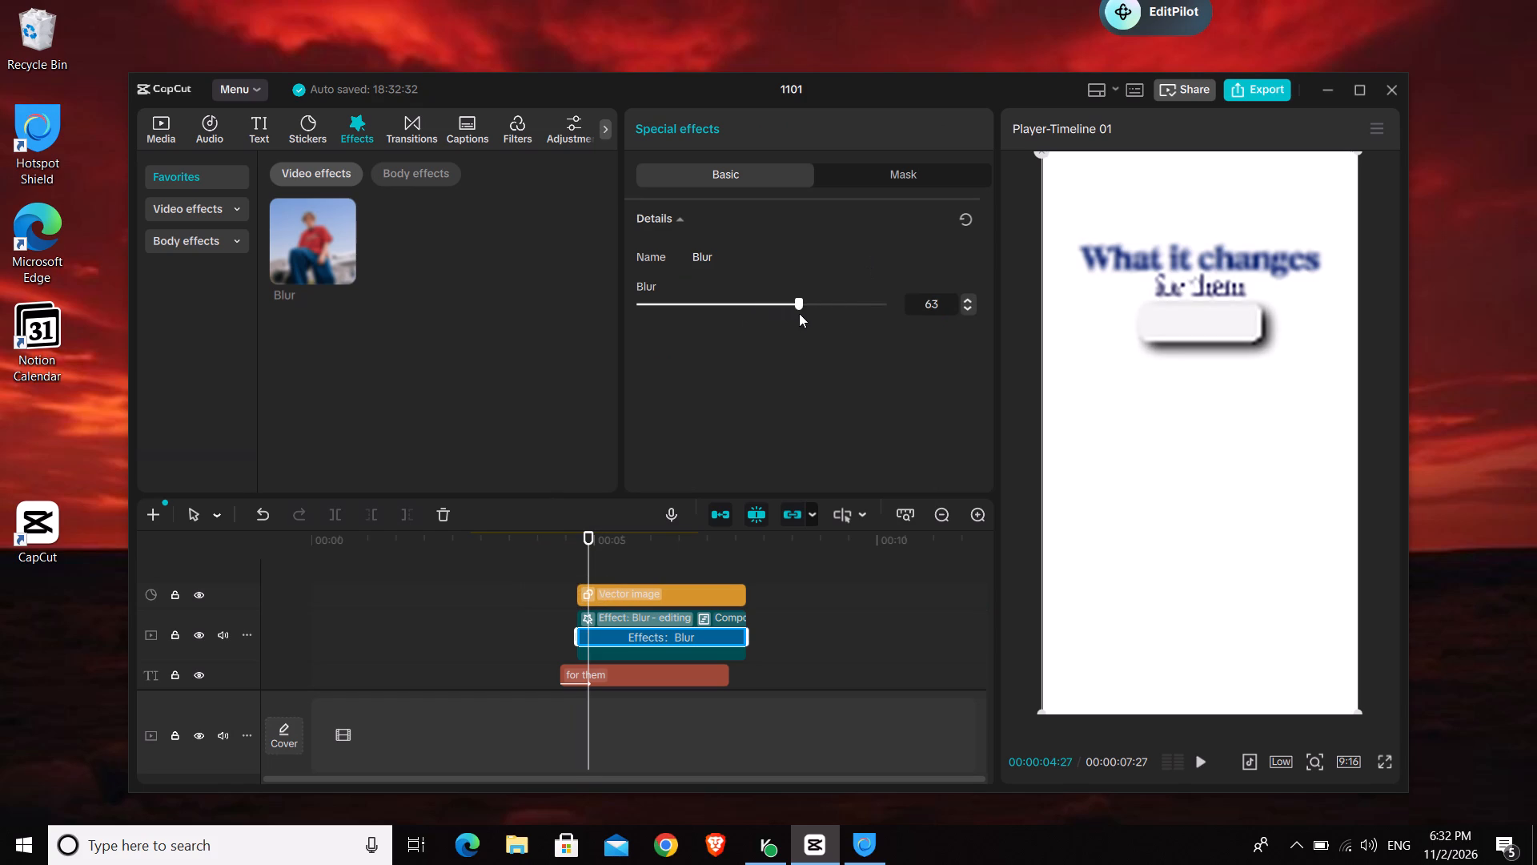
drag(799, 313, 813, 335)
drag(813, 335, 807, 337)
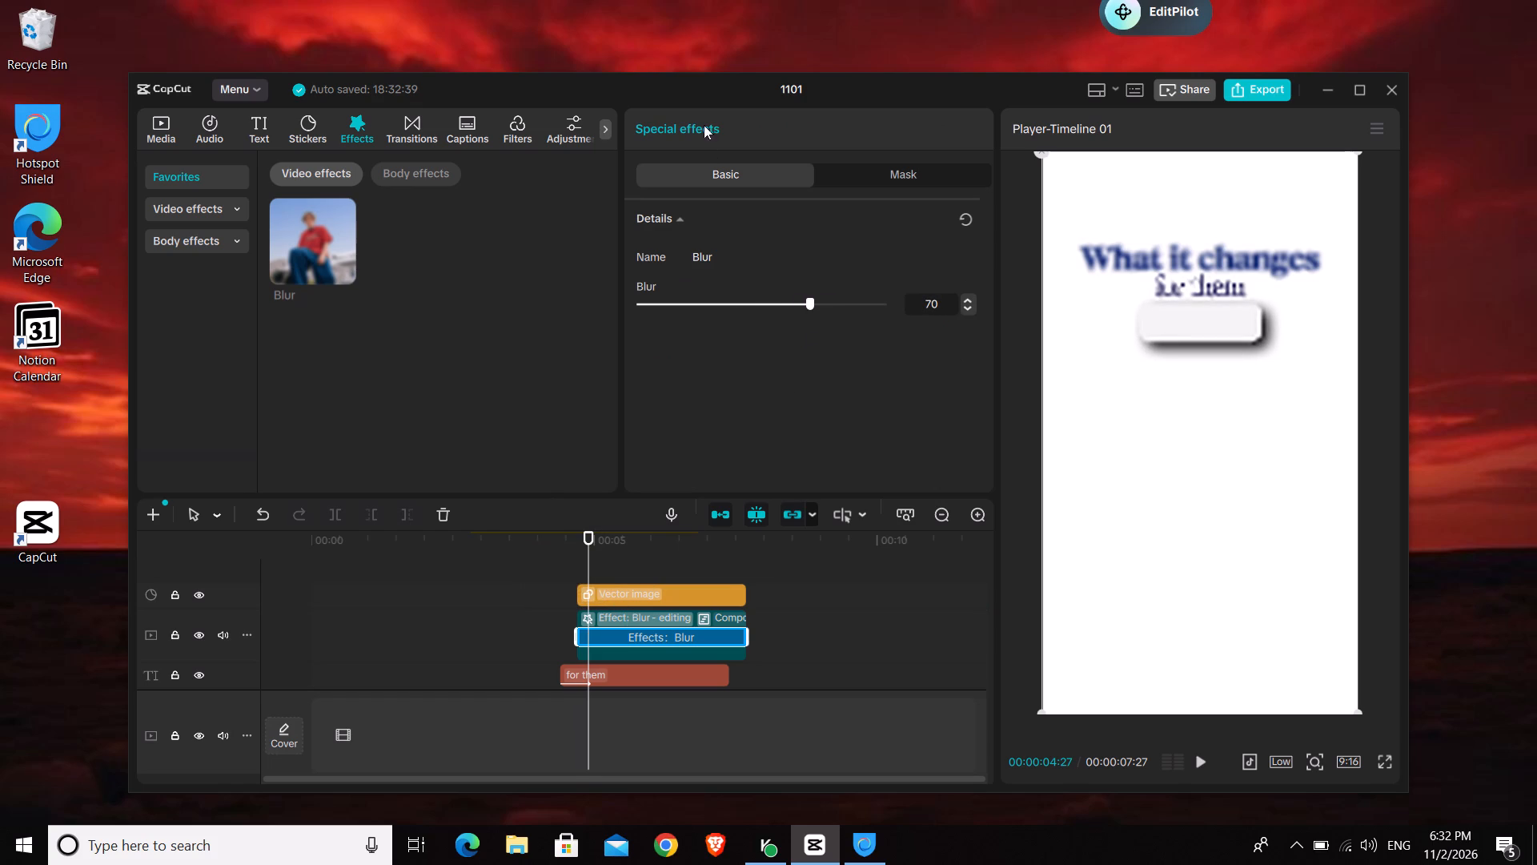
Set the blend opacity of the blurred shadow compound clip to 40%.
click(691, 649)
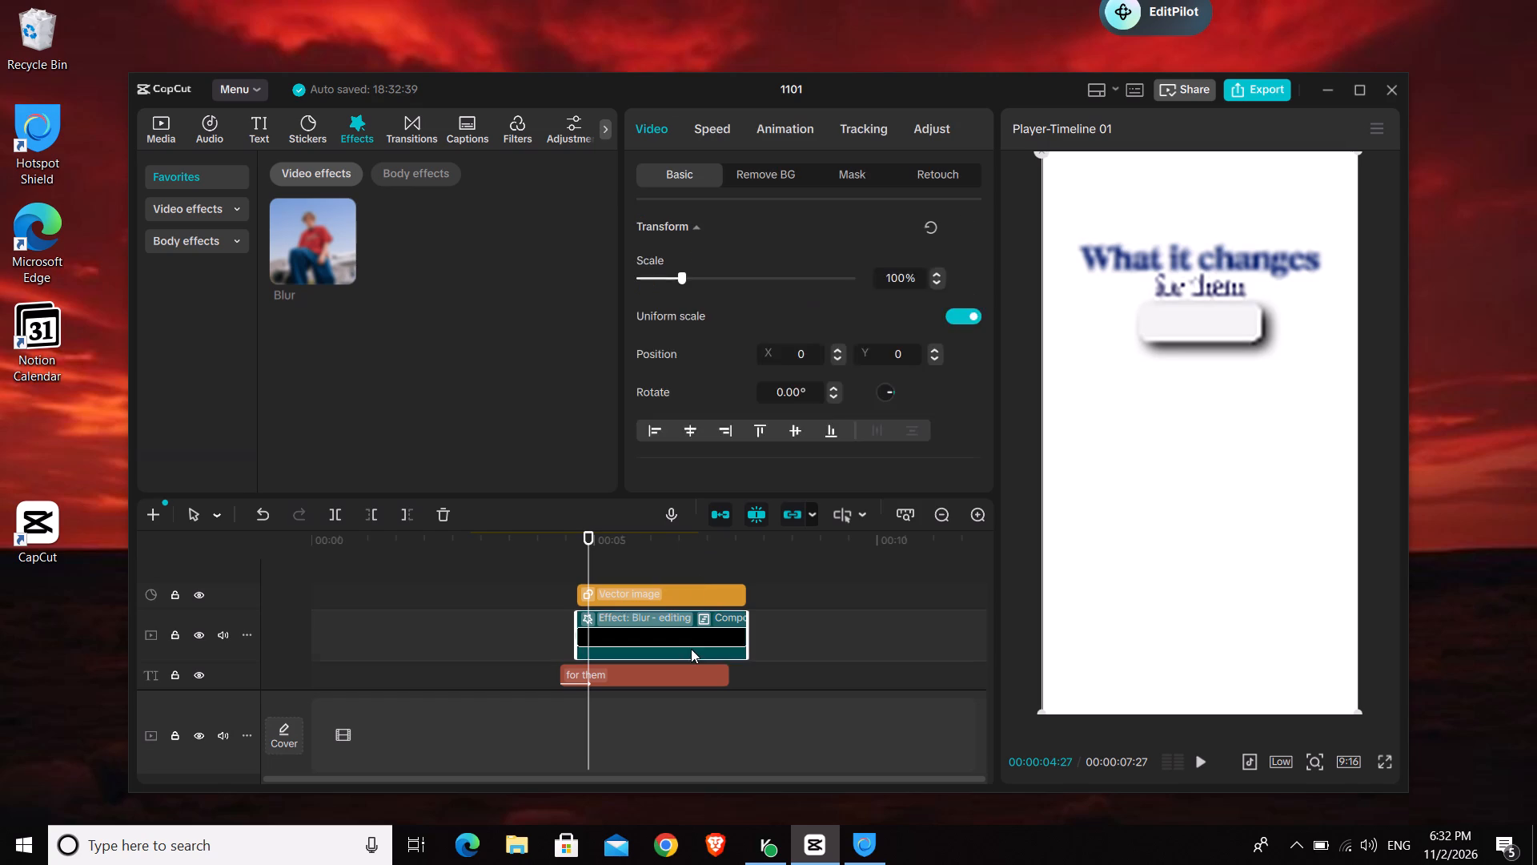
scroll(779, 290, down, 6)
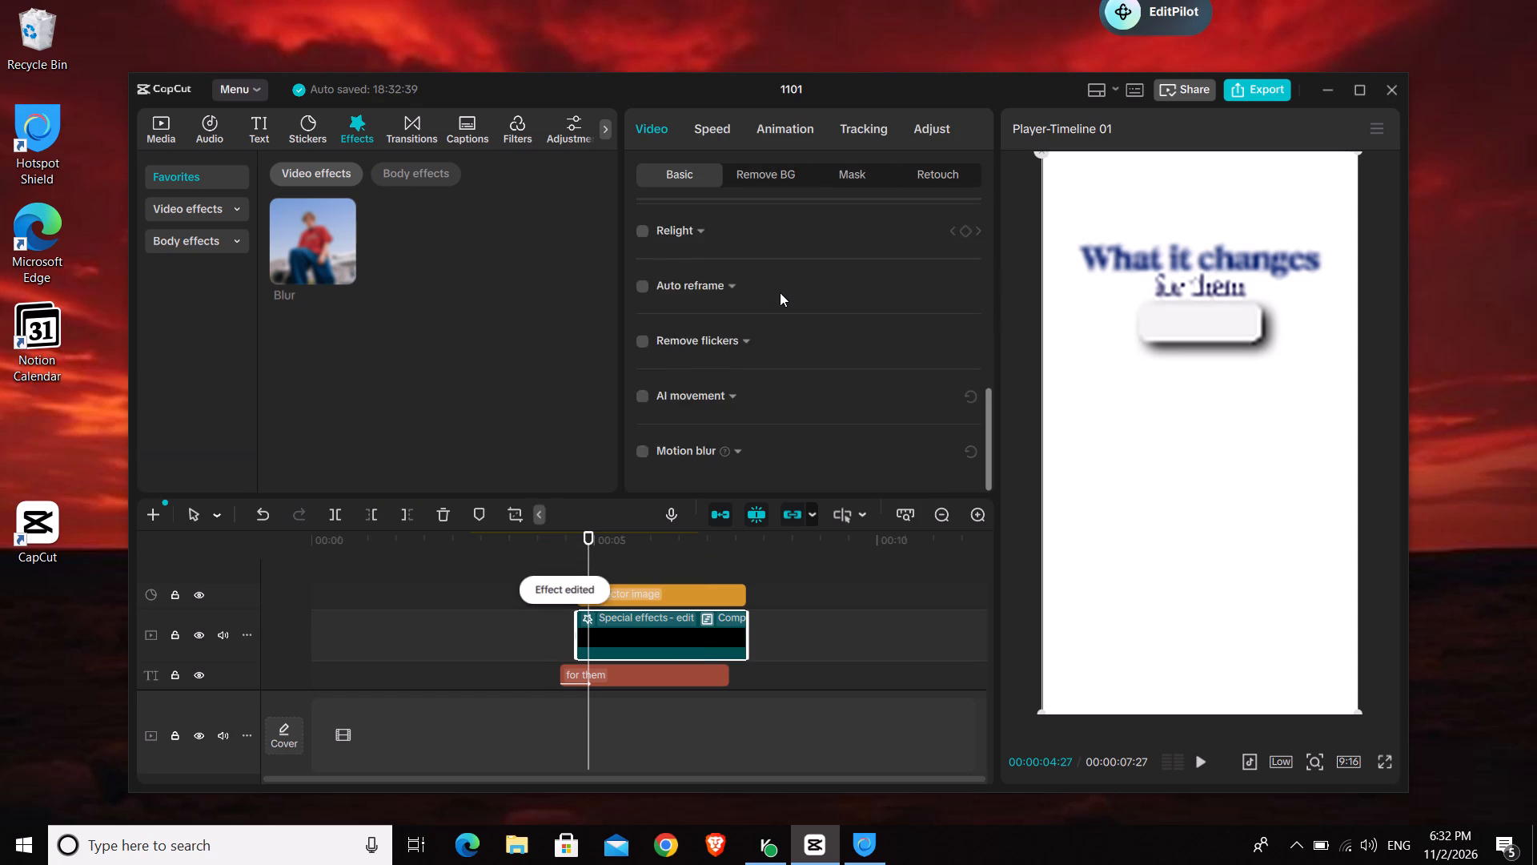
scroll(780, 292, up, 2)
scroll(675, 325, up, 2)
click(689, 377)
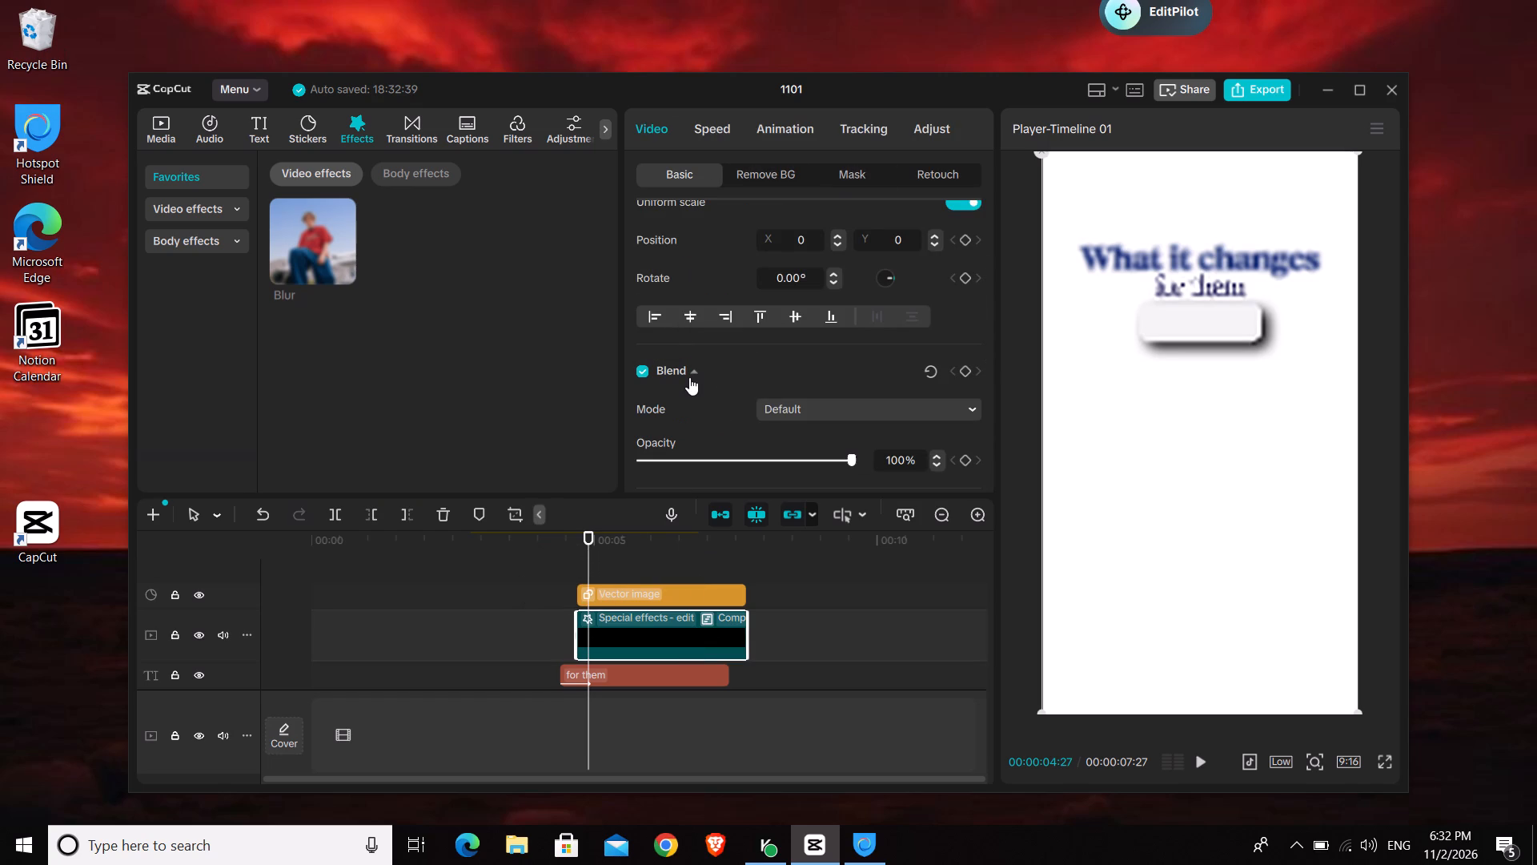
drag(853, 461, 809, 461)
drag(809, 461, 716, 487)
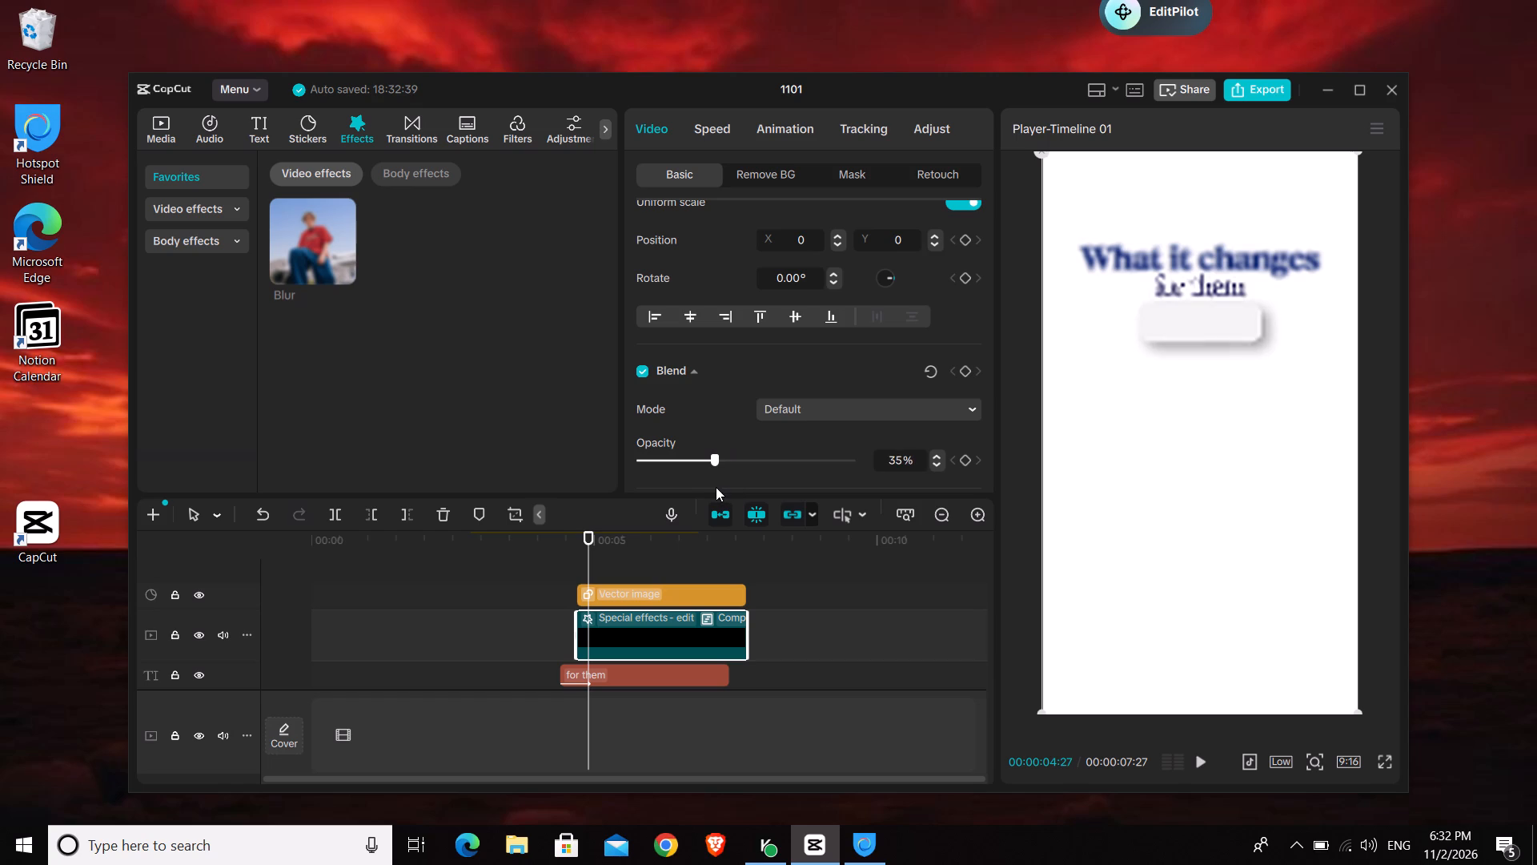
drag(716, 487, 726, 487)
Change the fill colour of the rounded bar on the uppermost track to the light tint EDEAEA.
click(647, 593)
scroll(782, 340, down, 2)
click(769, 372)
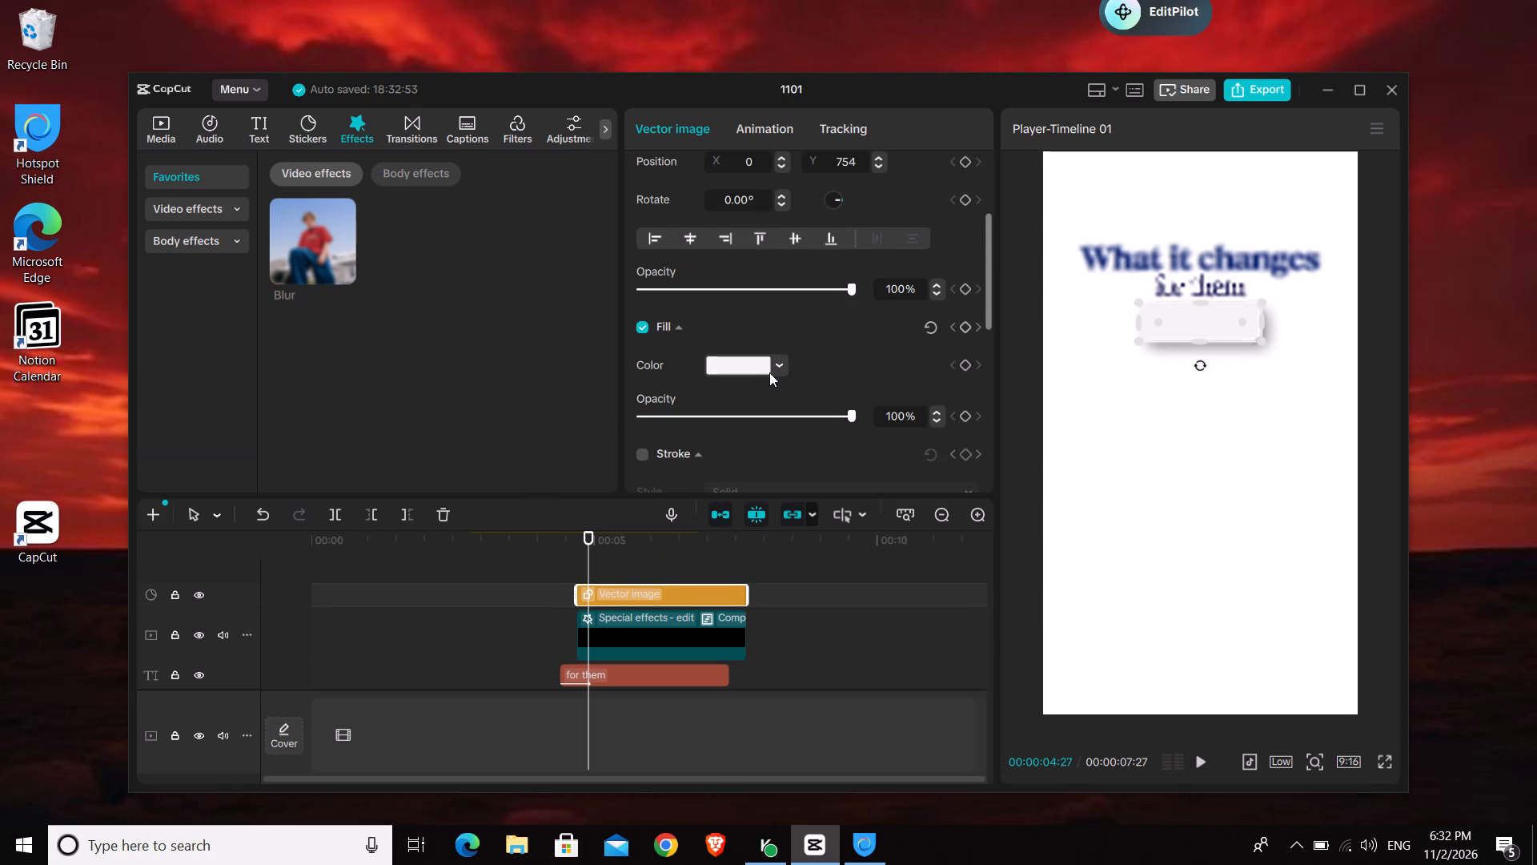
click(760, 367)
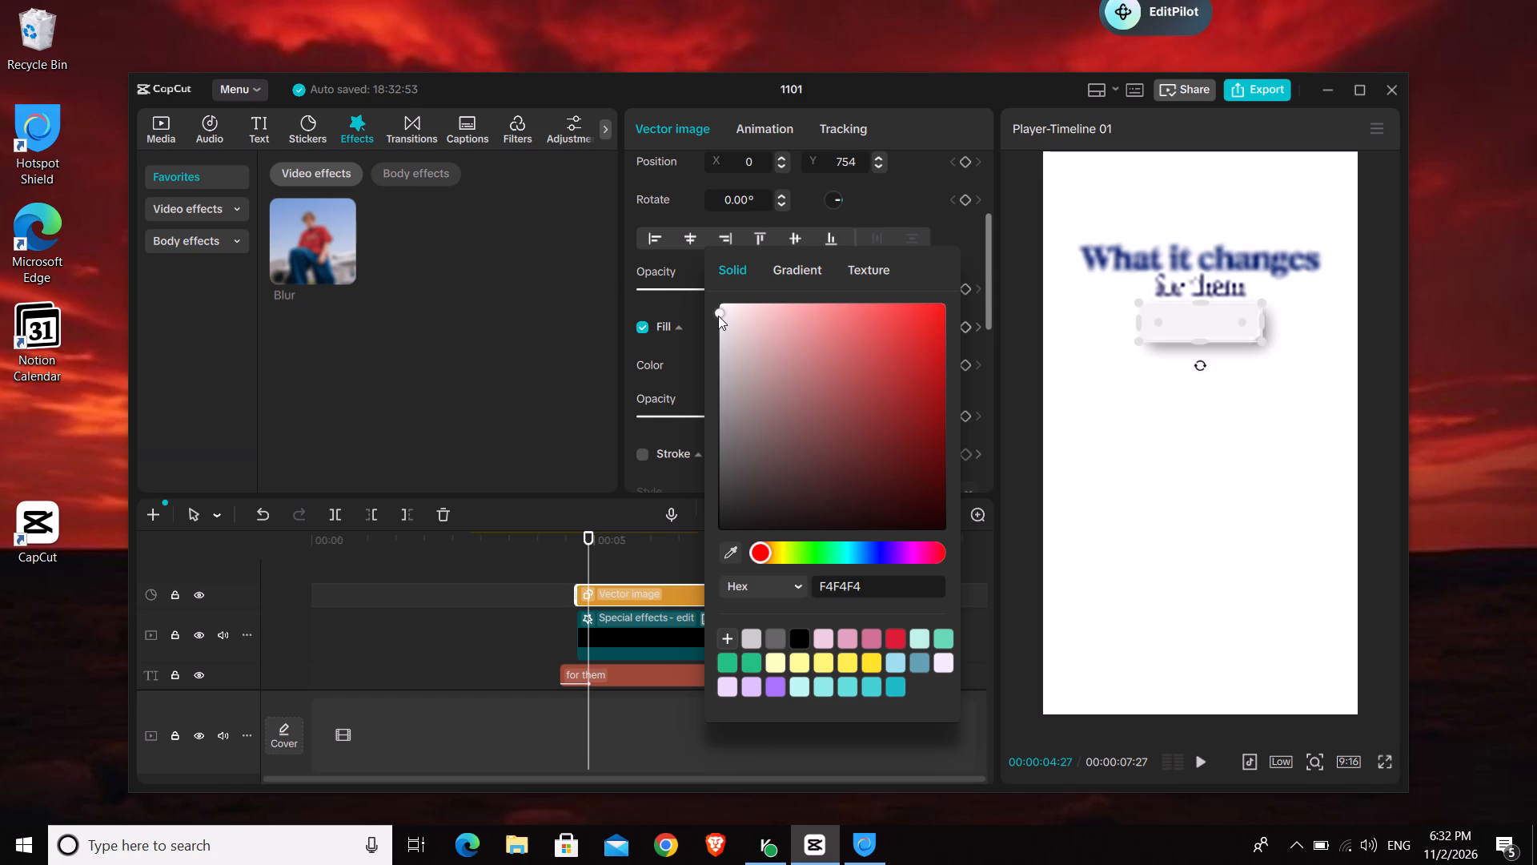
click(717, 312)
click(939, 226)
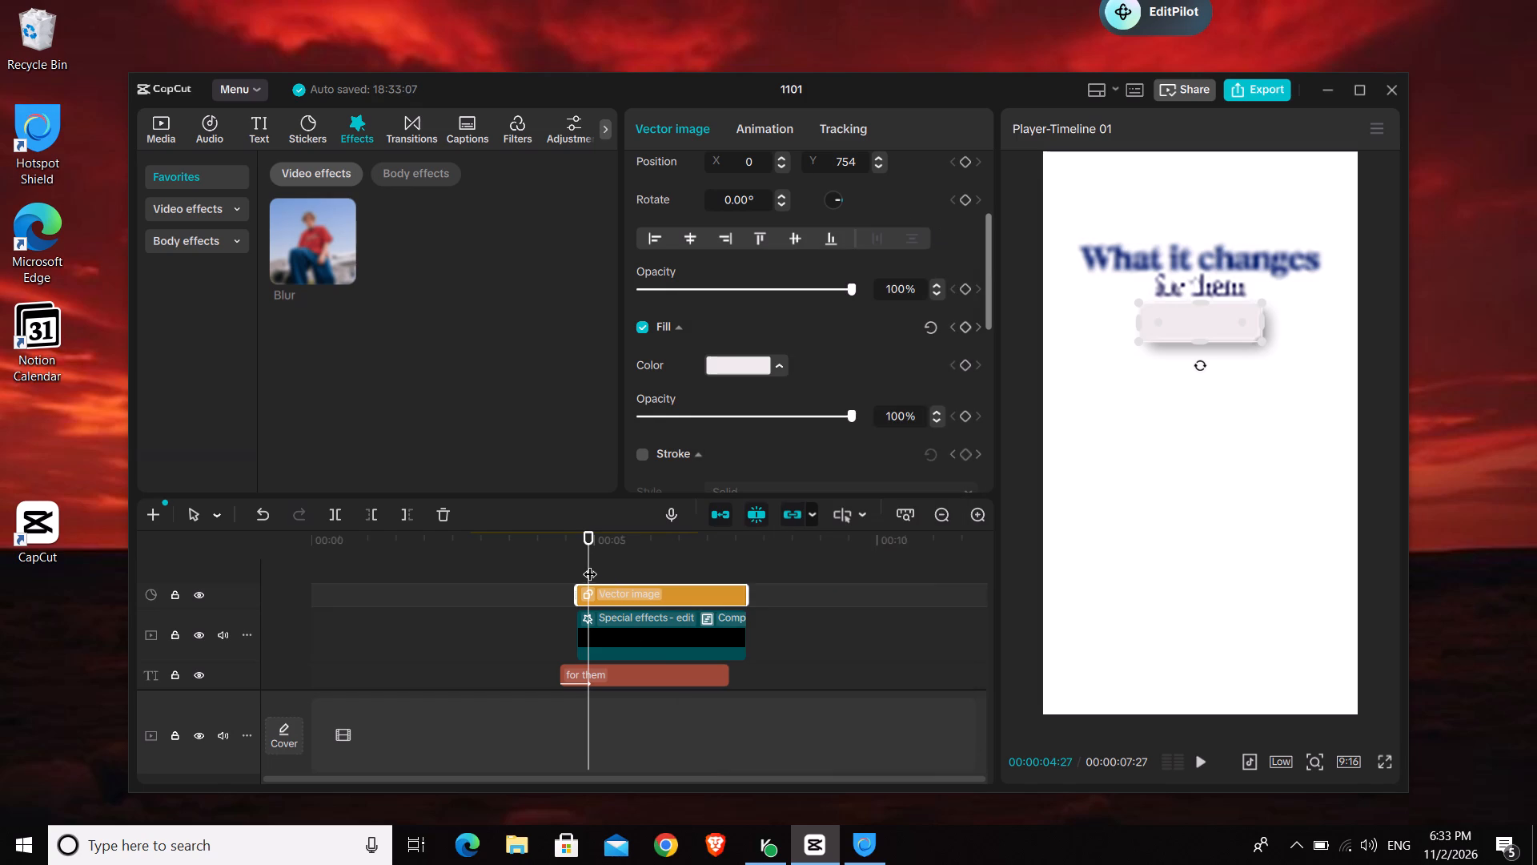
Set the blend opacity of the blurred shadow compound clip to 33%.
drag(587, 563, 584, 564)
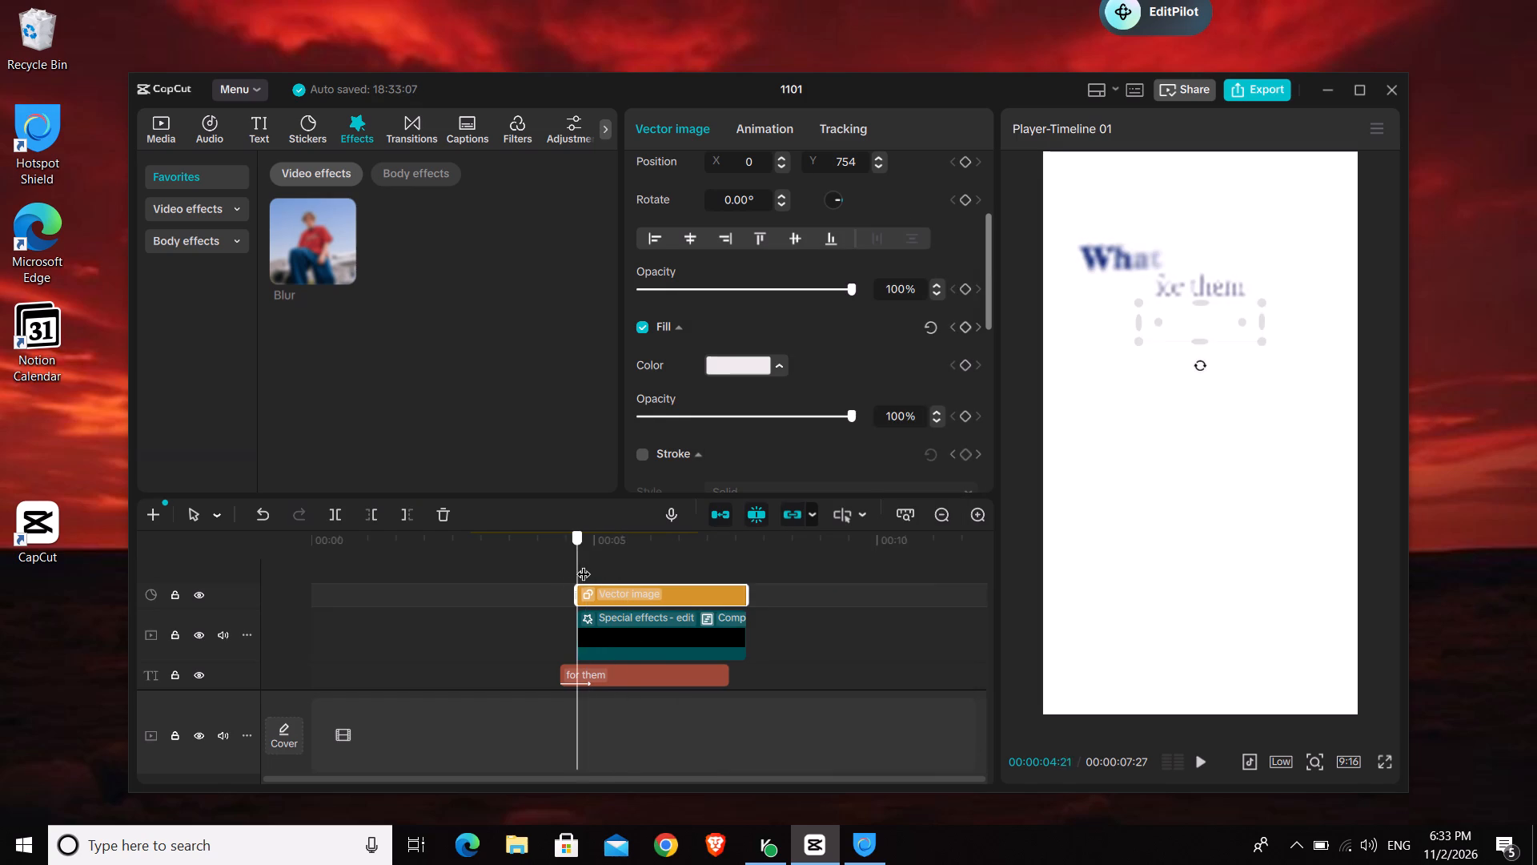
drag(584, 564, 598, 561)
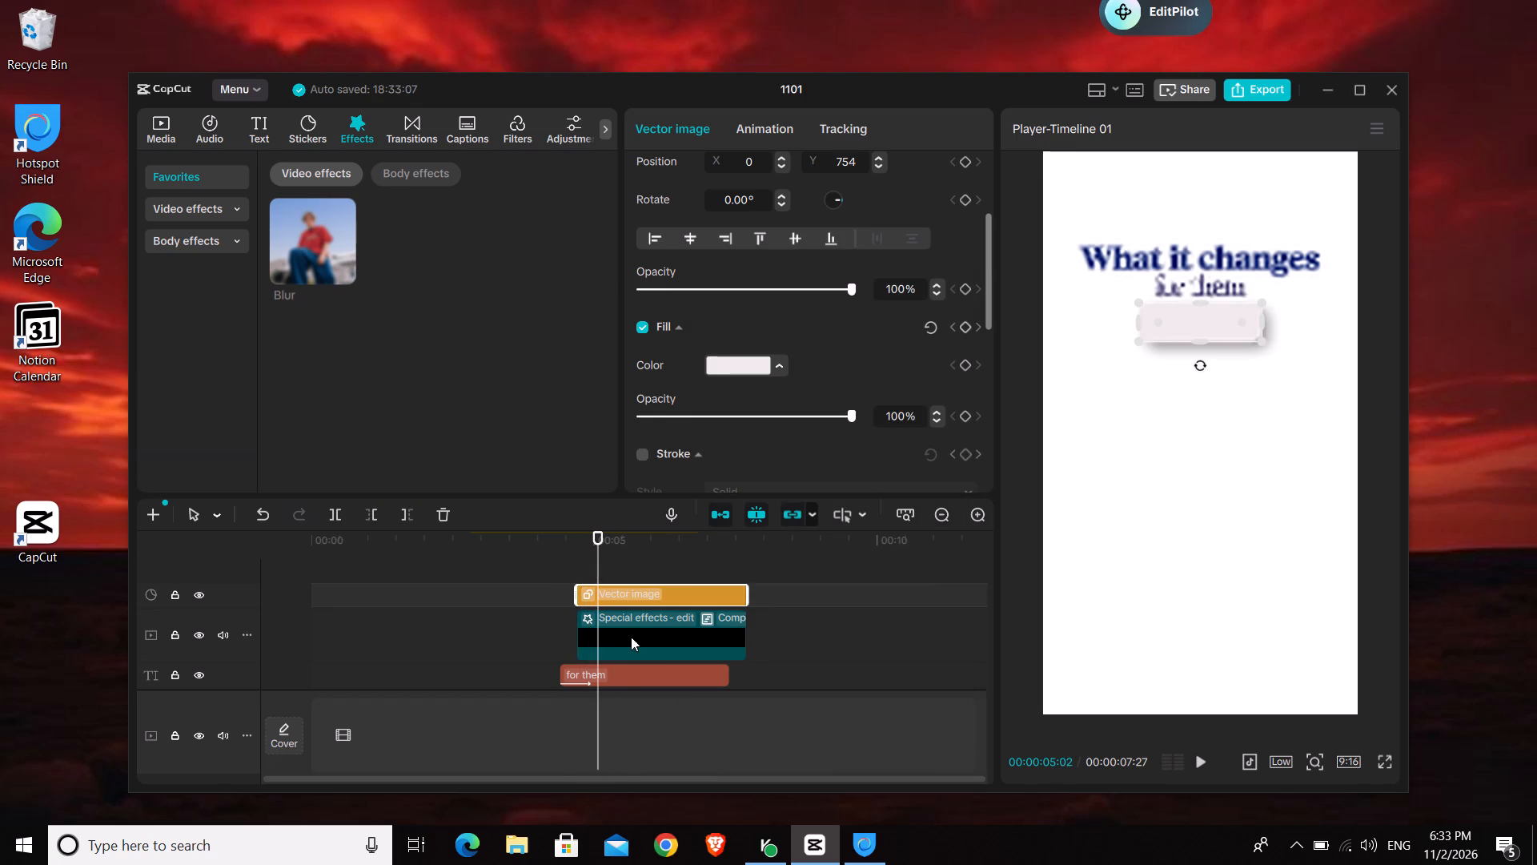
click(644, 641)
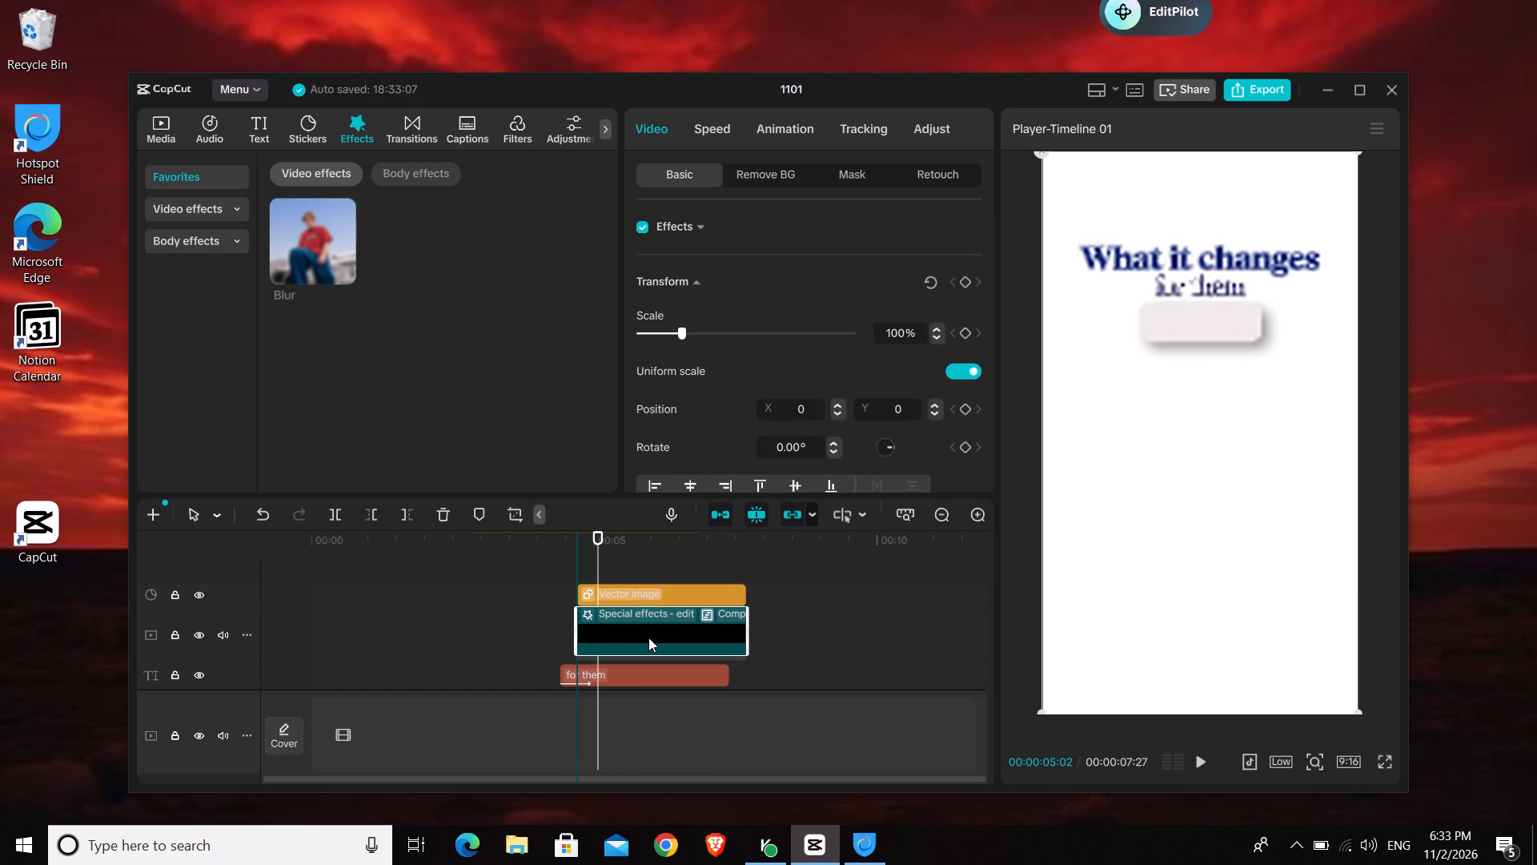
scroll(785, 324, down, 3)
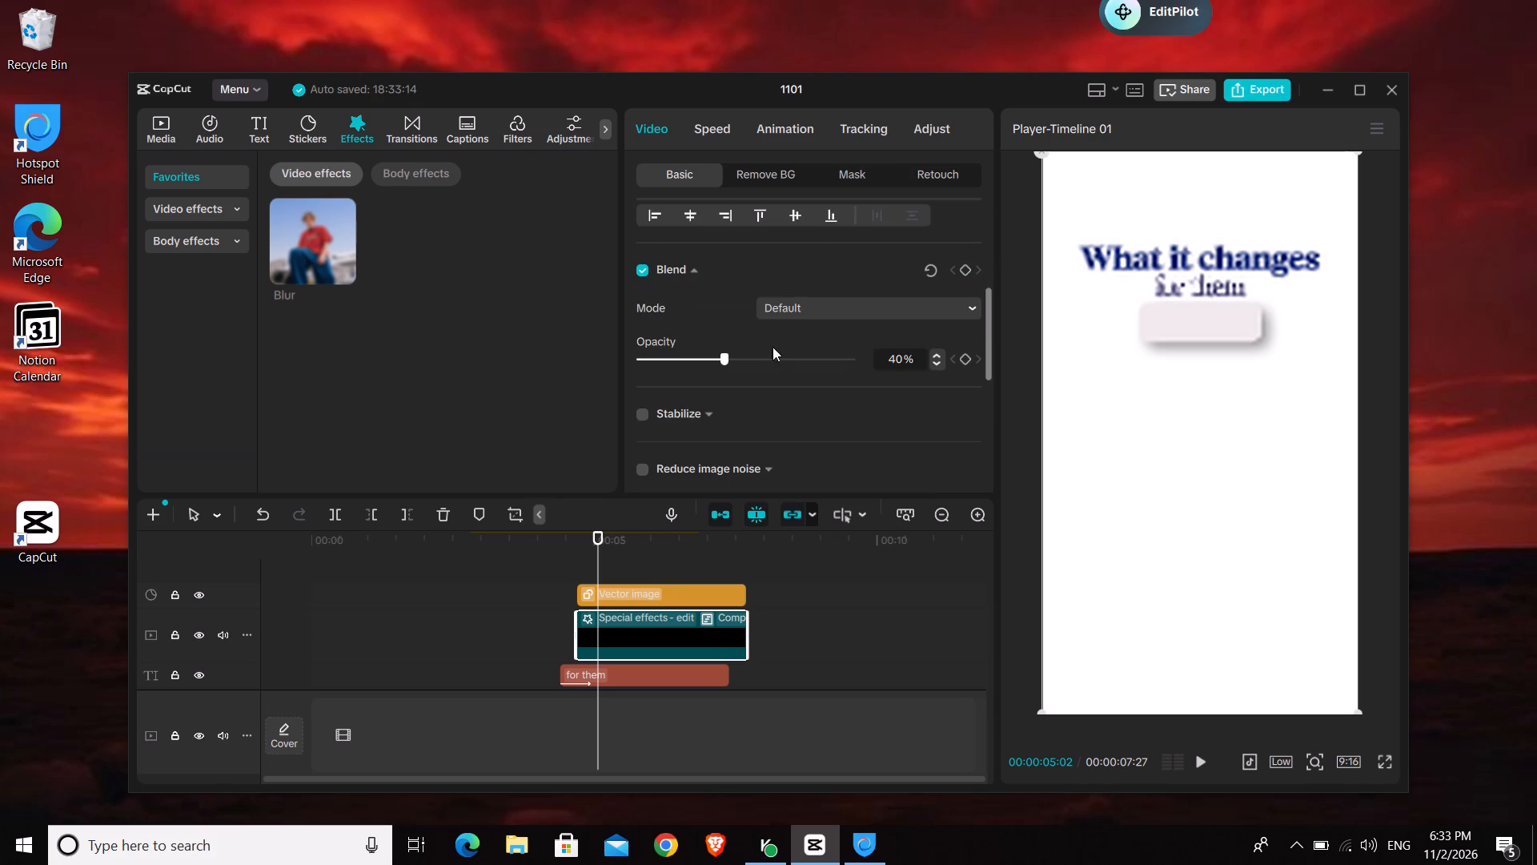
drag(721, 358, 809, 383)
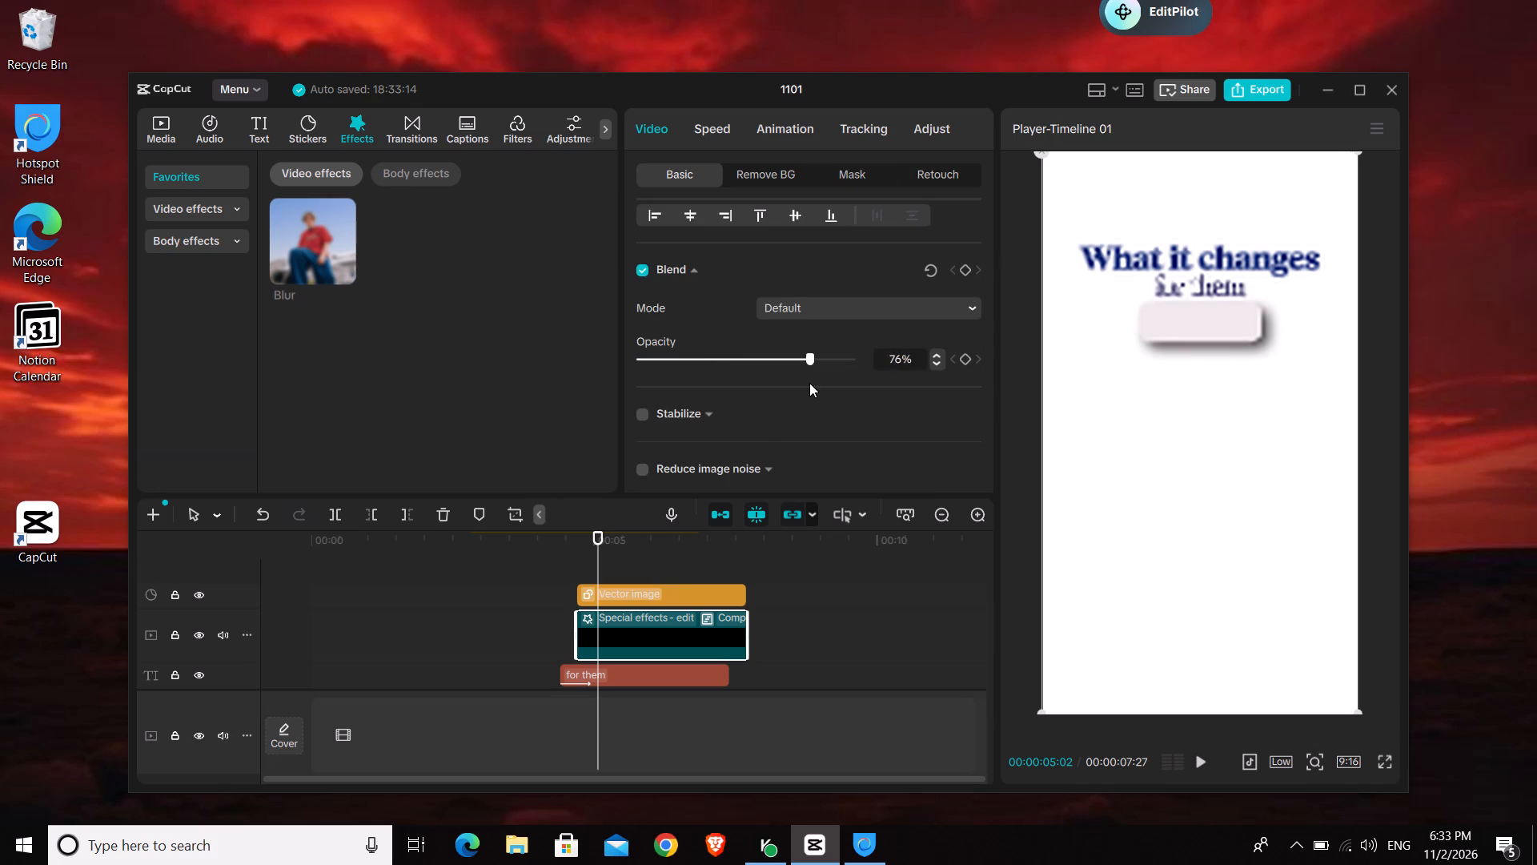
drag(809, 383, 713, 425)
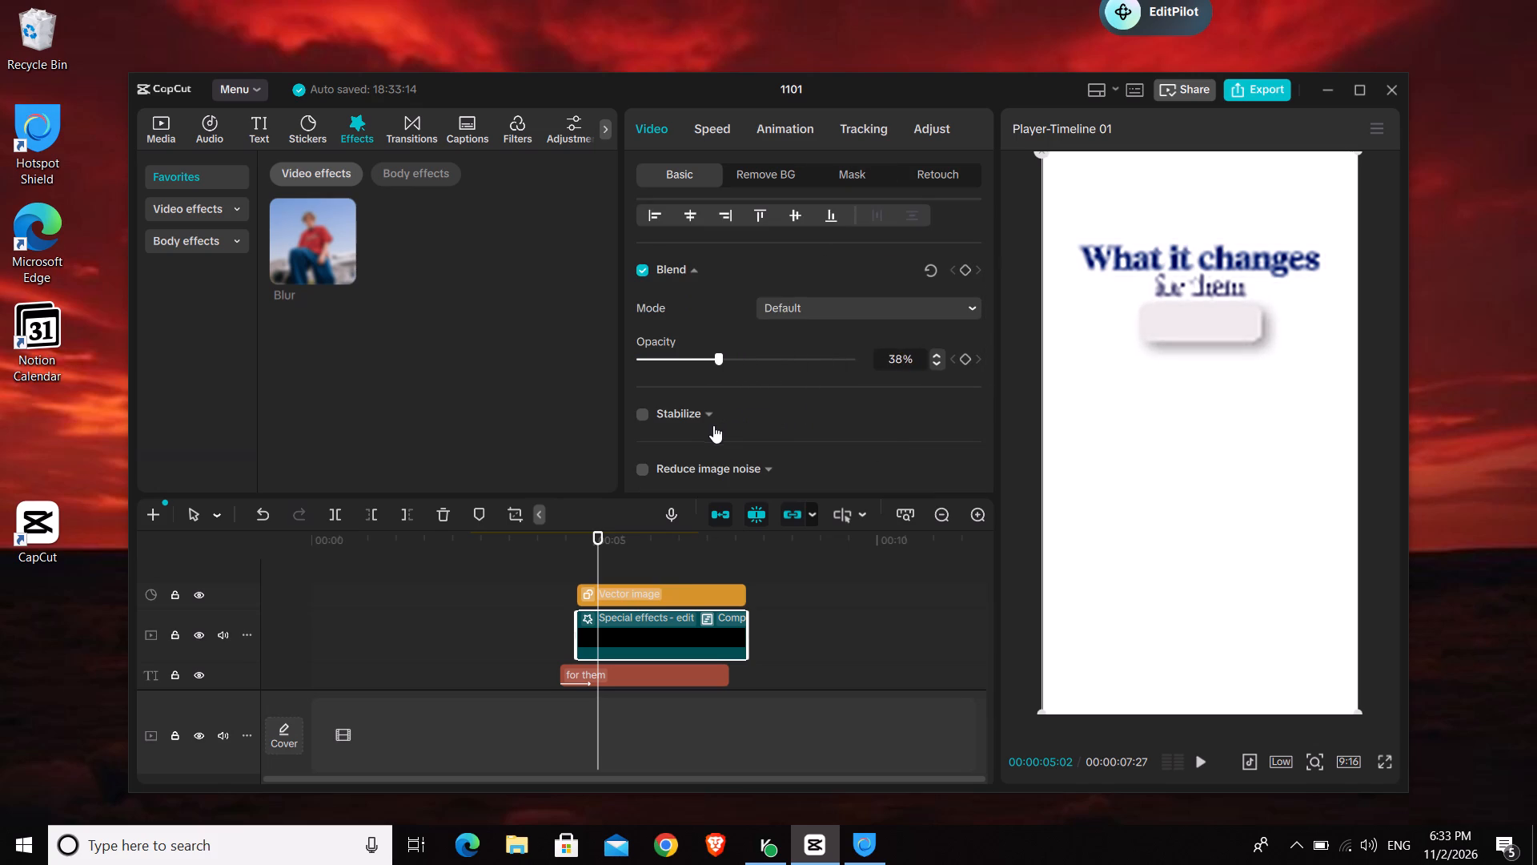
drag(713, 425, 706, 428)
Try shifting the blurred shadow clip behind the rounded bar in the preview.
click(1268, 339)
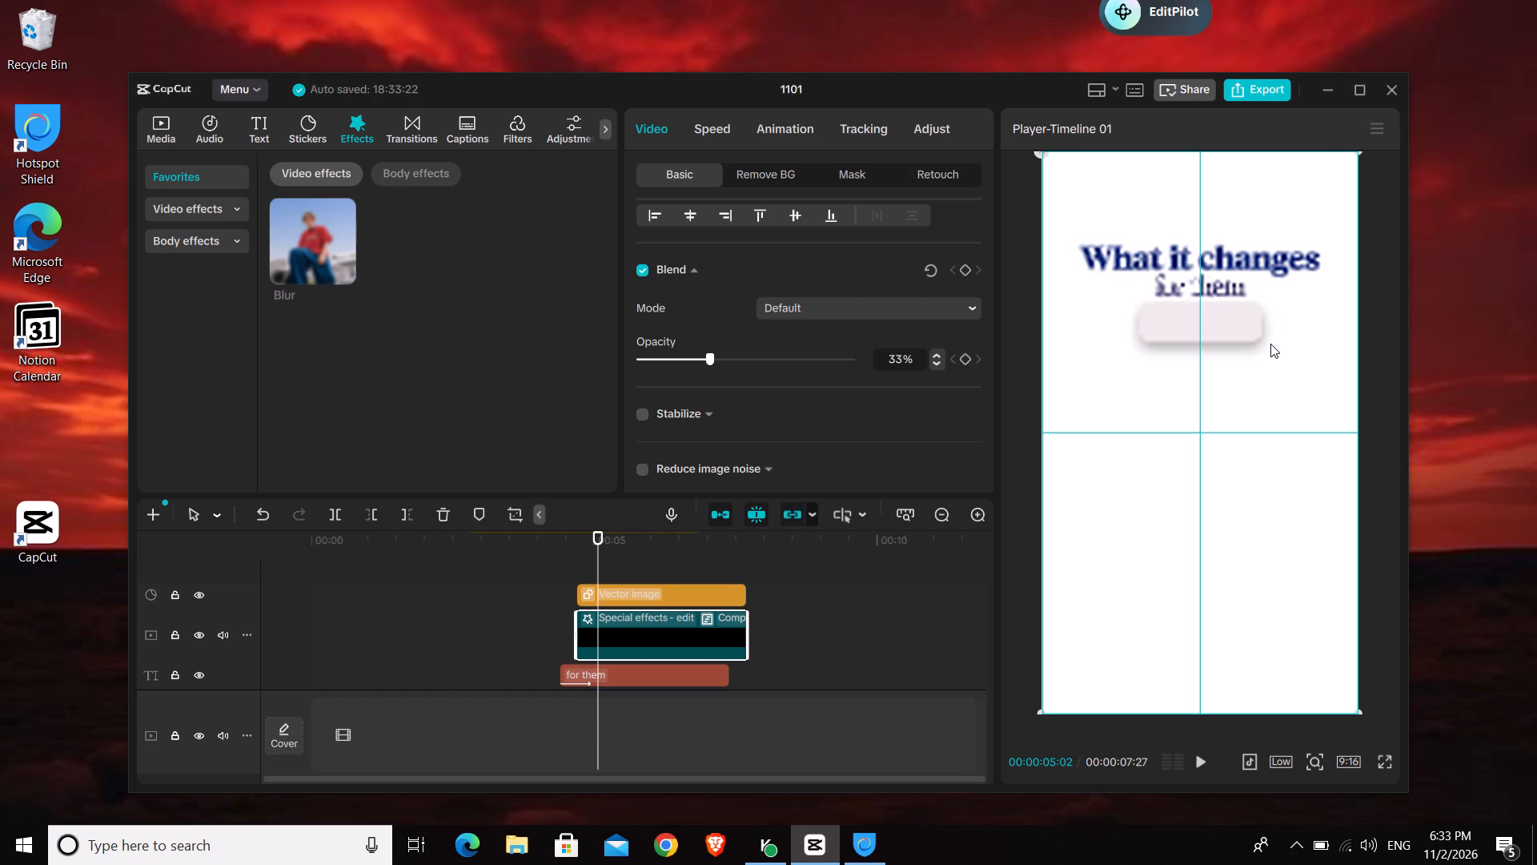
Add the PNG of the man with a laptop from Footage > Images > PNG Files on a new track above the rounded bar, aligned with its start.
click(584, 566)
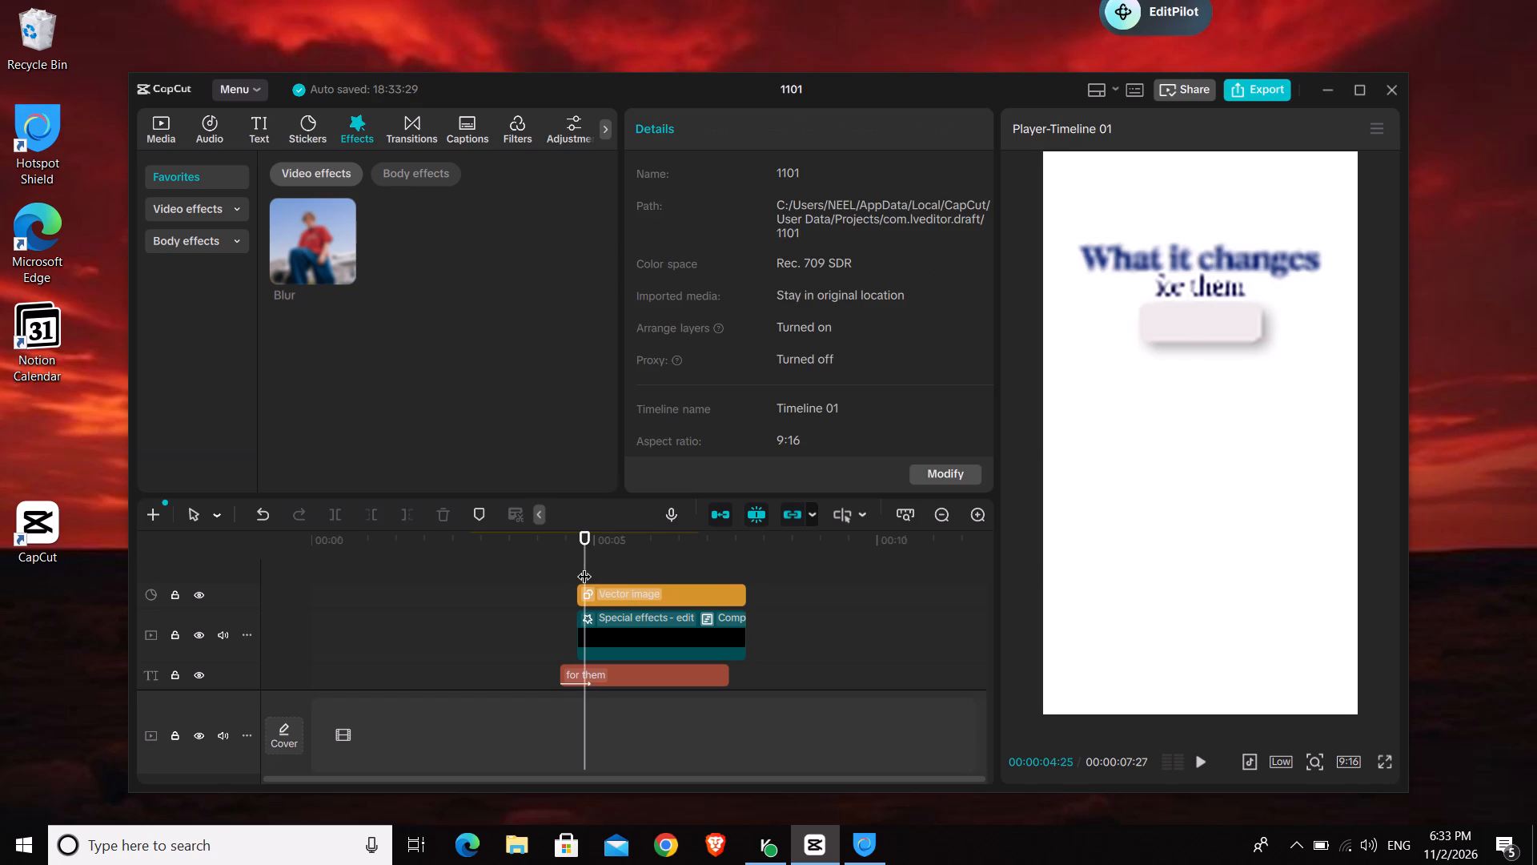
drag(584, 566, 596, 557)
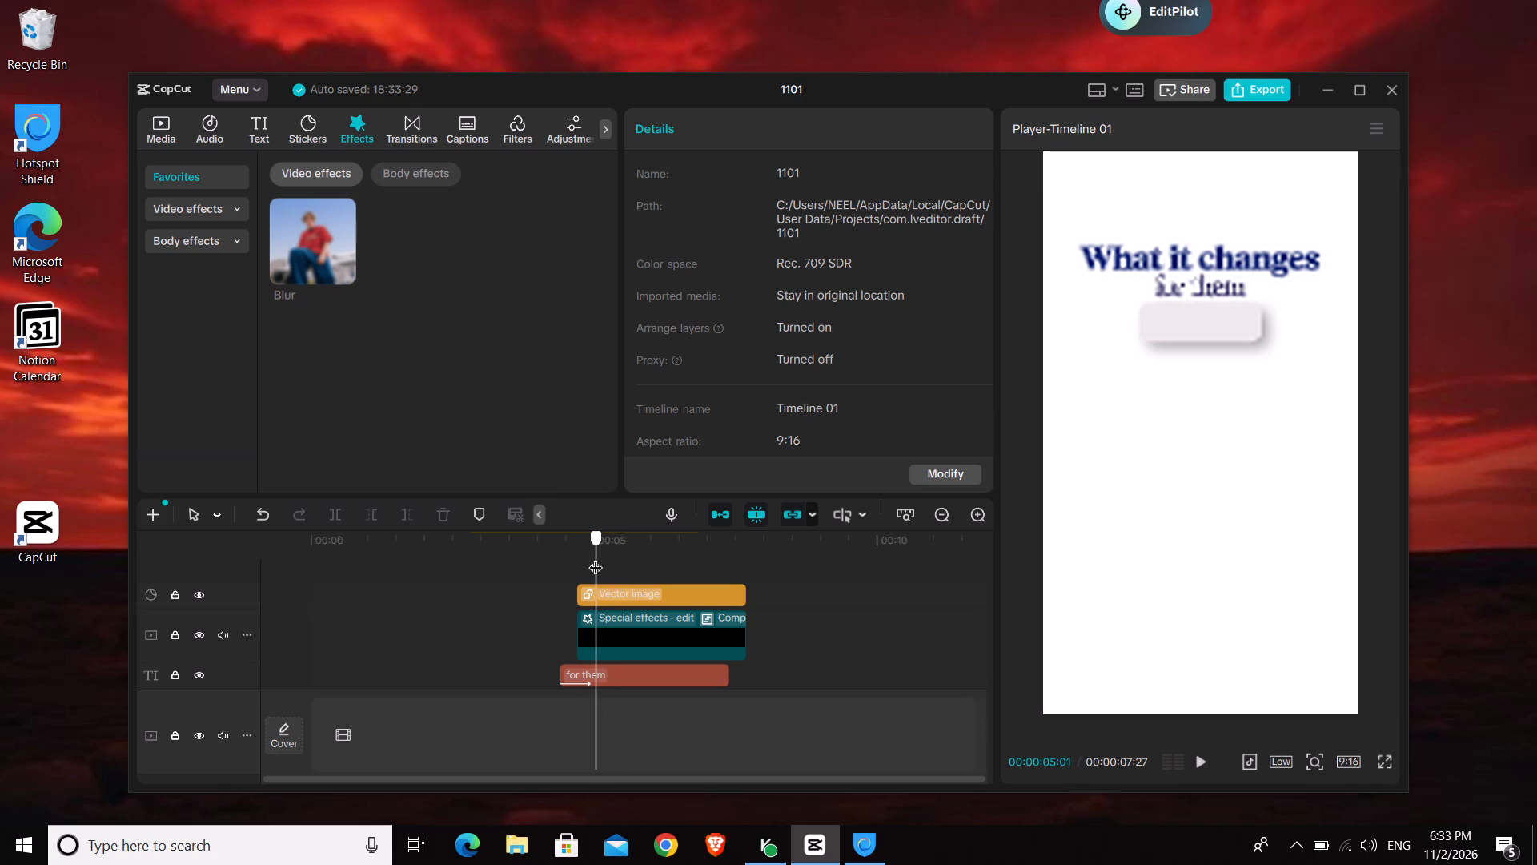
drag(596, 557, 573, 555)
click(162, 131)
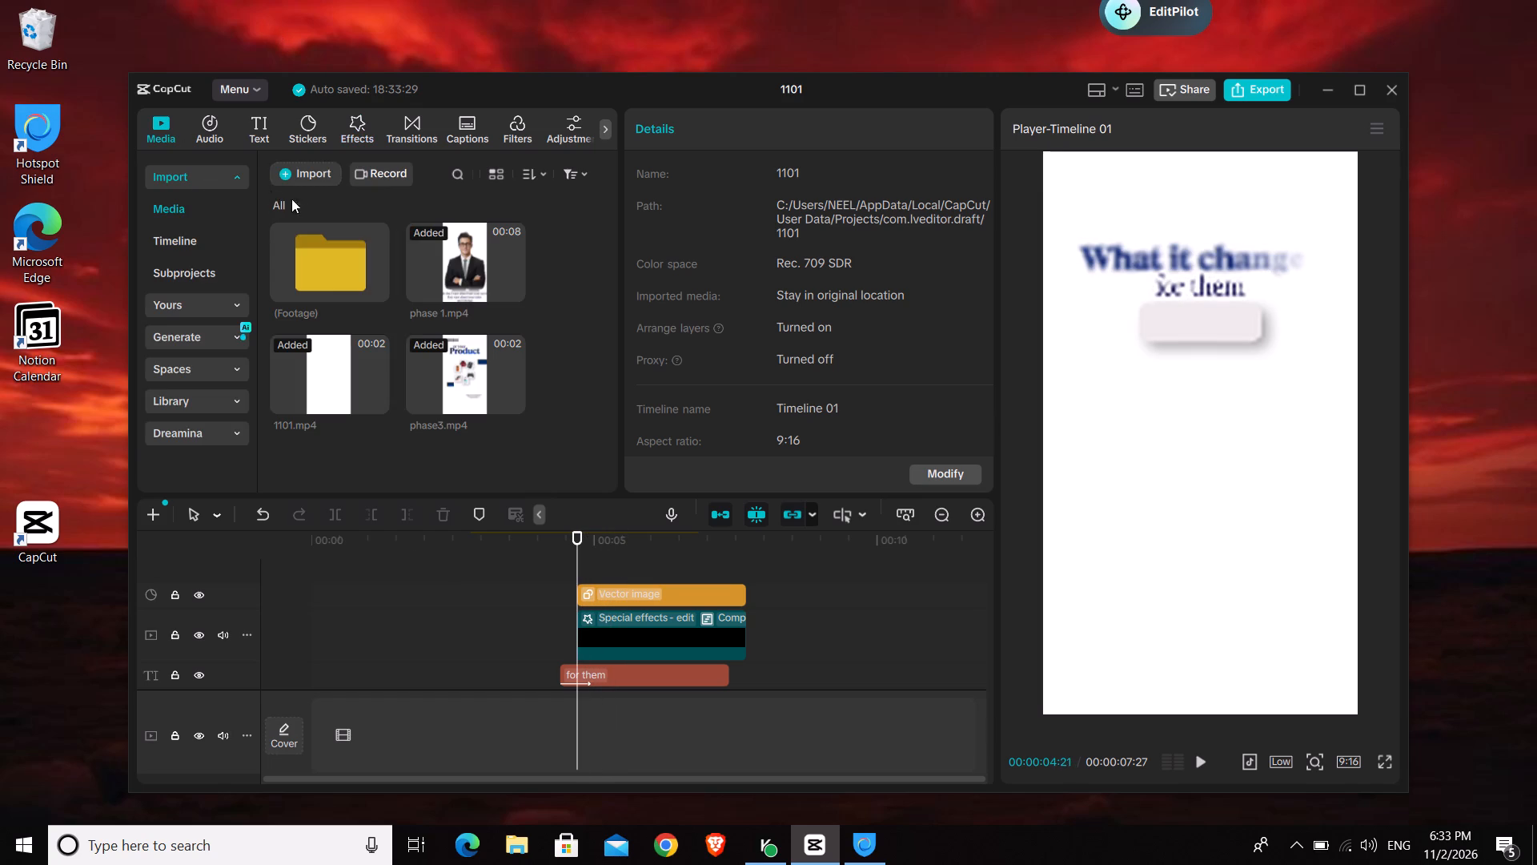
double_click(321, 295)
scroll(544, 288, down, 2)
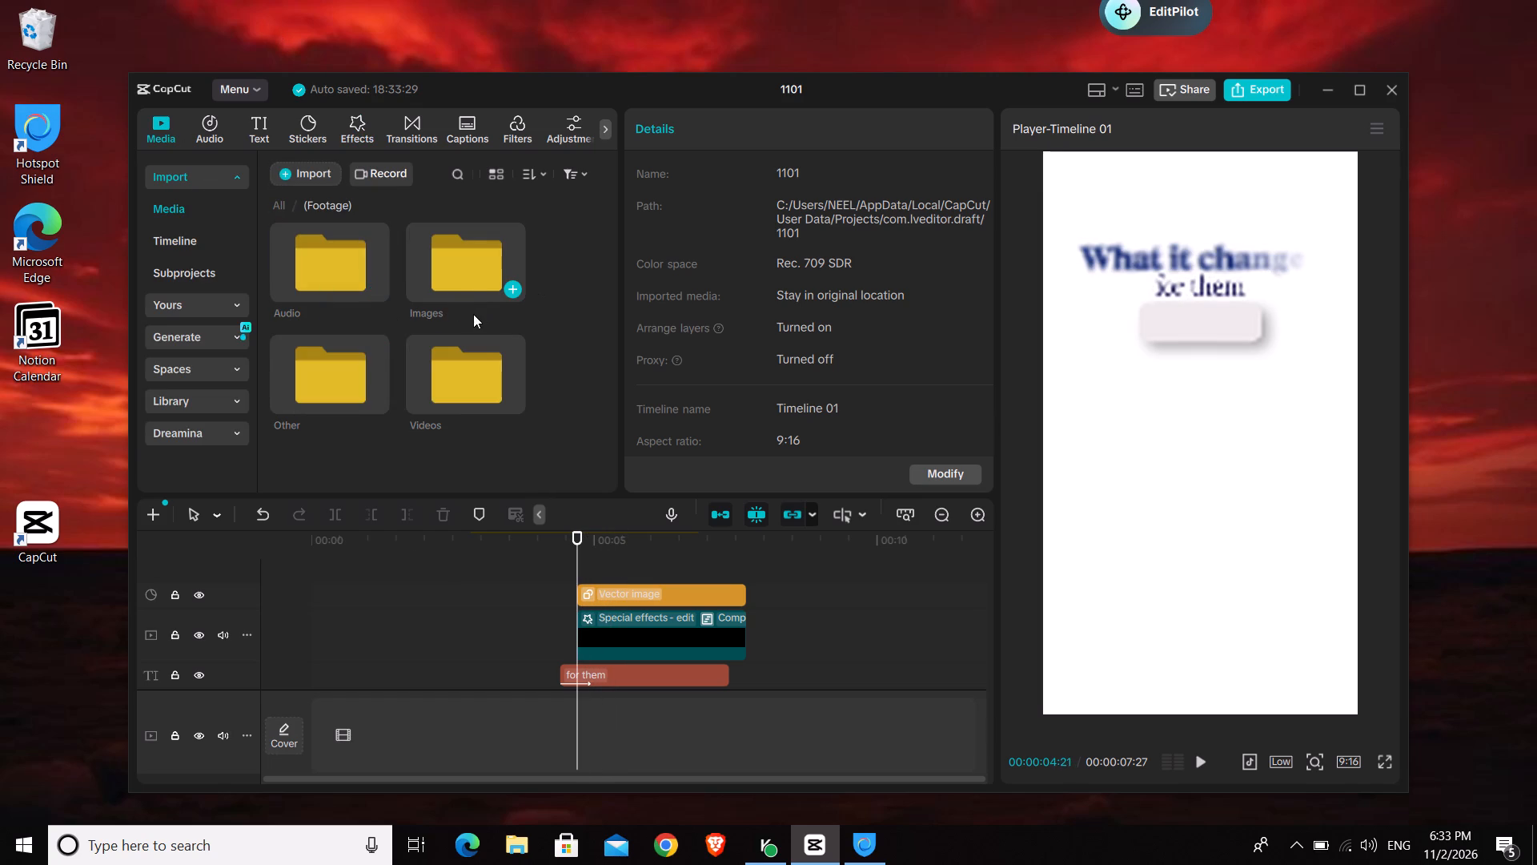
click(464, 283)
click(464, 283)
double_click(464, 283)
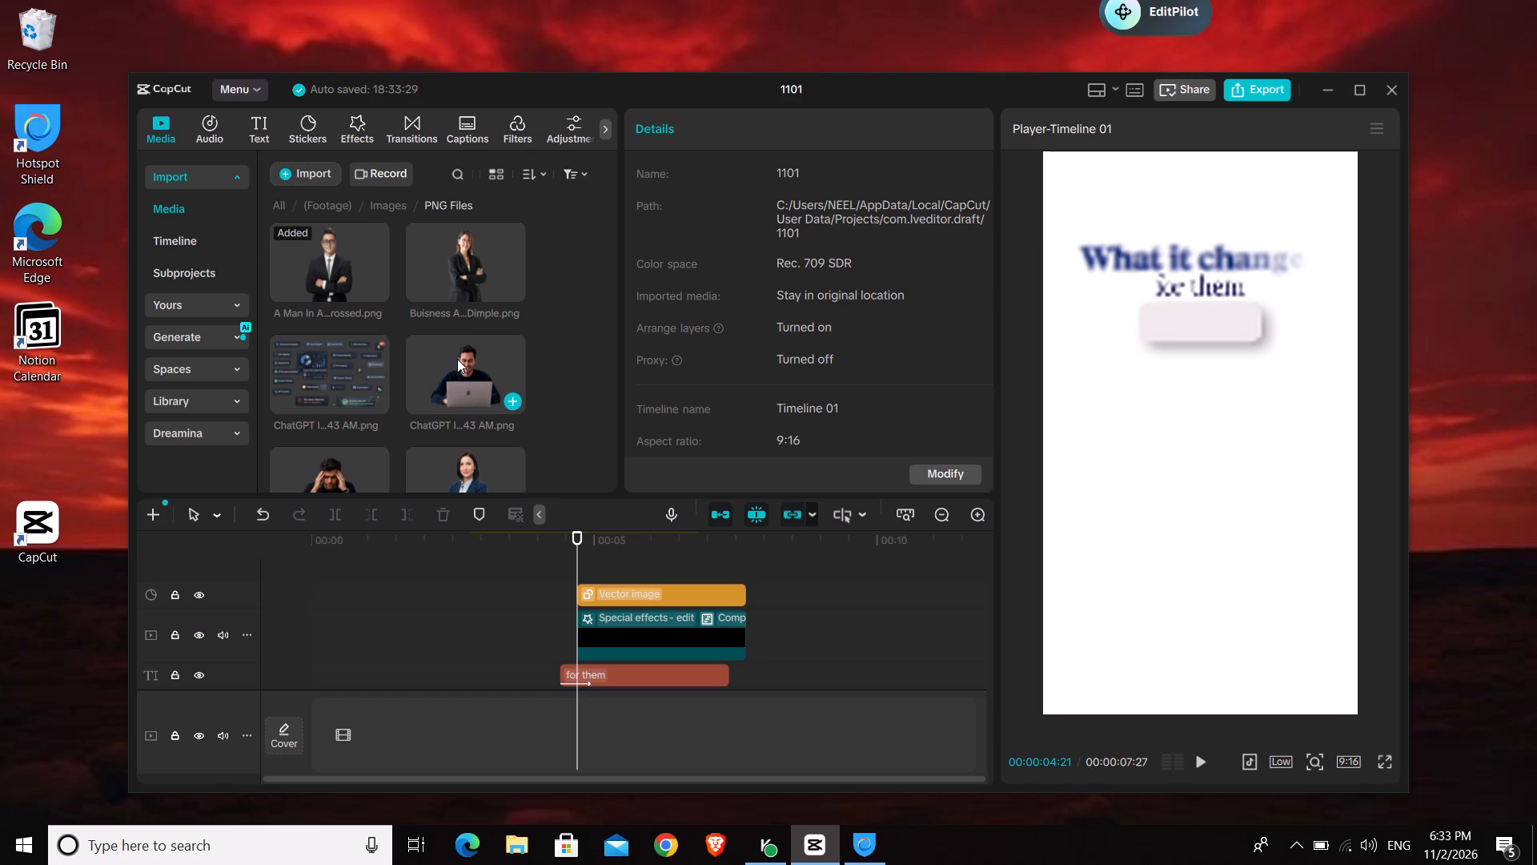
drag(457, 359, 580, 567)
scroll(672, 601, down, 3)
scroll(904, 619, up, 2)
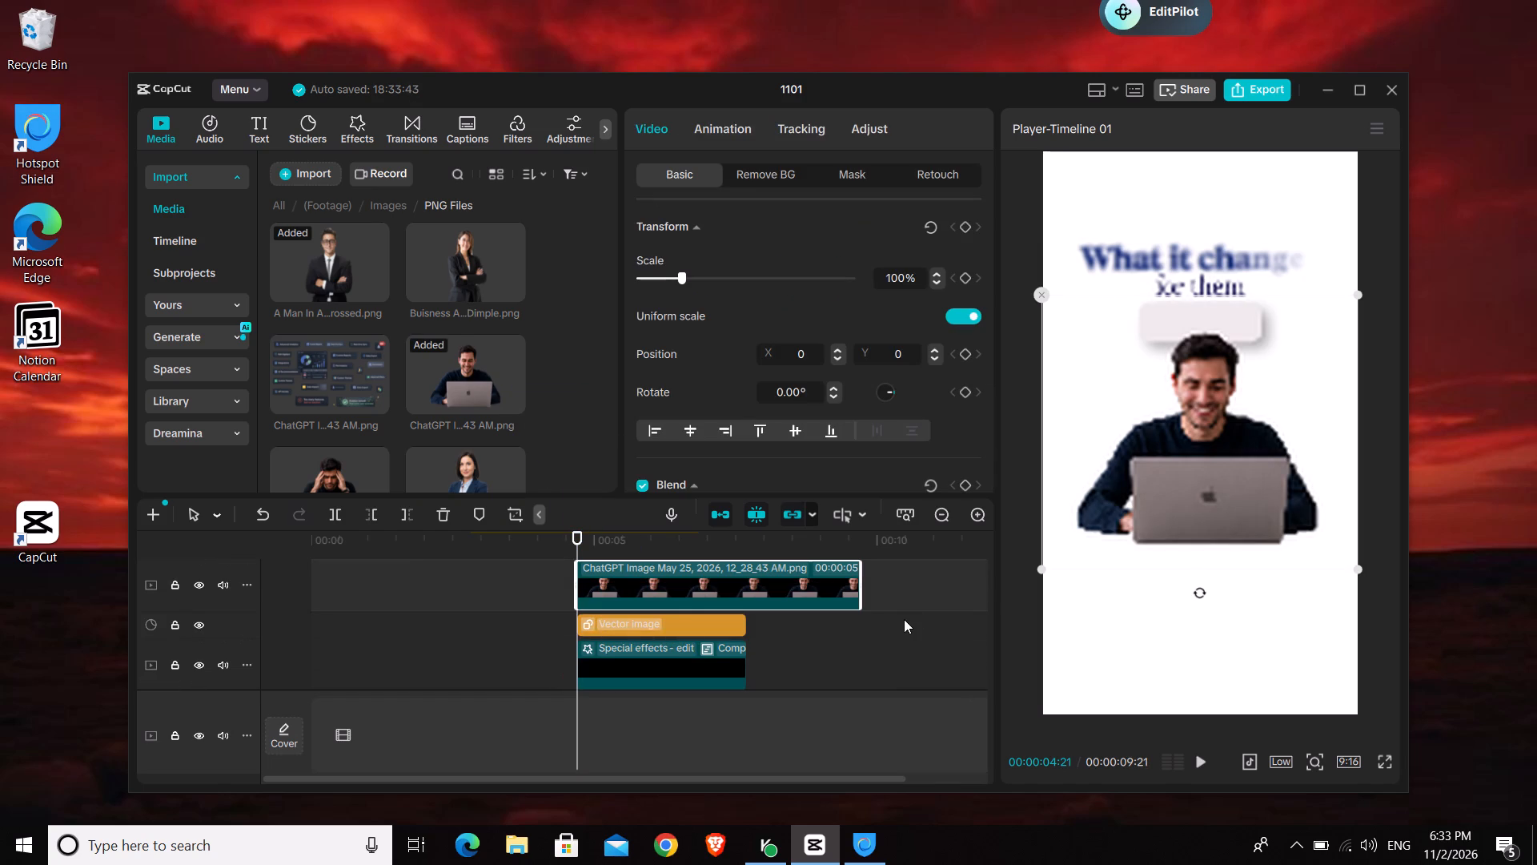
Scale the laptop man image to 15% and place it over the left part of the rounded bar, at about X -185, Y 782.
drag(1350, 572, 1207, 433)
drag(1196, 438, 1174, 333)
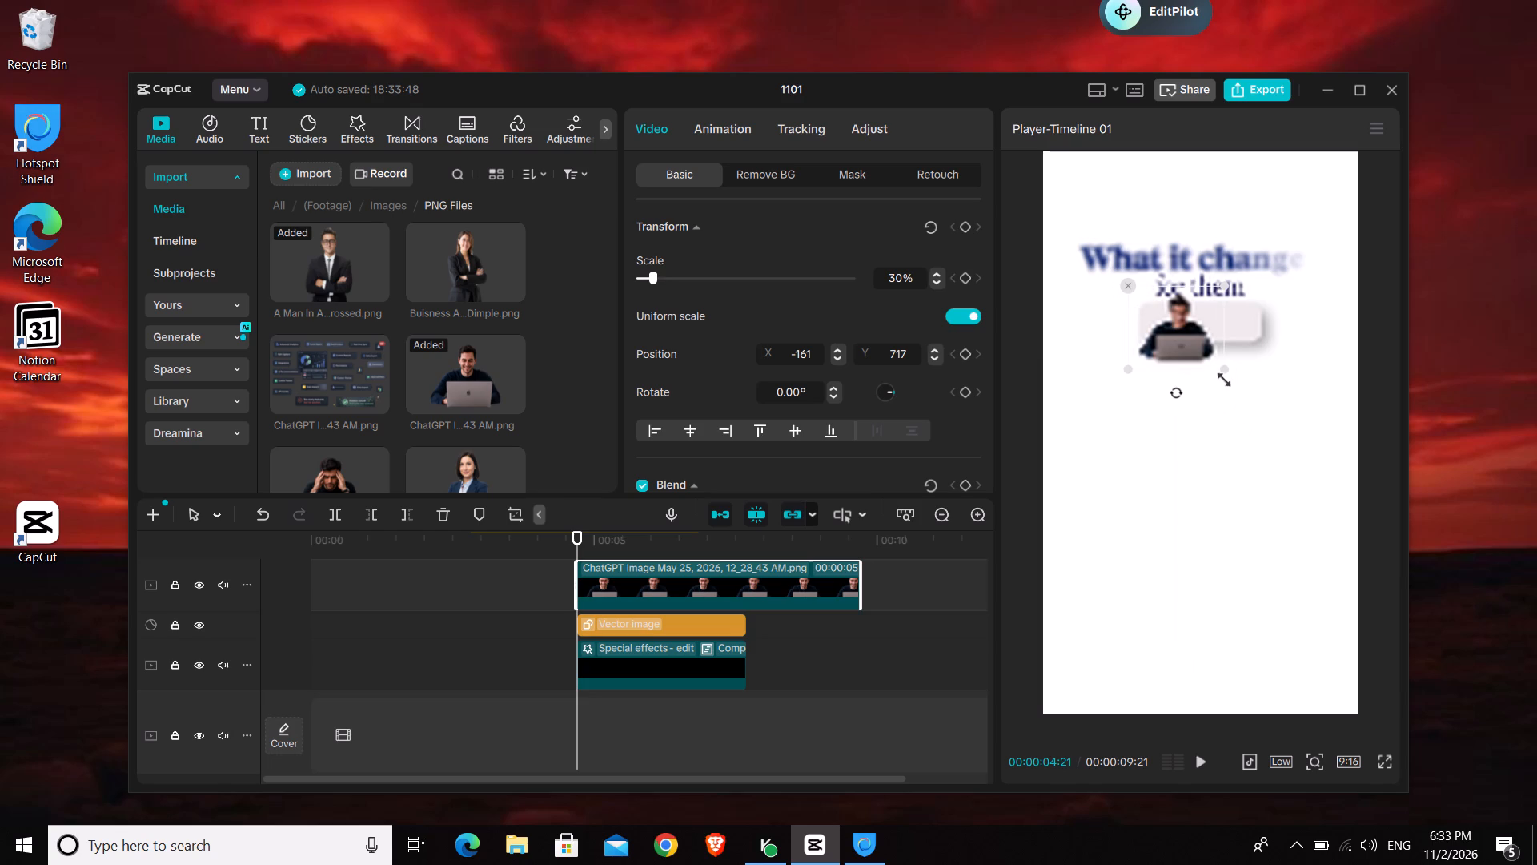
drag(1225, 373, 1195, 352)
drag(1176, 335, 1181, 327)
drag(1213, 349, 1202, 345)
drag(1192, 324, 1196, 324)
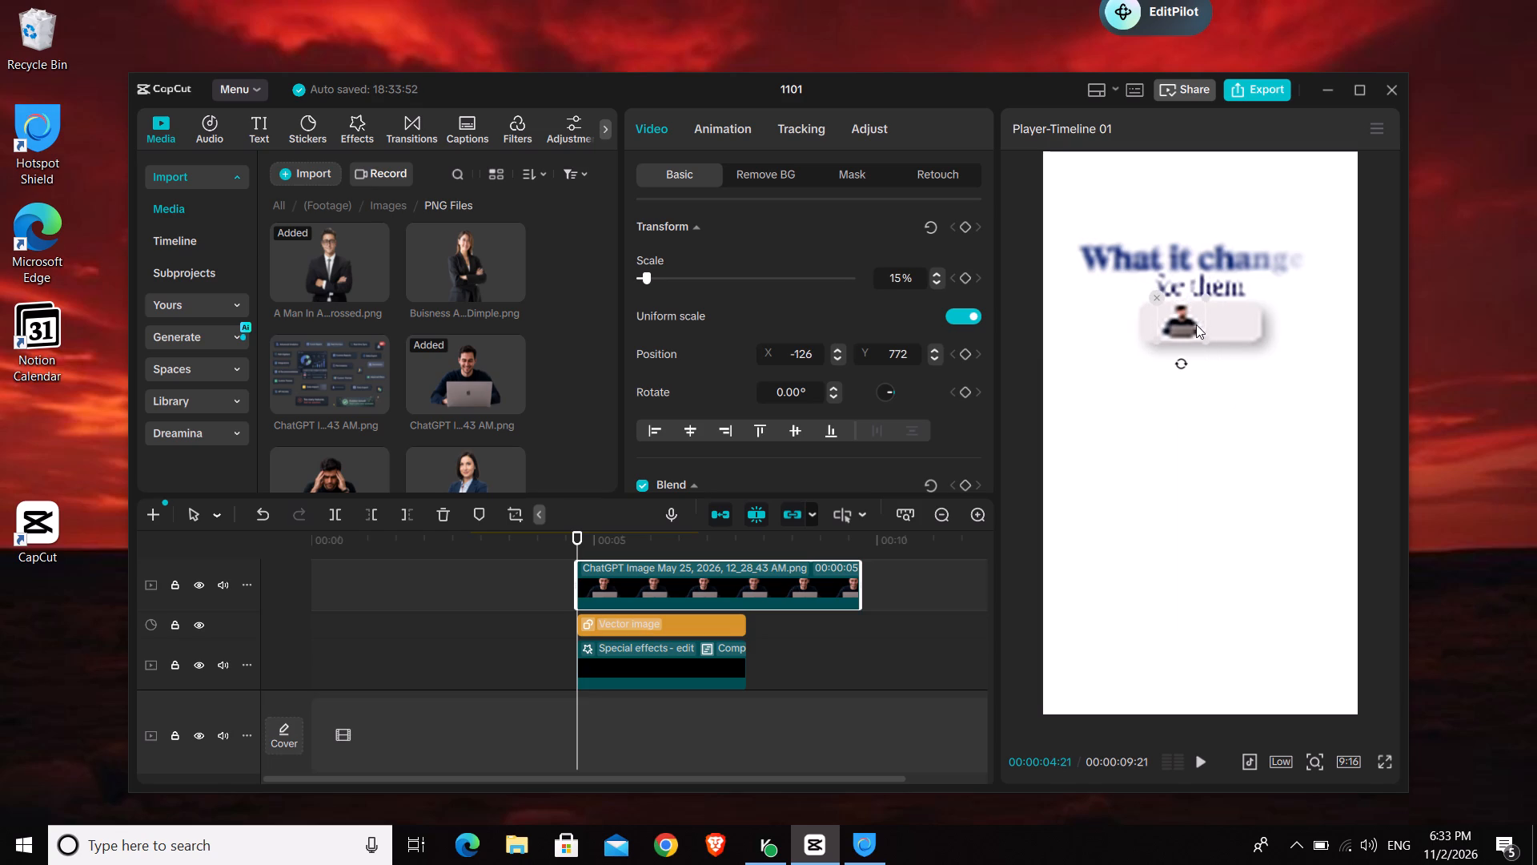
drag(1196, 324, 1168, 324)
drag(1183, 326, 1206, 335)
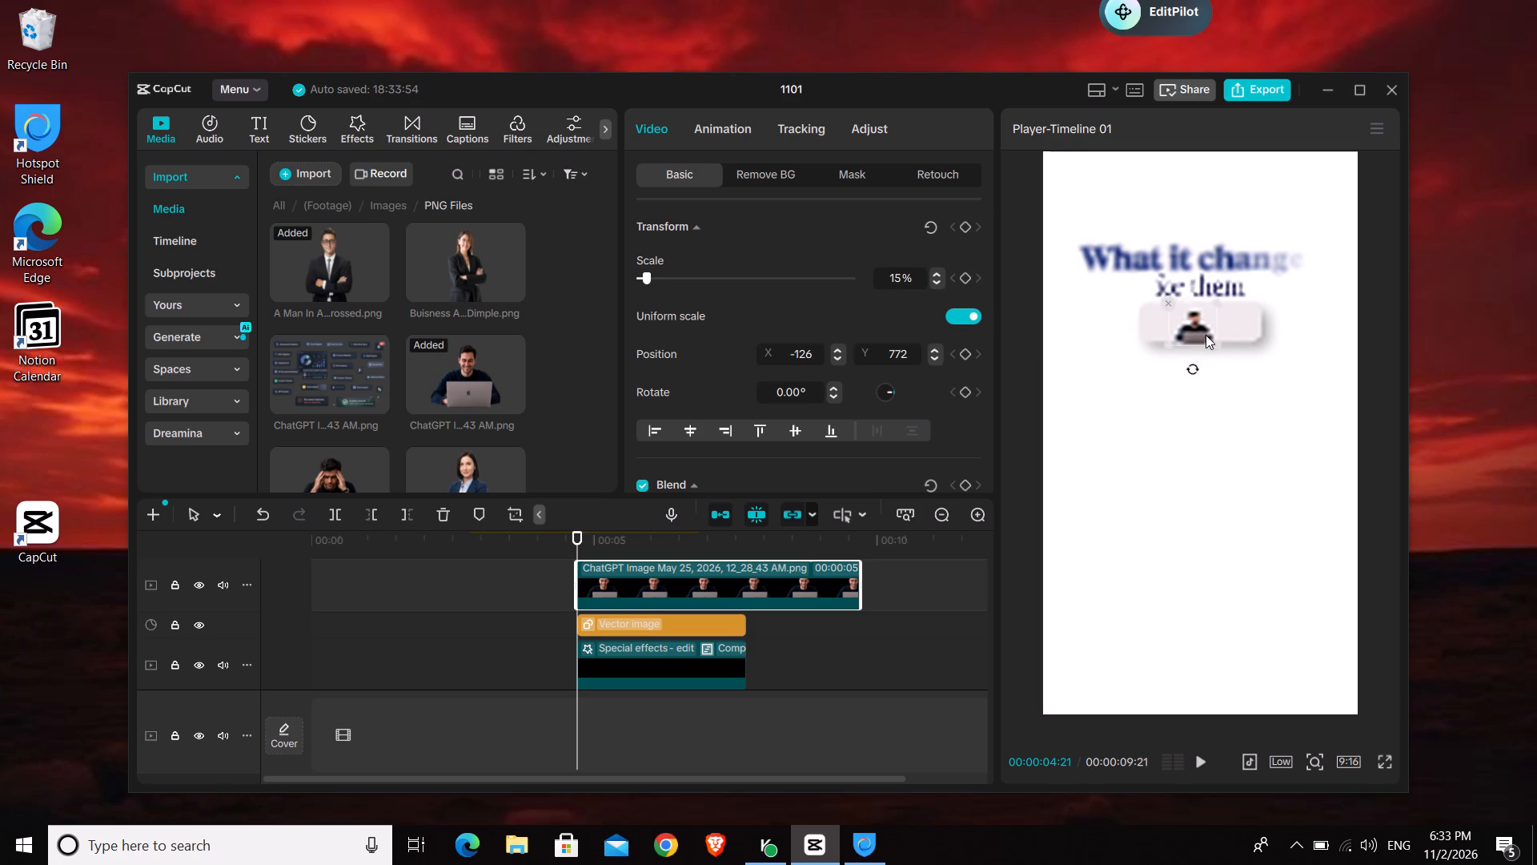
drag(1206, 335, 1175, 325)
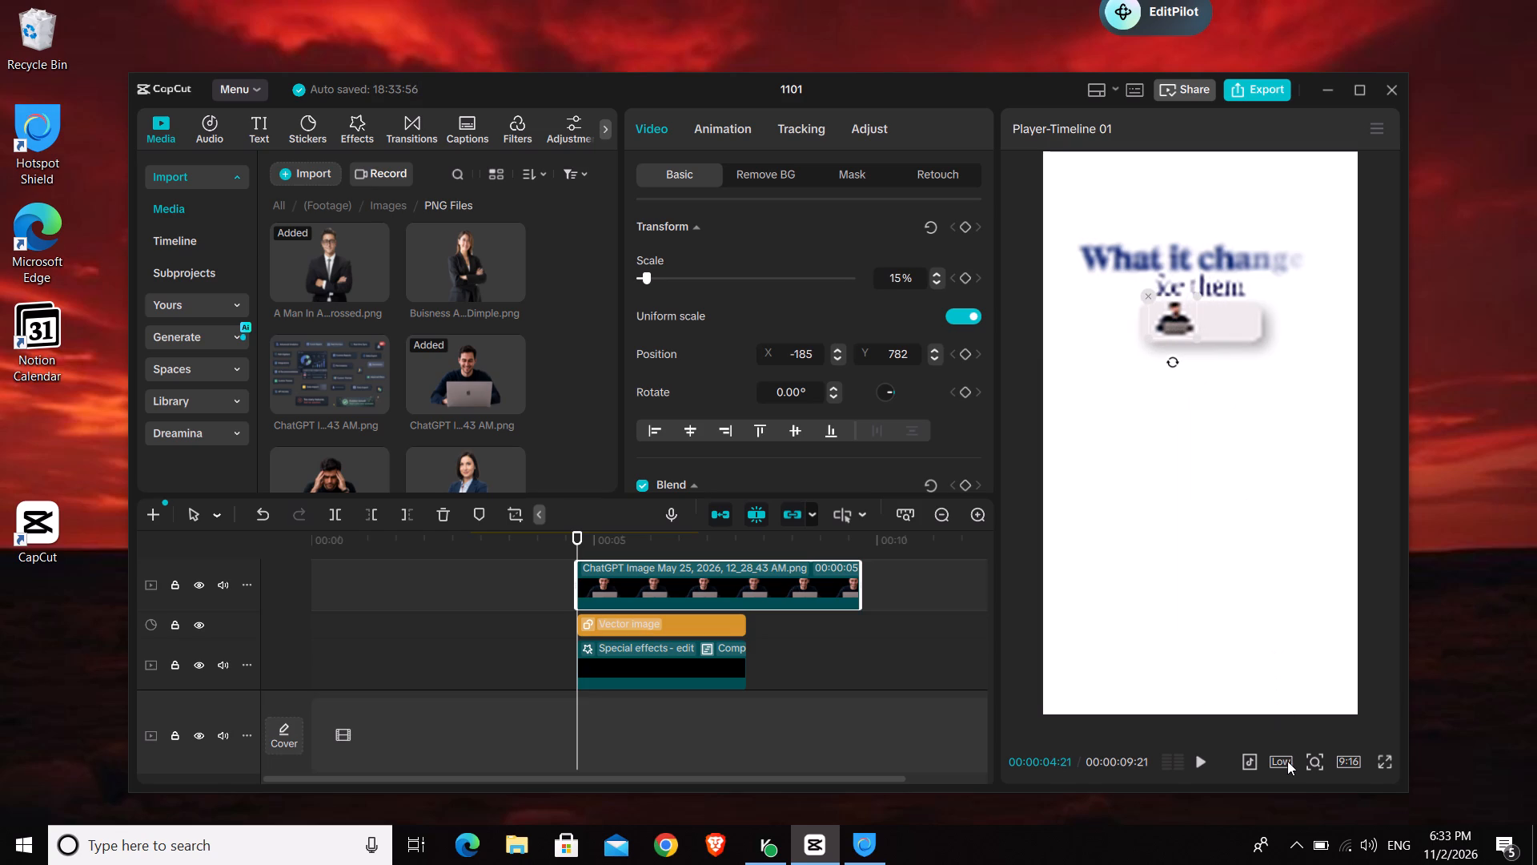
Set the preview quality to Medium.
click(1279, 758)
click(1228, 701)
Nudge the laptop man image on the rounded bar to X -202, Y 778.
click(1170, 320)
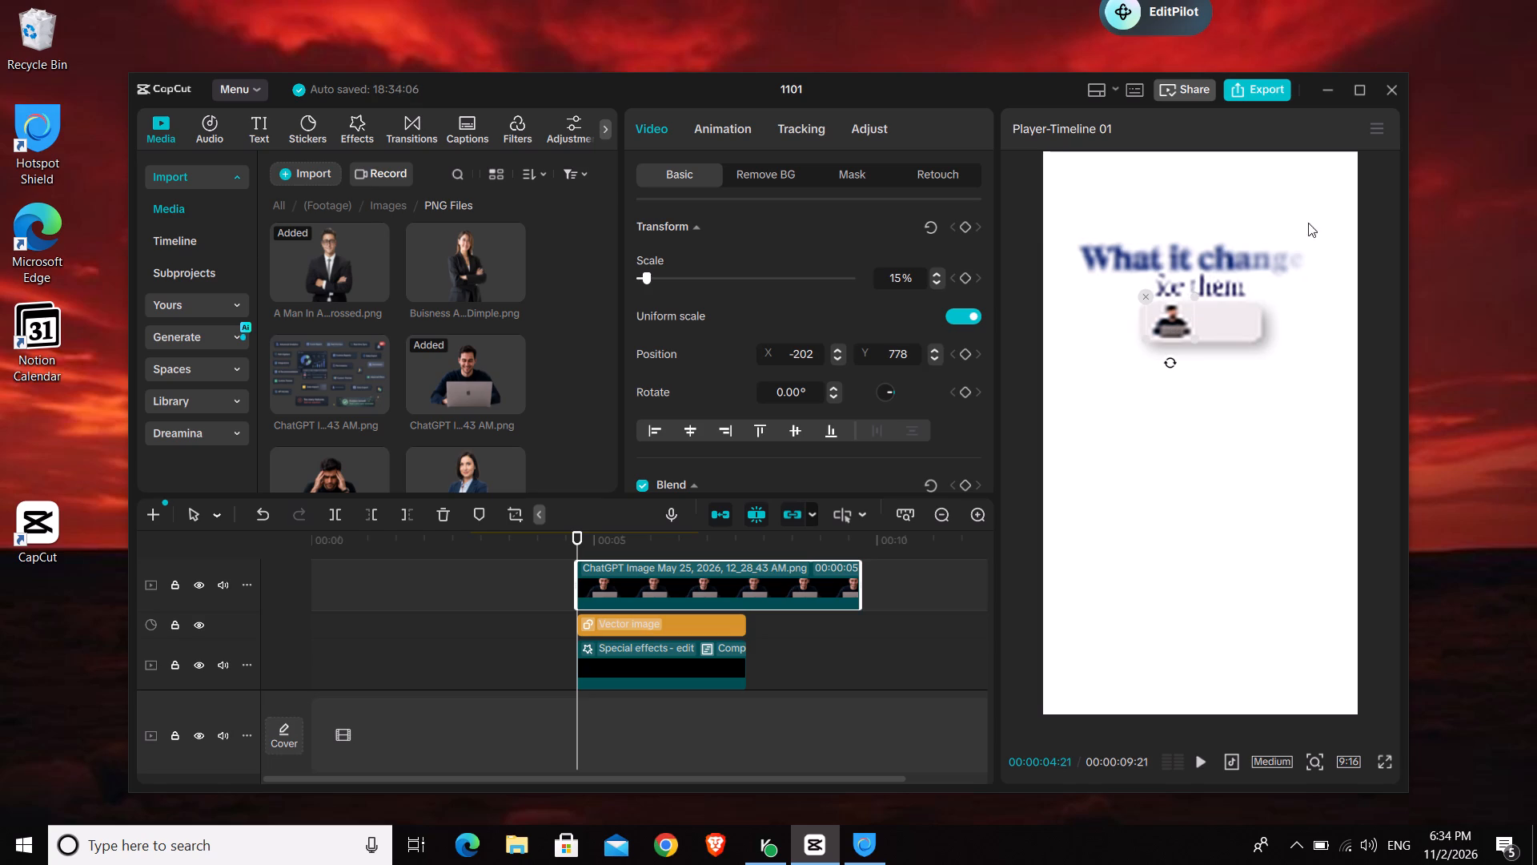
Maximise the editor and move the laptop man clip onto the shadow clip's track, clear of the bar, starting at about 9 seconds.
click(1348, 98)
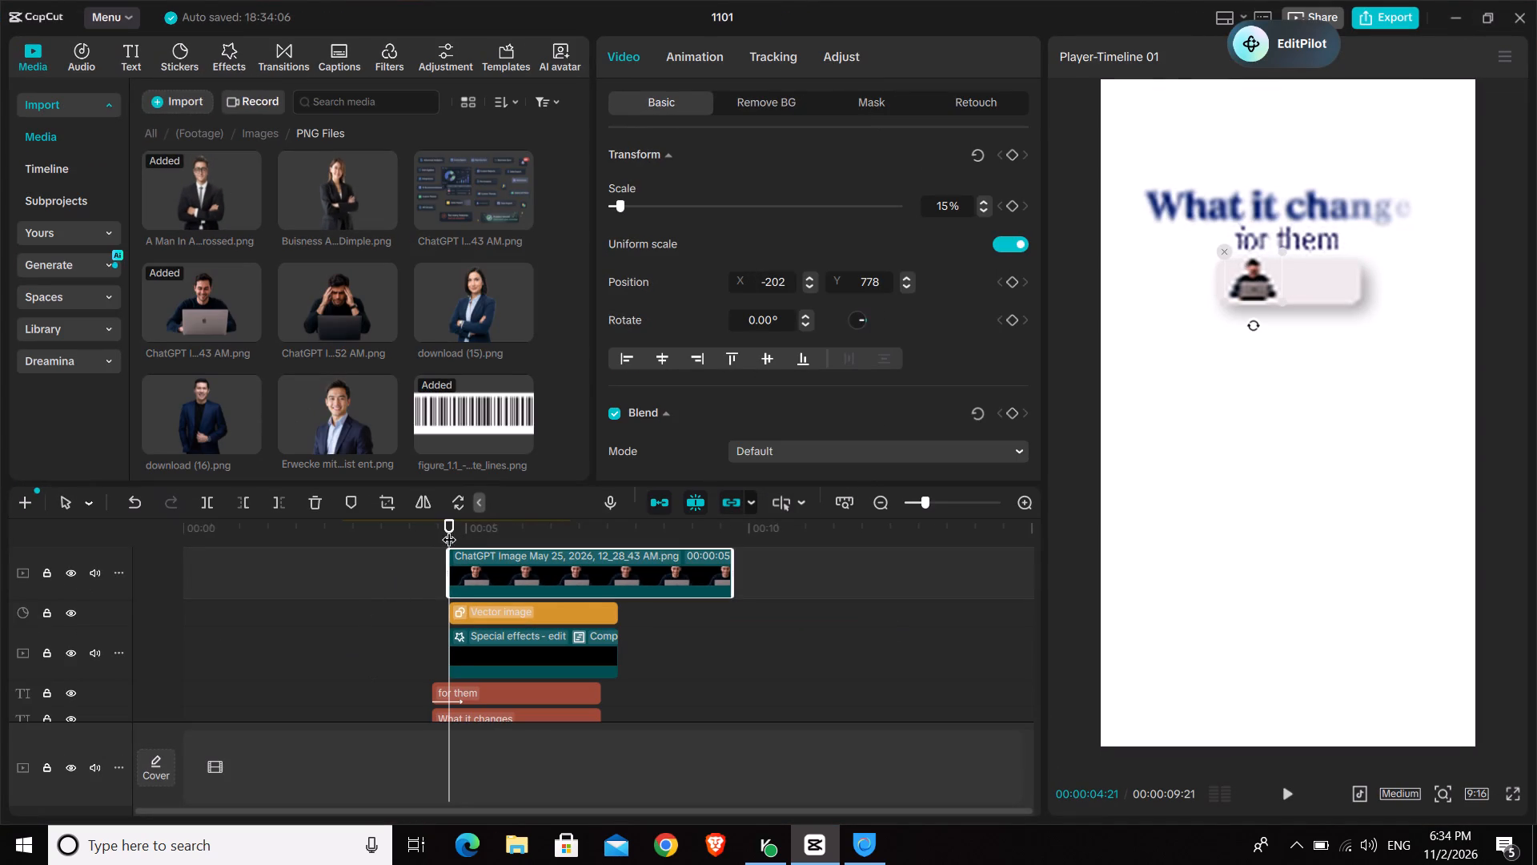
drag(447, 529, 568, 503)
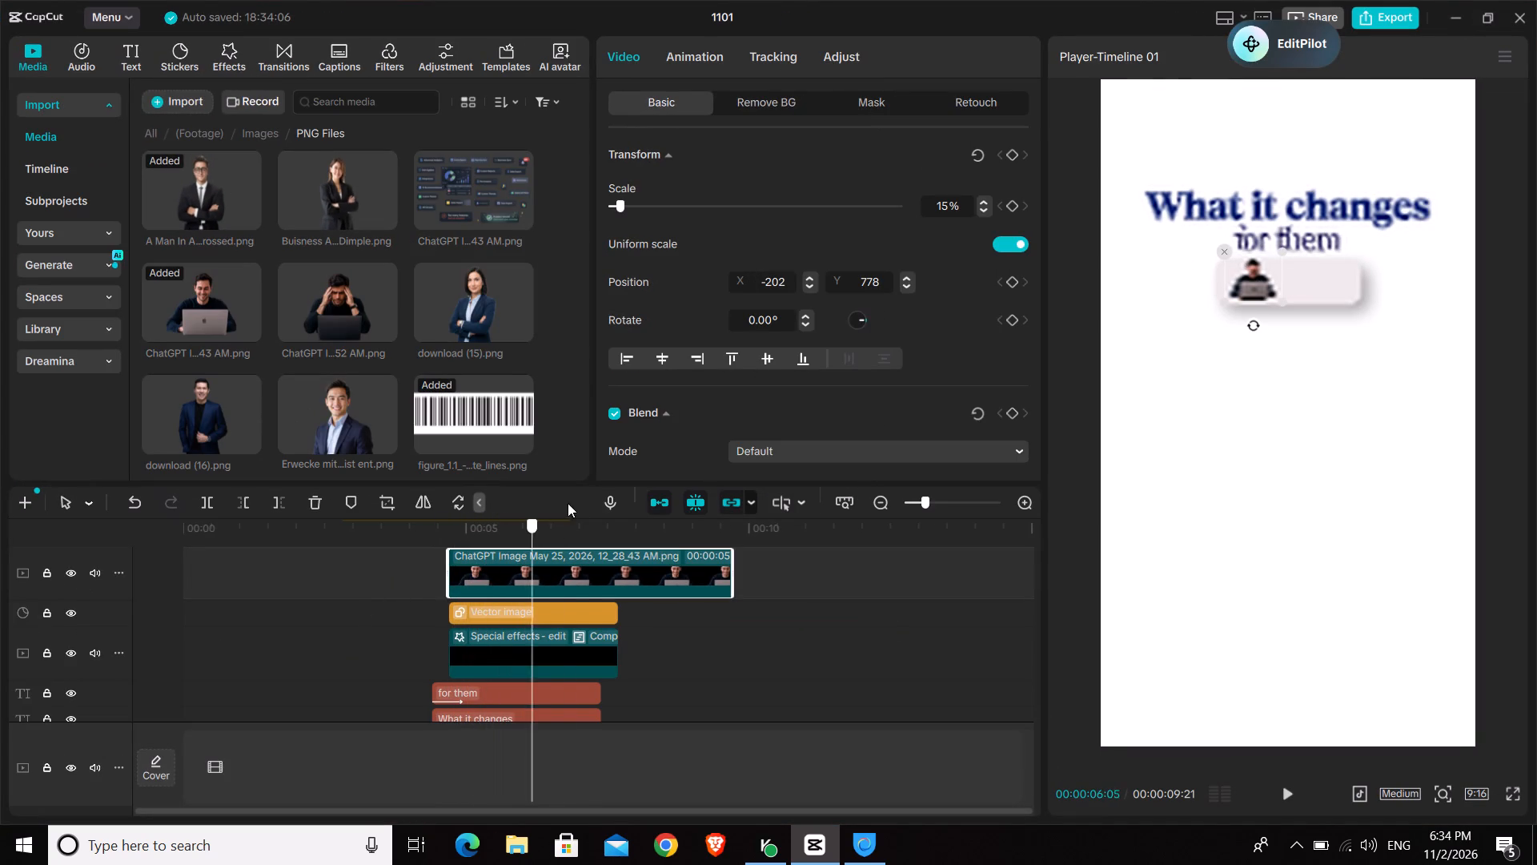
drag(568, 503, 480, 514)
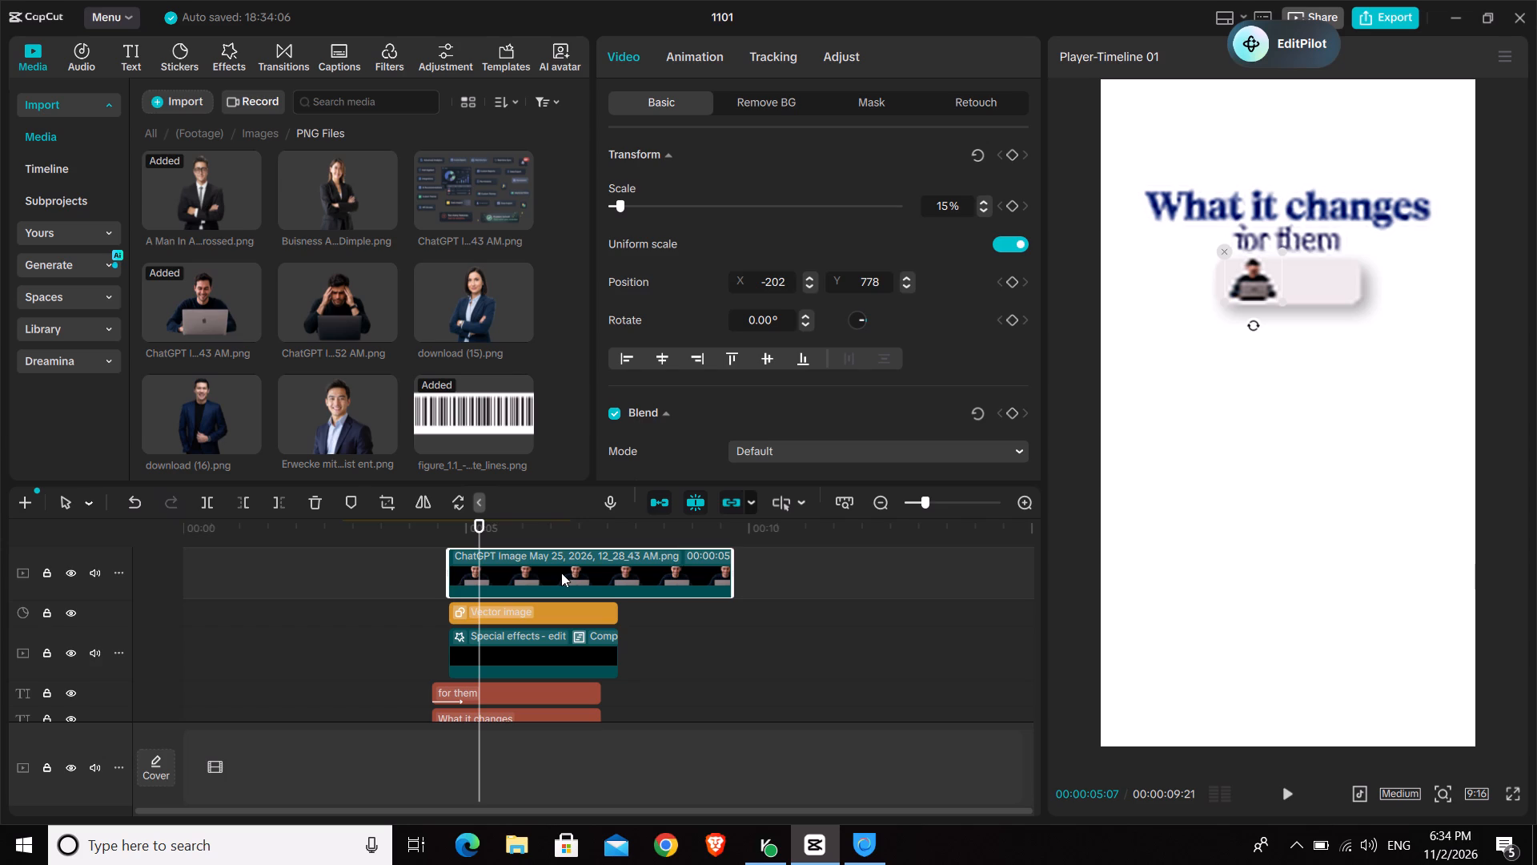
drag(556, 573, 801, 633)
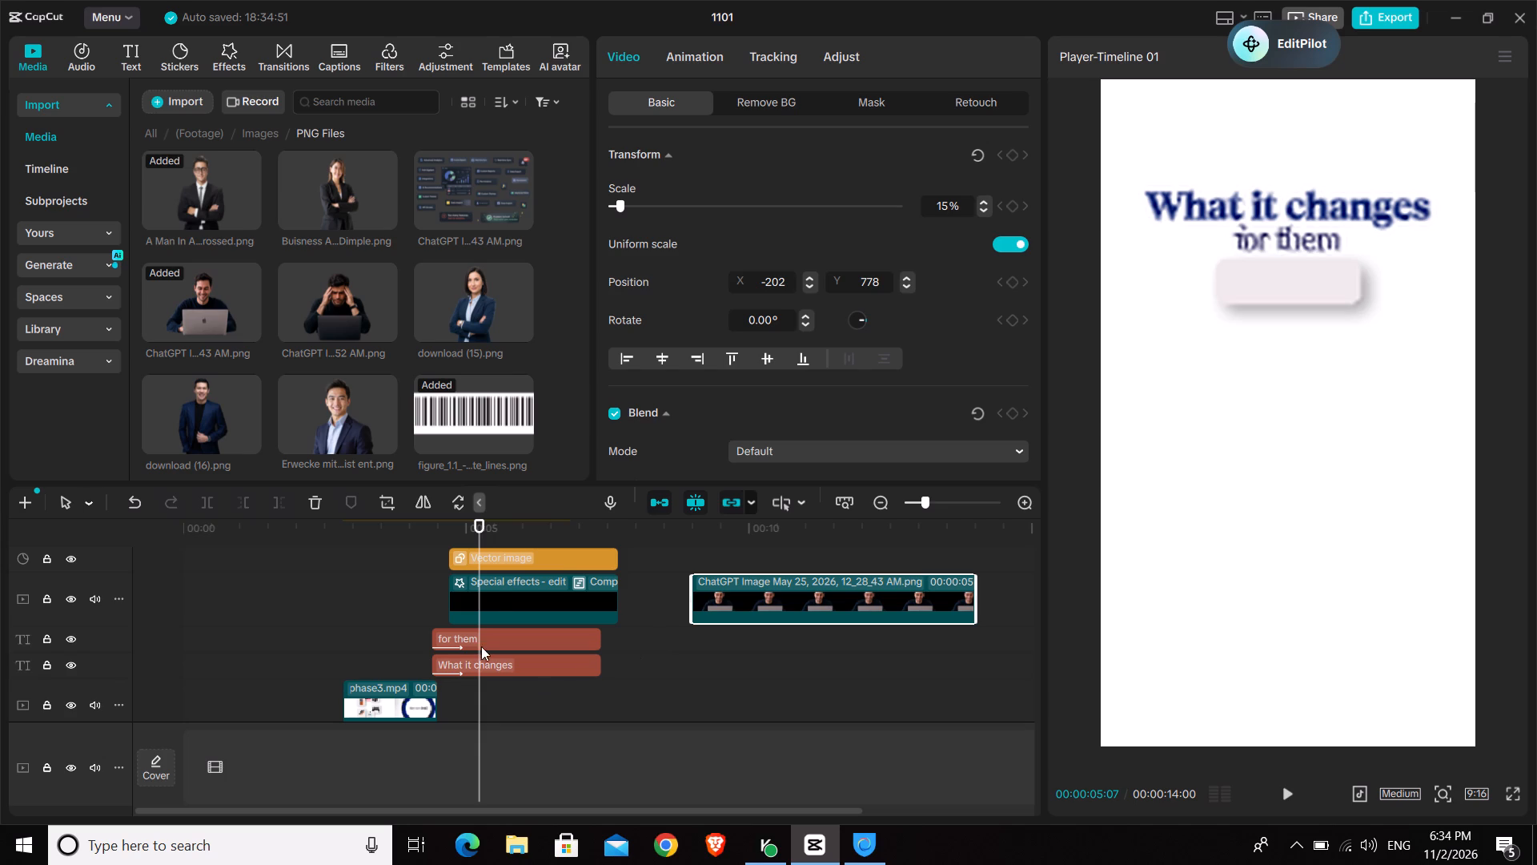
Add a Split mask to the shadow clip's Blur effect and position its line across the rounded bar at X 39, Y 373.
click(493, 589)
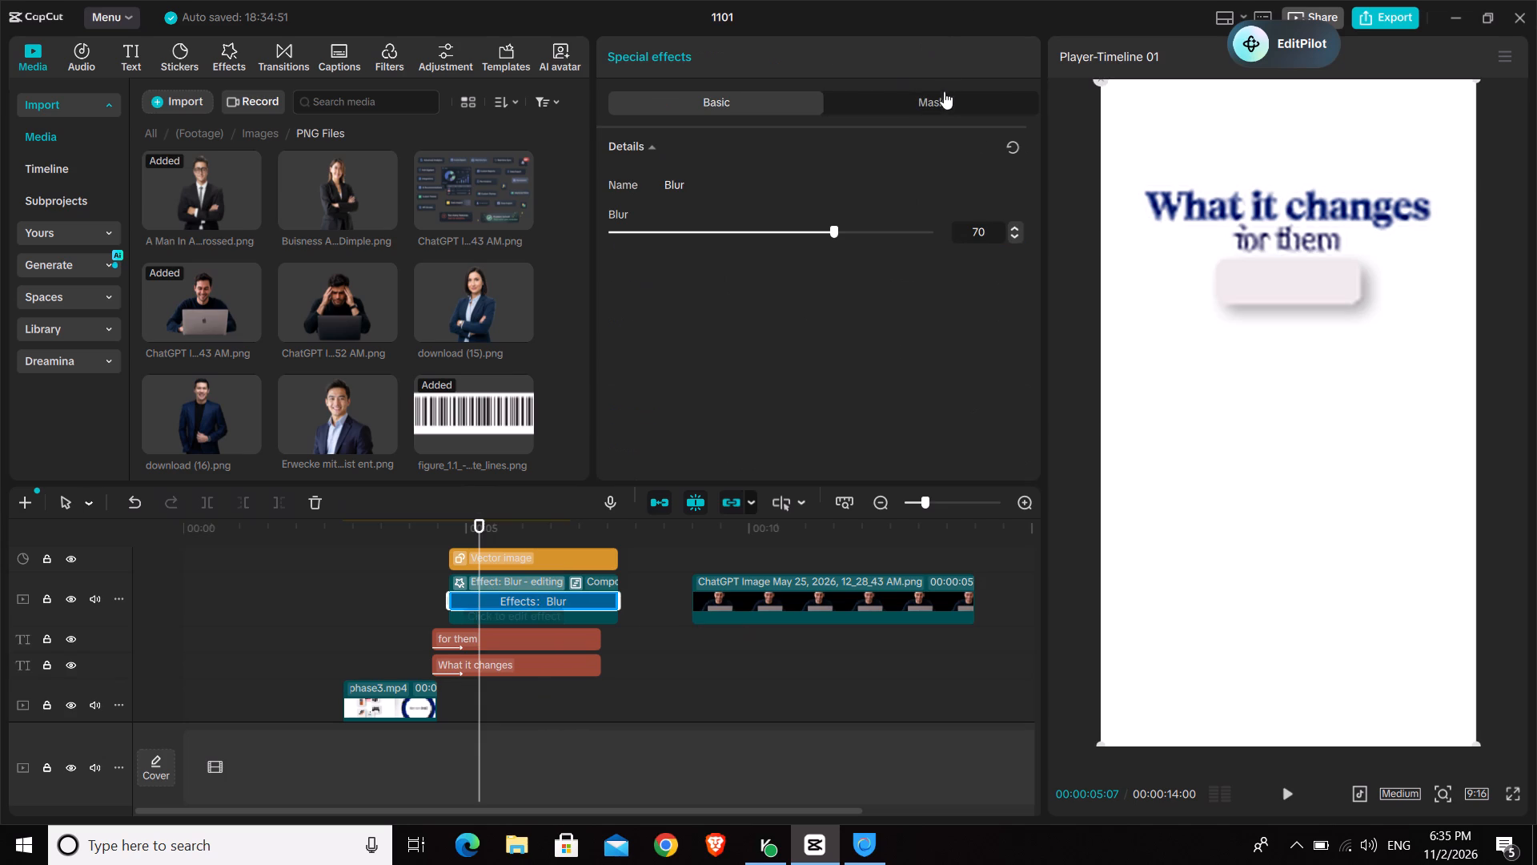
click(944, 92)
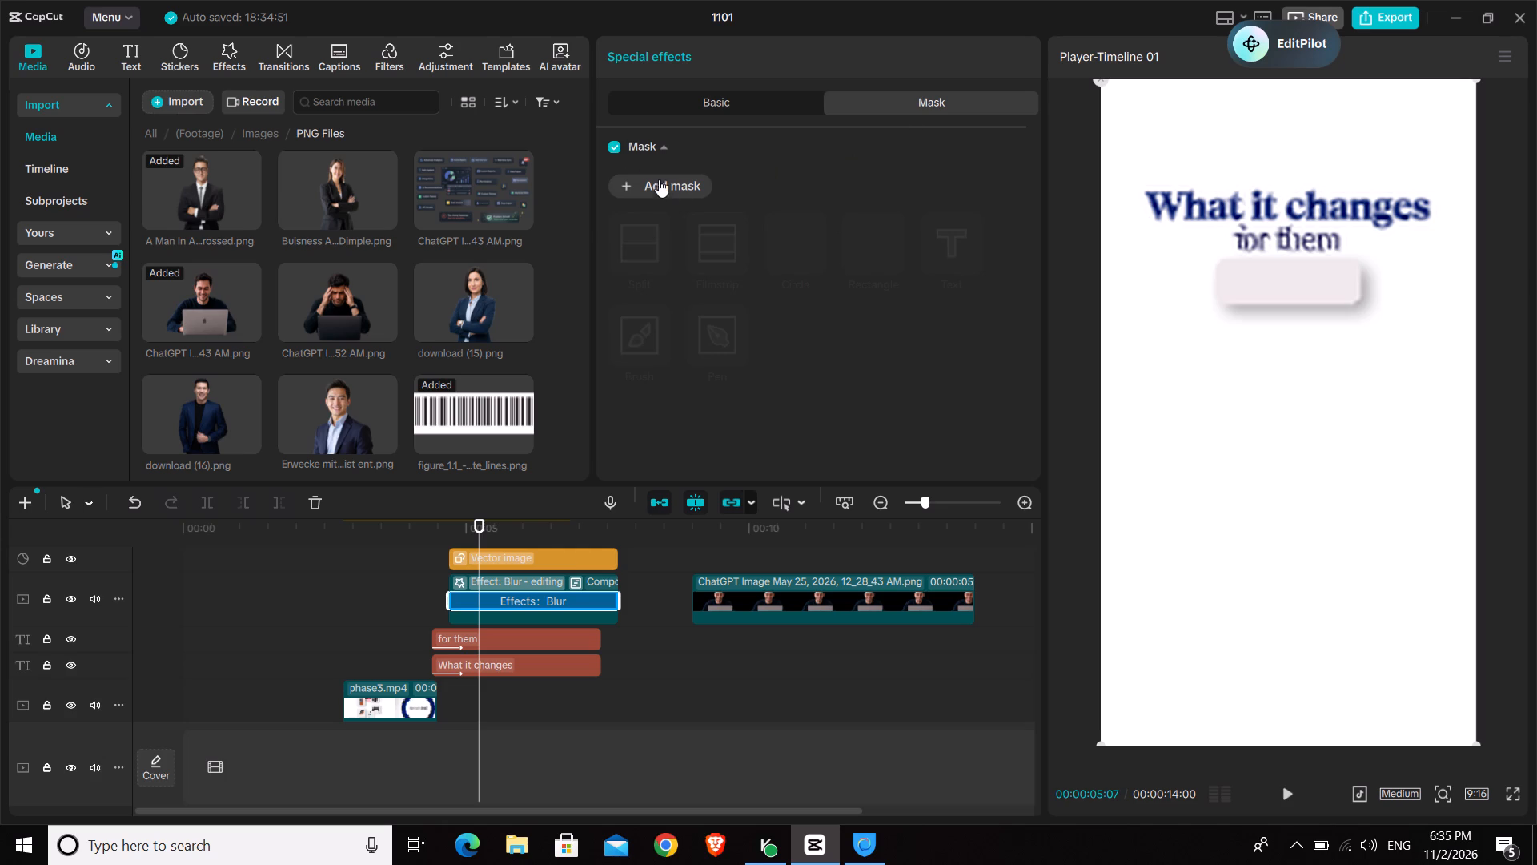
click(652, 175)
click(647, 247)
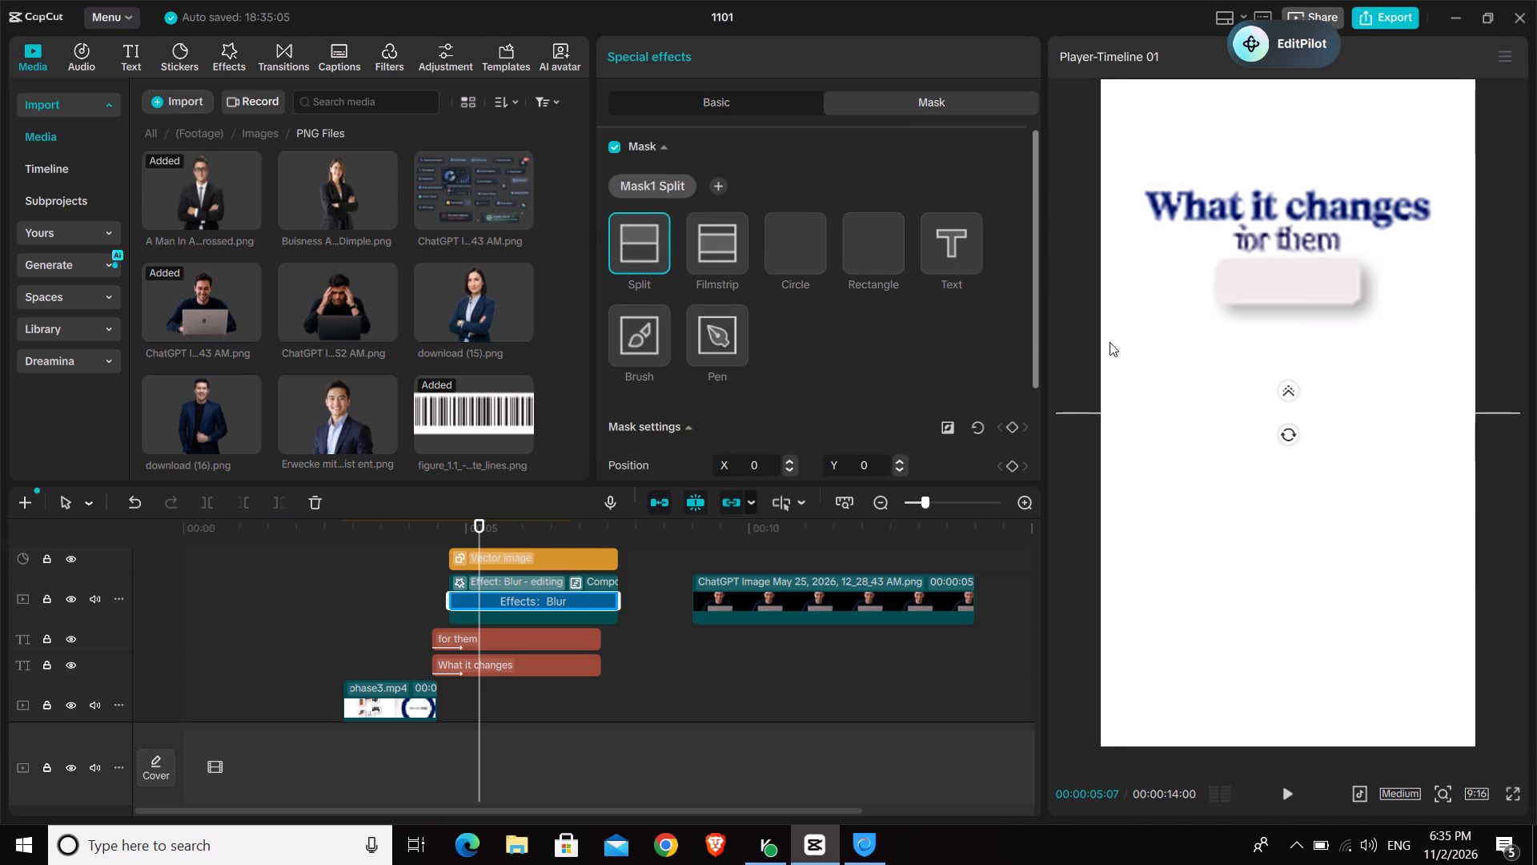
drag(1308, 415, 1308, 284)
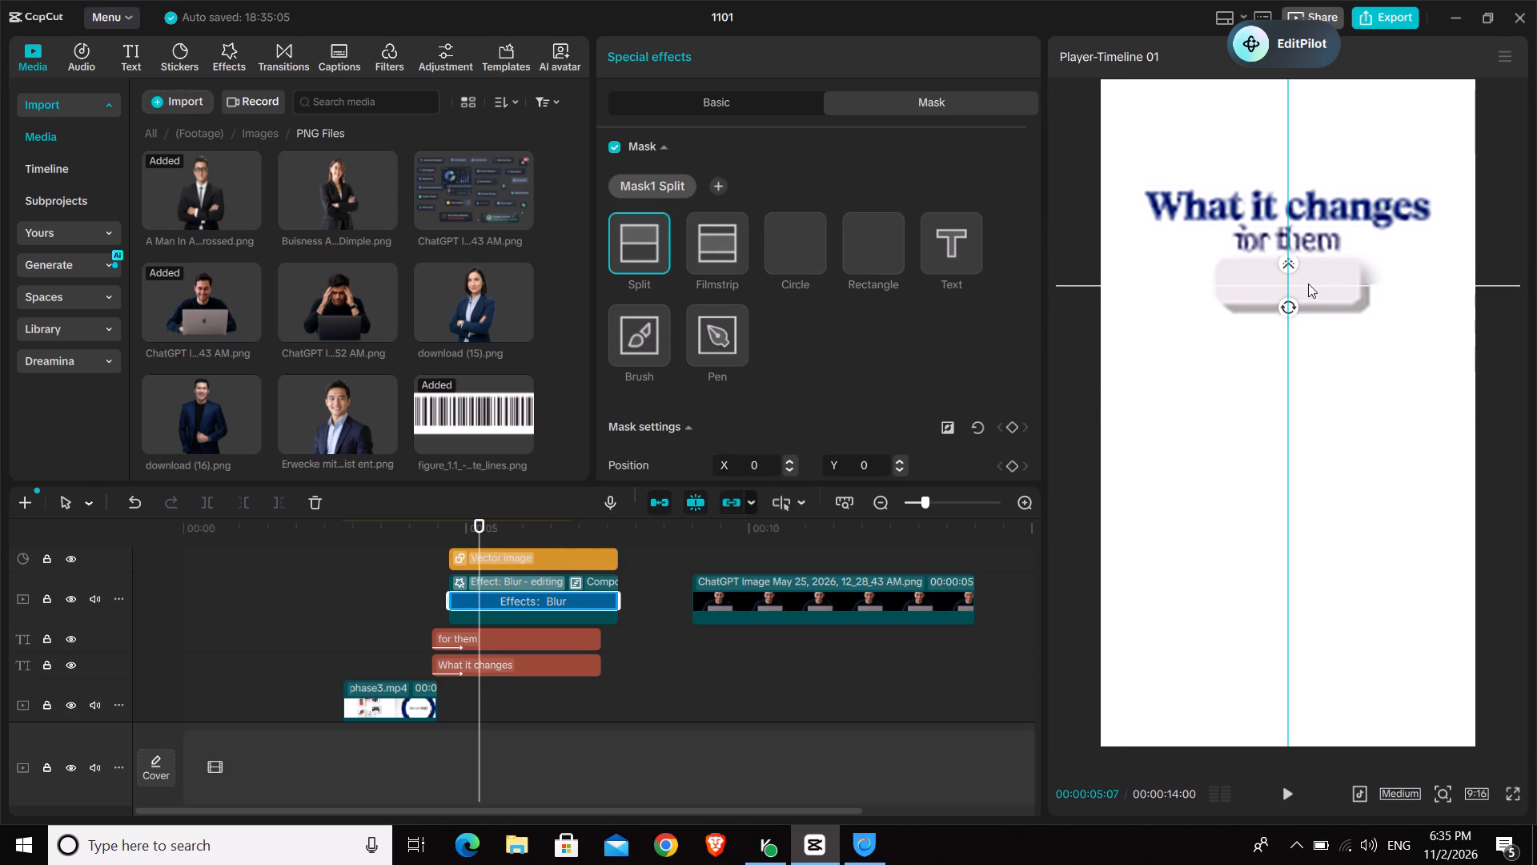
drag(1308, 284, 1318, 312)
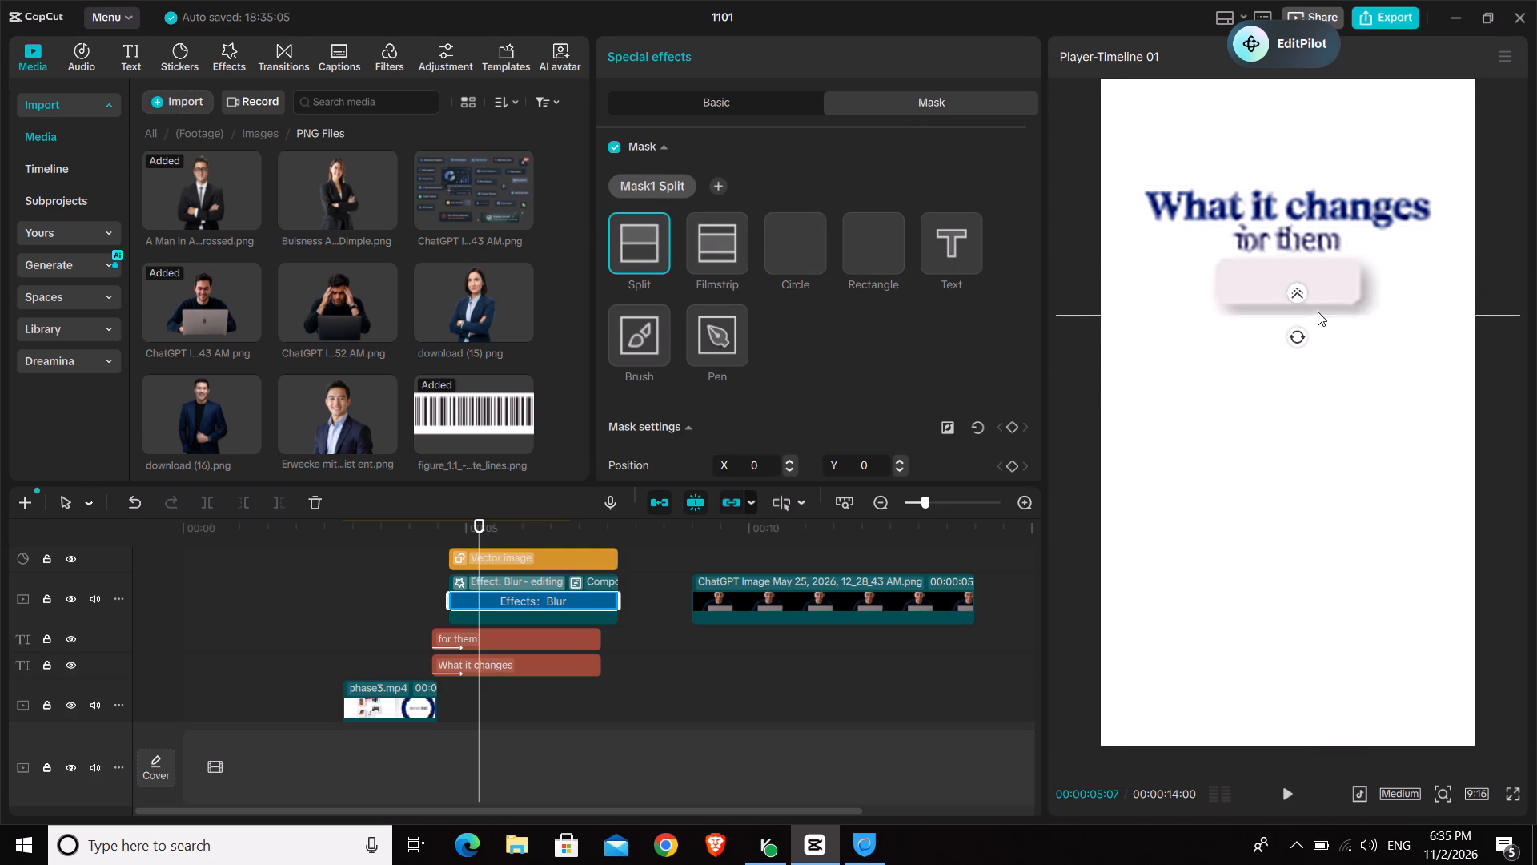
drag(1318, 312, 1322, 285)
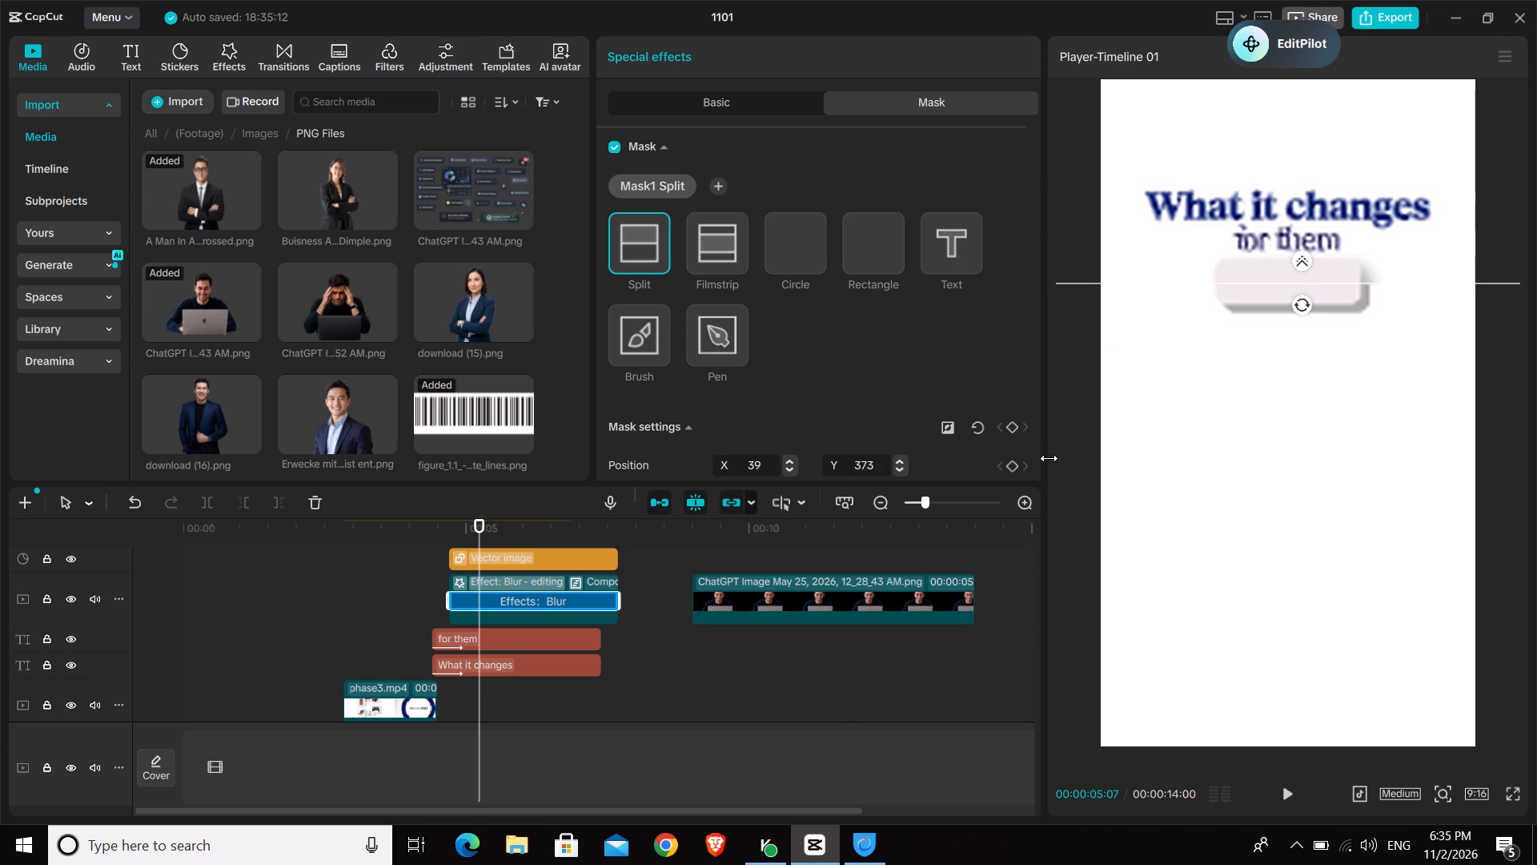
Reset the blend settings of the blurred shadow compound clip.
click(564, 618)
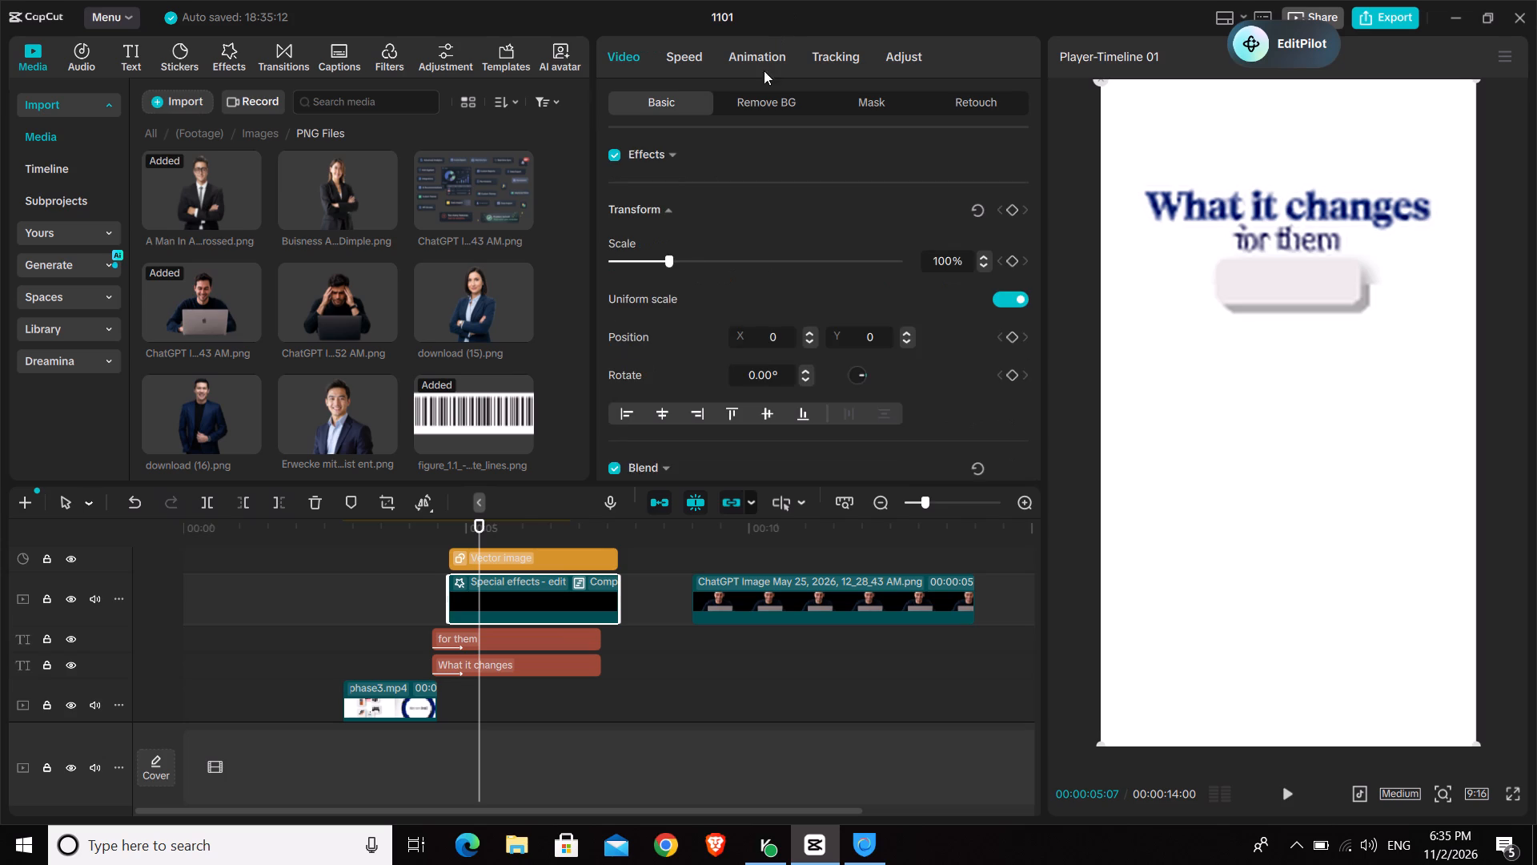
scroll(785, 260, down, 5)
scroll(785, 244, up, 2)
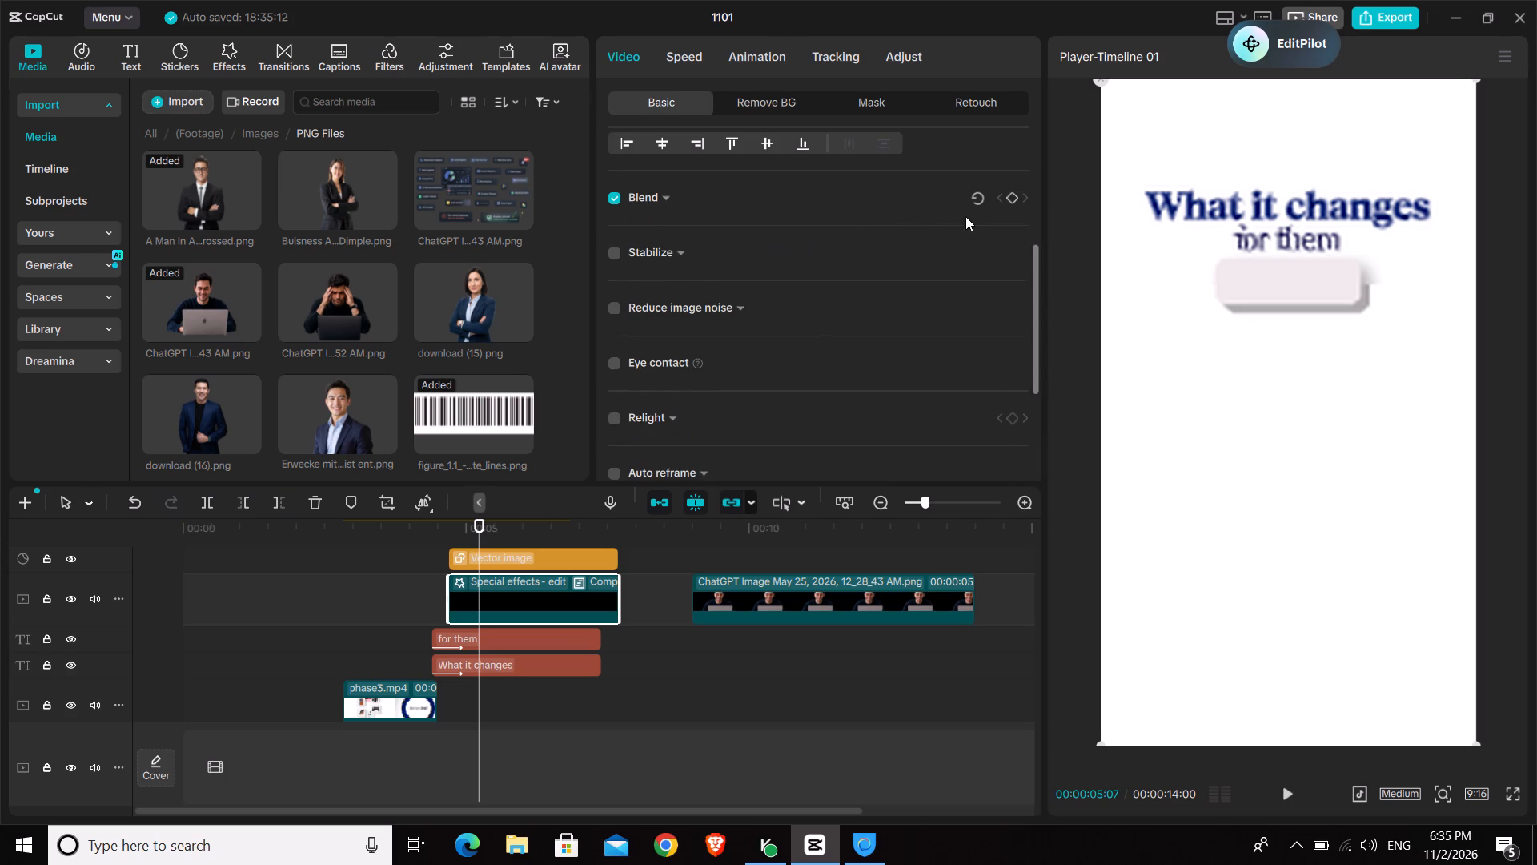
click(973, 196)
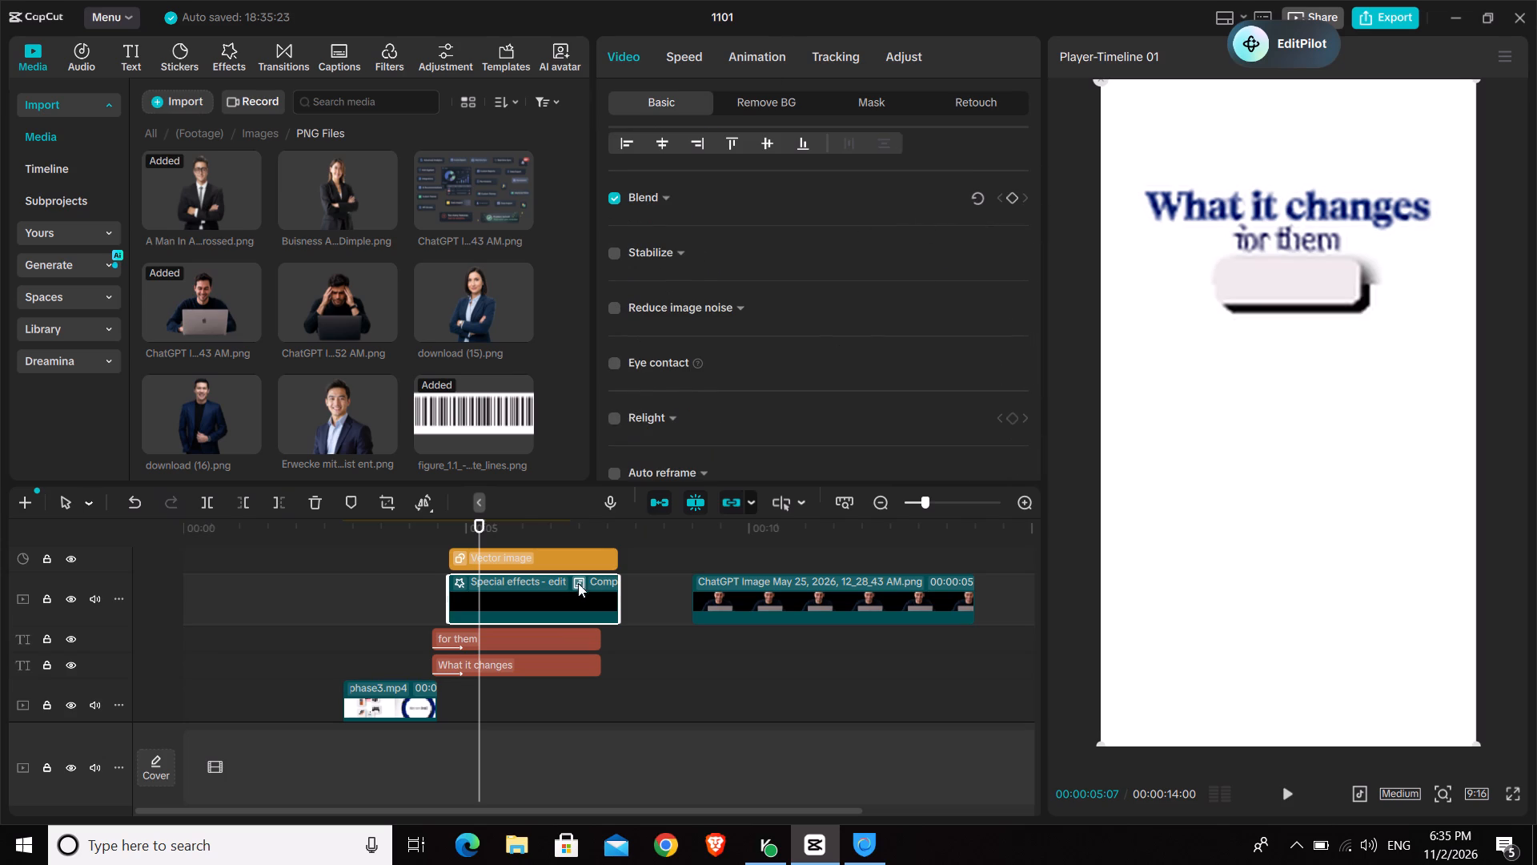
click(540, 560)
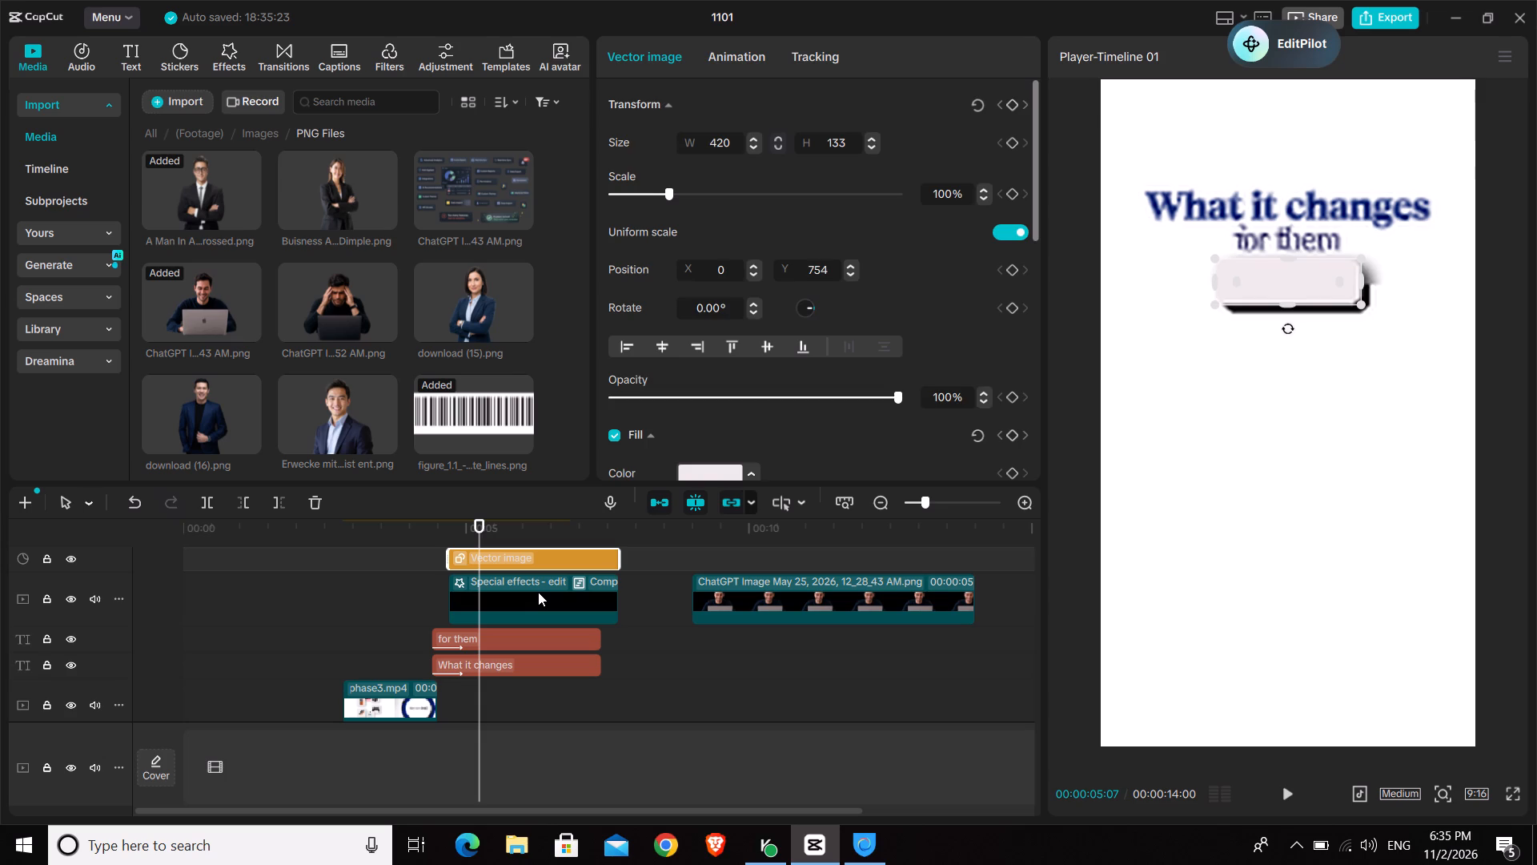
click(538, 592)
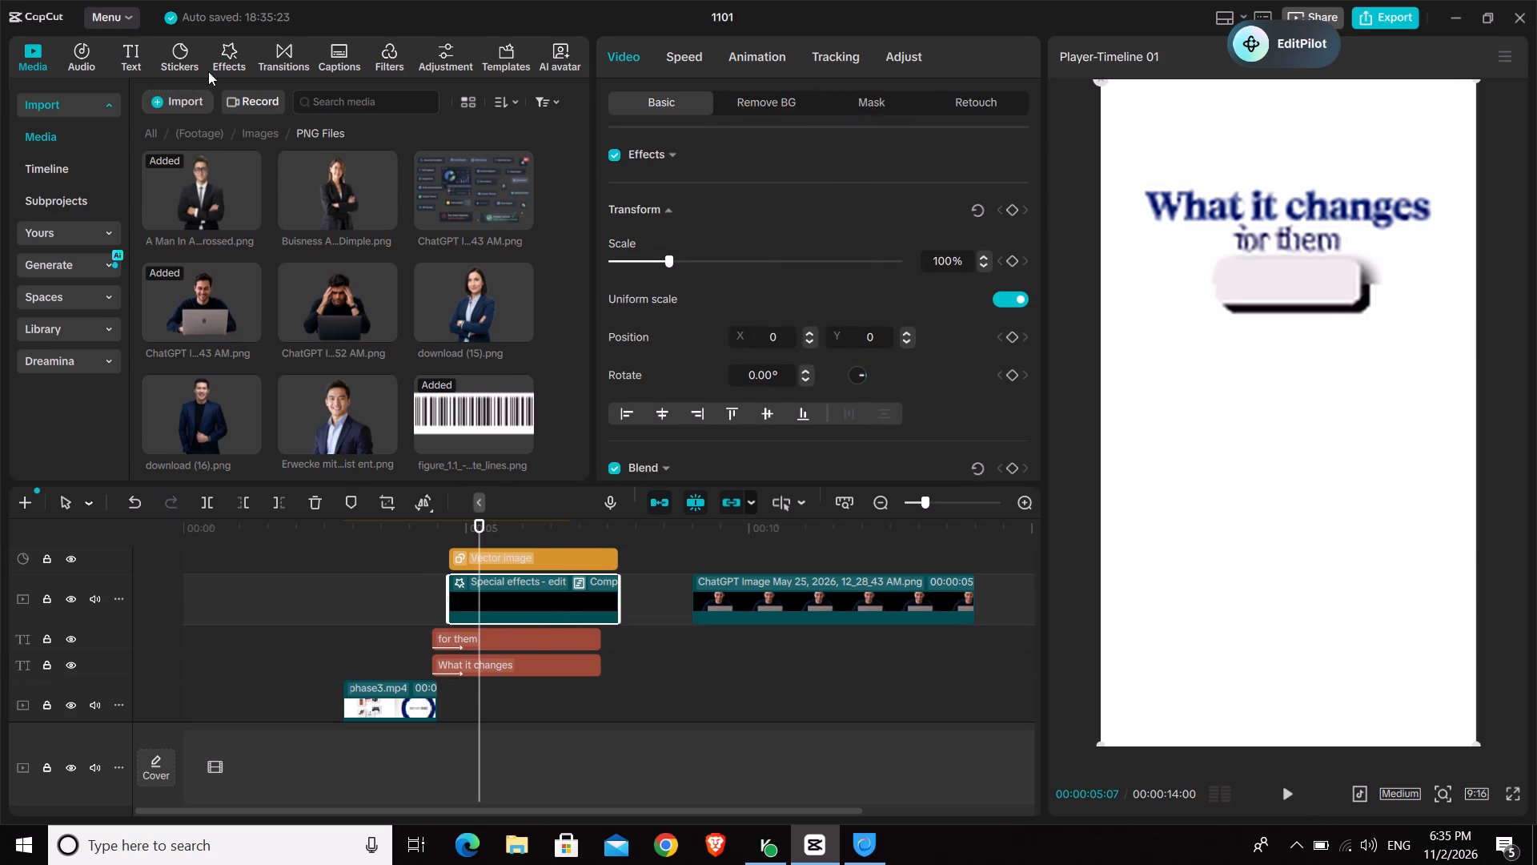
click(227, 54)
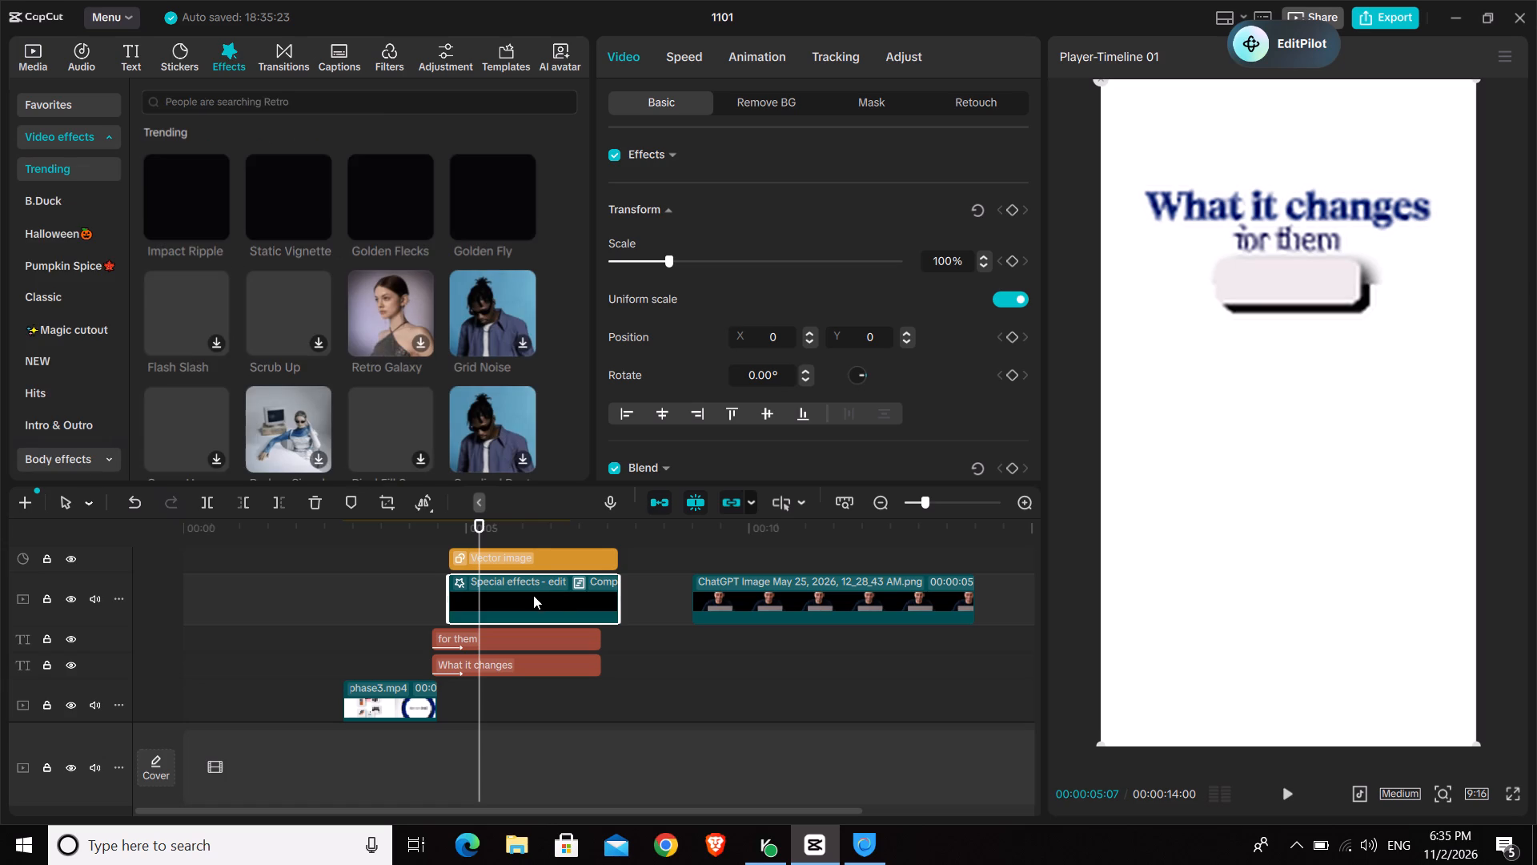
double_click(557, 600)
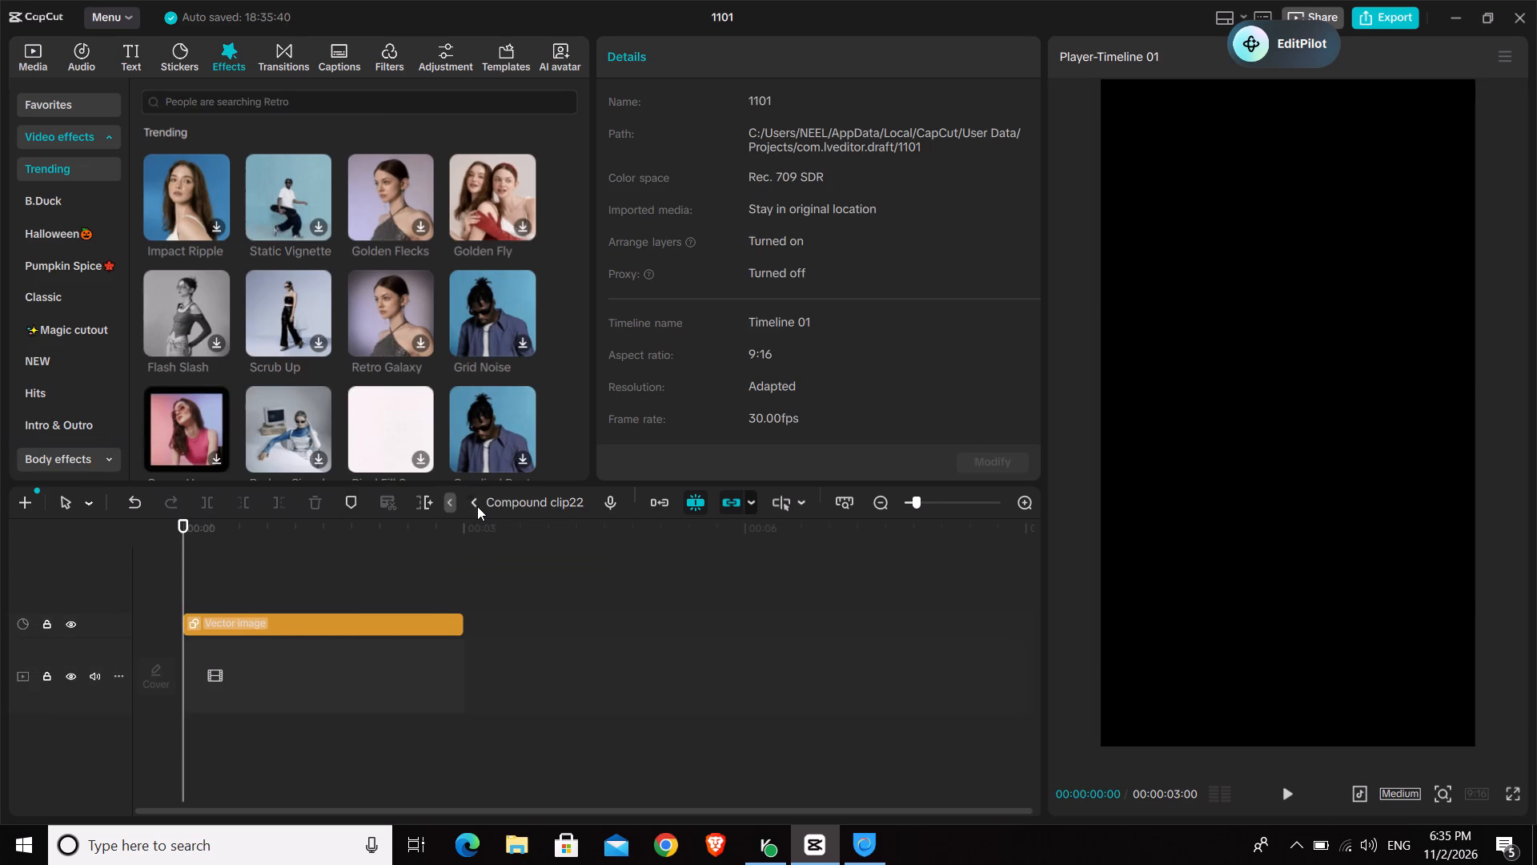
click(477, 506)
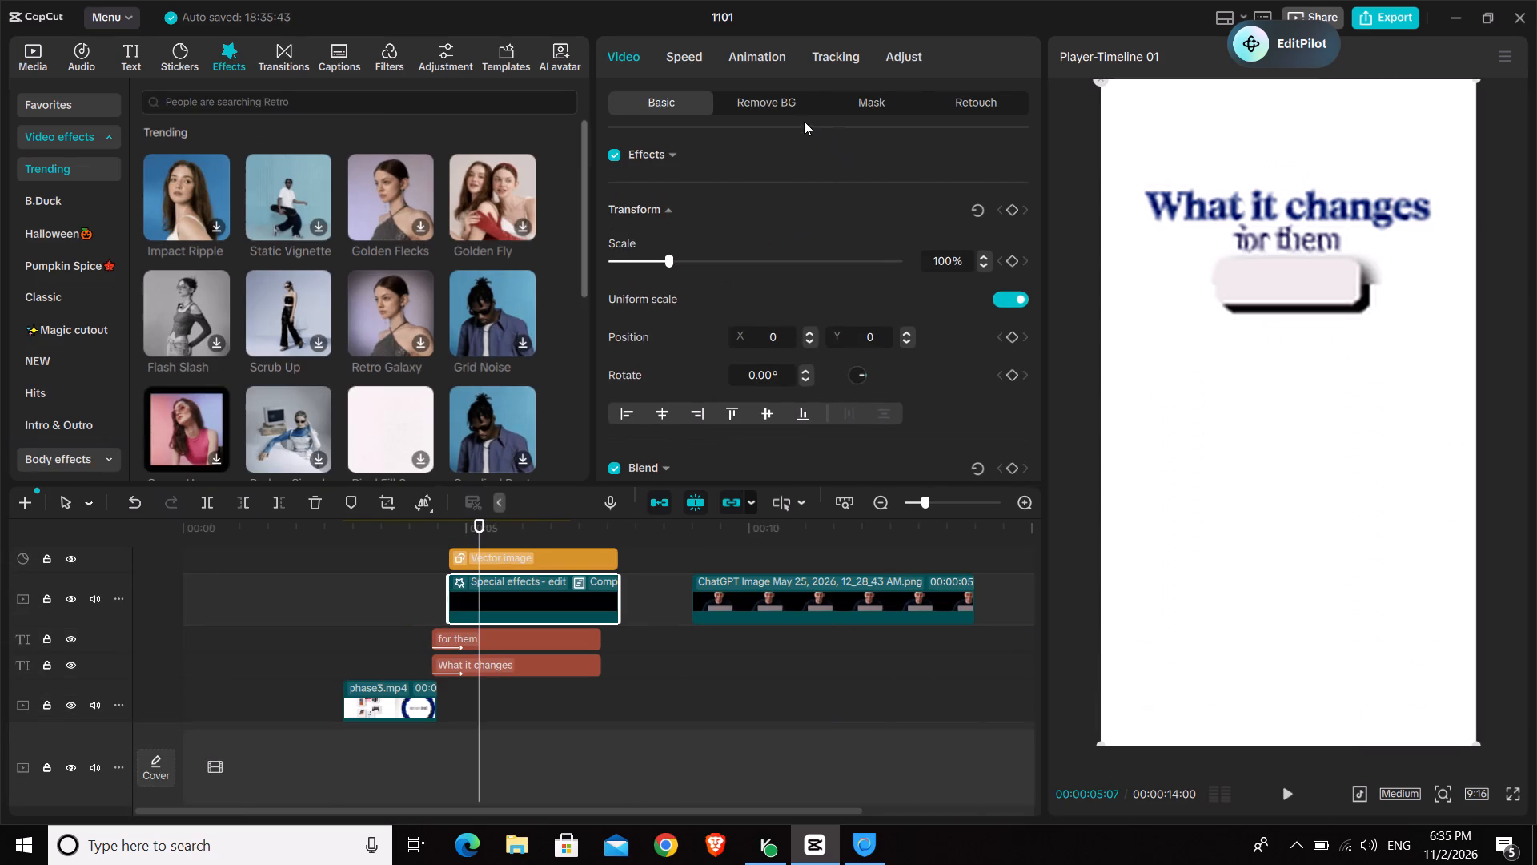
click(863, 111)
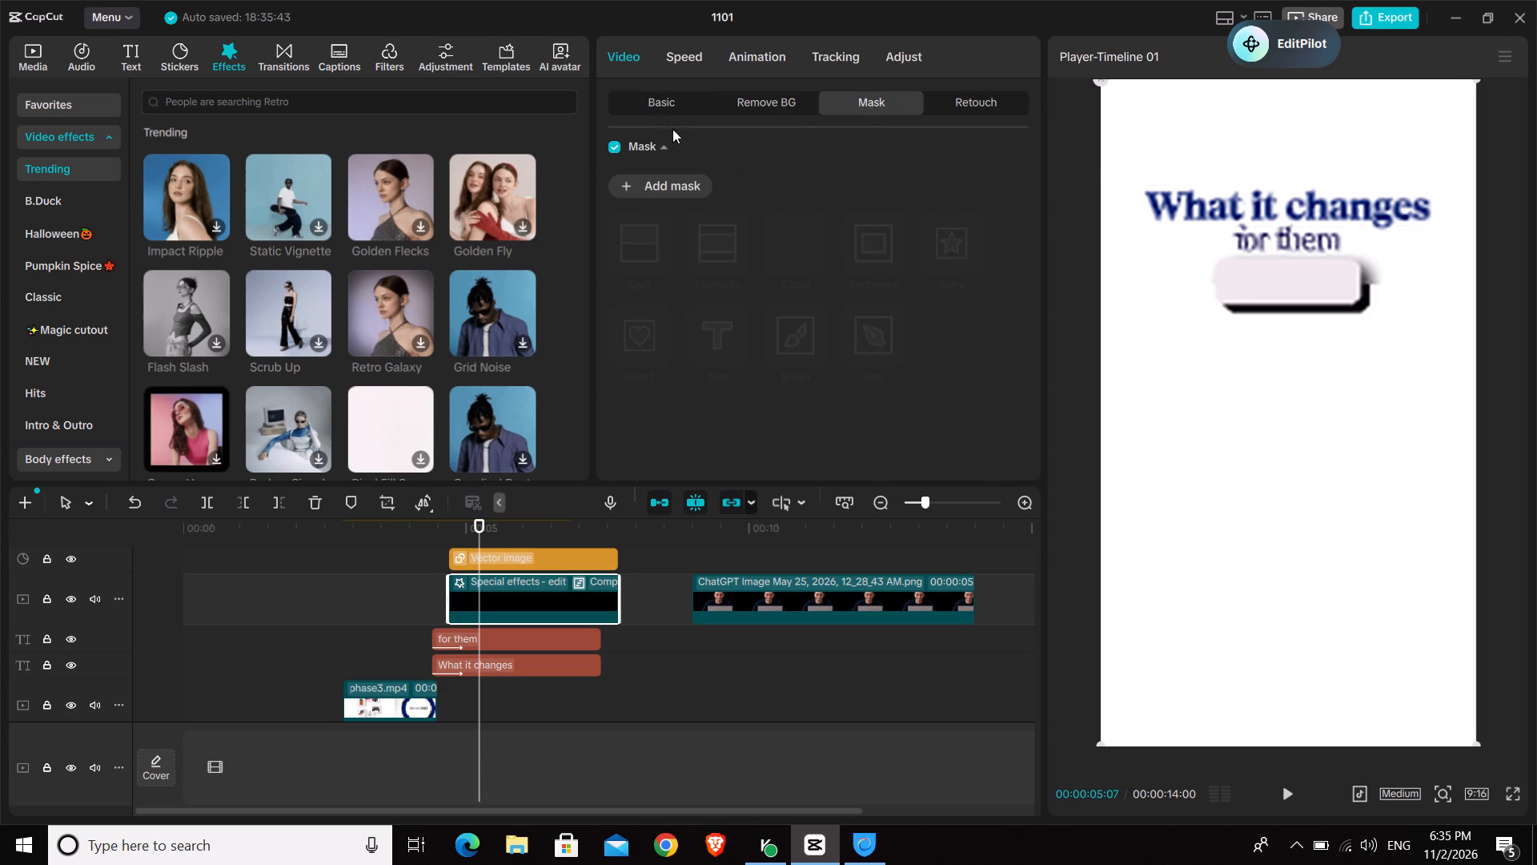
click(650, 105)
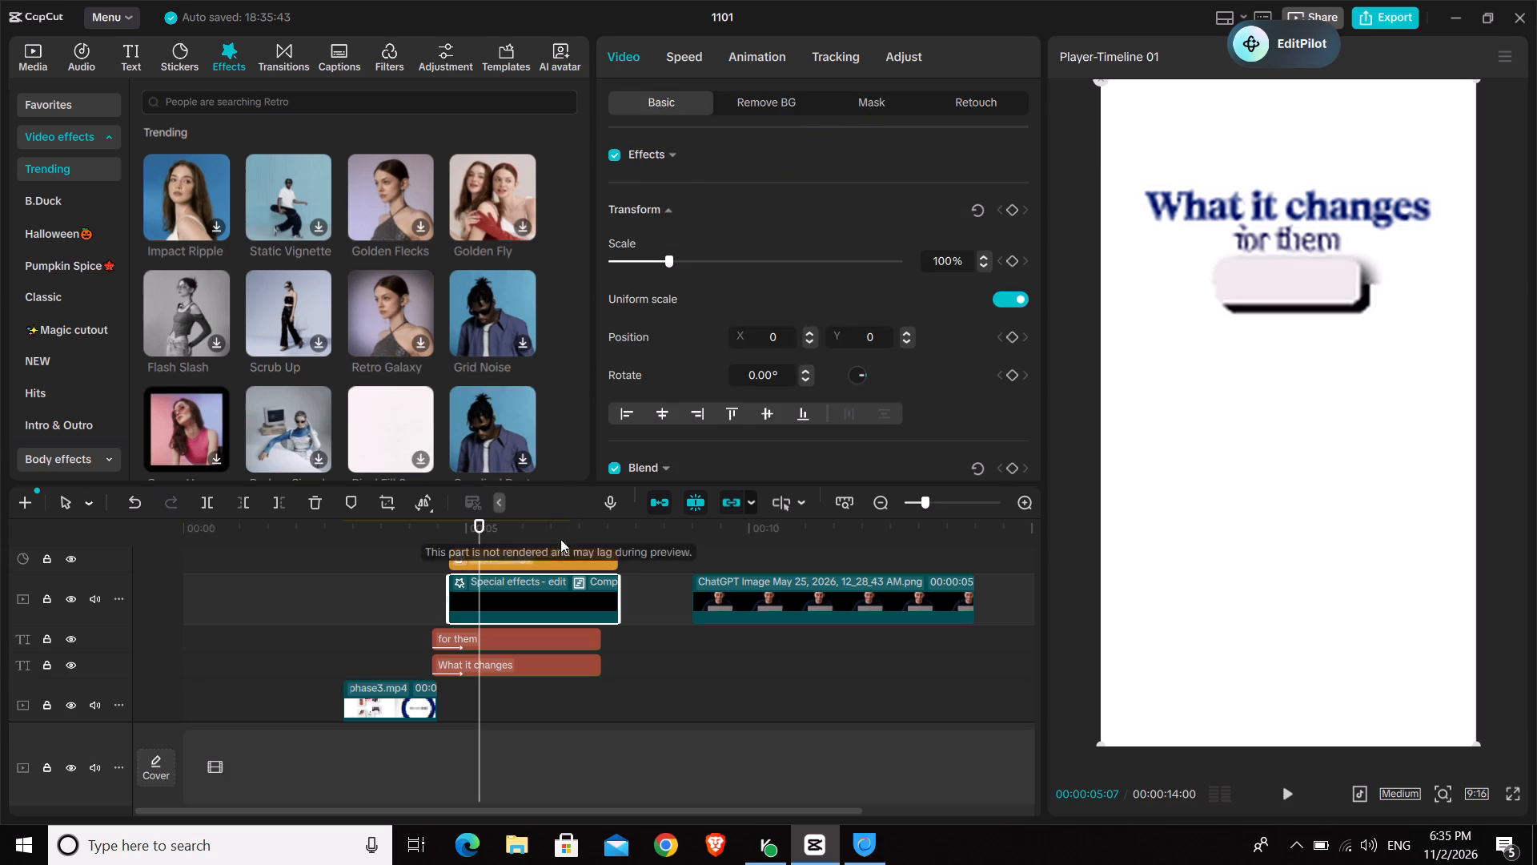
Move the shadow Blur effect's Split mask to X 32, Y 354, flip it upside down and widen its feather.
click(528, 580)
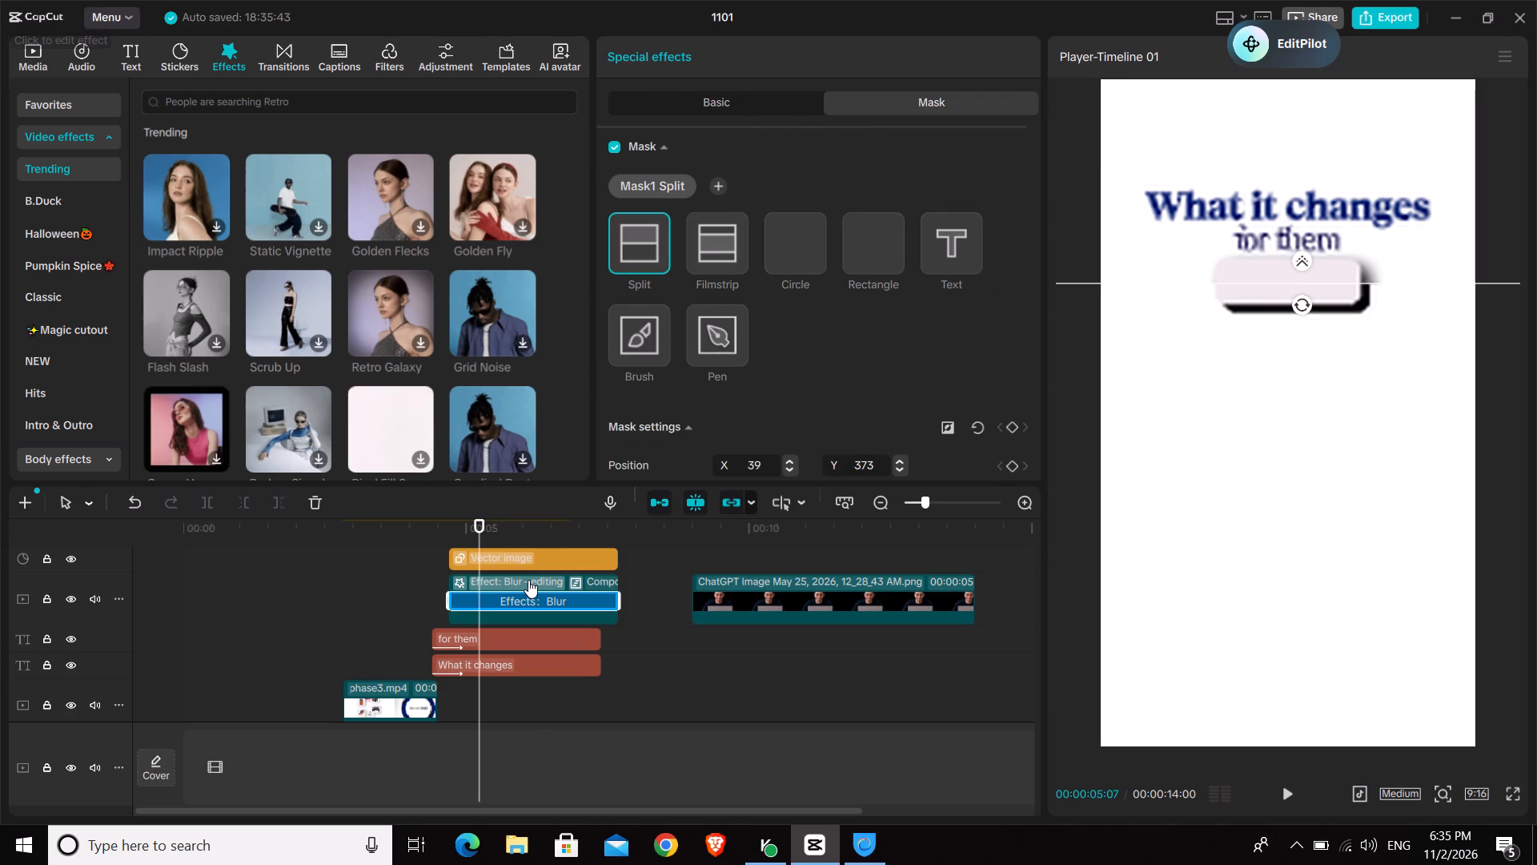
click(1306, 282)
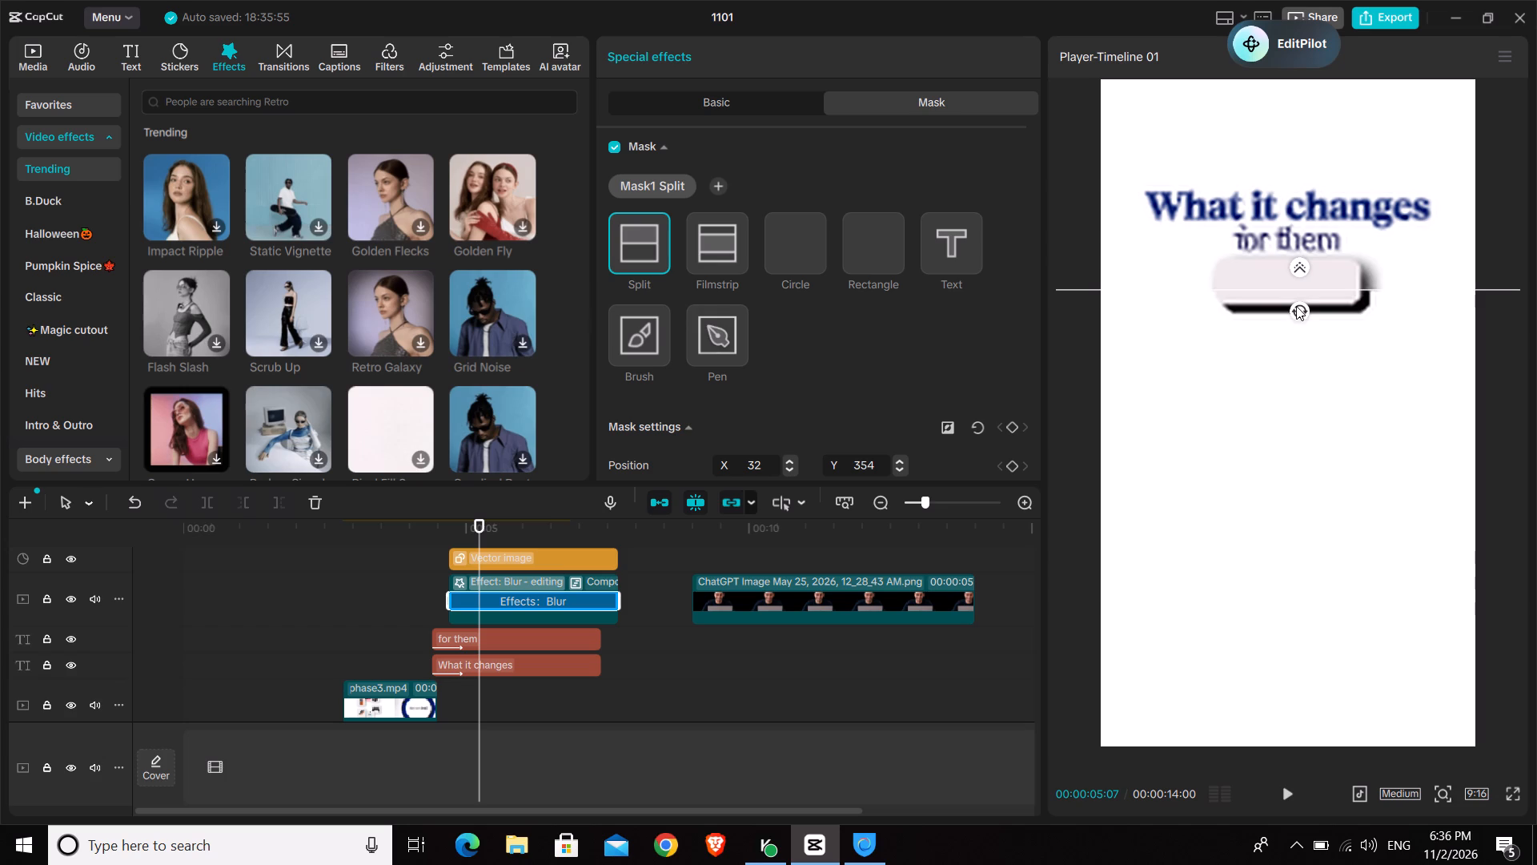
drag(1296, 305, 1338, 235)
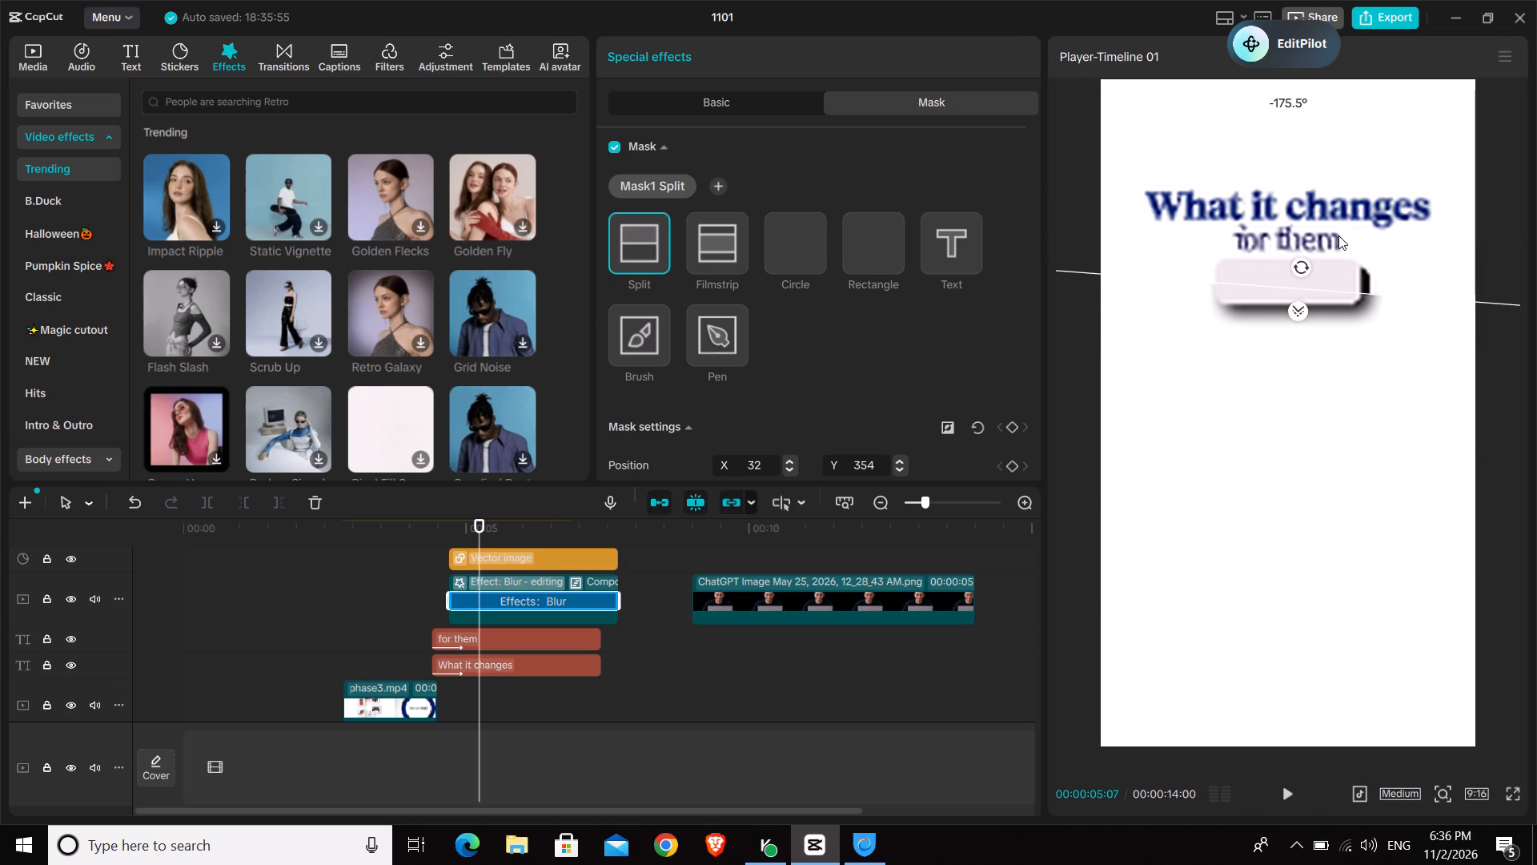
drag(1338, 235, 1334, 235)
drag(1299, 311, 1302, 326)
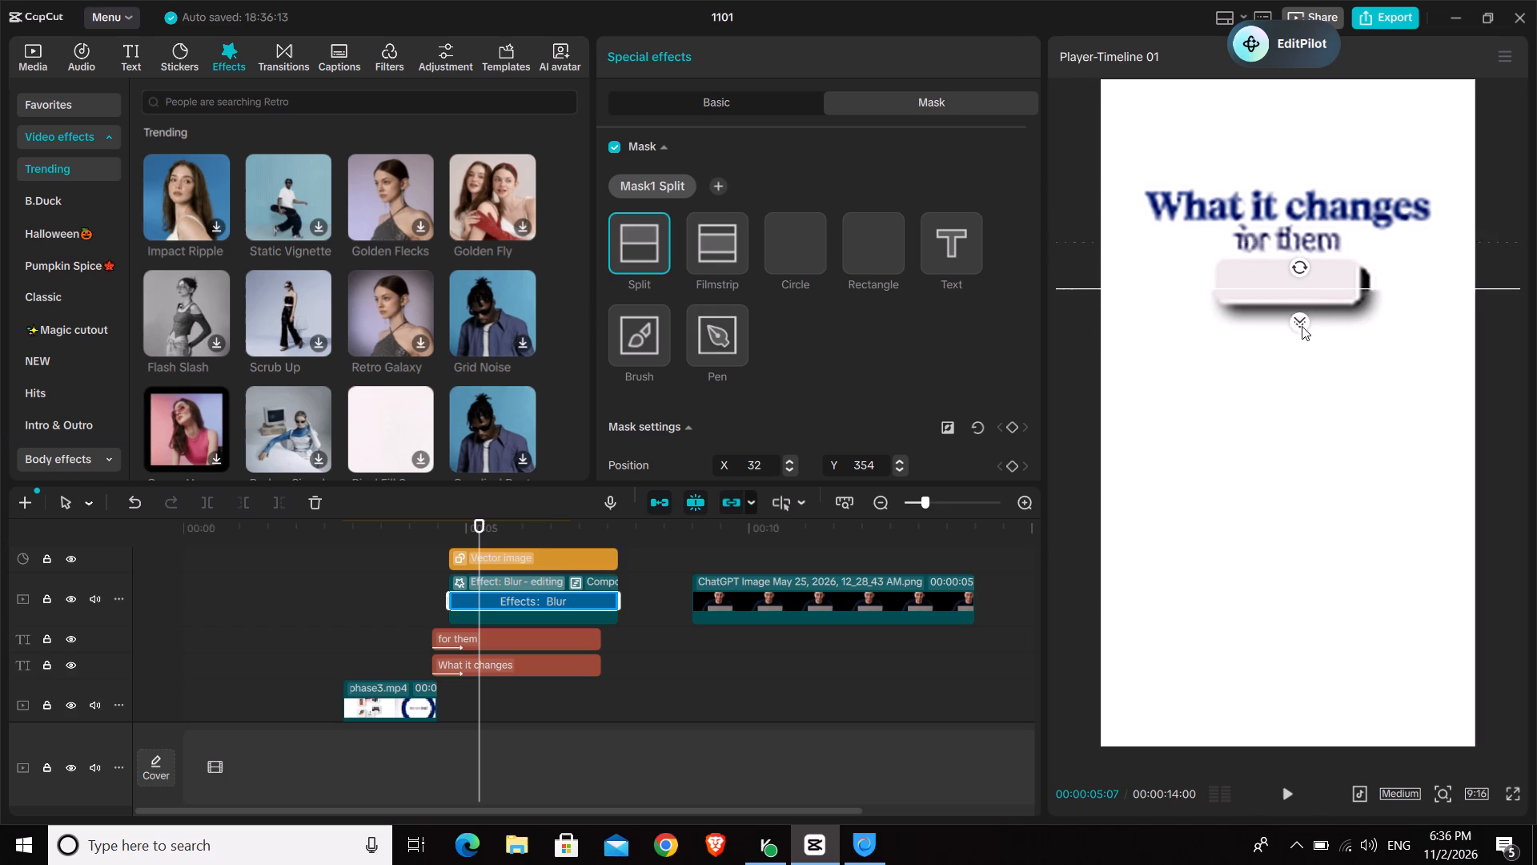
drag(1302, 326, 1296, 355)
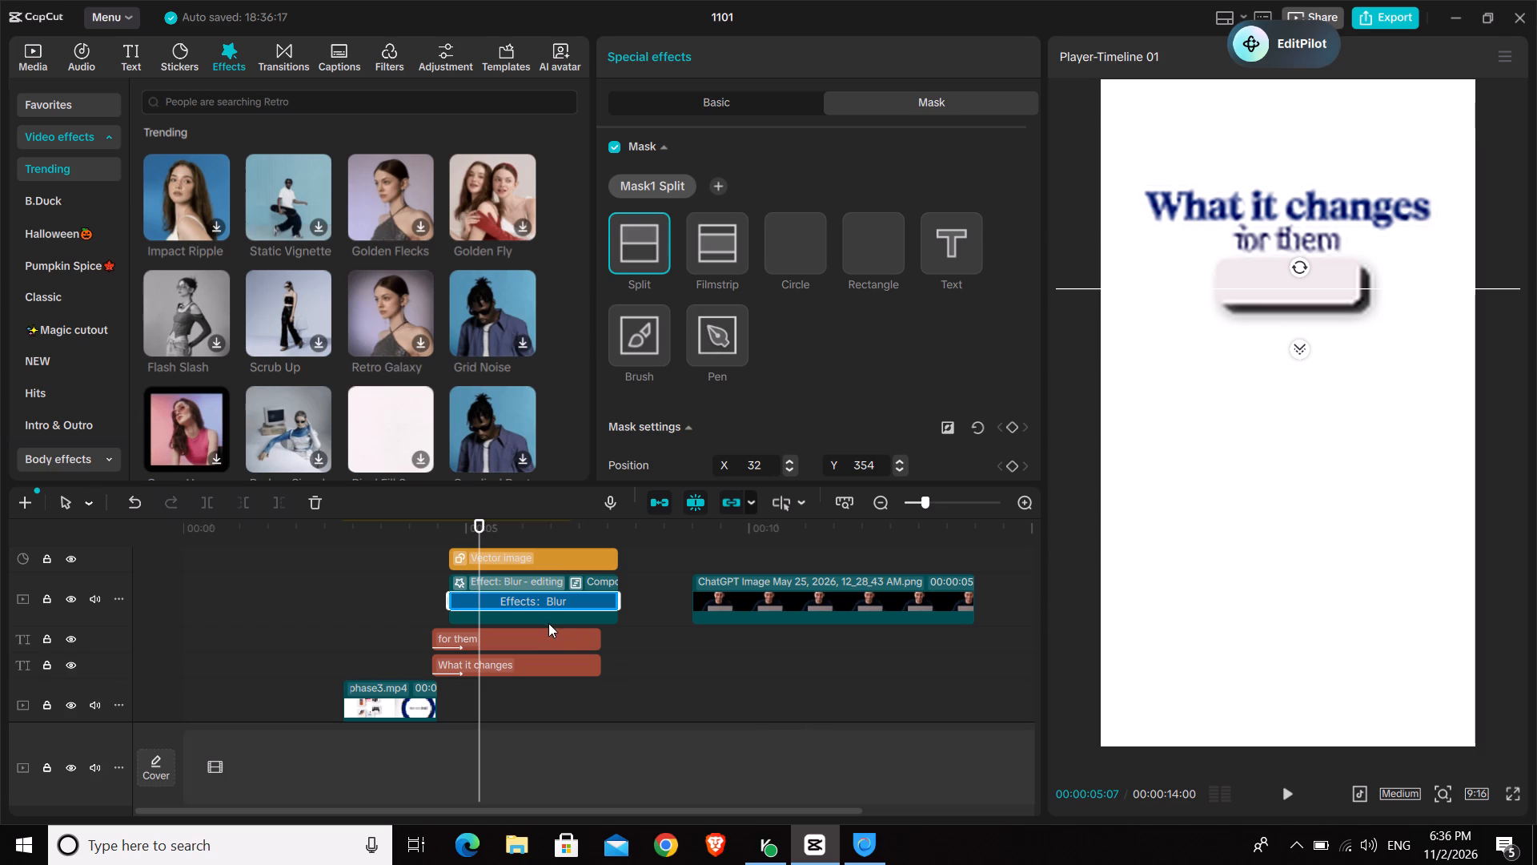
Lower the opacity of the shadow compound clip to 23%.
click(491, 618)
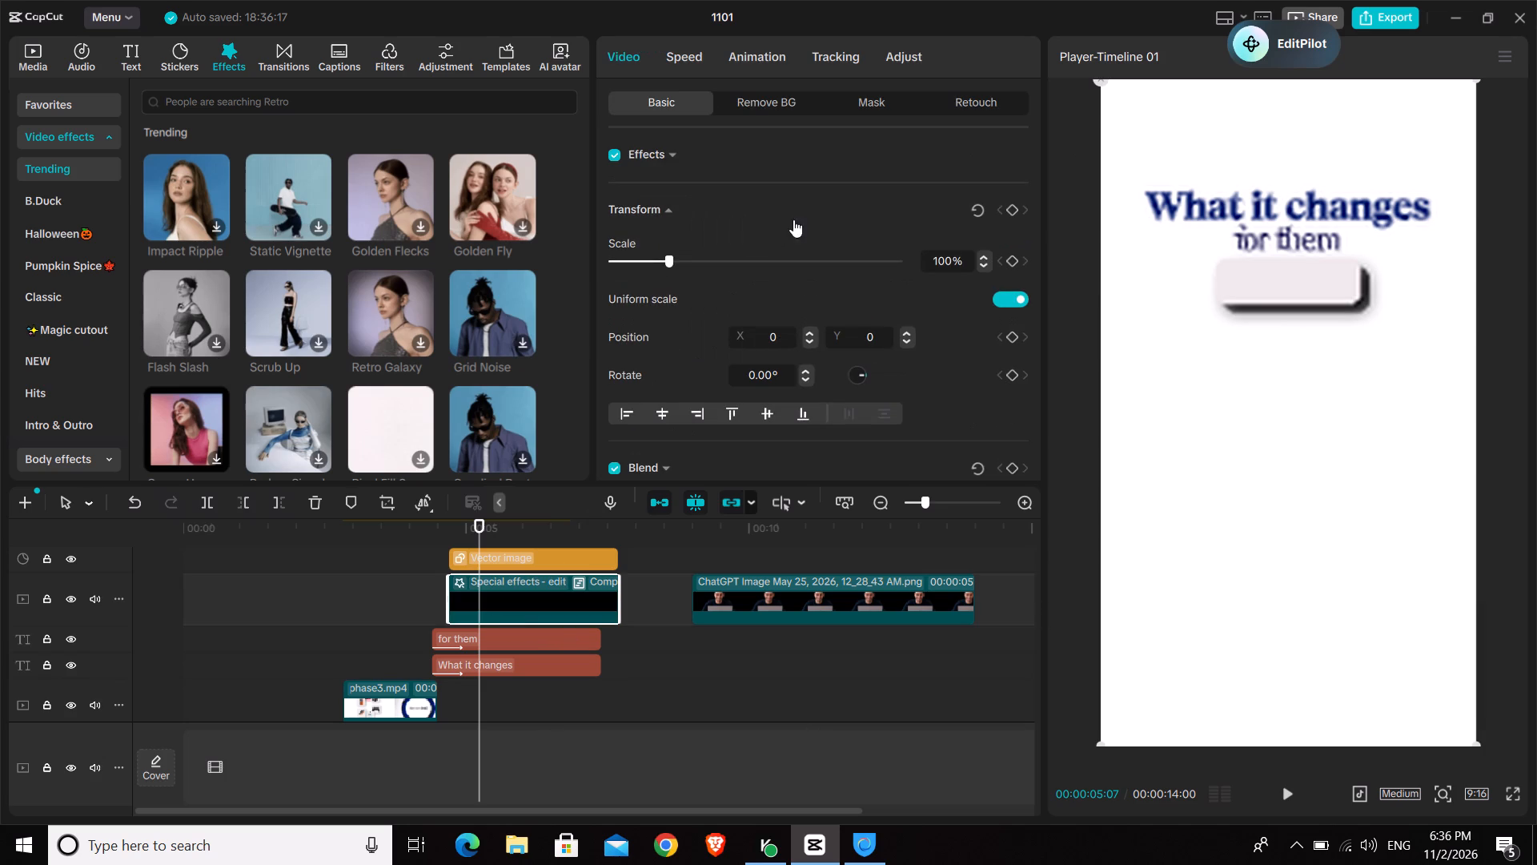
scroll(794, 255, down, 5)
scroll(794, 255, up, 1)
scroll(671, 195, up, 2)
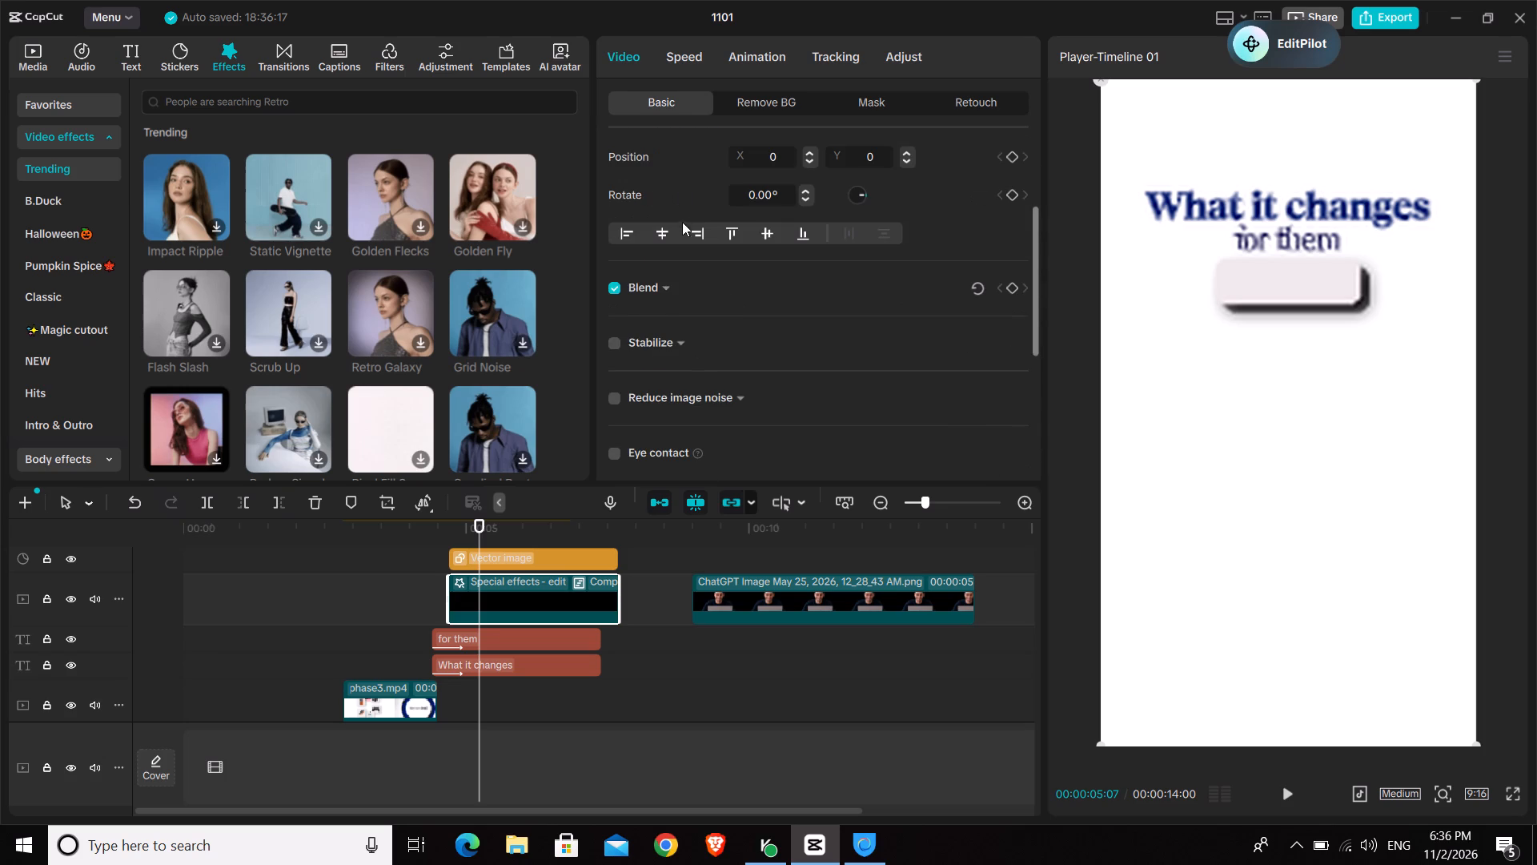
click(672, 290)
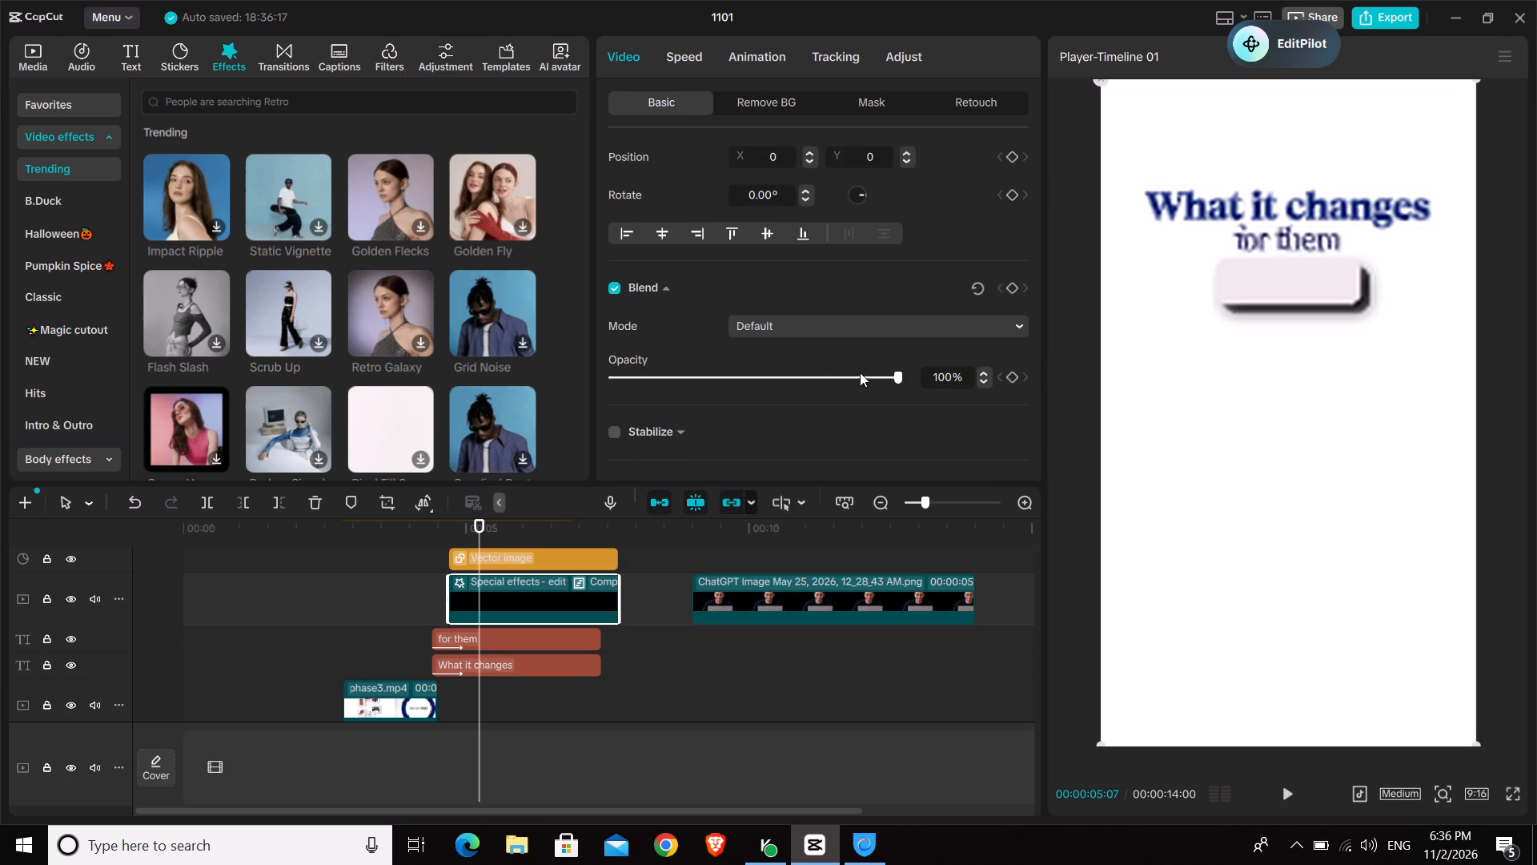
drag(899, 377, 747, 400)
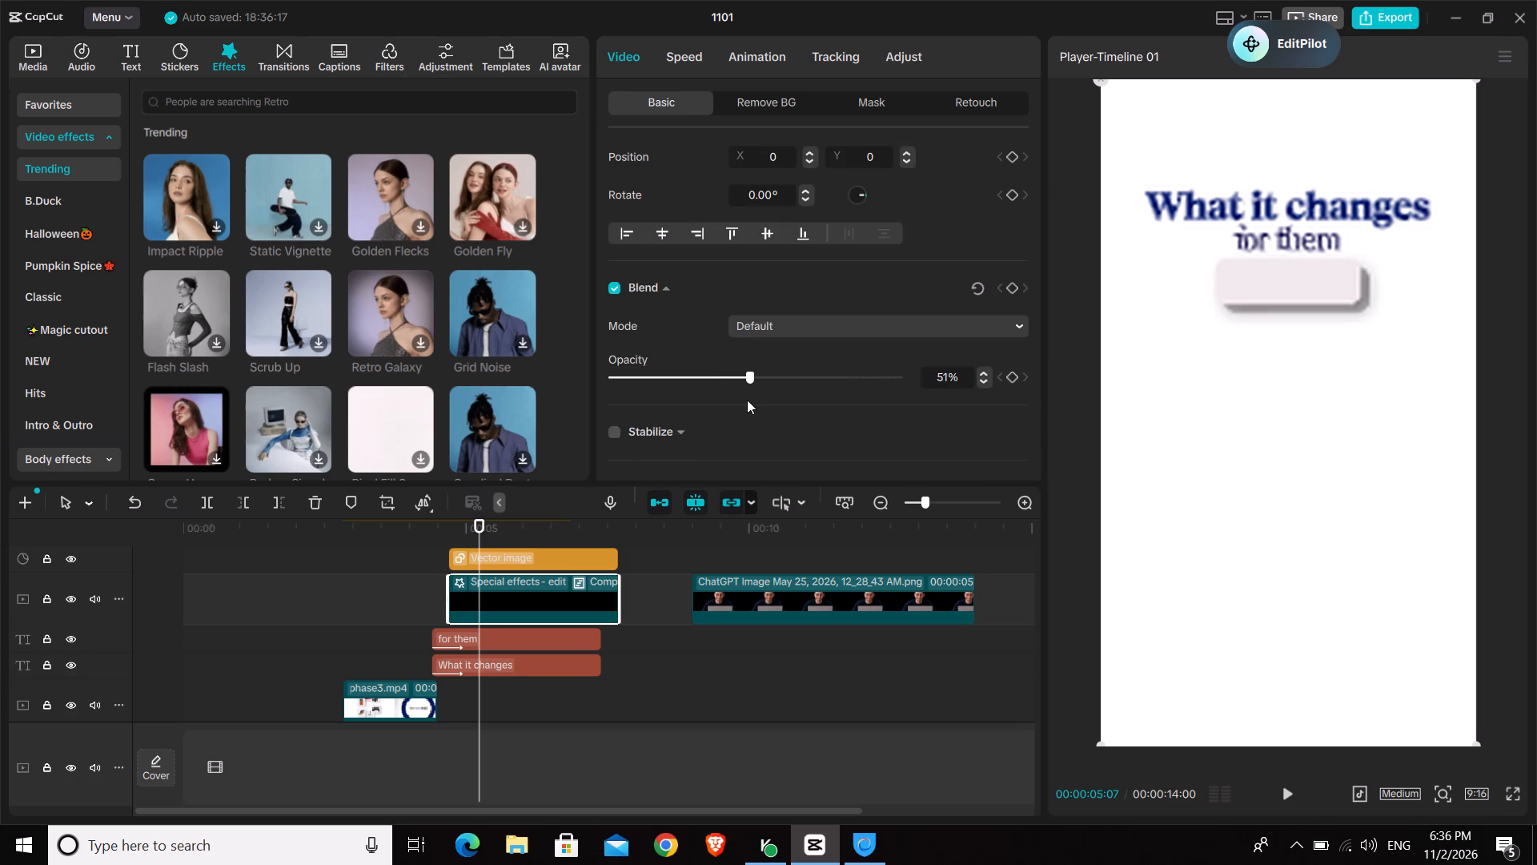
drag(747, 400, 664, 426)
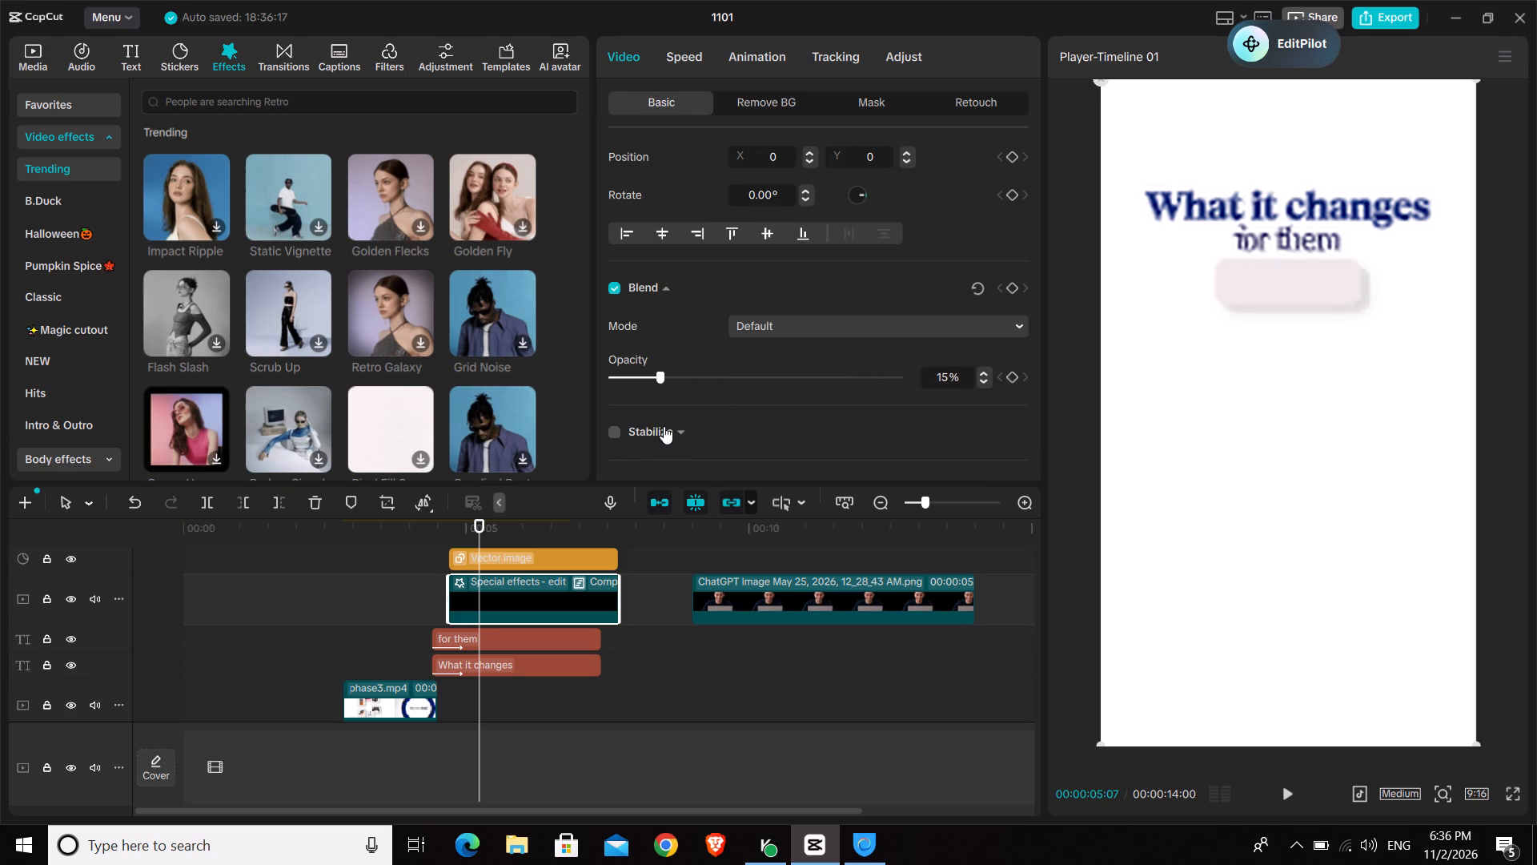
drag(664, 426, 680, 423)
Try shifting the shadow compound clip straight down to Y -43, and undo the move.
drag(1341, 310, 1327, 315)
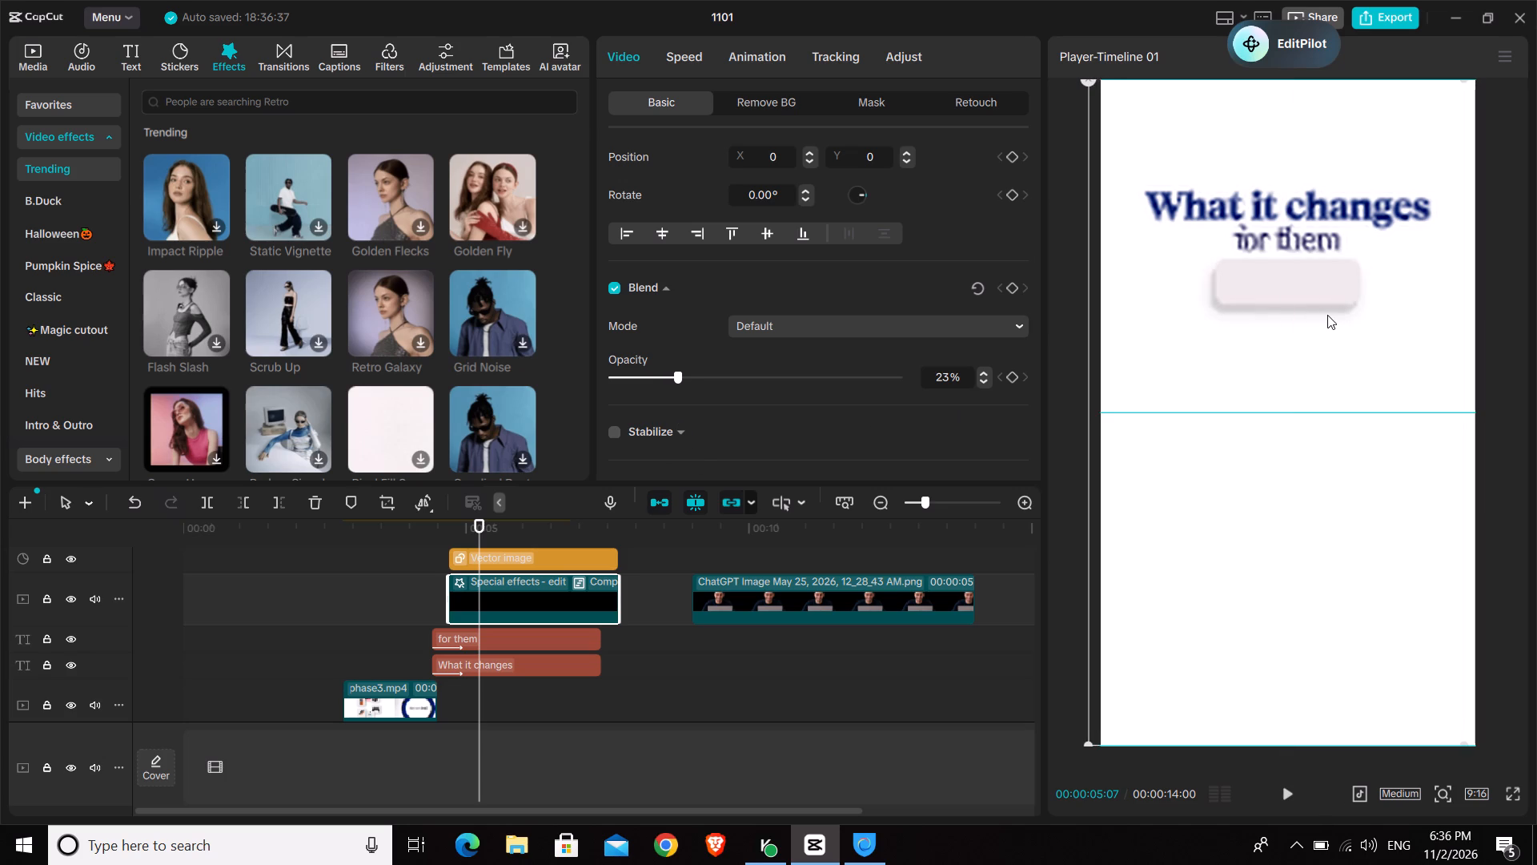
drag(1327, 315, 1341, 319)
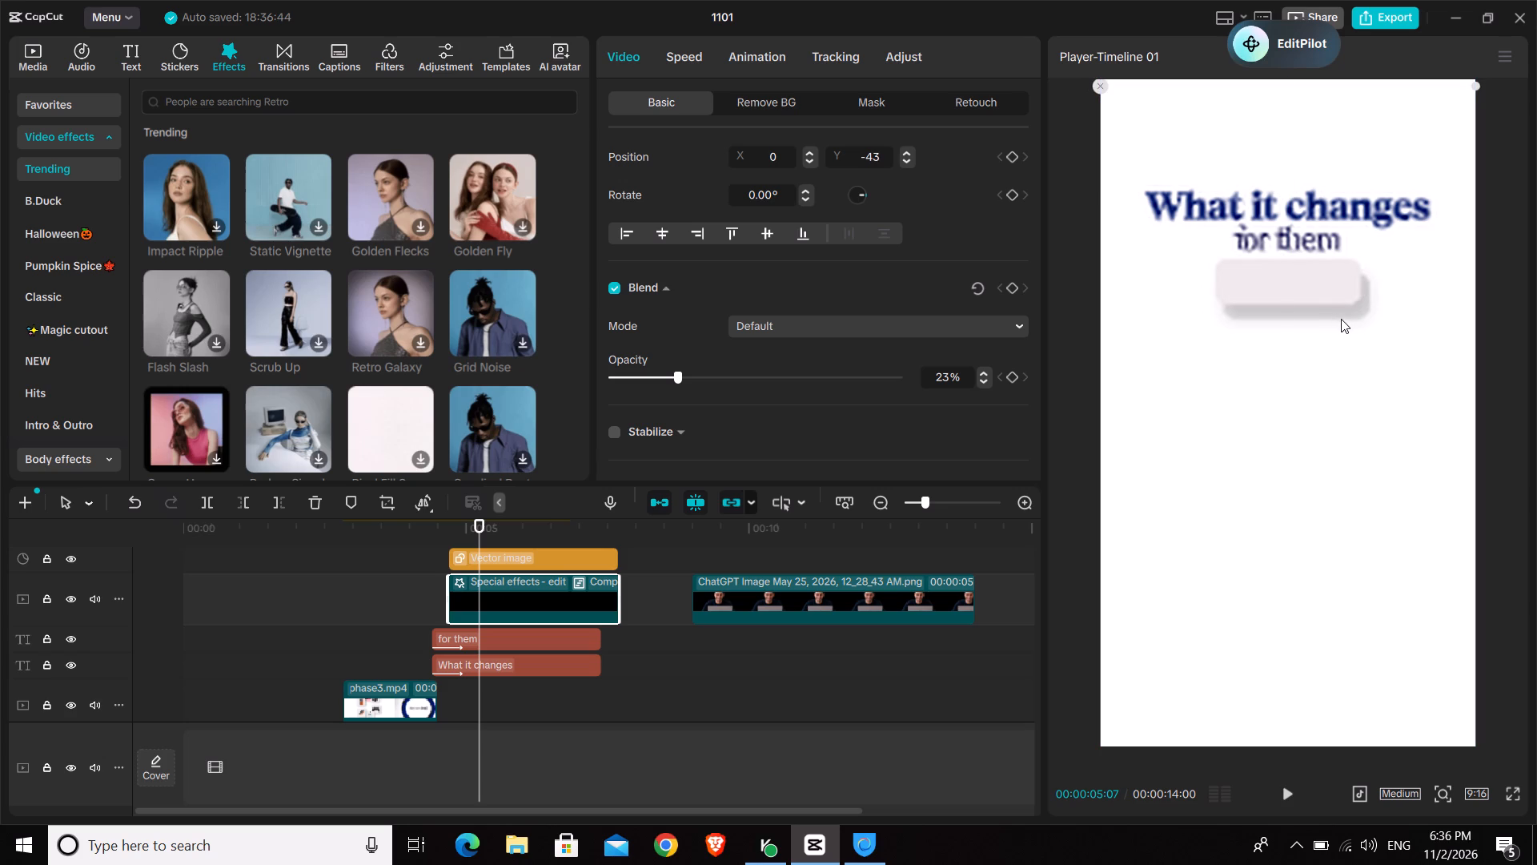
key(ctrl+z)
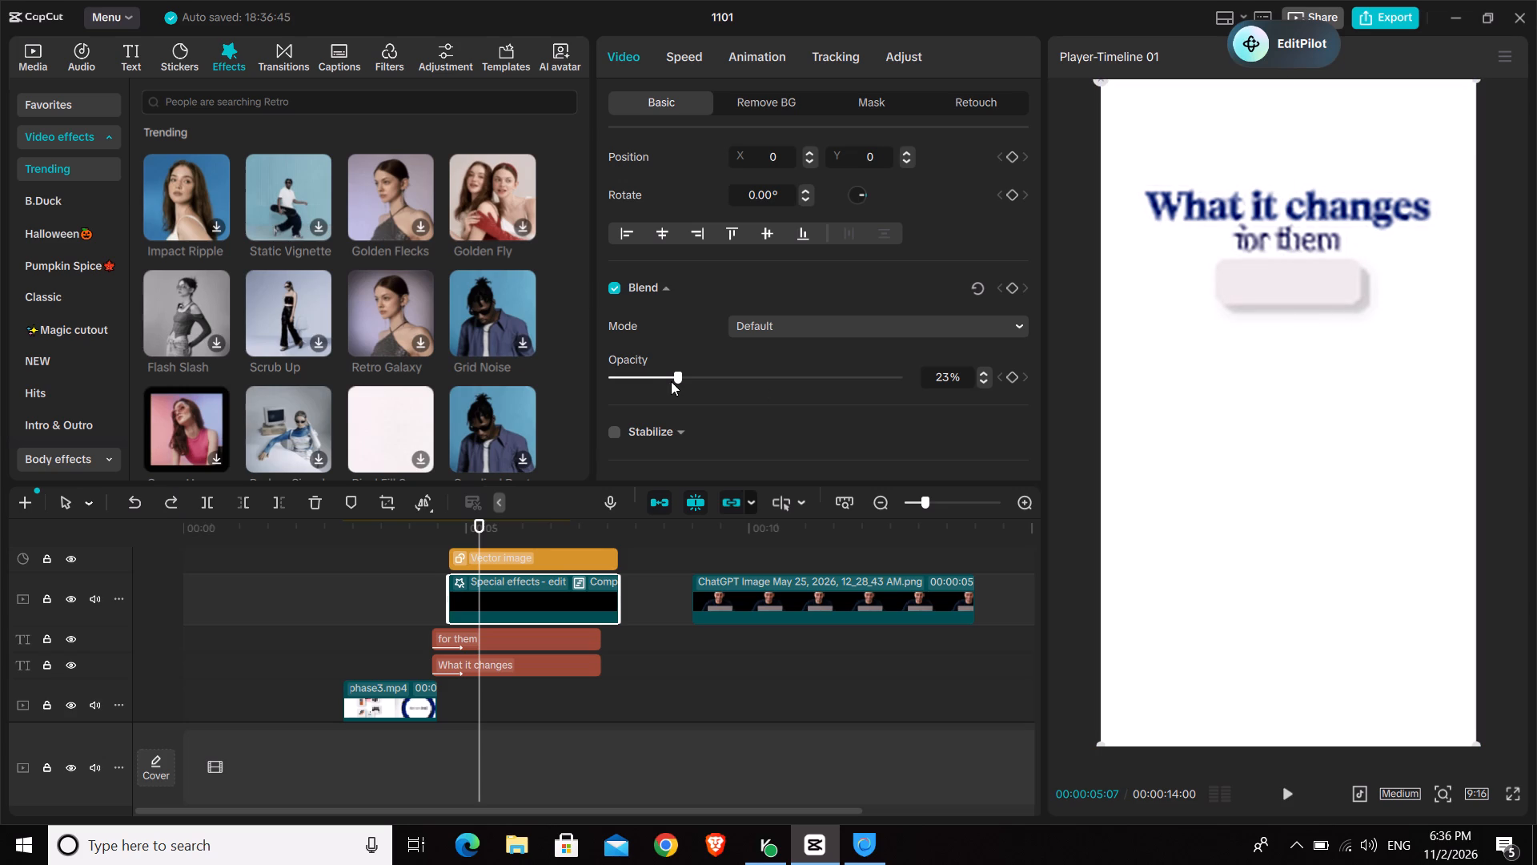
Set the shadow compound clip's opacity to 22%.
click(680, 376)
Raise the strength of the shadow clip's Blur effect to 89.
click(516, 589)
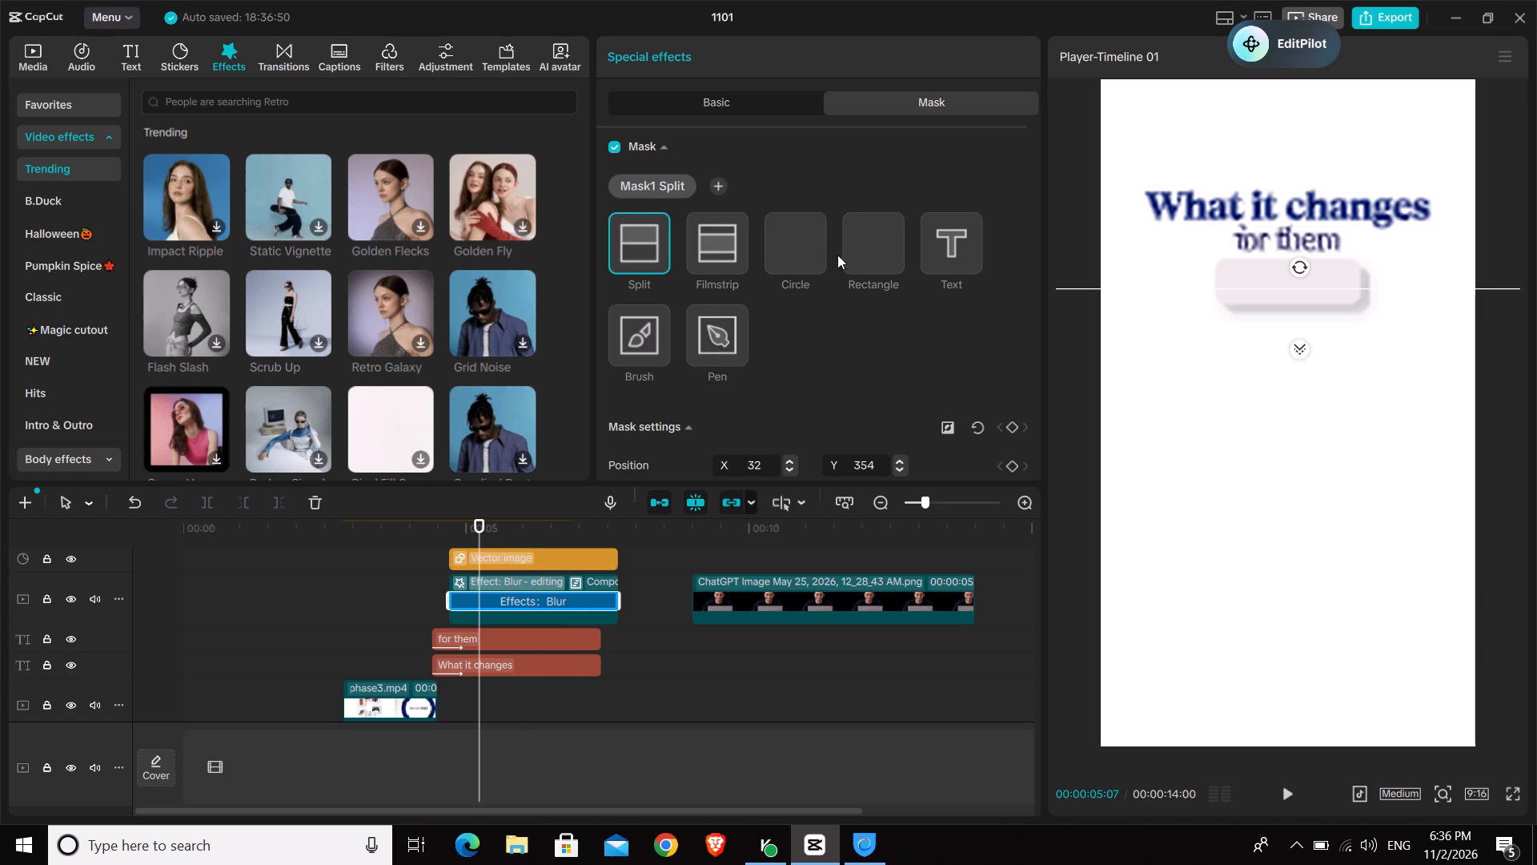
click(715, 108)
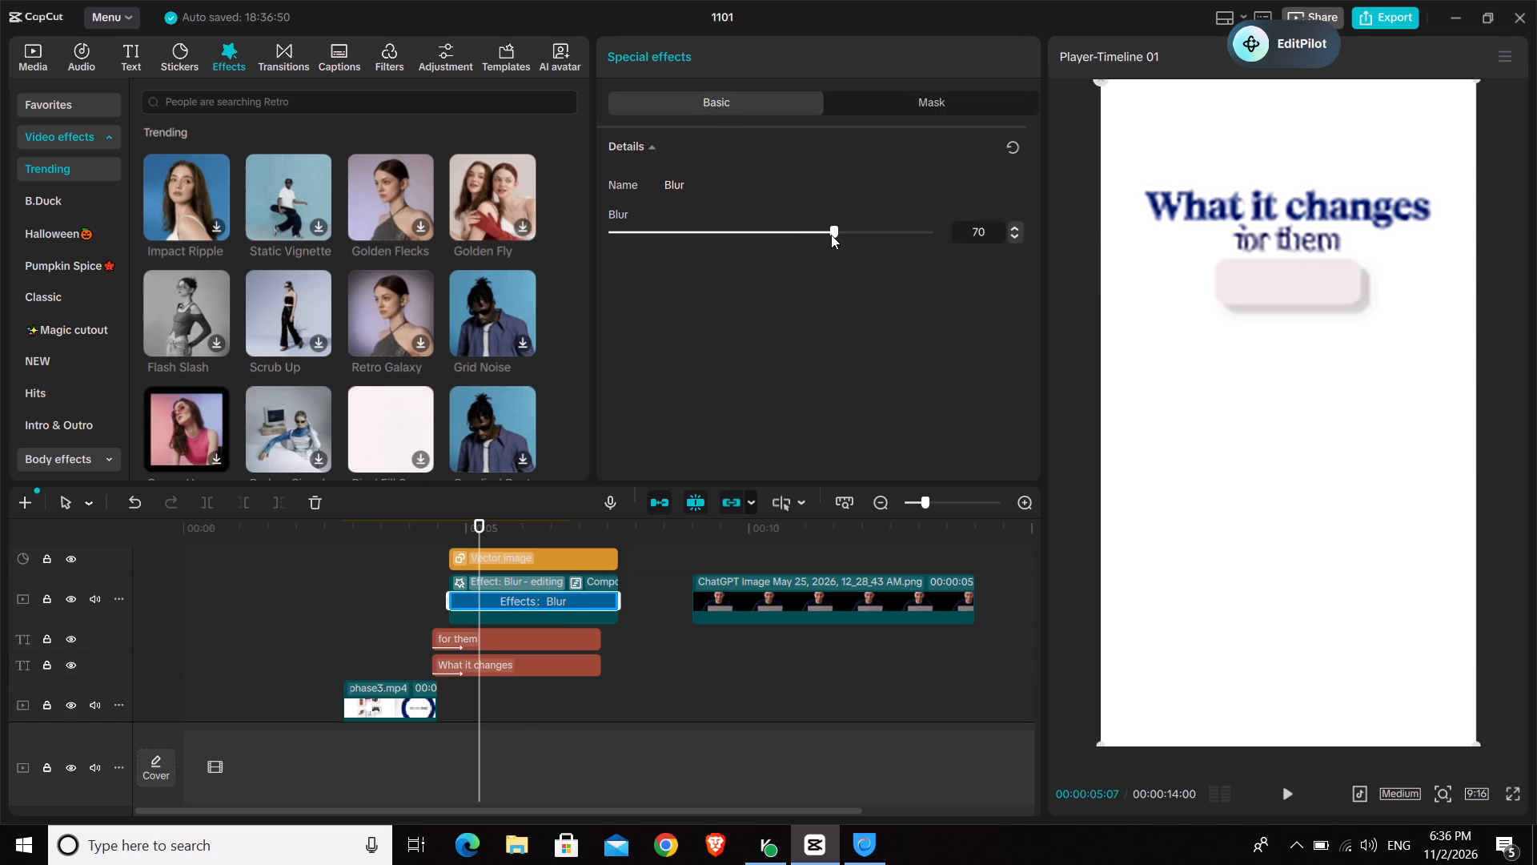
drag(831, 234, 925, 285)
drag(925, 285, 891, 288)
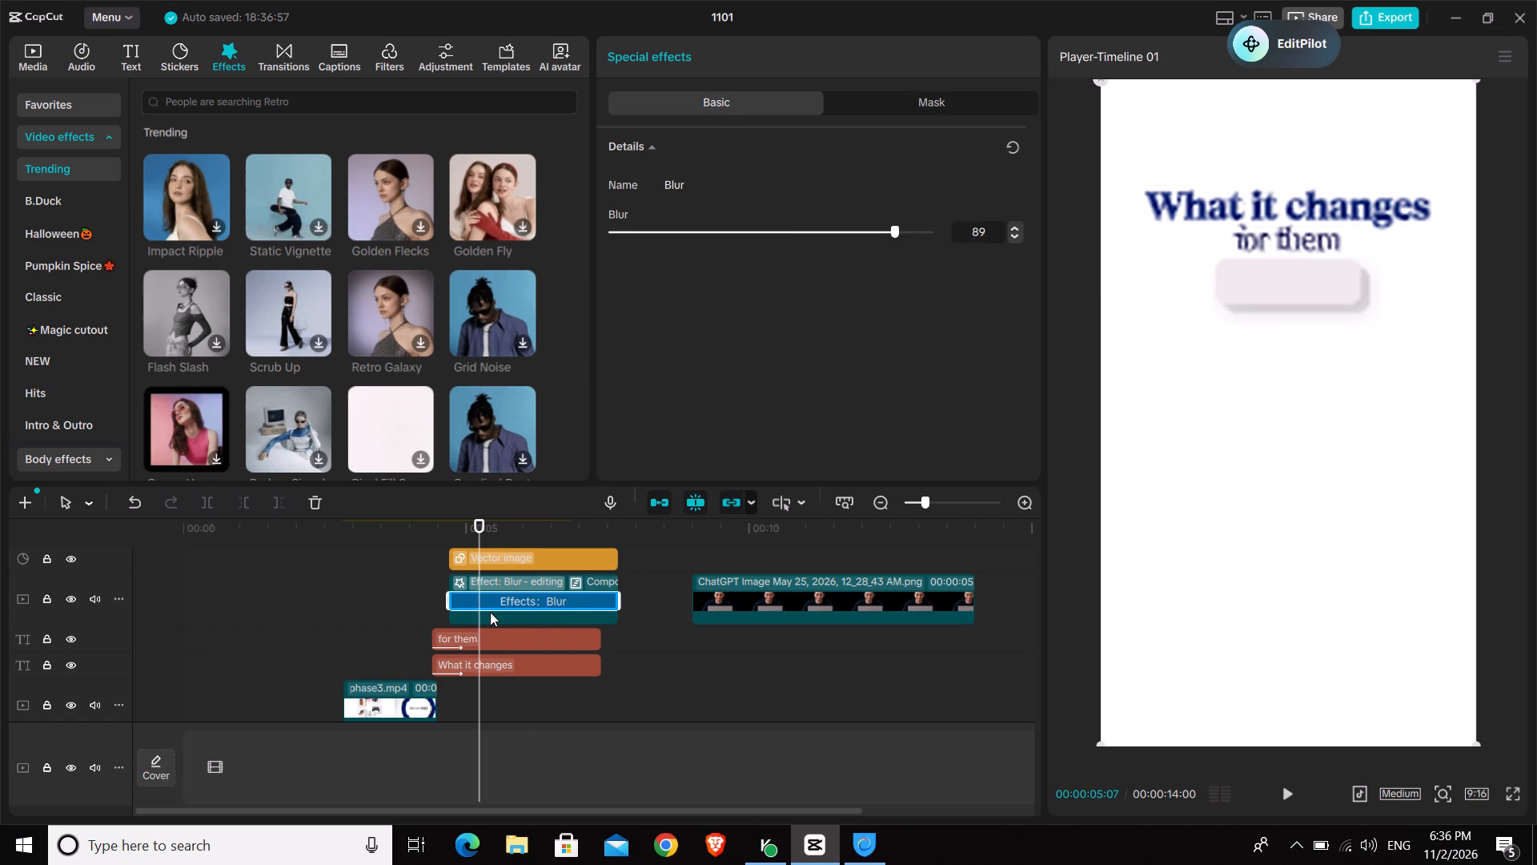
Set the opacity of the shadow compound clip to 26%.
click(490, 612)
scroll(821, 312, down, 3)
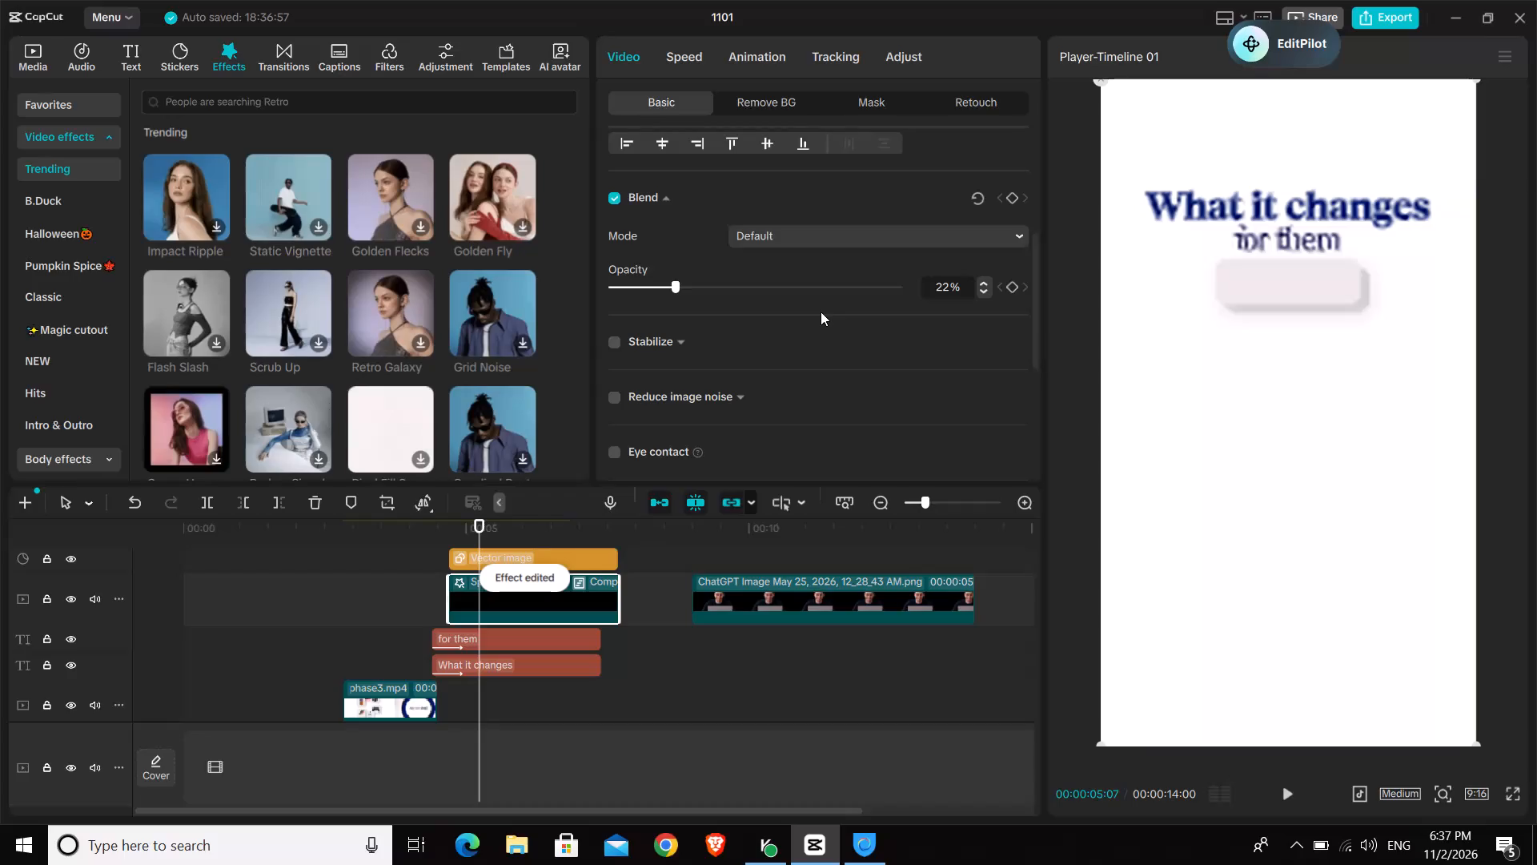
drag(673, 283, 719, 288)
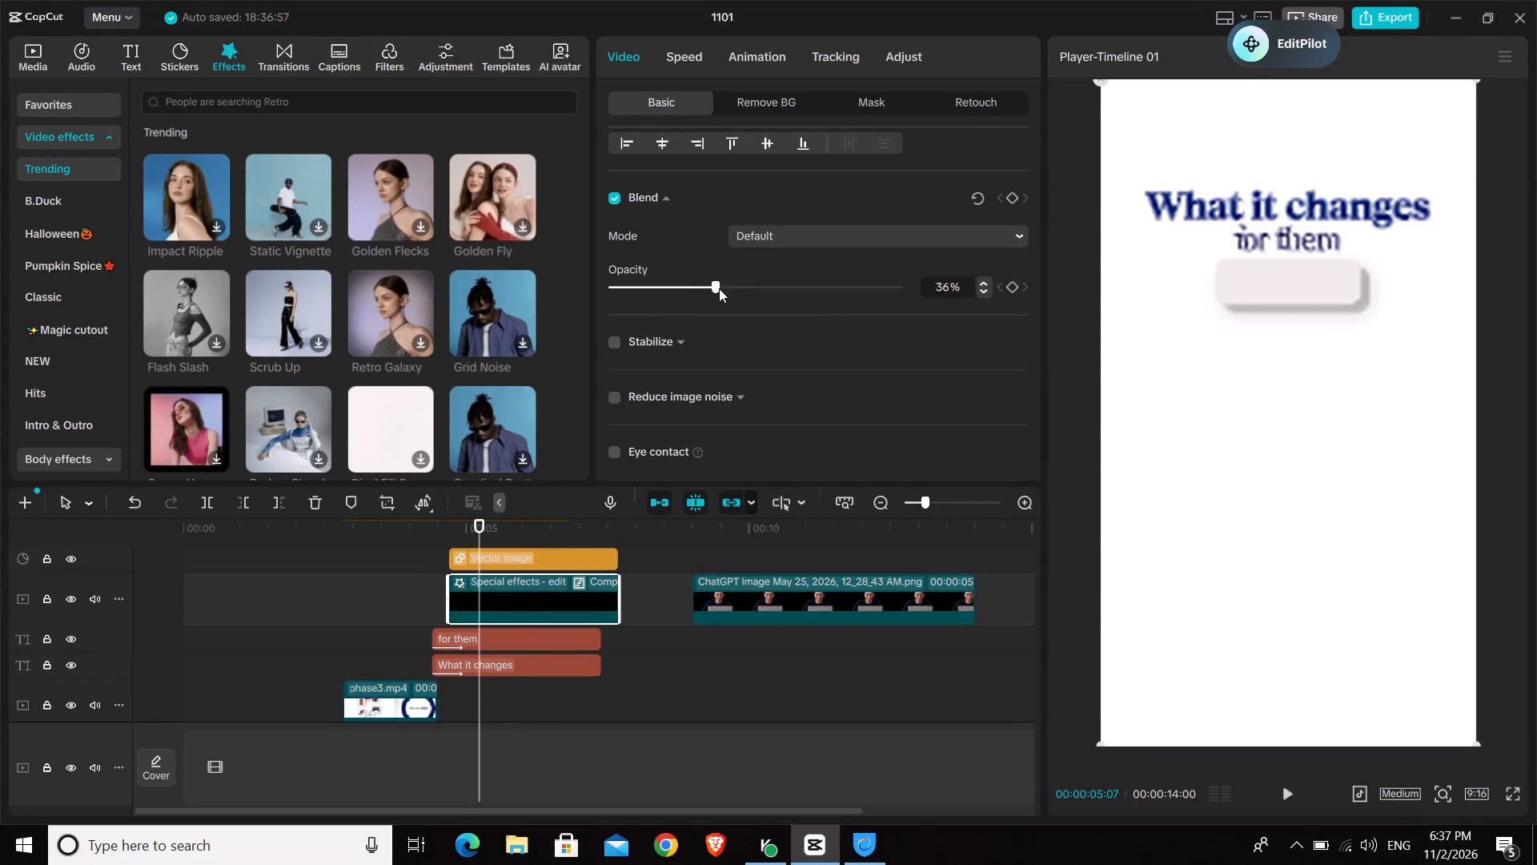
drag(719, 288, 789, 346)
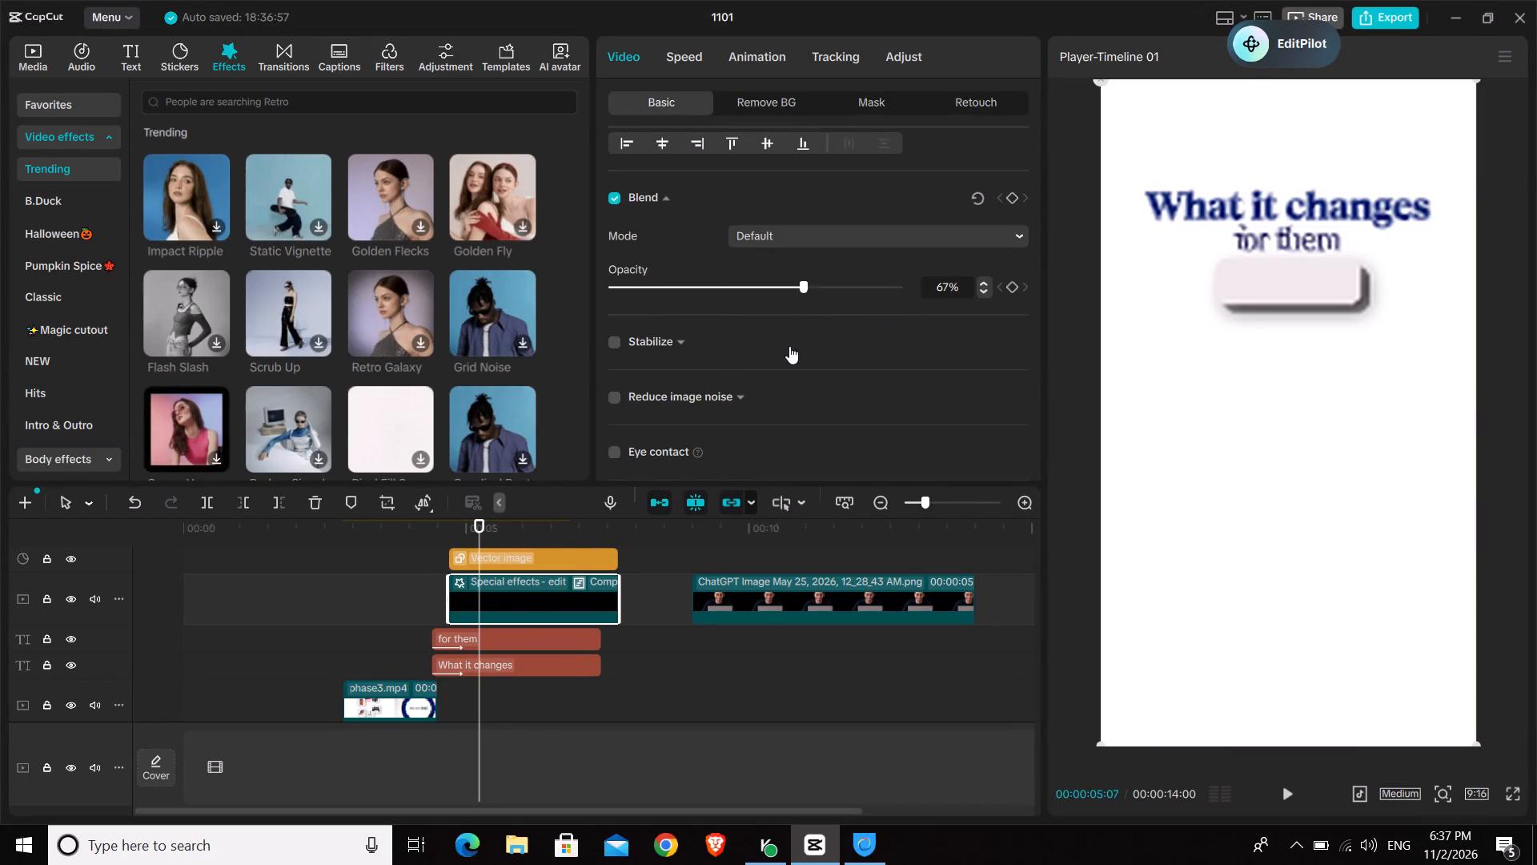
drag(789, 346, 716, 362)
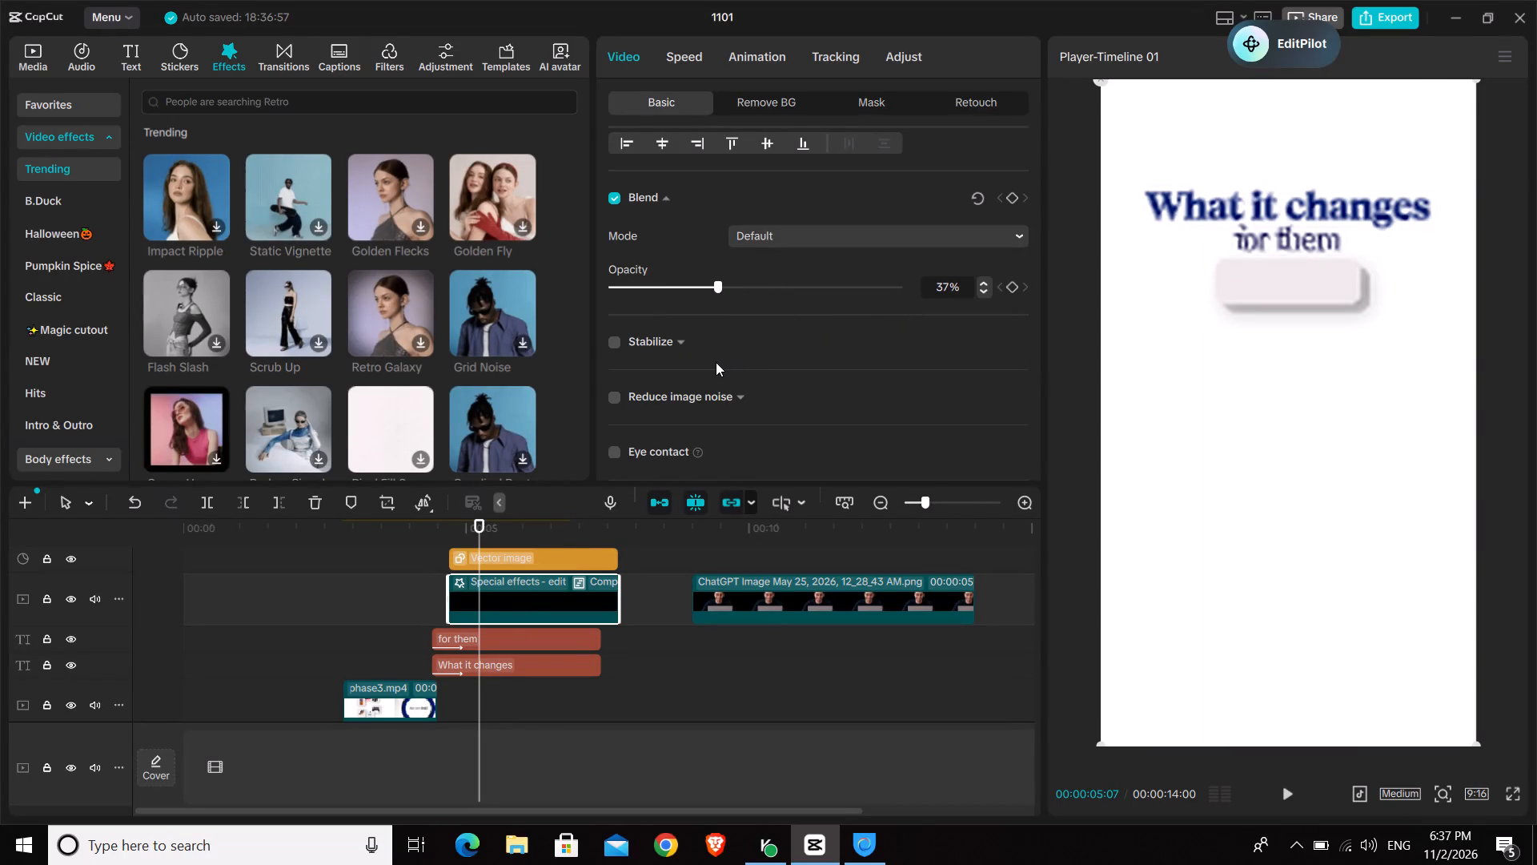
drag(716, 362, 684, 360)
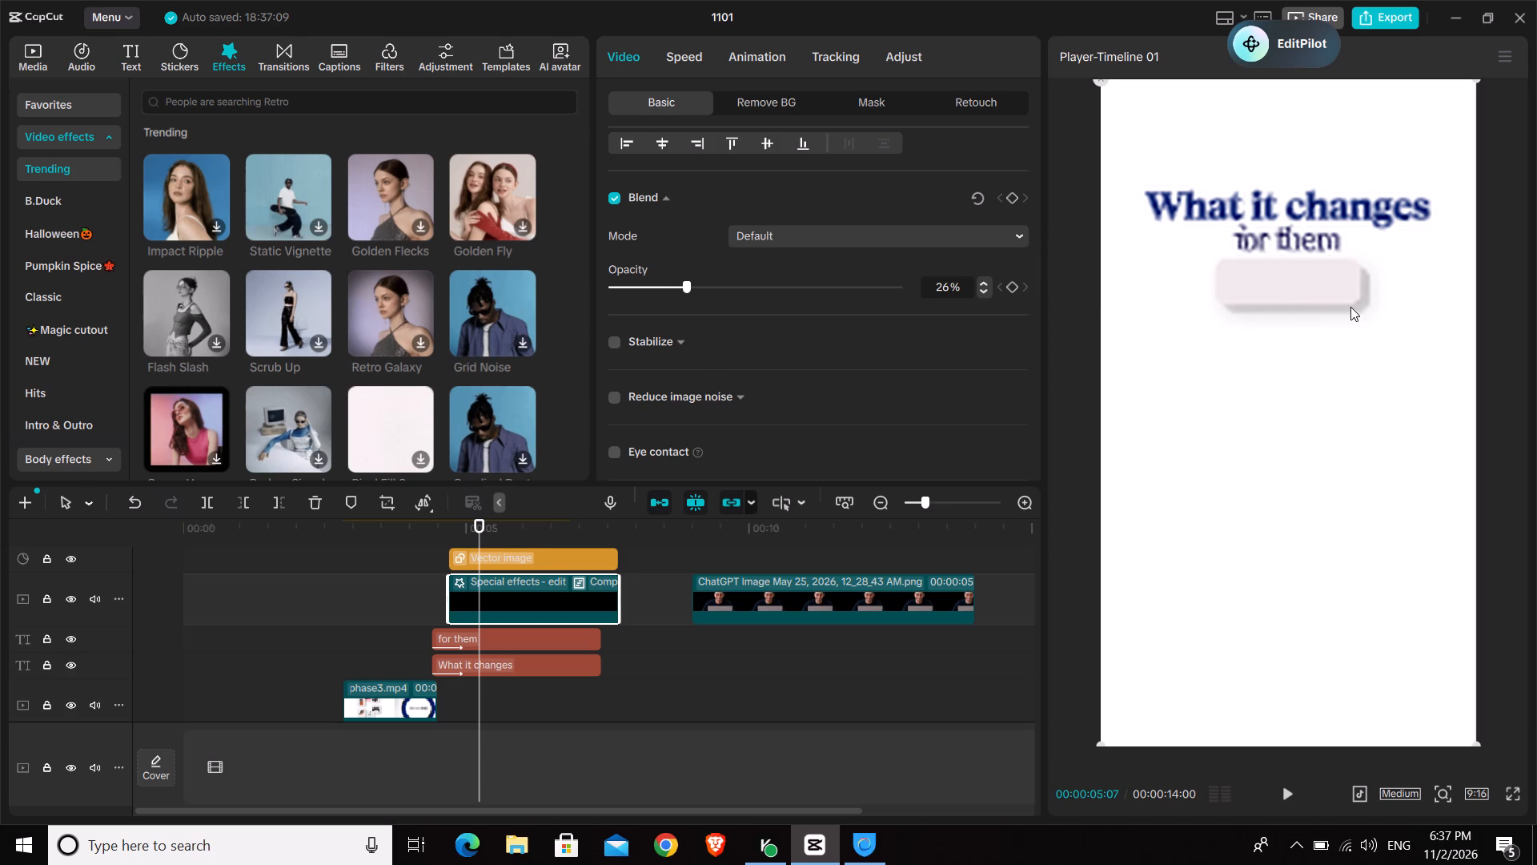
Nudge the shadow compound clip slightly to the left so the shadow falls beneath the rounded bar.
click(1350, 307)
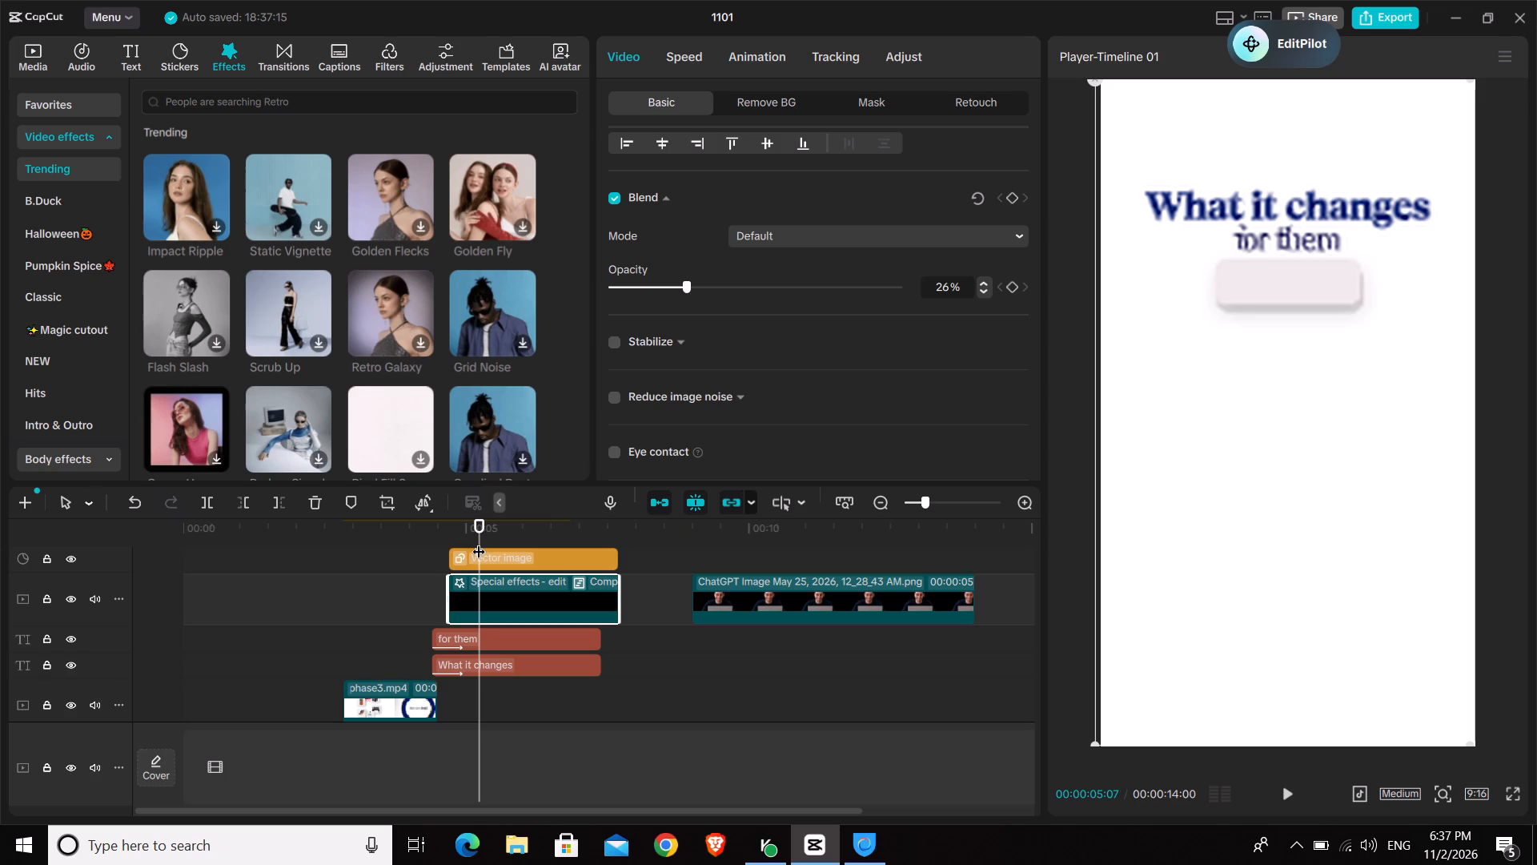
Move the playhead to the start of the rounded bar clip at 00:00:04:21.
drag(479, 541, 447, 533)
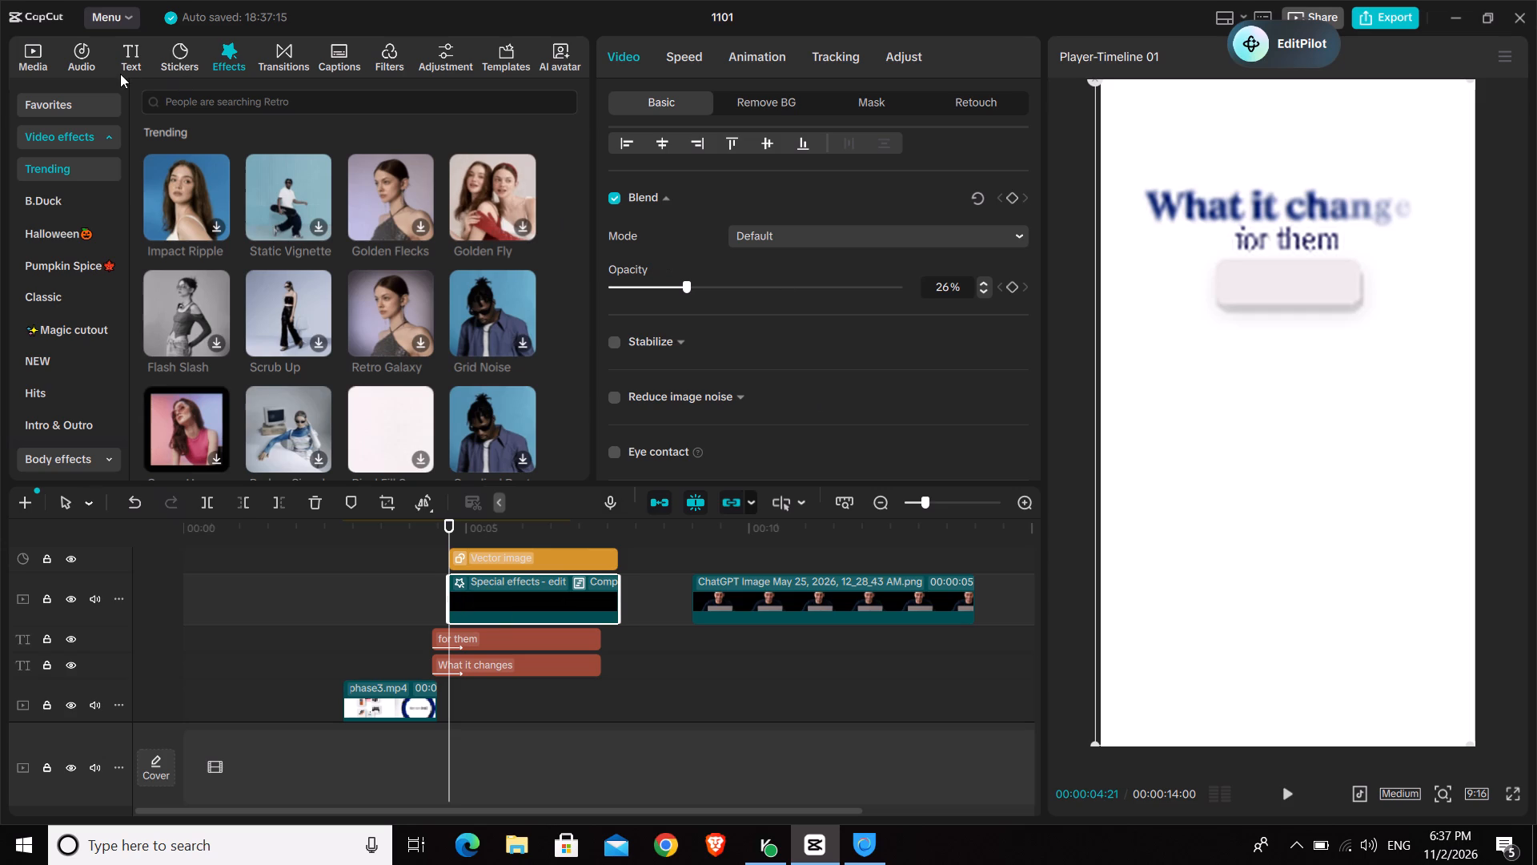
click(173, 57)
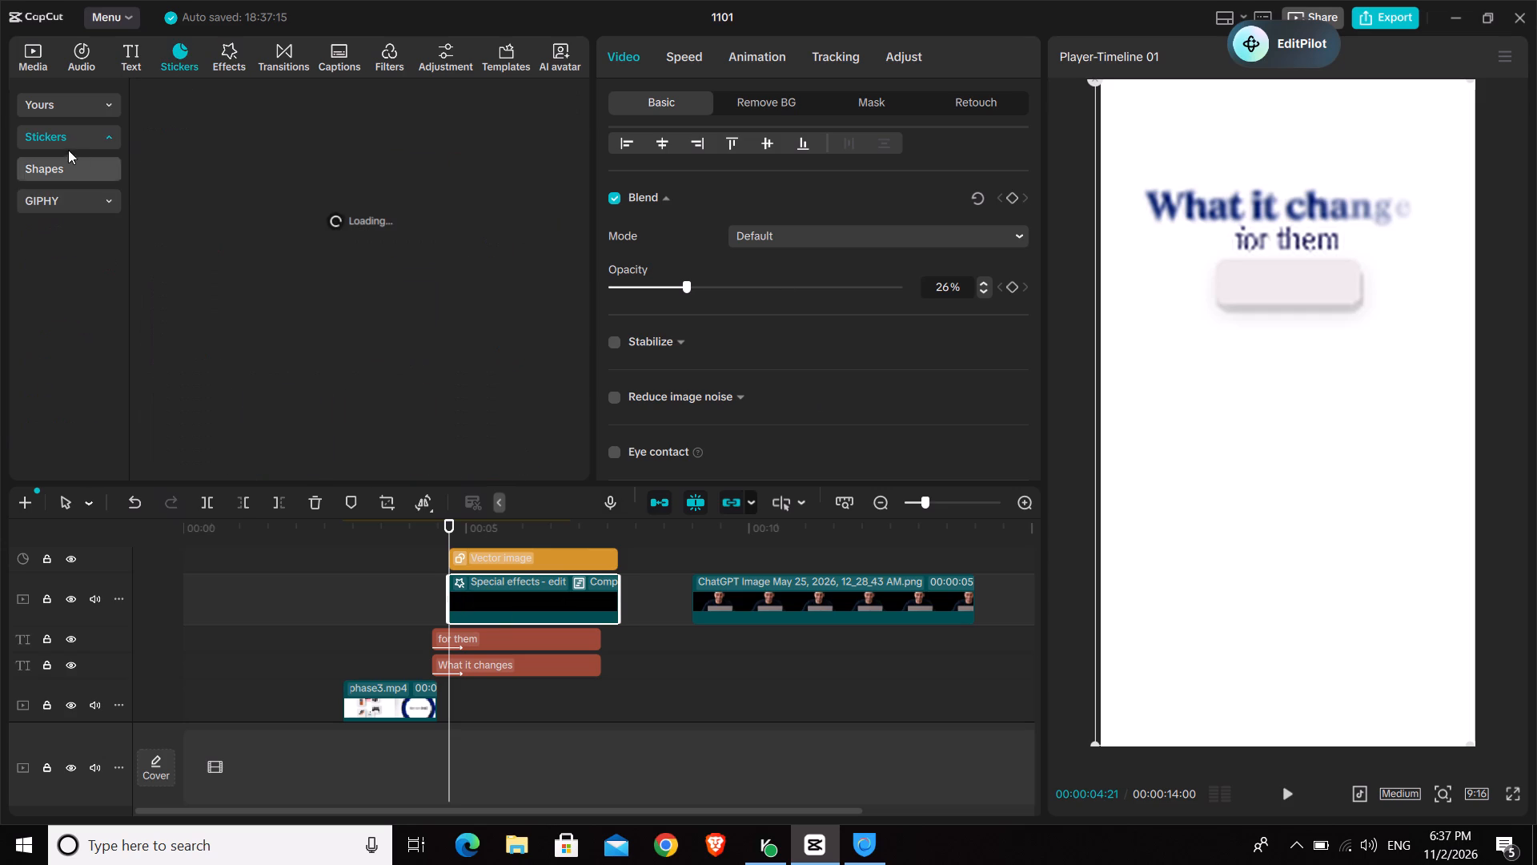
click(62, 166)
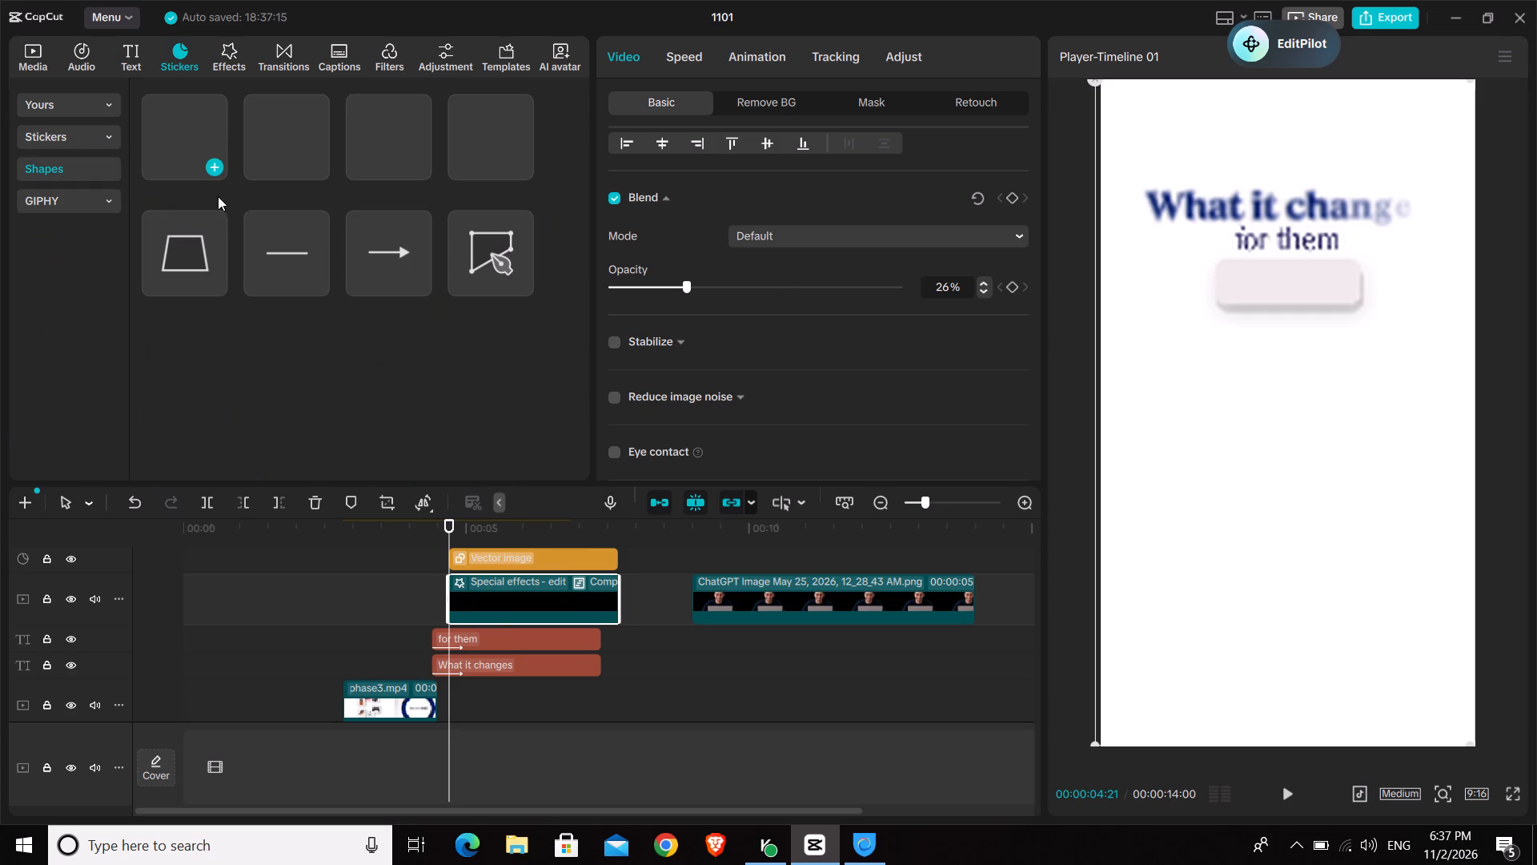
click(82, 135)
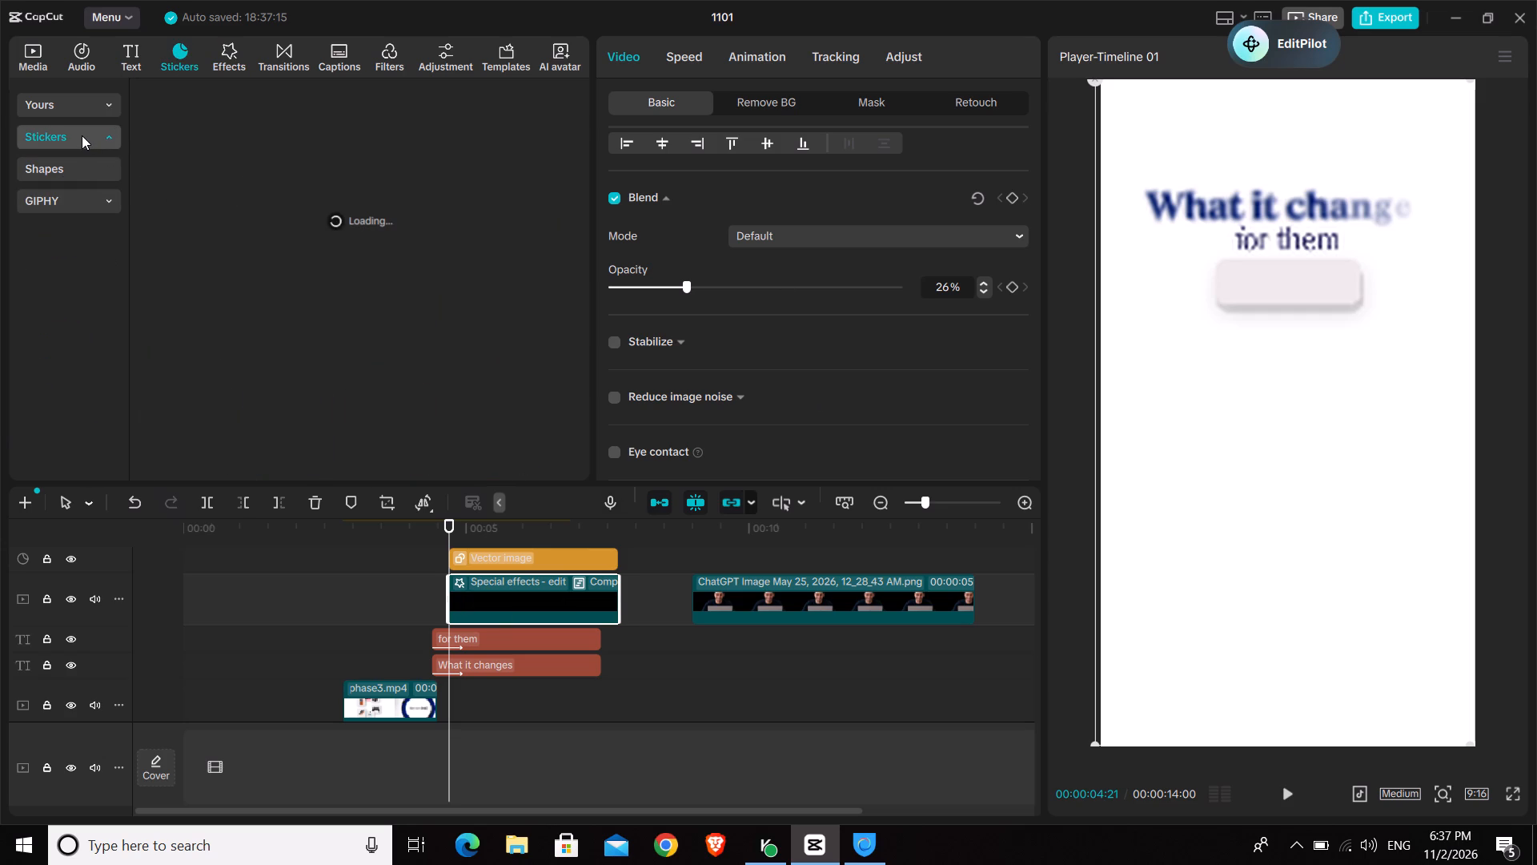
Look through the Shapes and Stickers libraries for an element to add to the video.
click(101, 179)
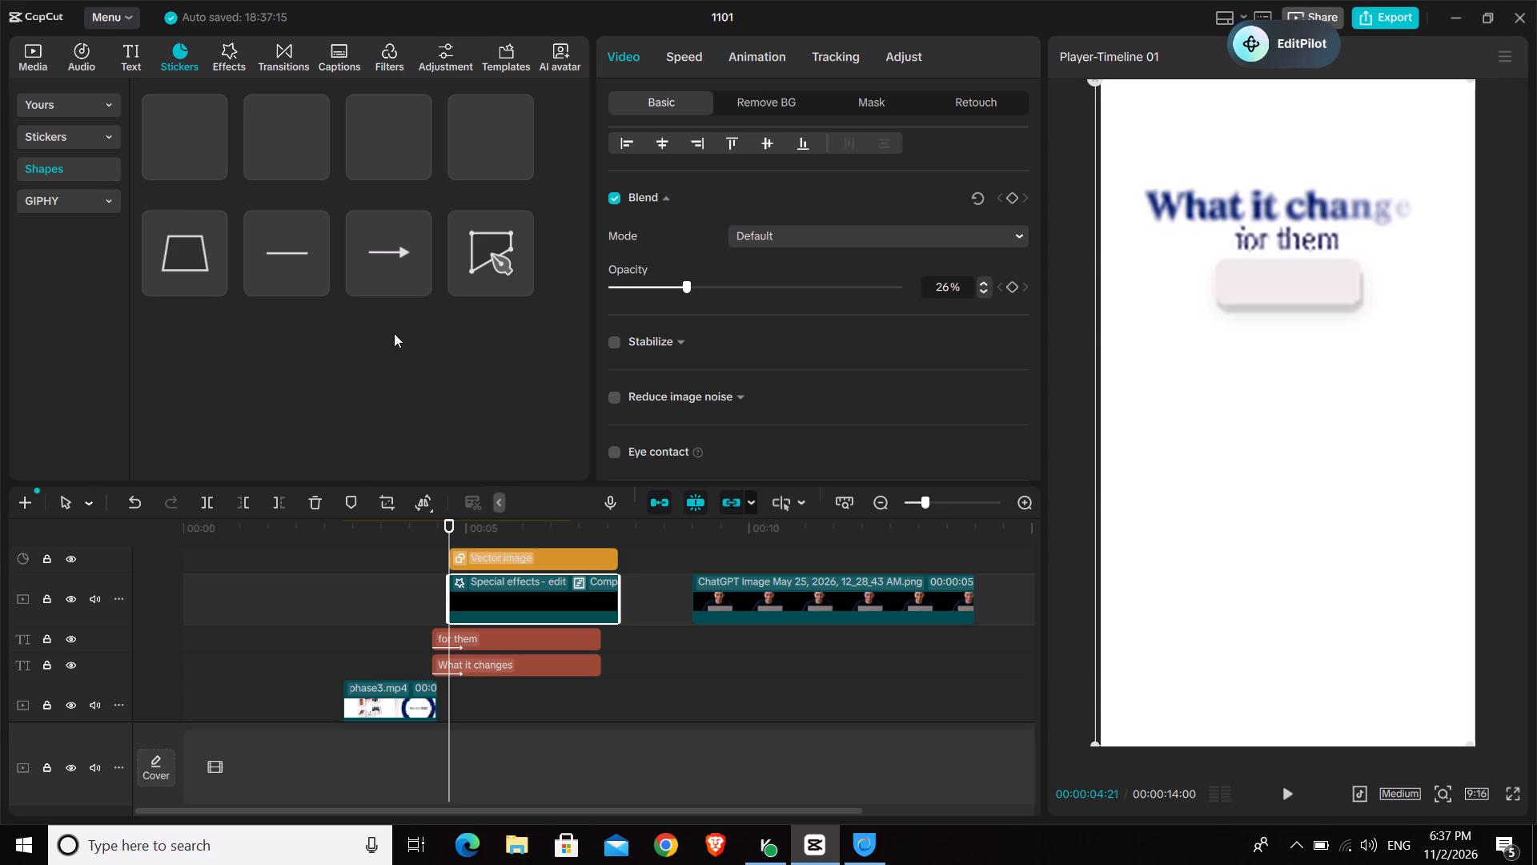
scroll(413, 348, up, 3)
click(138, 56)
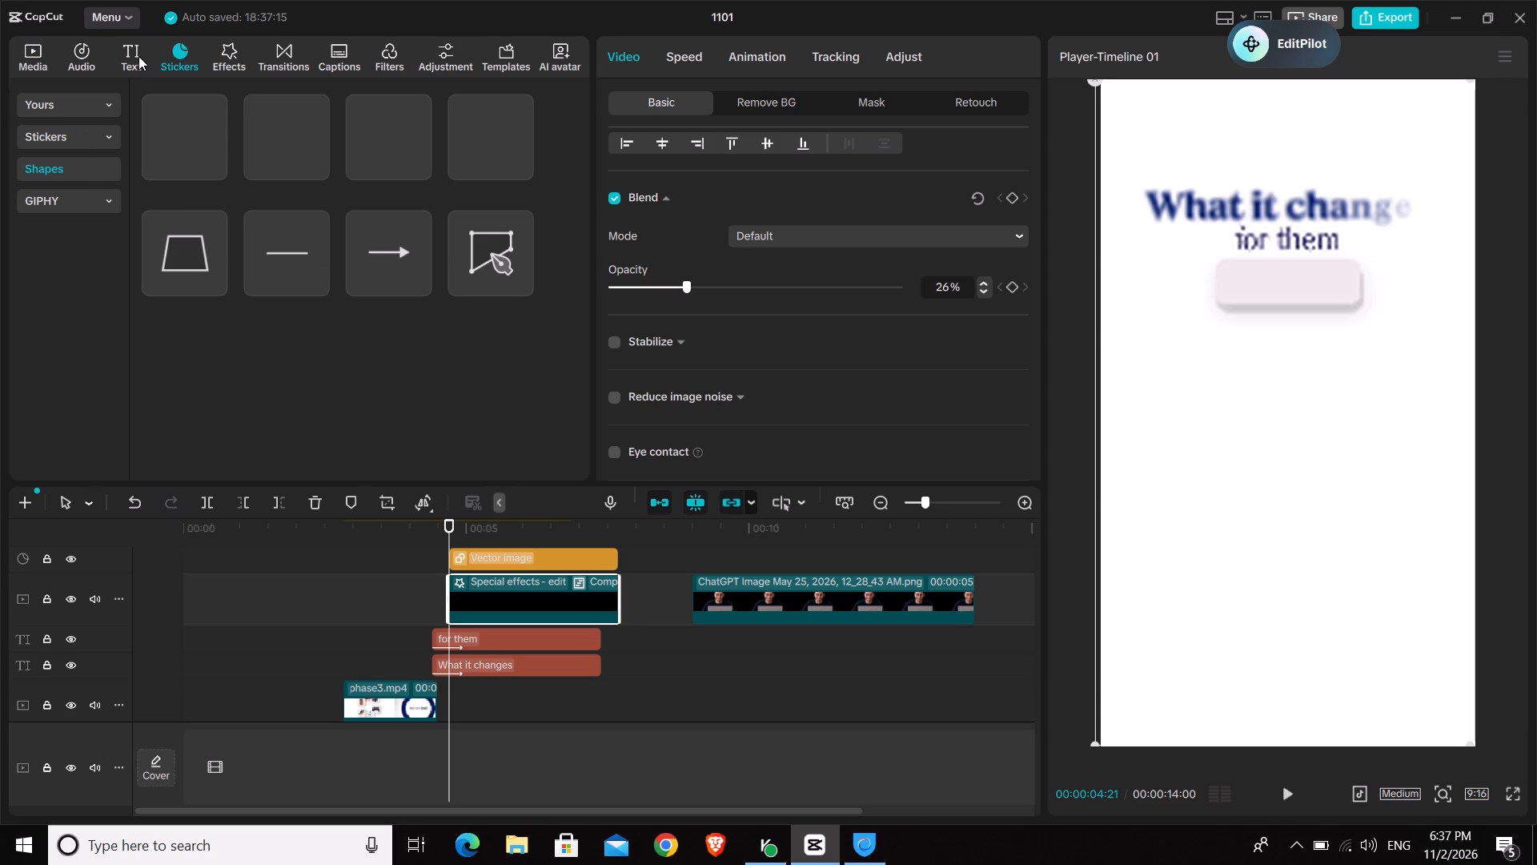
click(131, 61)
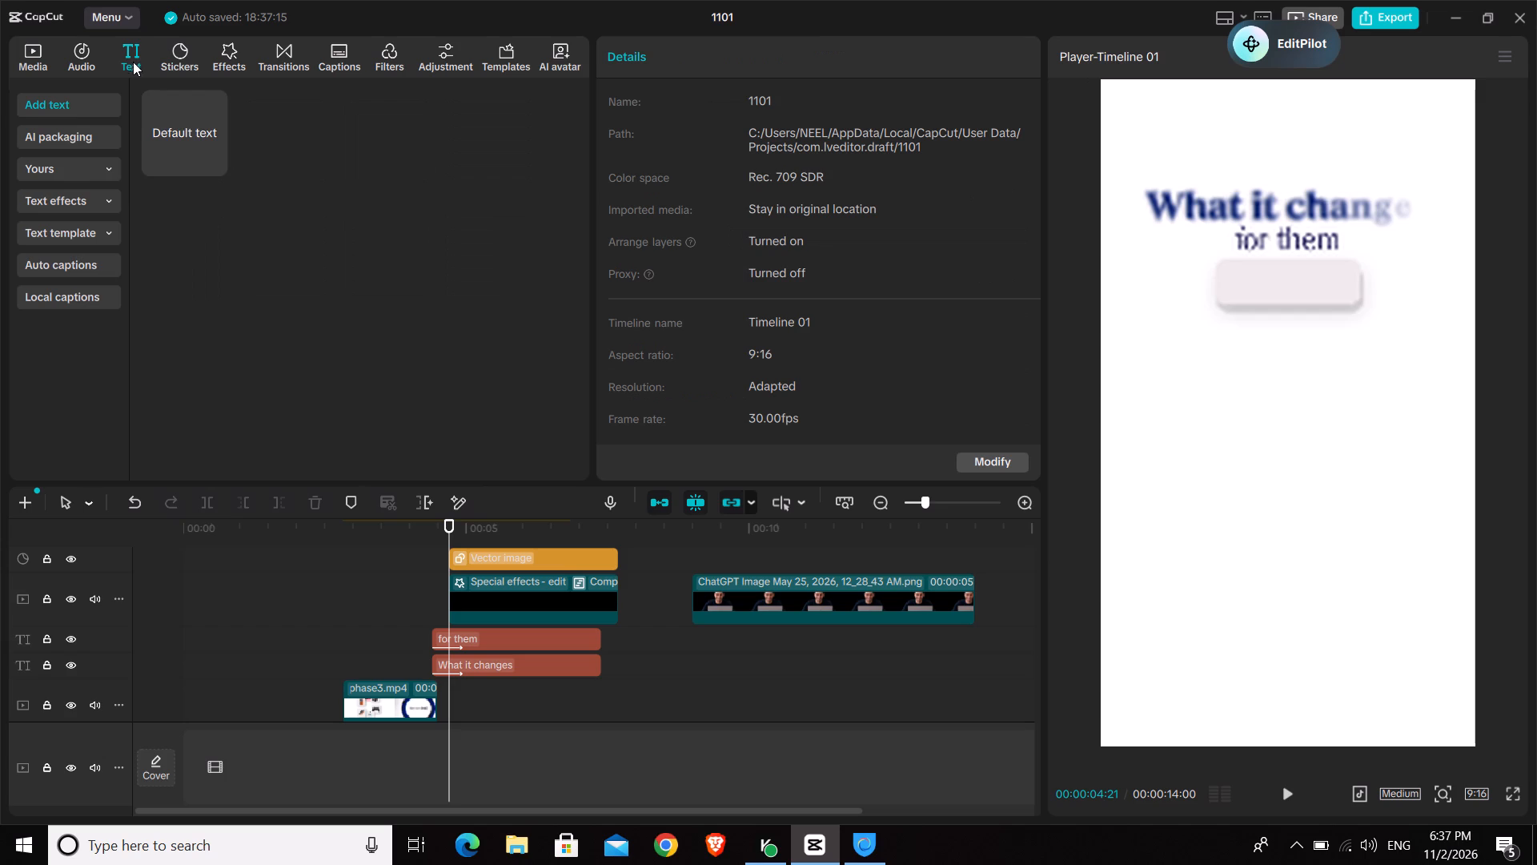
click(180, 62)
click(70, 133)
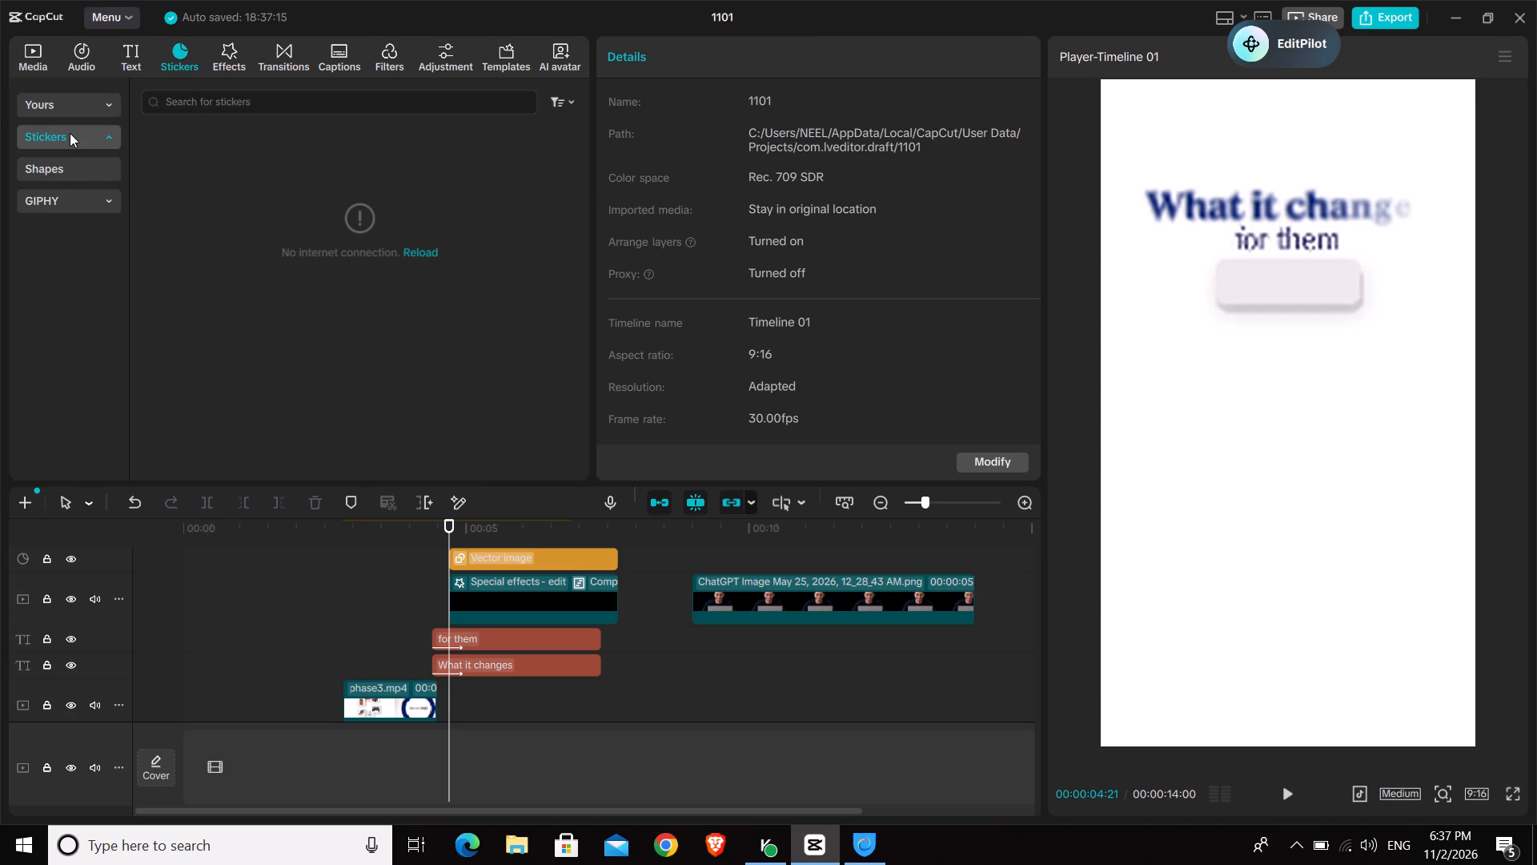
Check the computer's Wi-Fi connection status, then close the network list.
click(1348, 853)
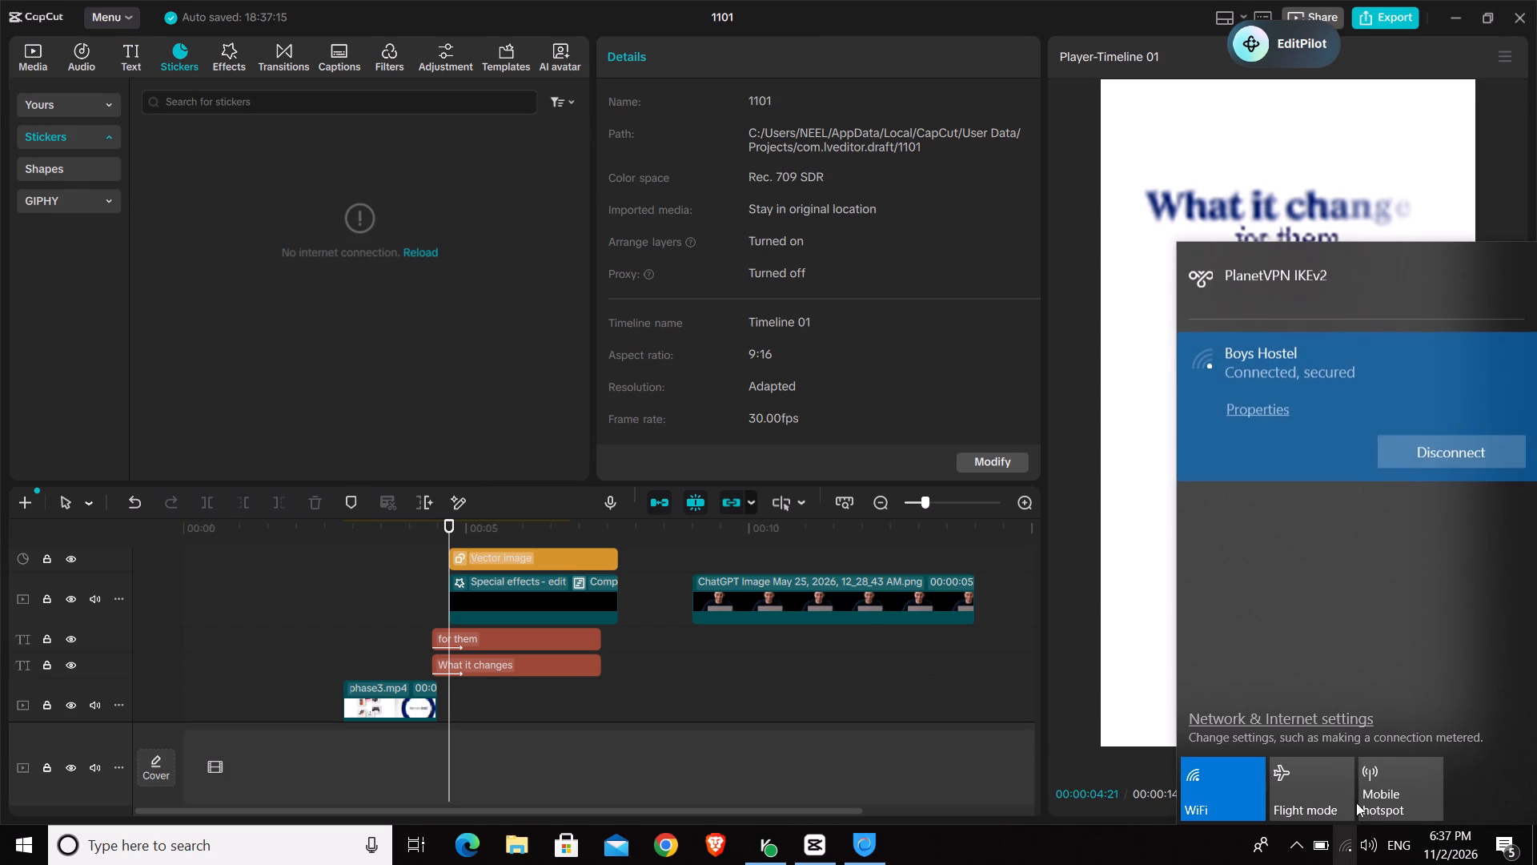
click(1073, 864)
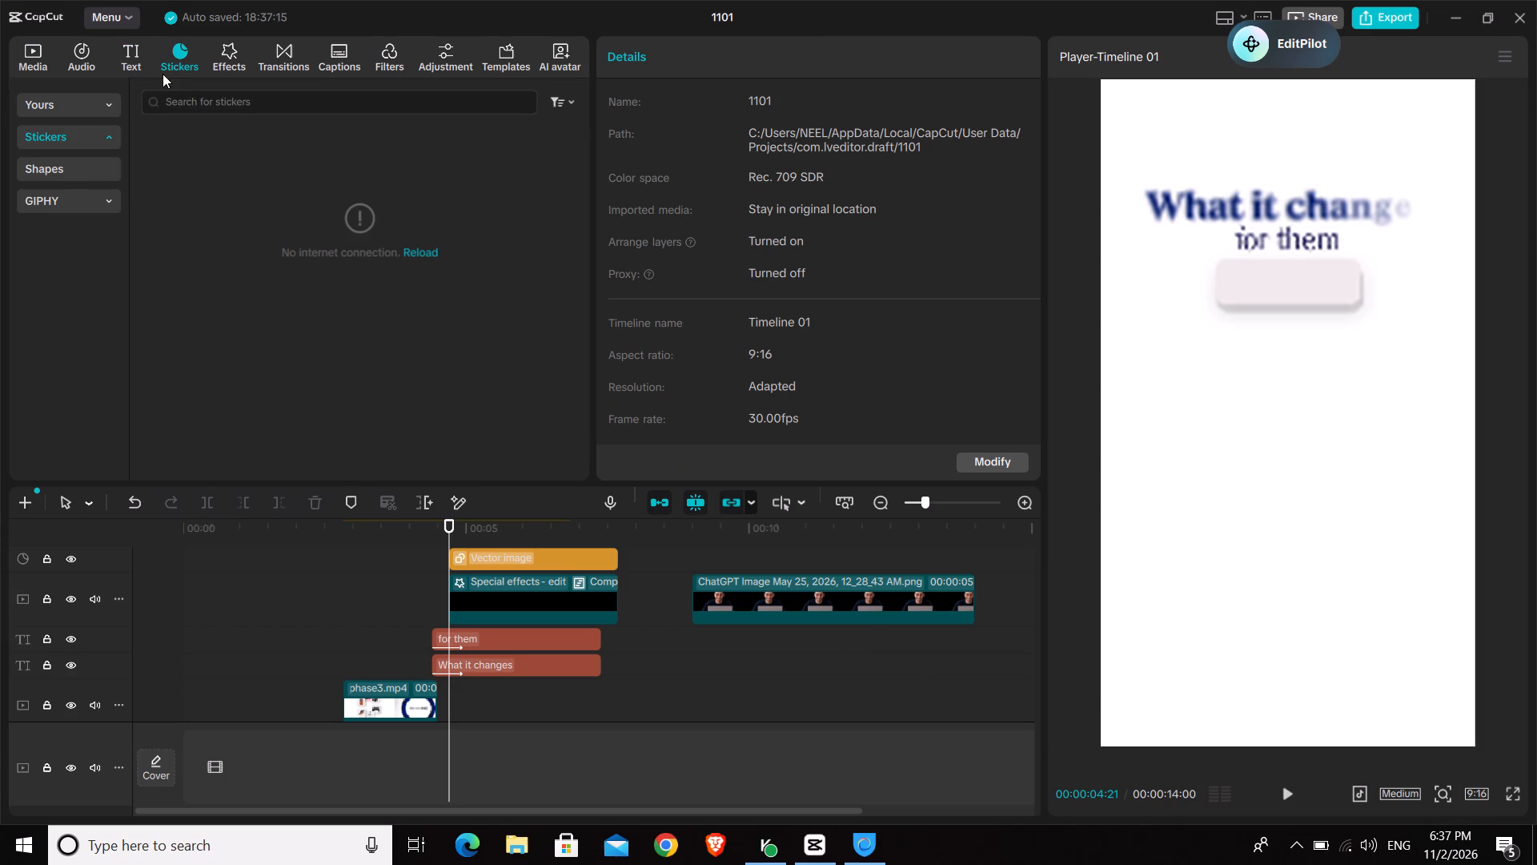
Reload the sticker library and reopen the Shapes collection to check the available shapes.
click(416, 253)
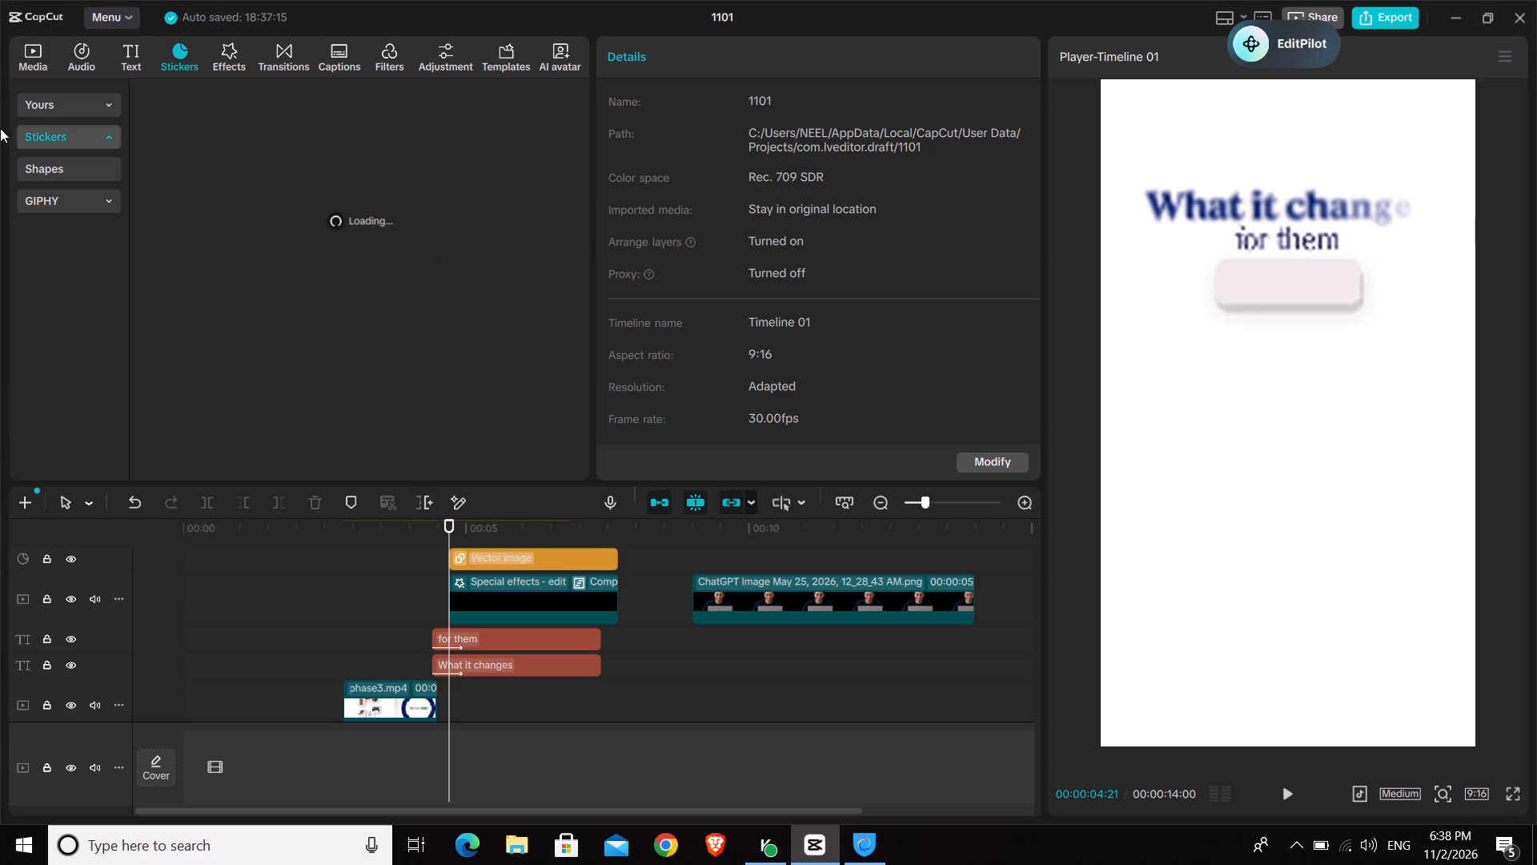
click(84, 159)
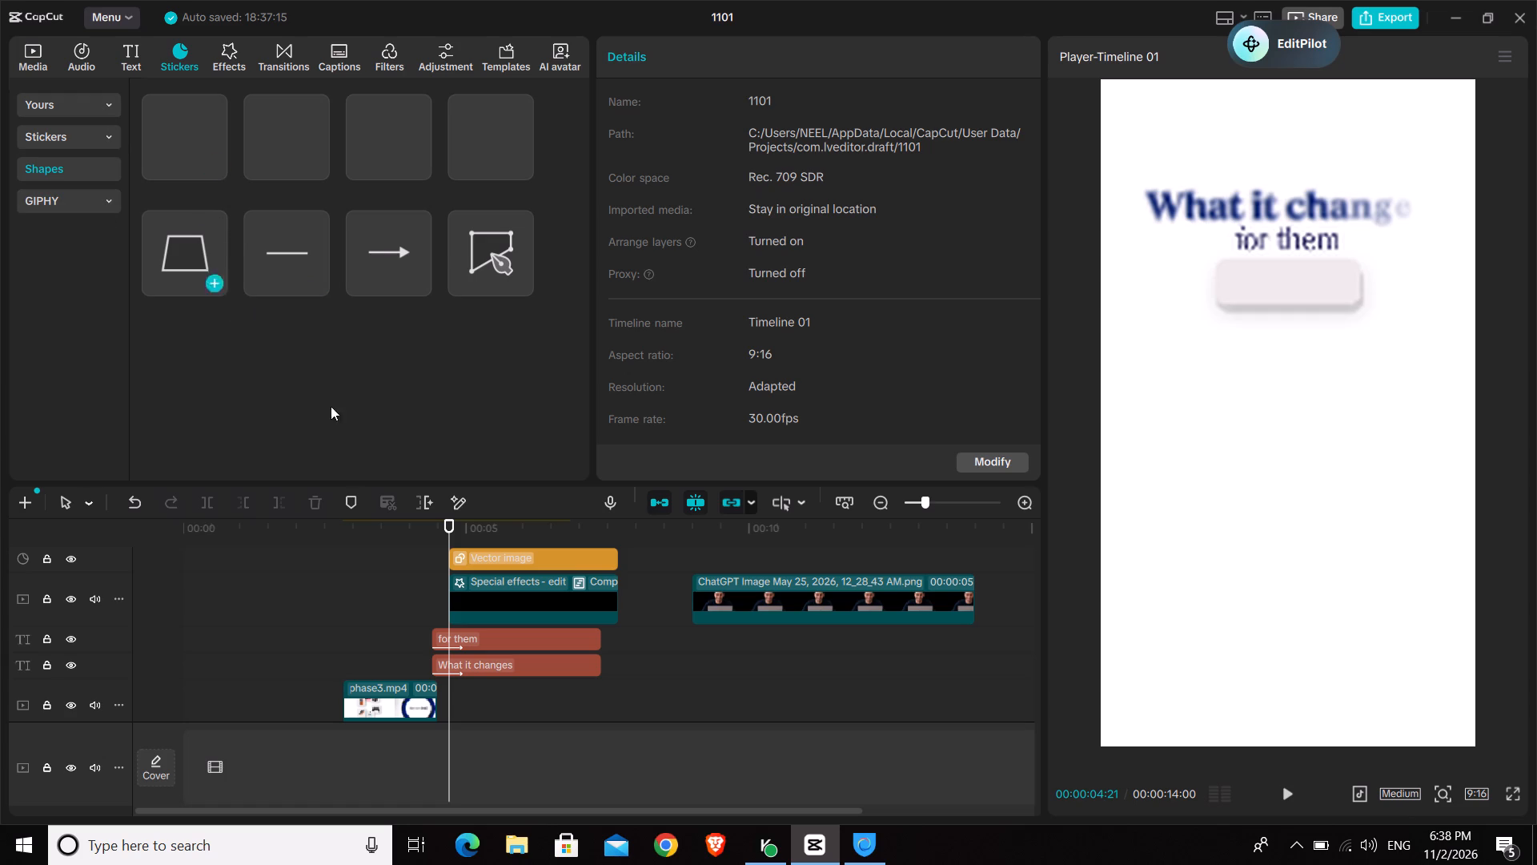
Copy the keyframed ring vector image from inside Compound clip21 and paste it into the main timeline at 00:00:04:21, above the bar's track.
scroll(412, 514, down, 3)
scroll(528, 690, down, 4)
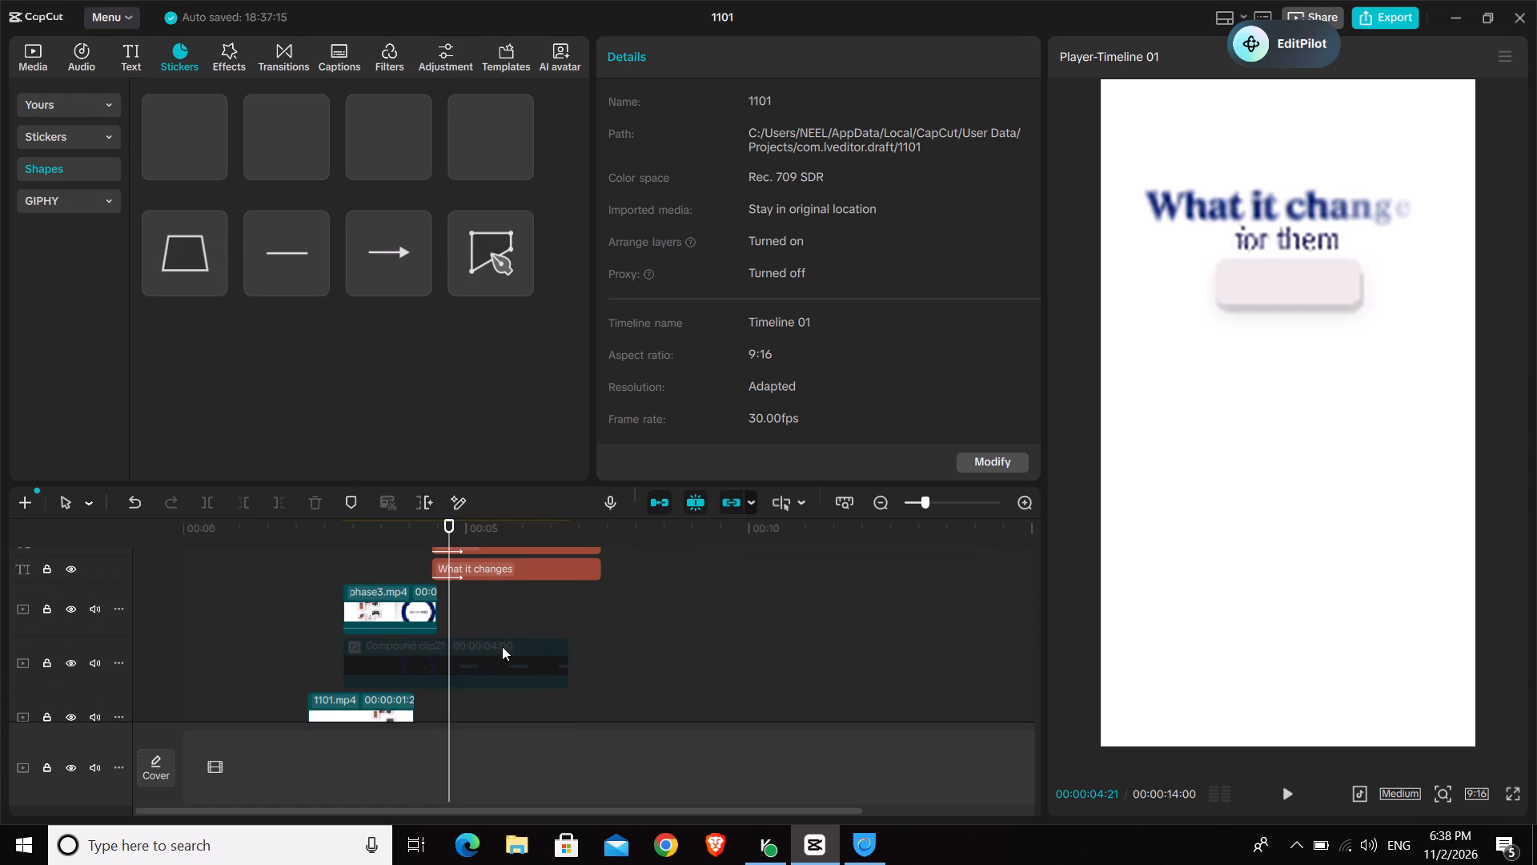
double_click(493, 649)
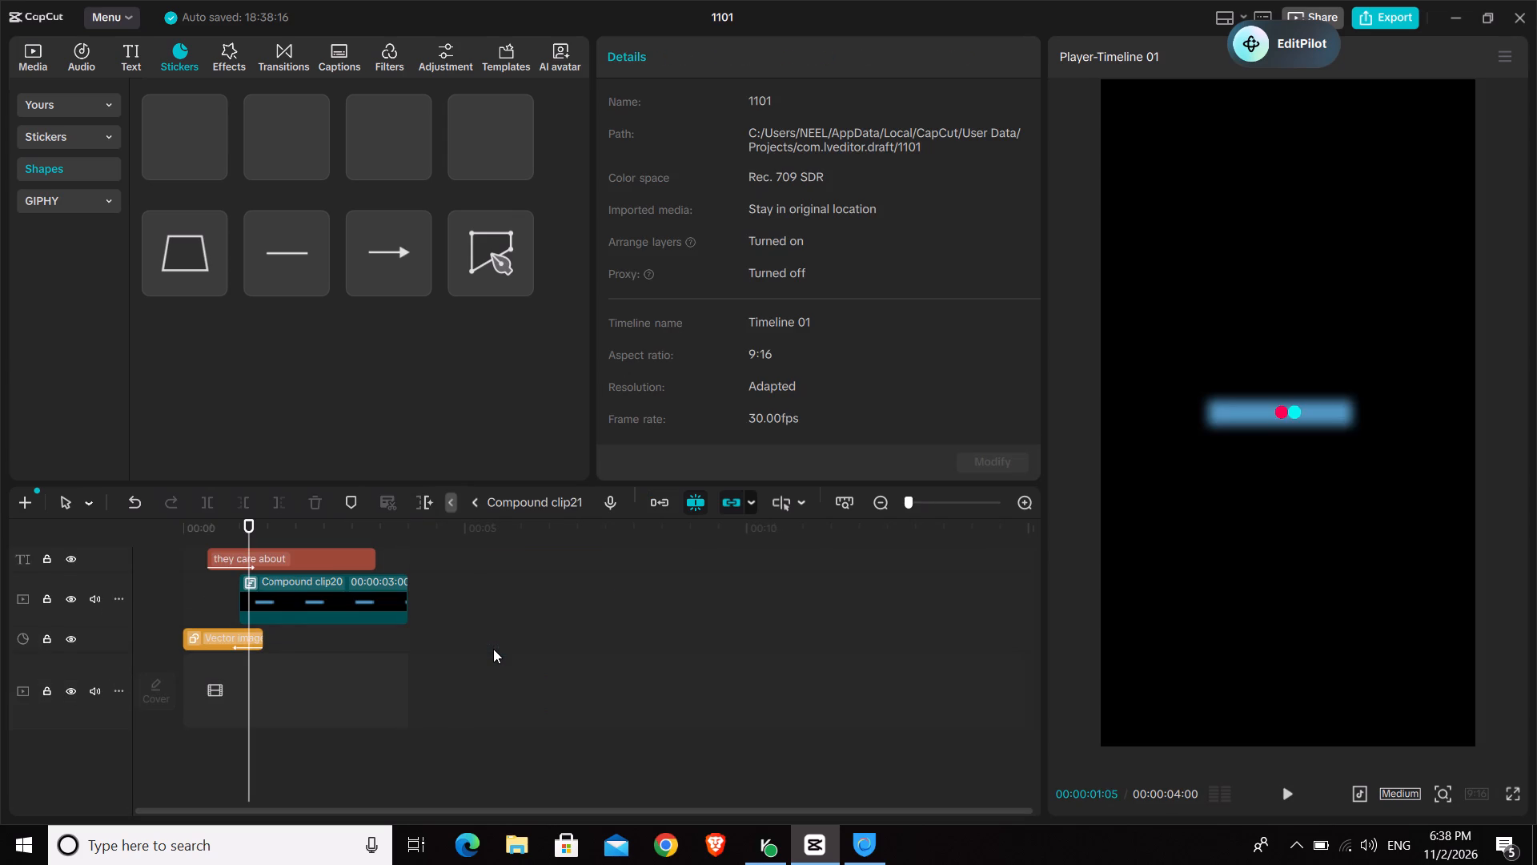
click(236, 636)
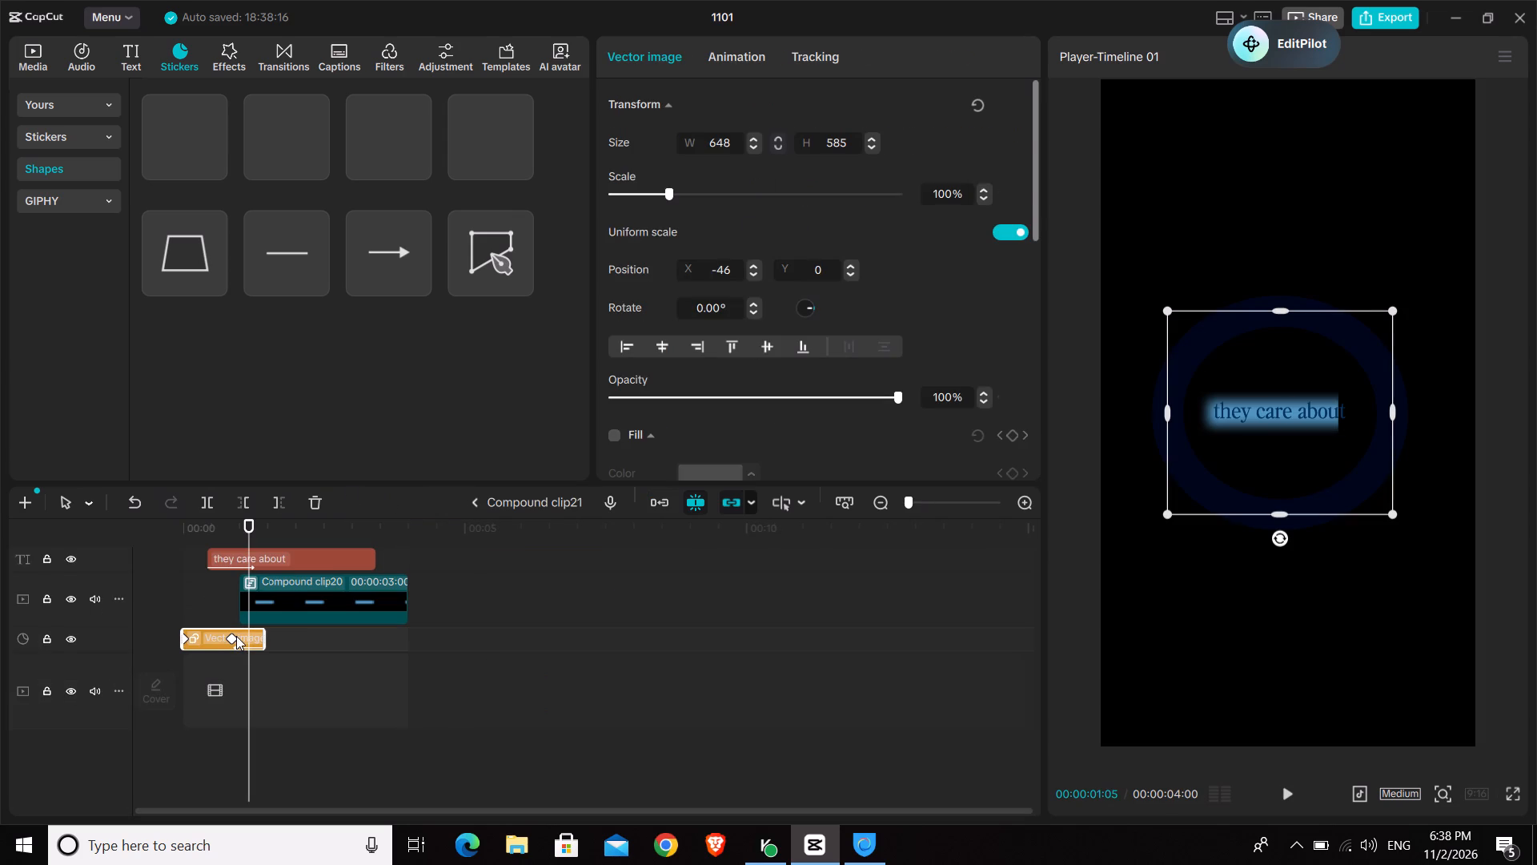
key(ctrl+c)
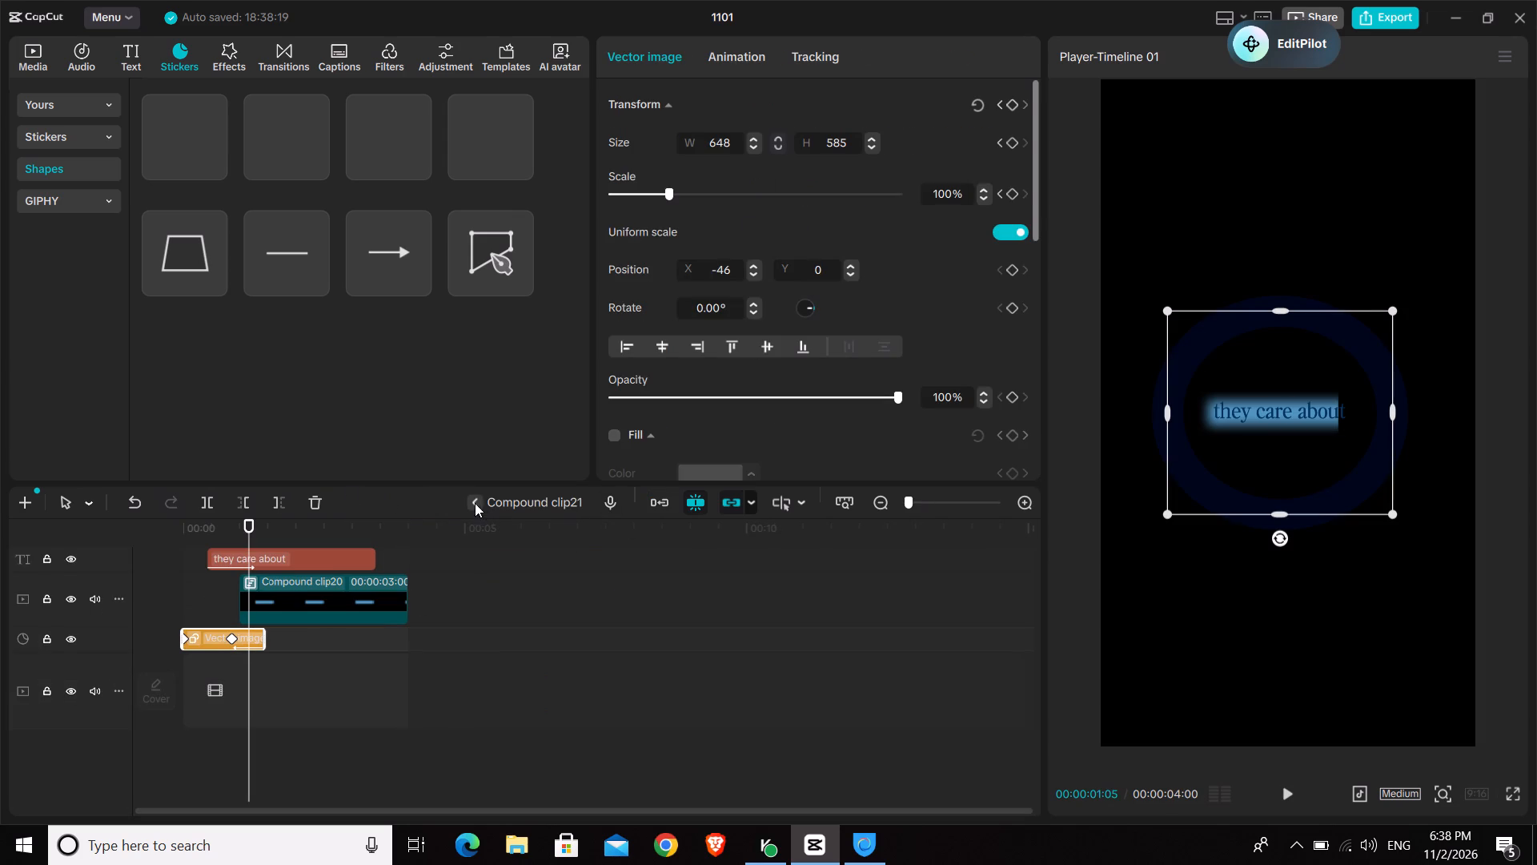
click(475, 503)
scroll(532, 623, up, 3)
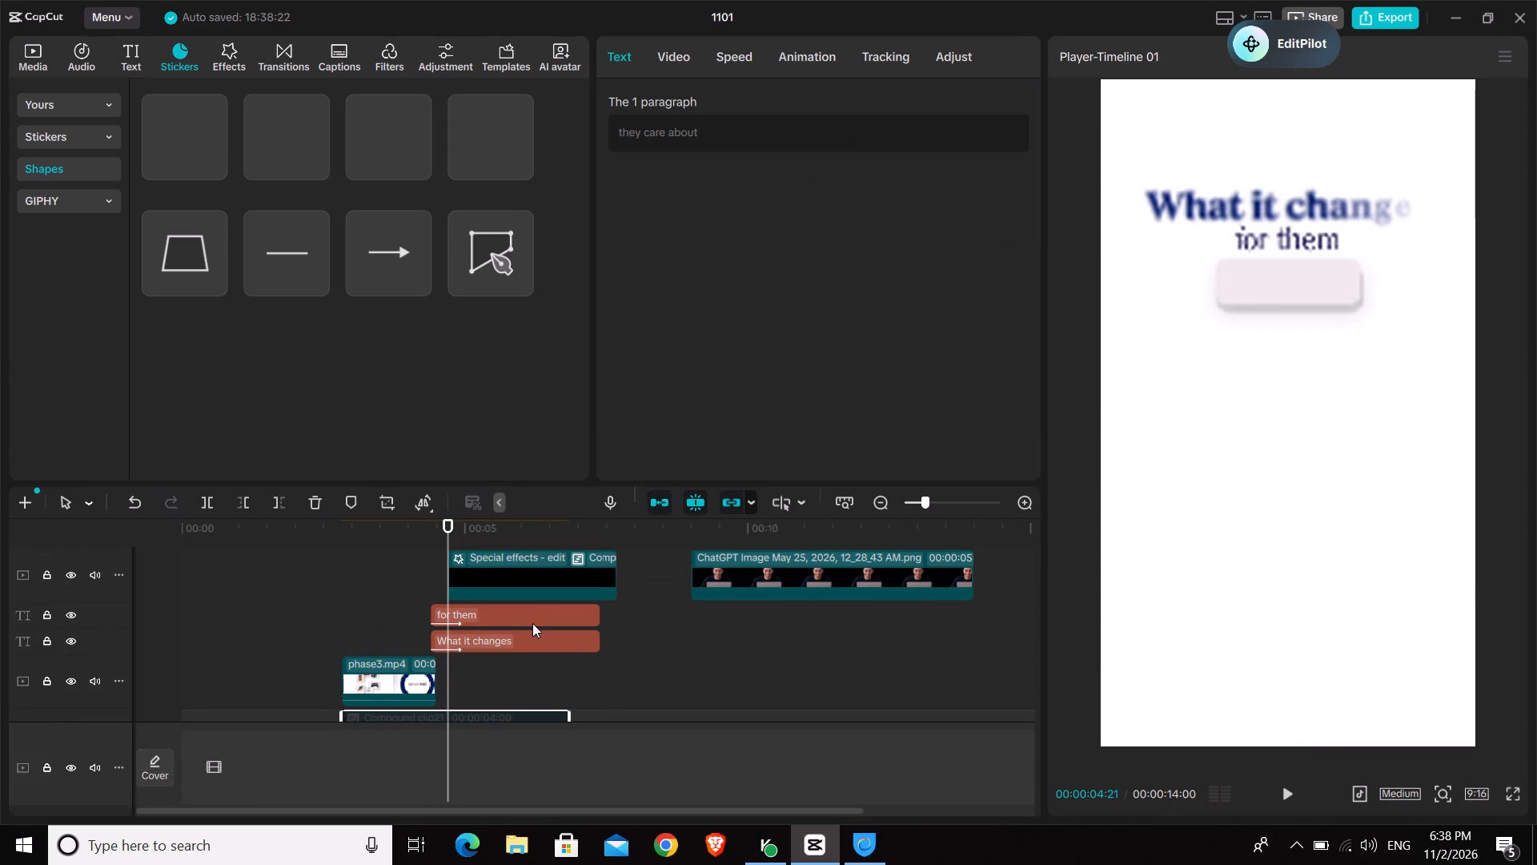
scroll(532, 623, up, 1)
scroll(468, 555, up, 2)
key(ctrl+v)
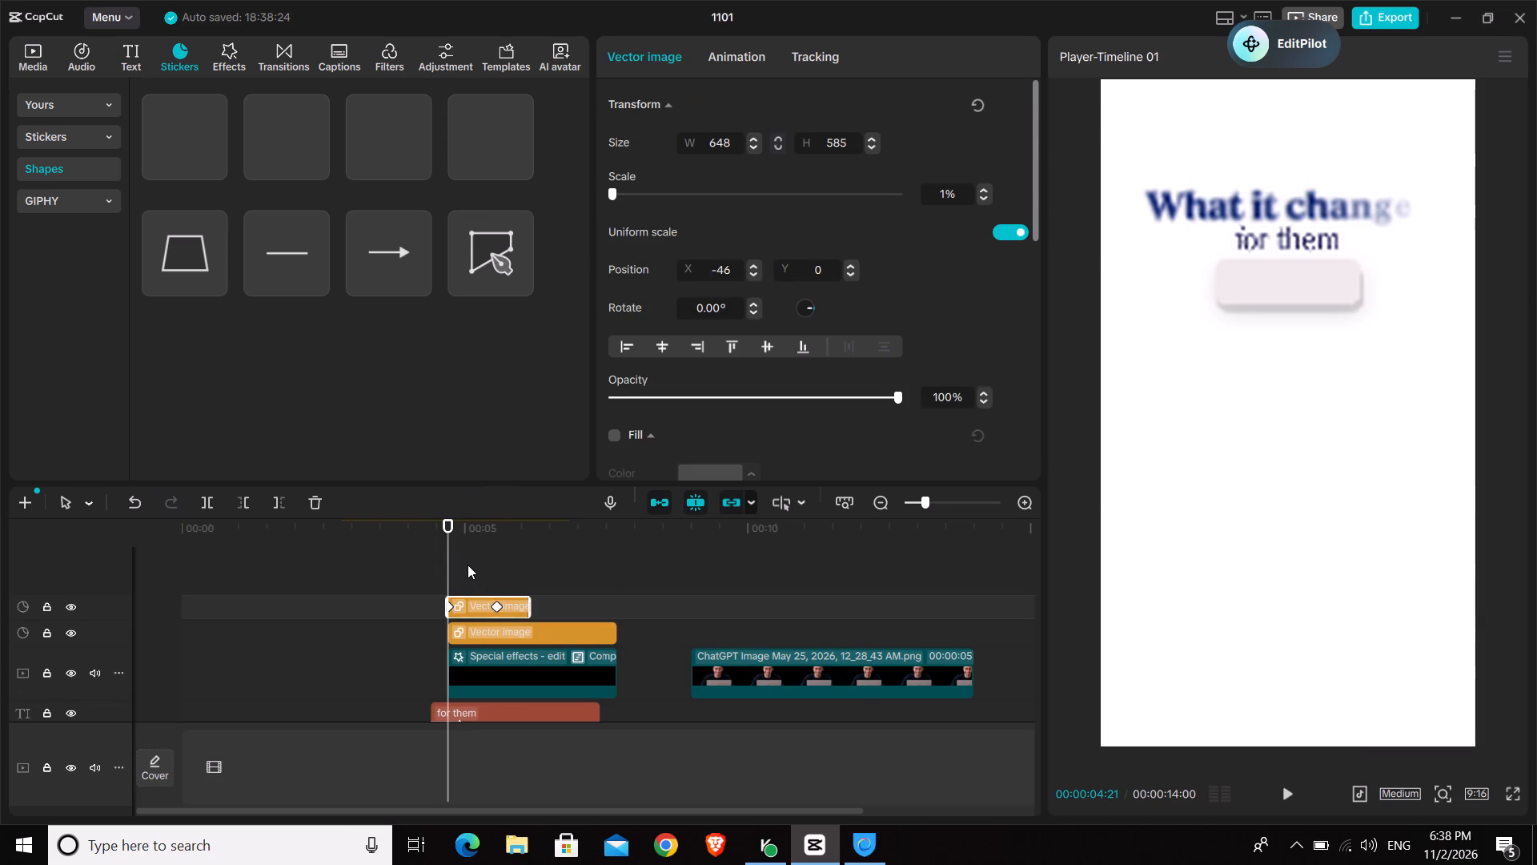
Delete both scale keyframes from the pasted ring vector image clip.
right_click(498, 605)
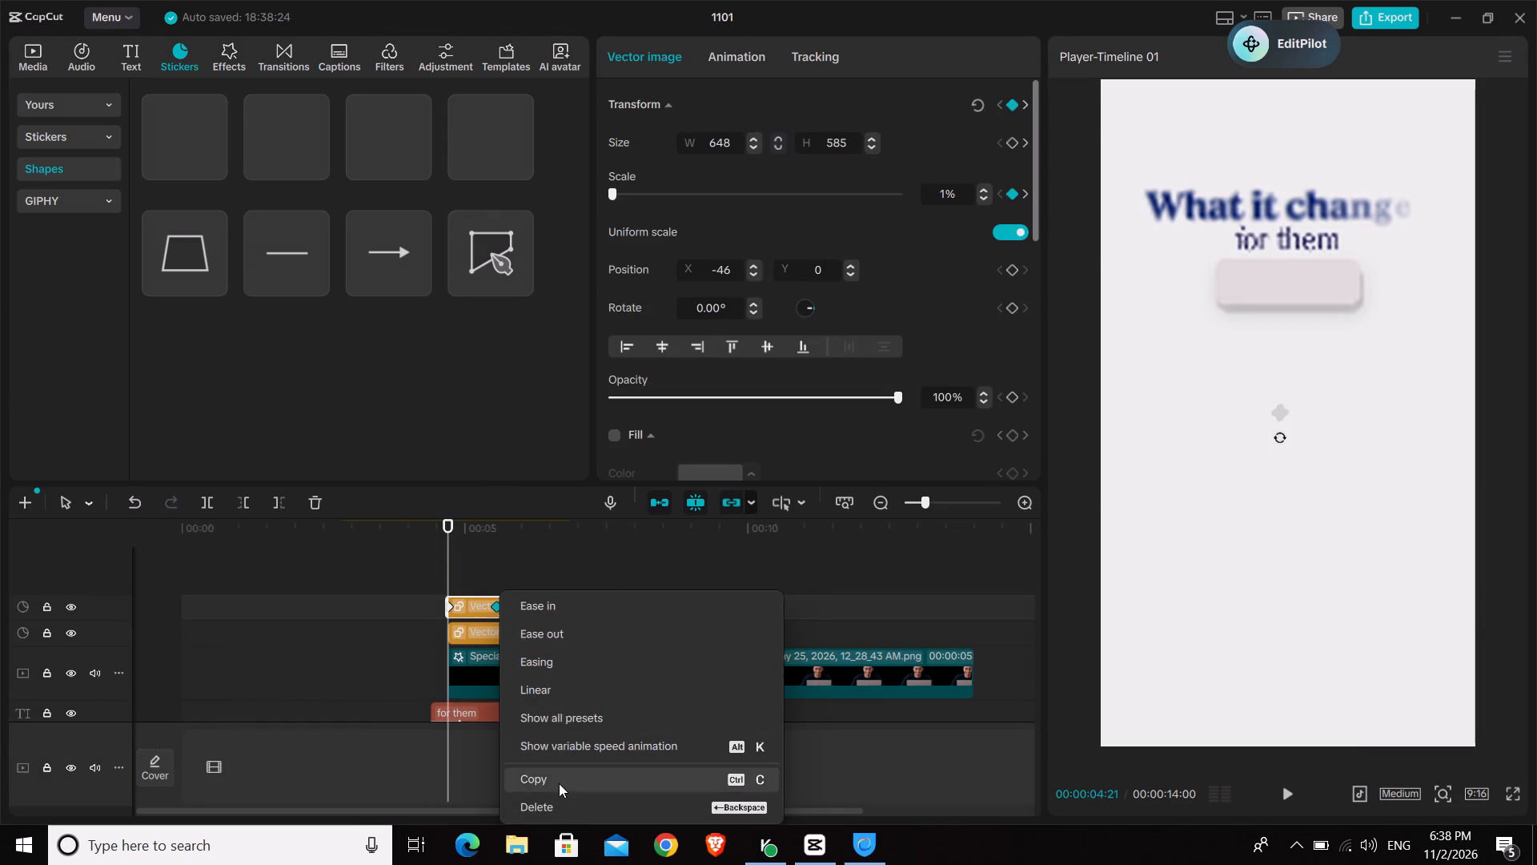
click(561, 799)
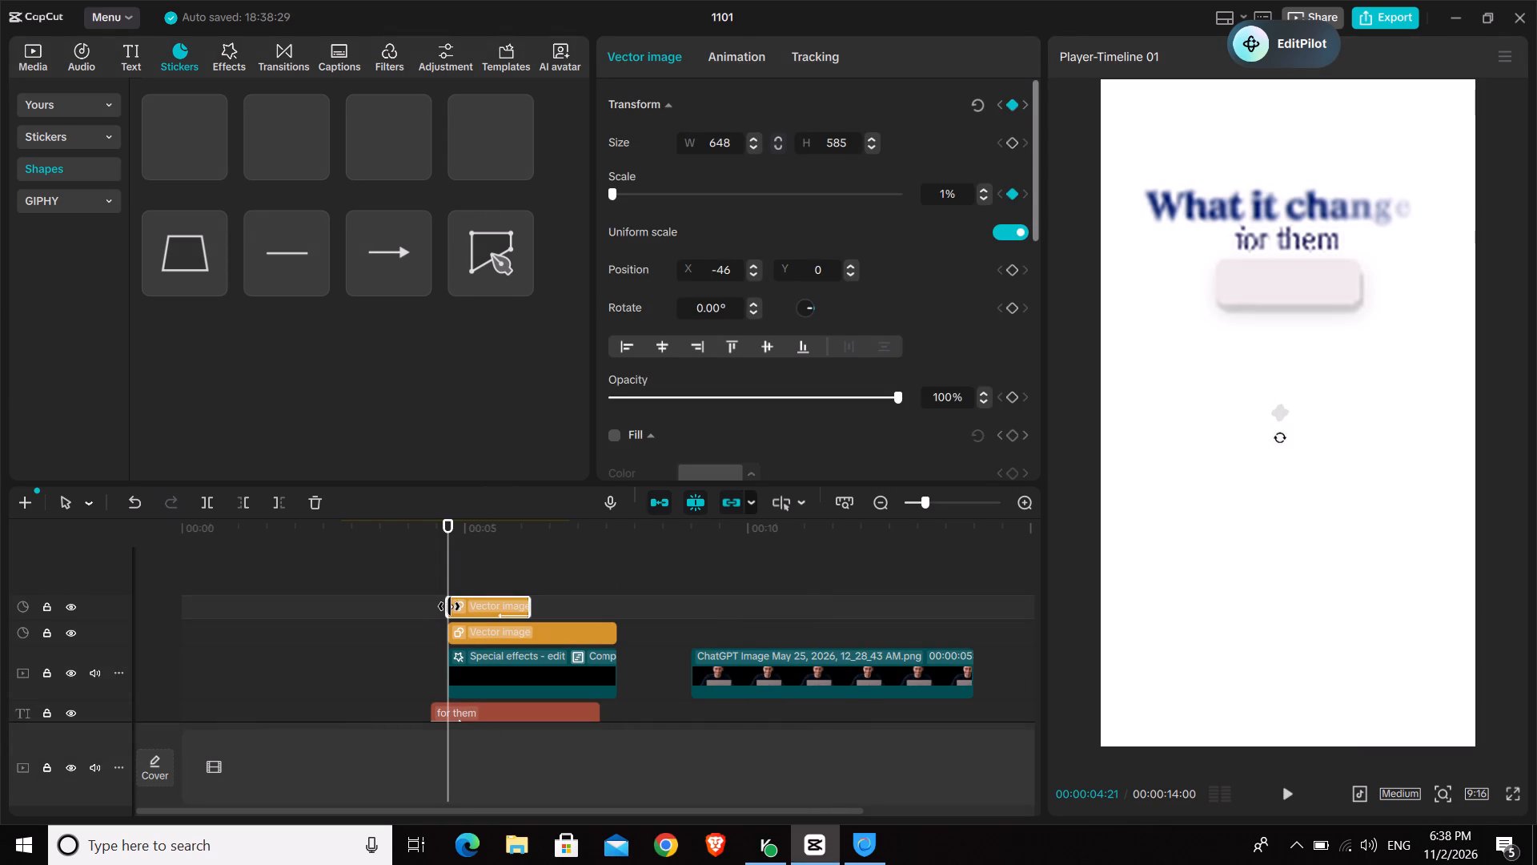
click(449, 606)
key(BackSpace)
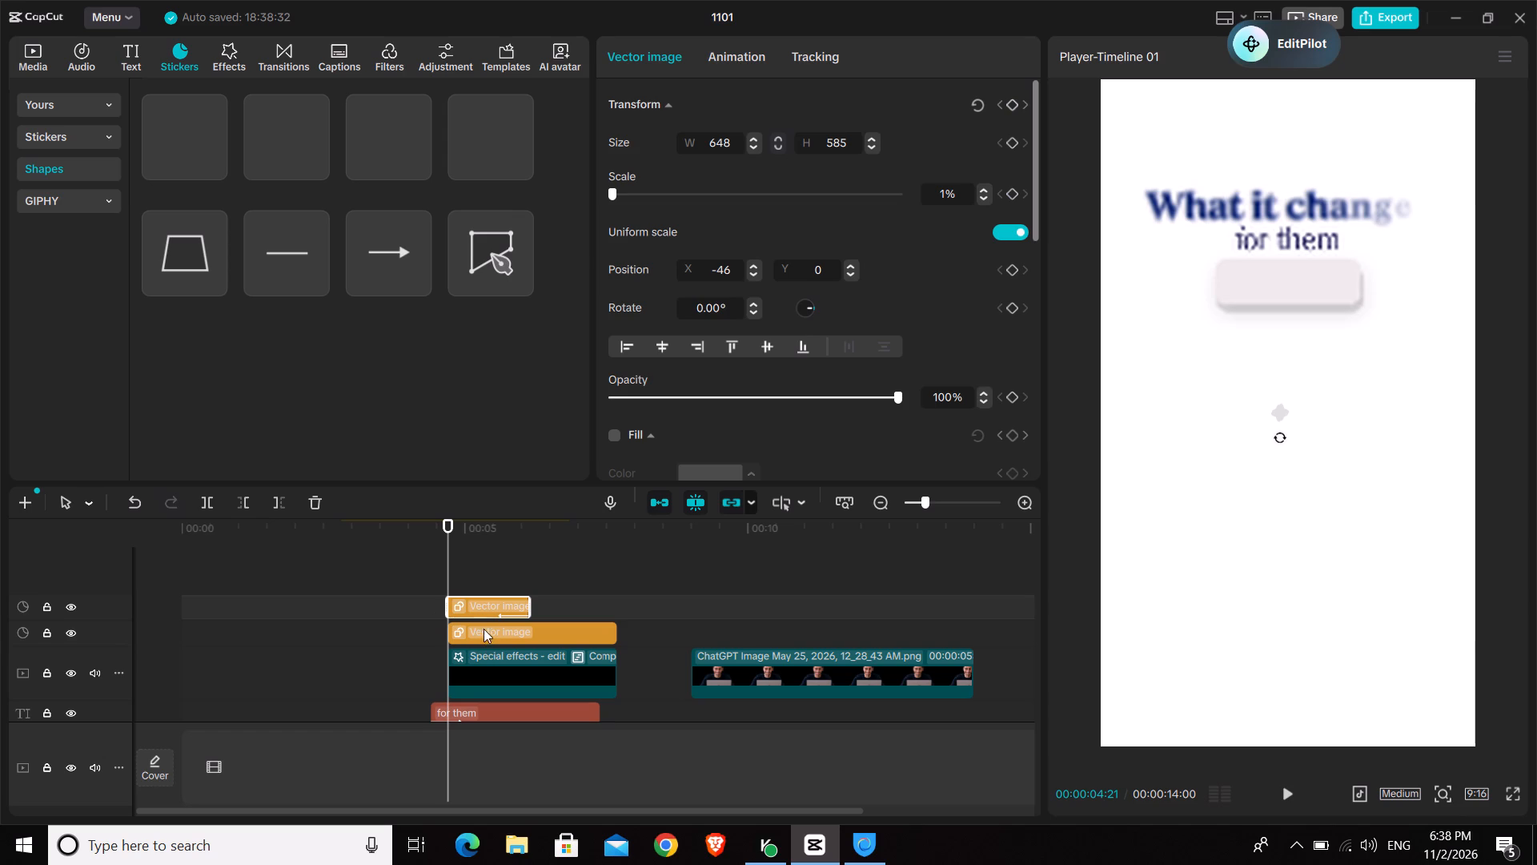
Remove the Fade Out animation from the pasted ring clip by setting its Out animation to None.
click(744, 65)
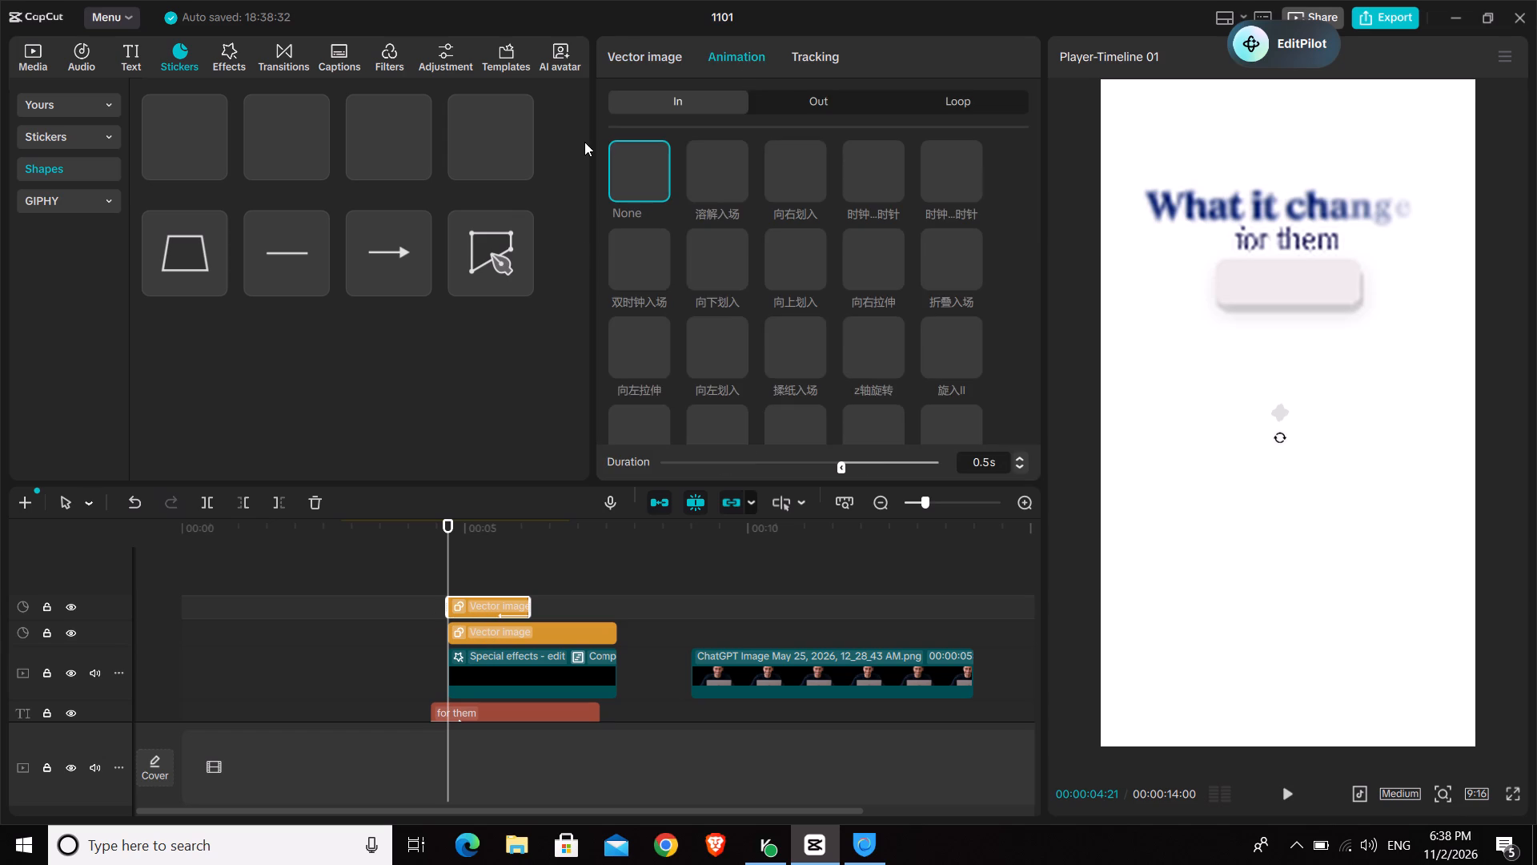
click(625, 174)
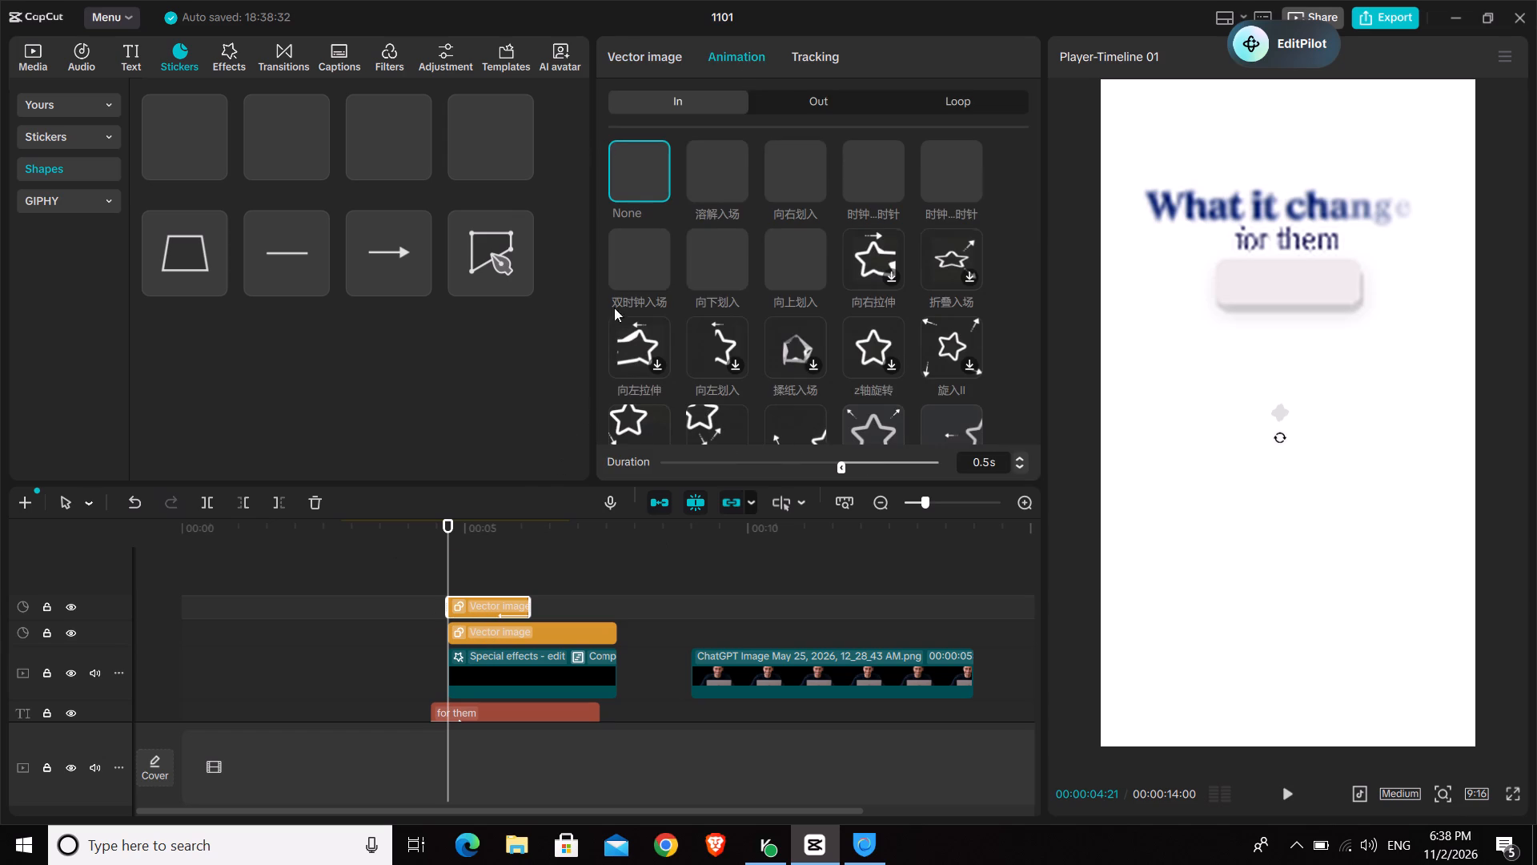
click(636, 183)
click(808, 103)
click(622, 187)
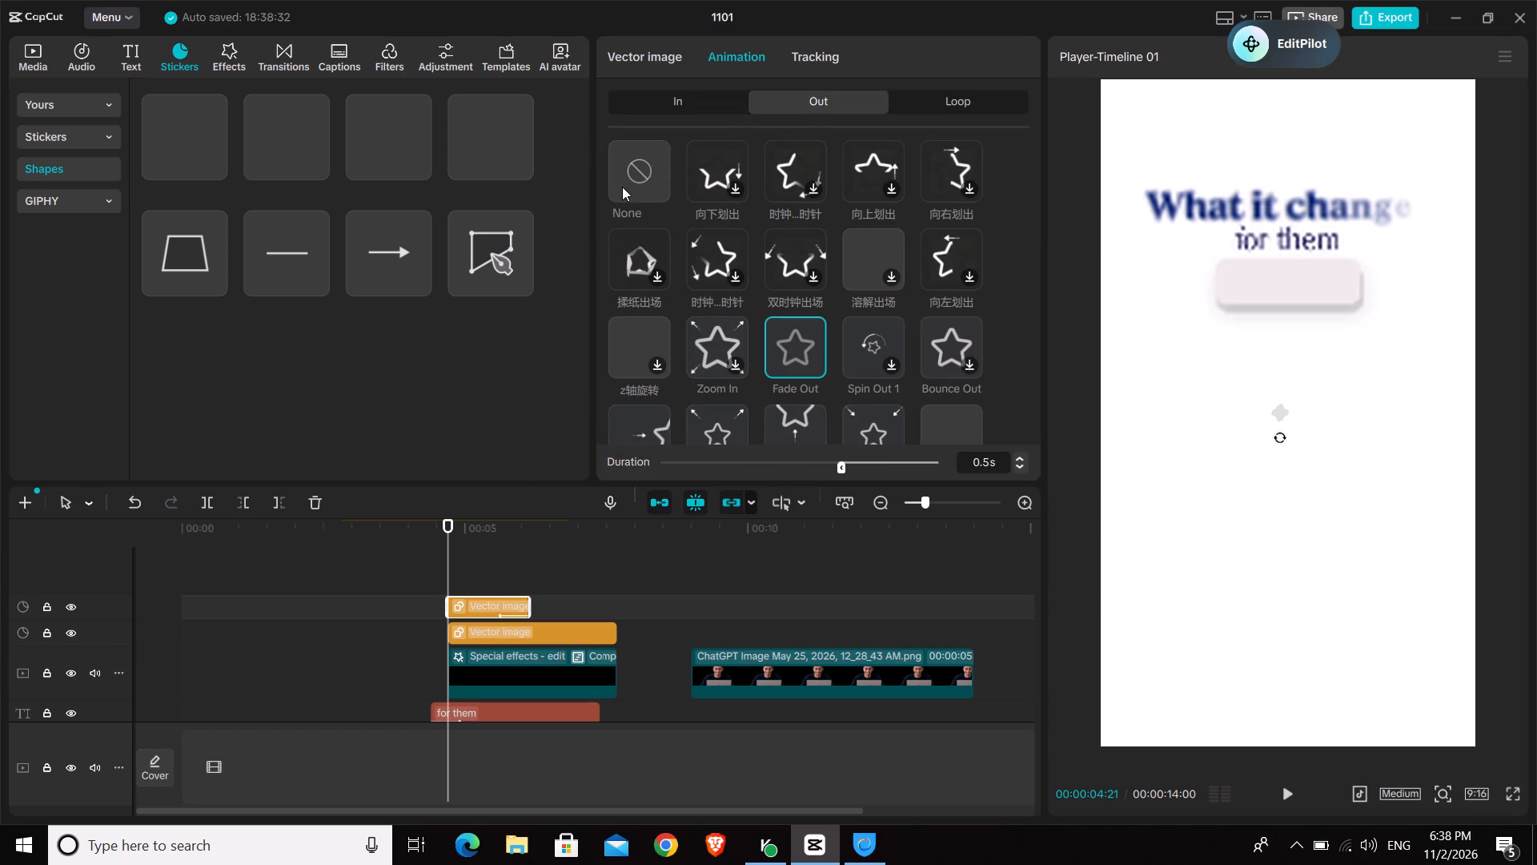
With the playhead at 00:00:04:21, enlarge the pasted ring's uniform scale so it is clearly visible below the bar.
click(467, 576)
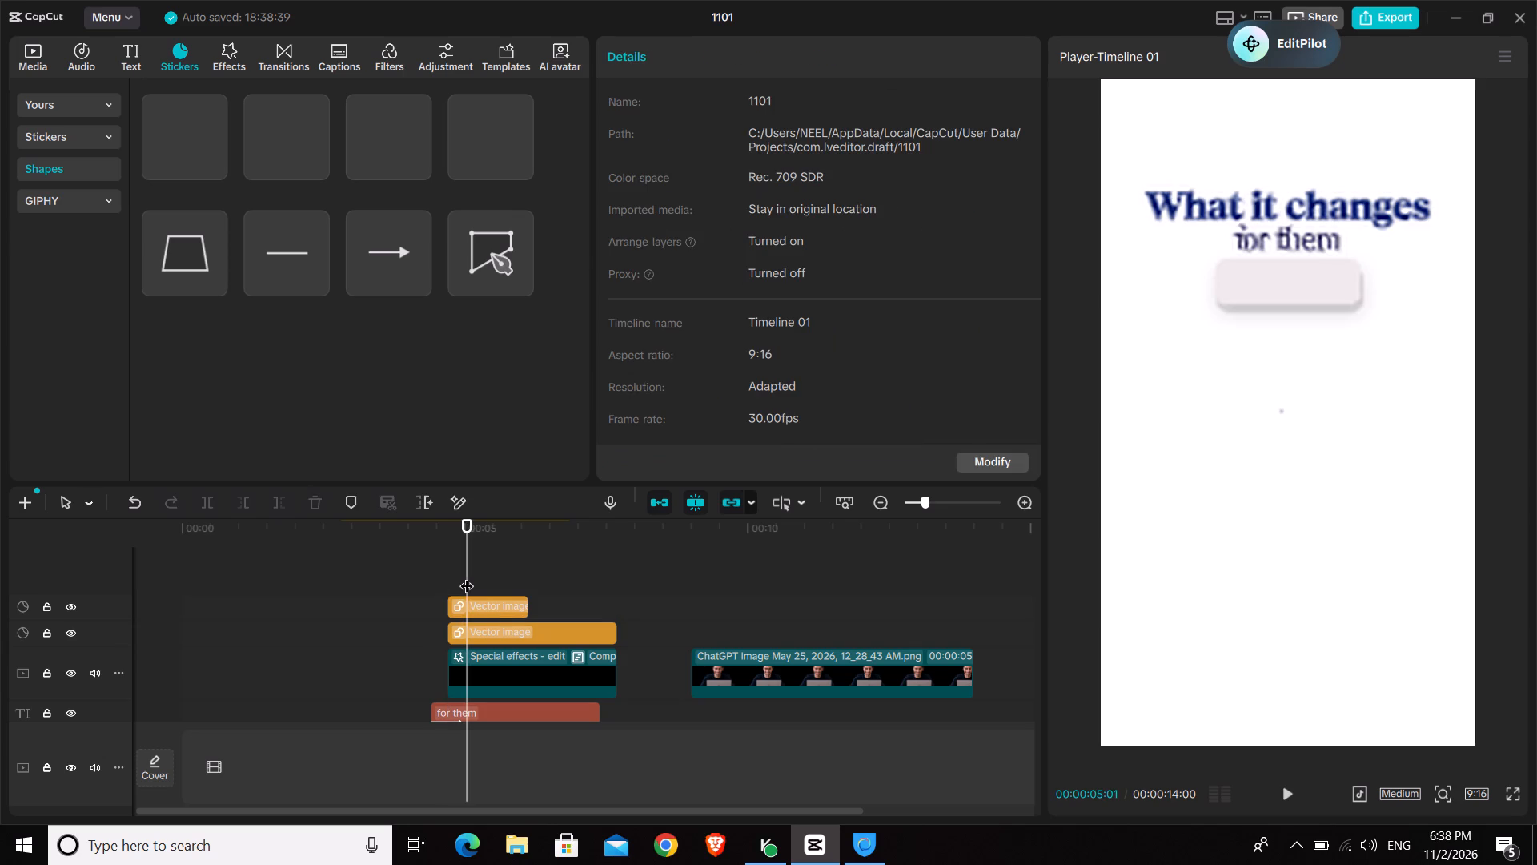
drag(467, 576, 447, 583)
click(493, 605)
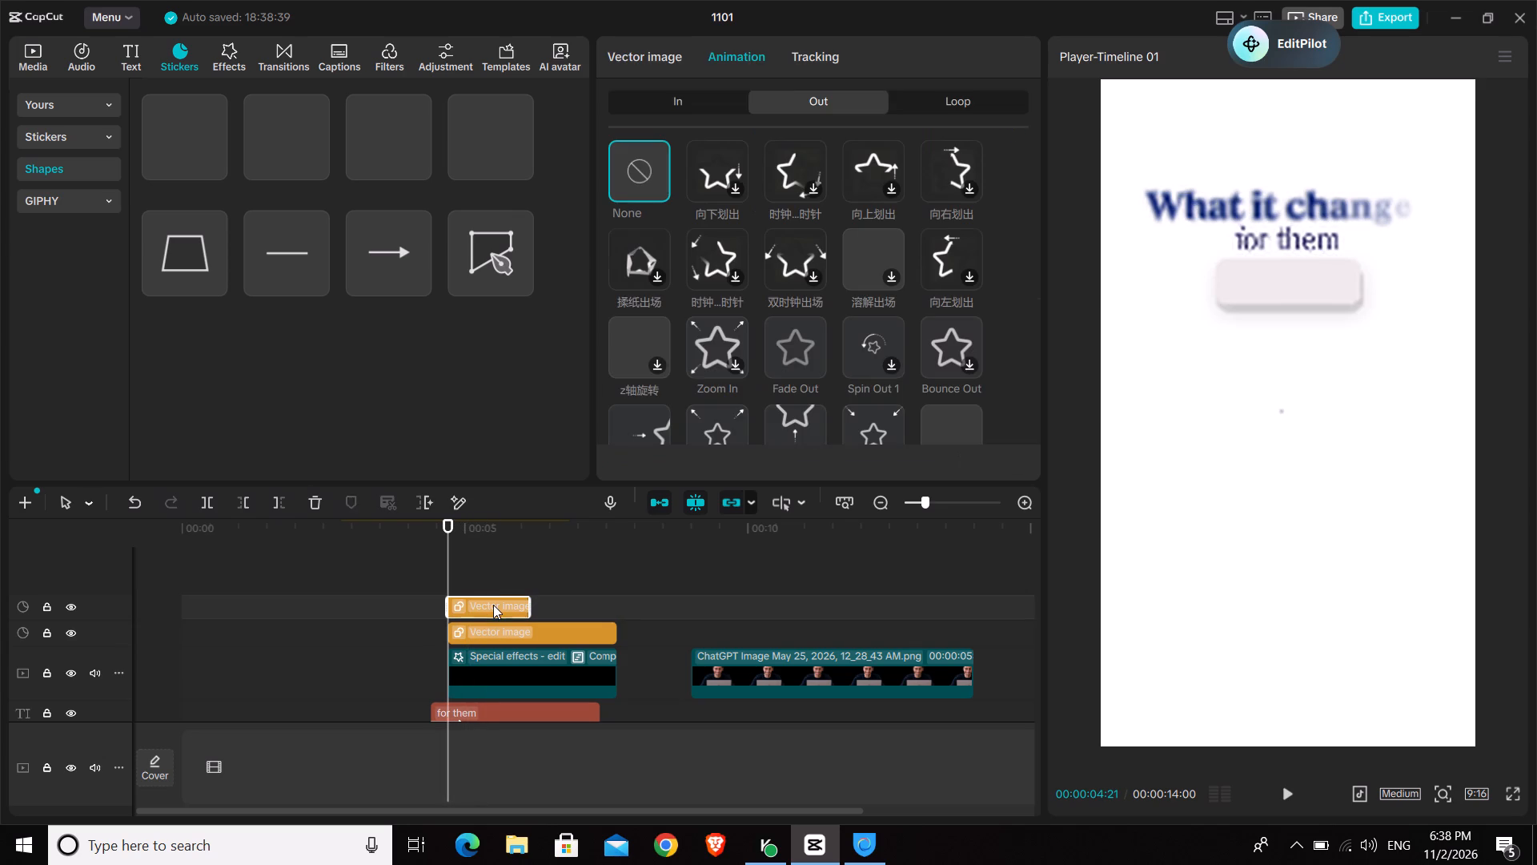
click(640, 52)
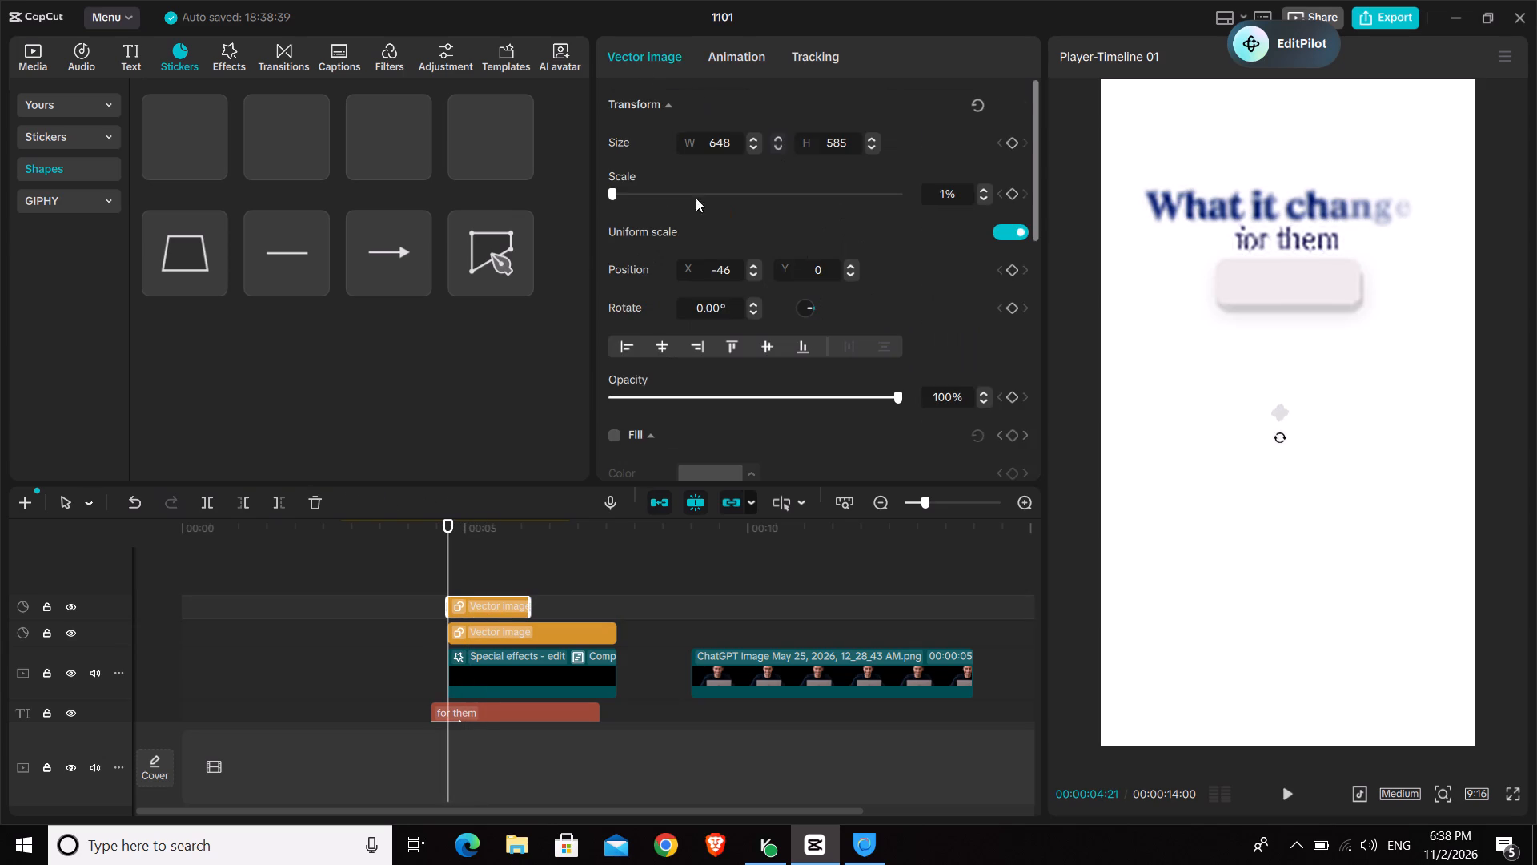
click(678, 180)
click(706, 192)
drag(706, 192, 667, 201)
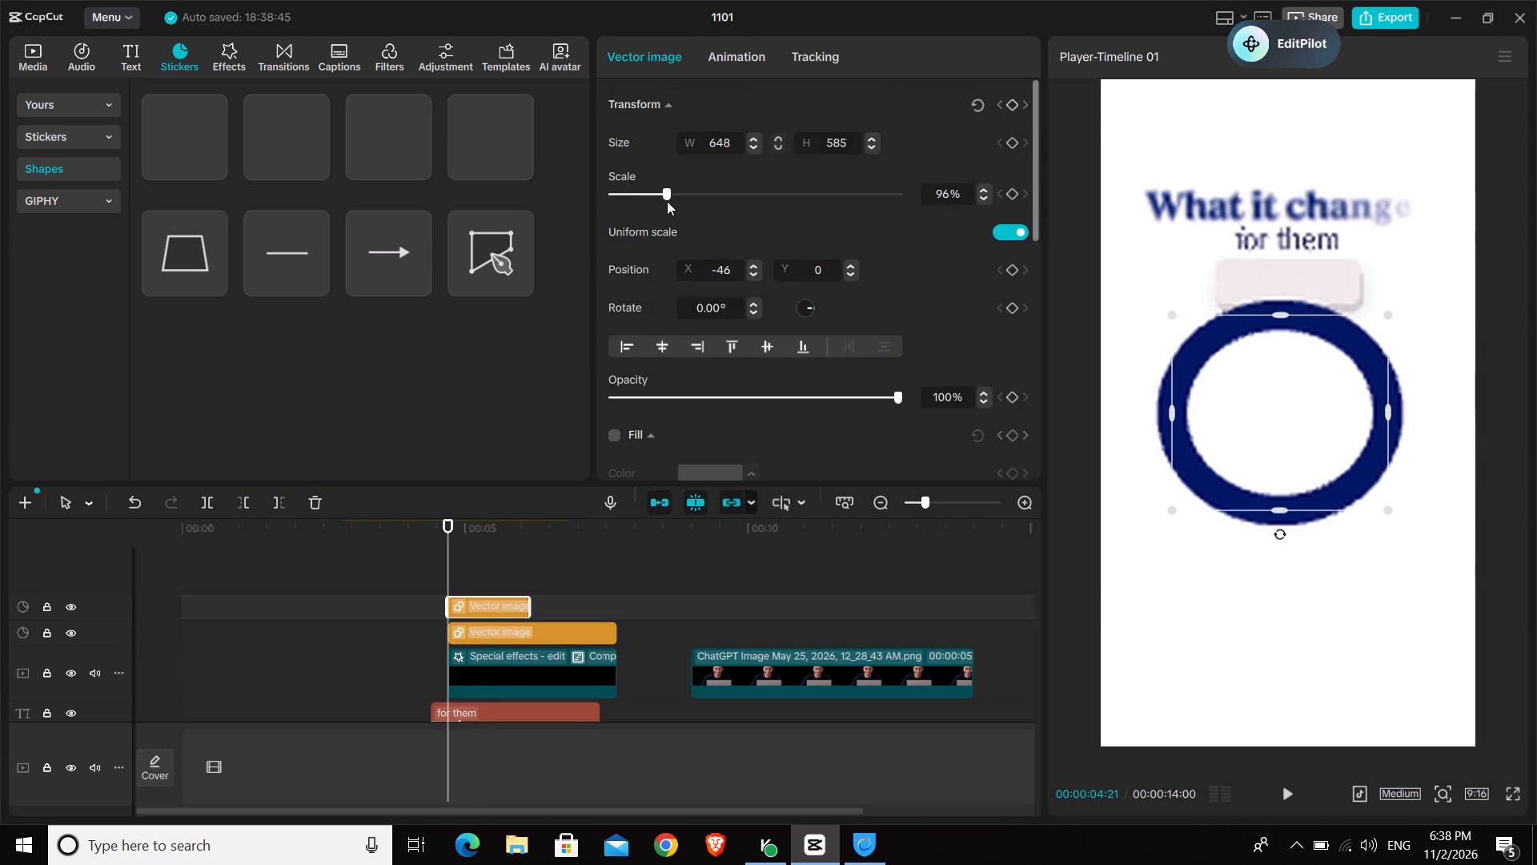
drag(667, 201, 651, 203)
Enable the fill and disable the stroke on the ring to make it a solid circle.
scroll(897, 368, down, 3)
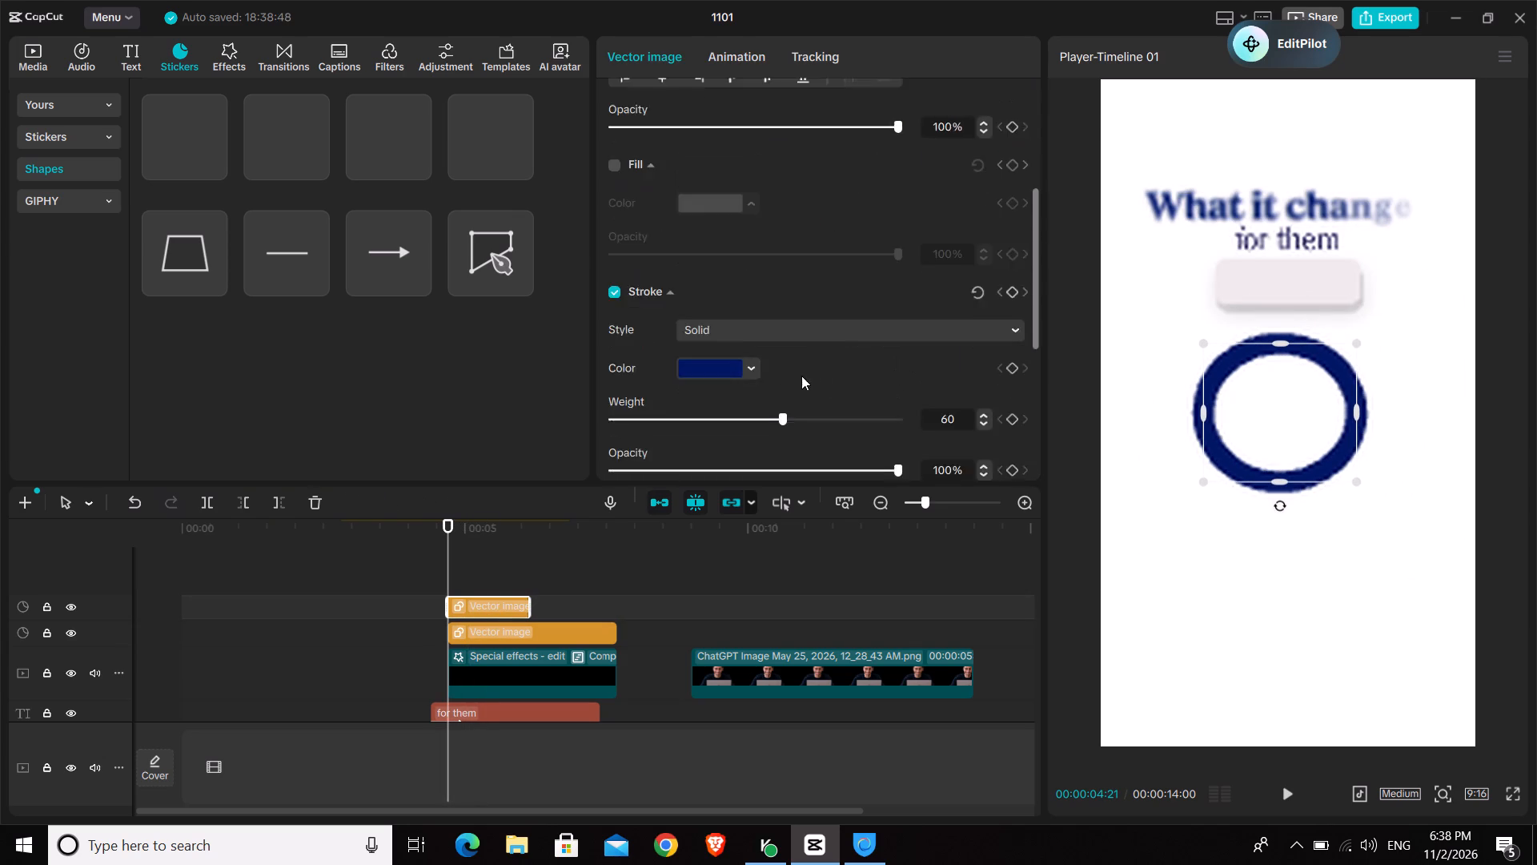
scroll(801, 376, down, 1)
scroll(608, 207, up, 1)
click(618, 169)
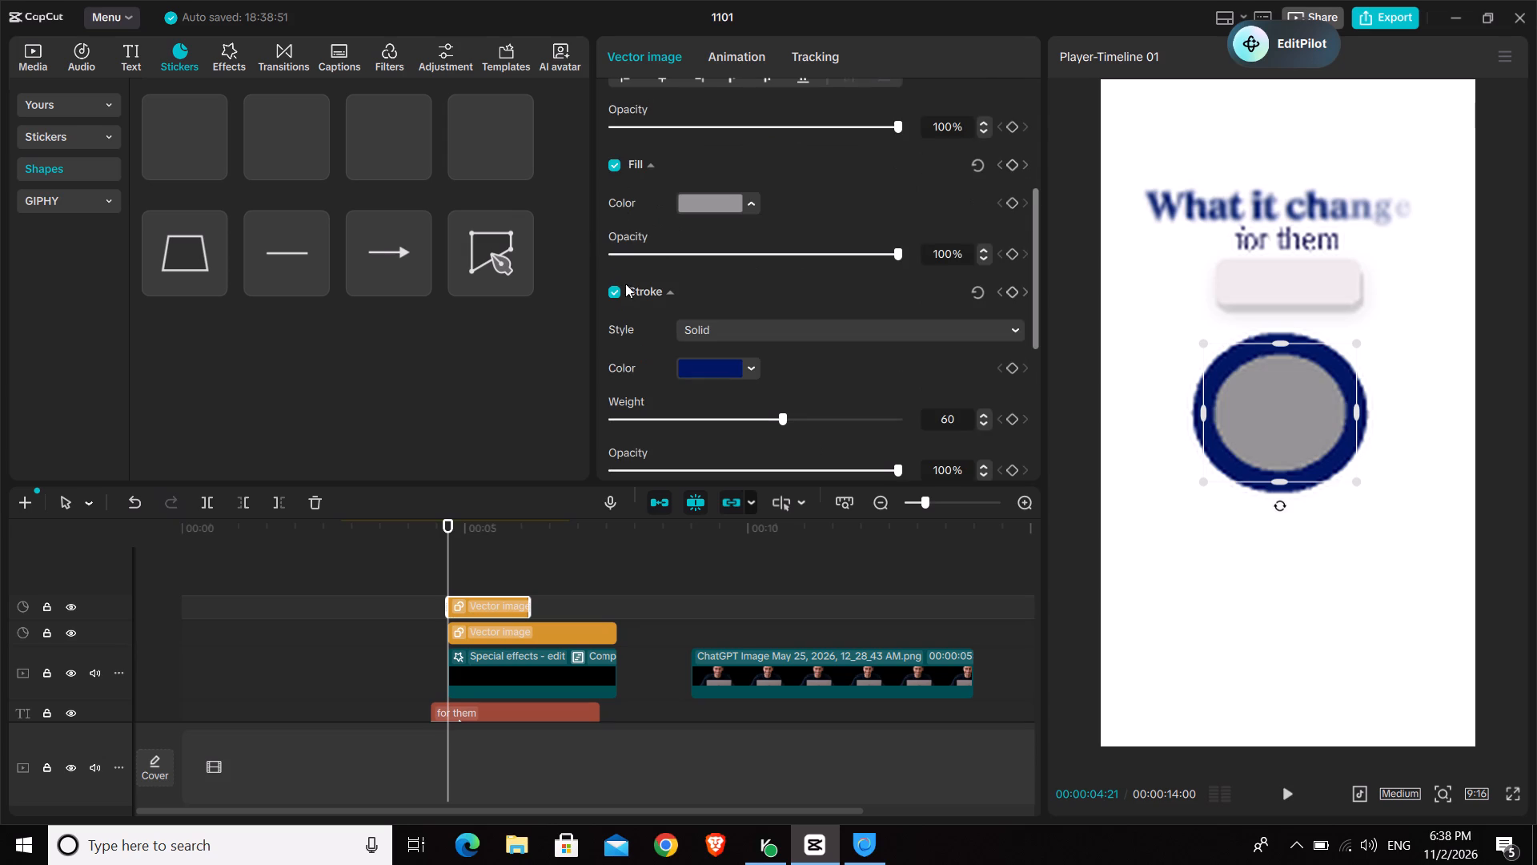
click(616, 289)
Set the circle's solid fill colour to light orange F7AE68.
click(736, 205)
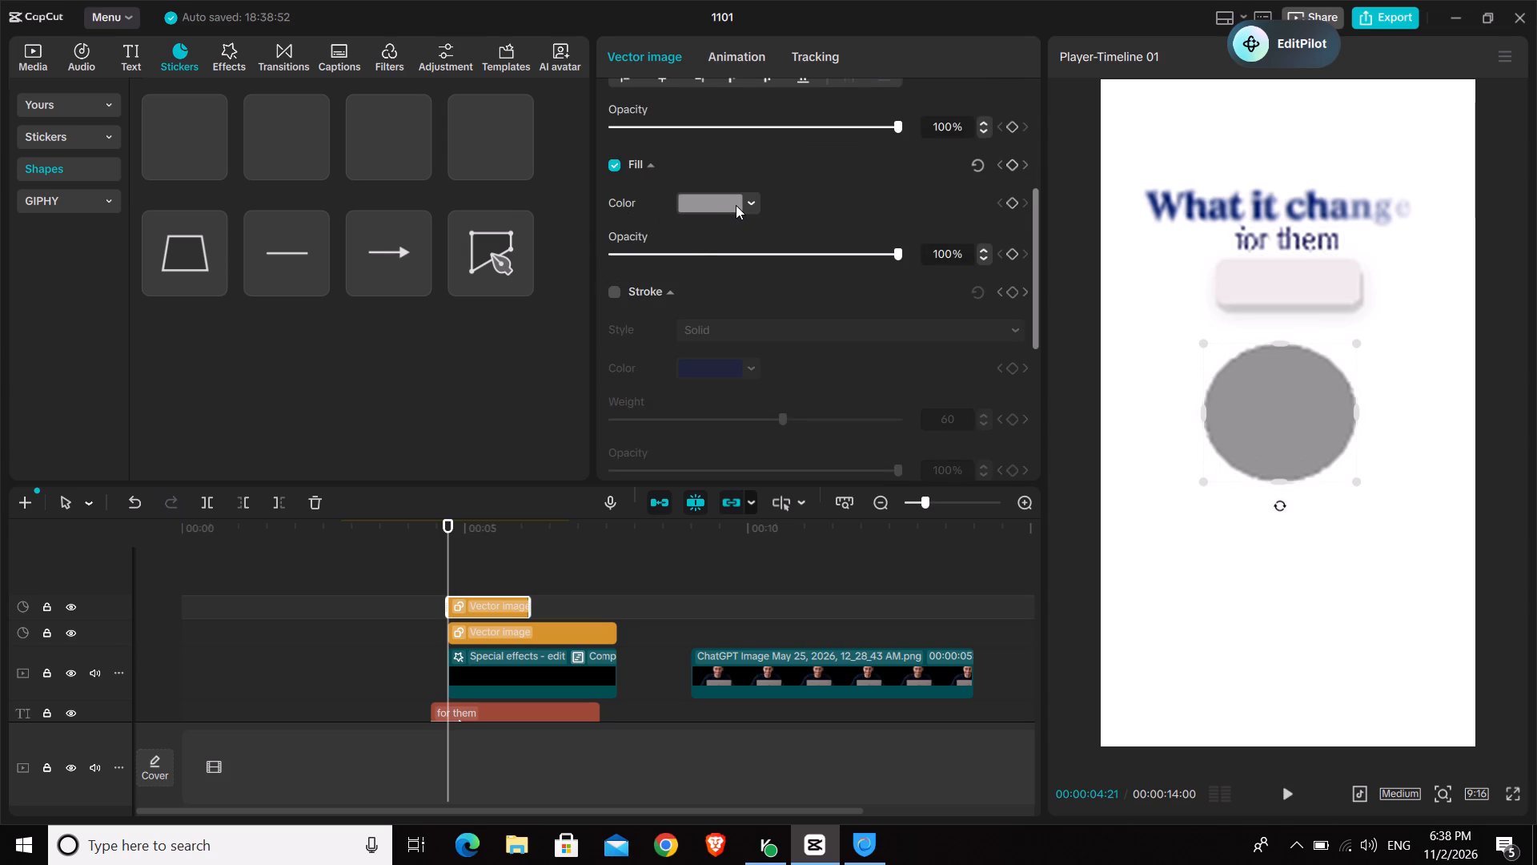
click(749, 203)
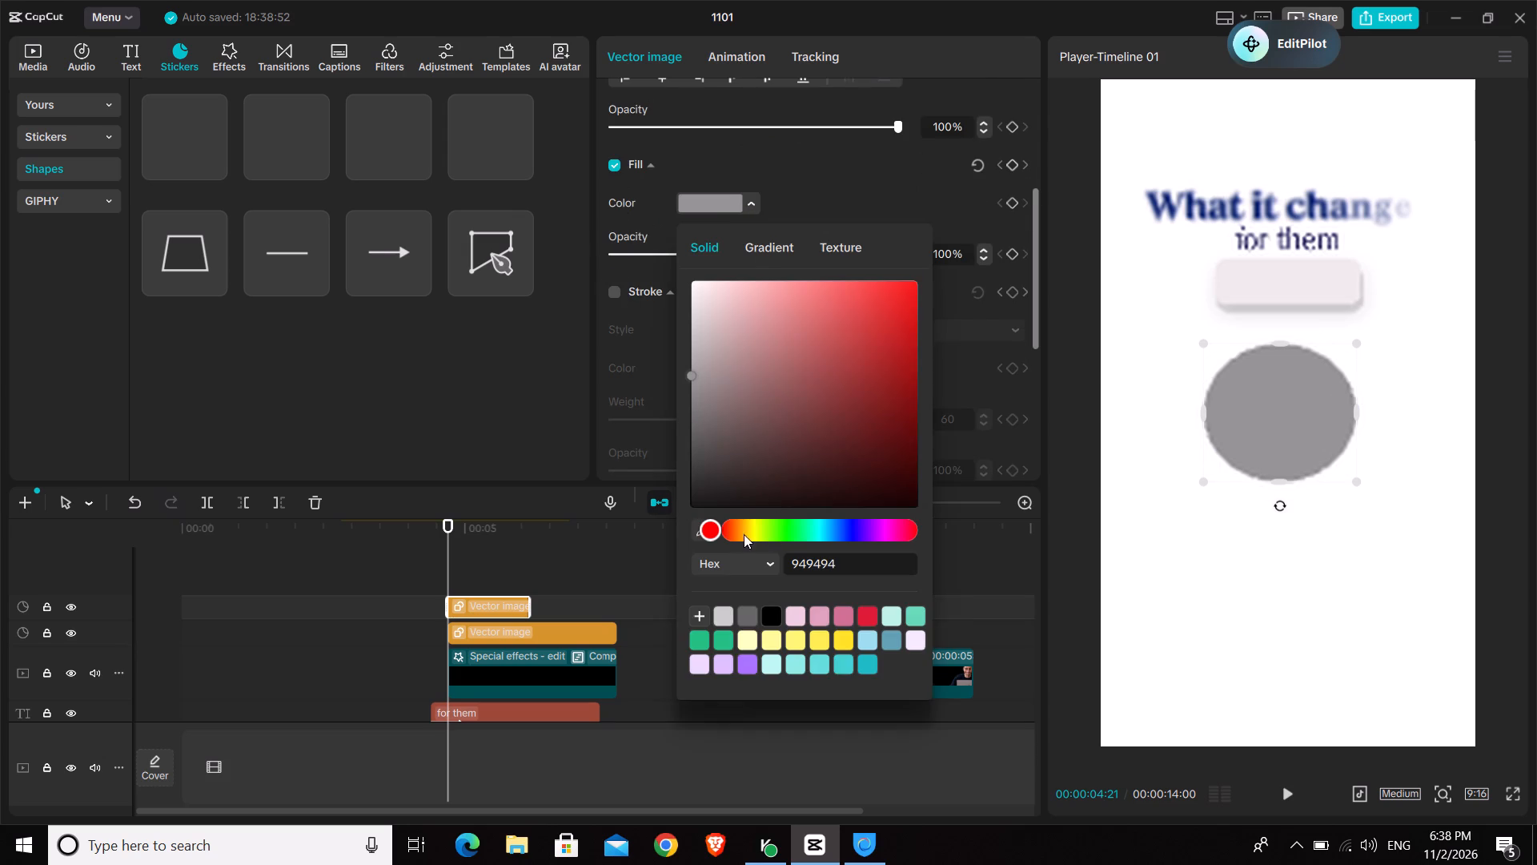
click(744, 533)
drag(741, 528, 748, 524)
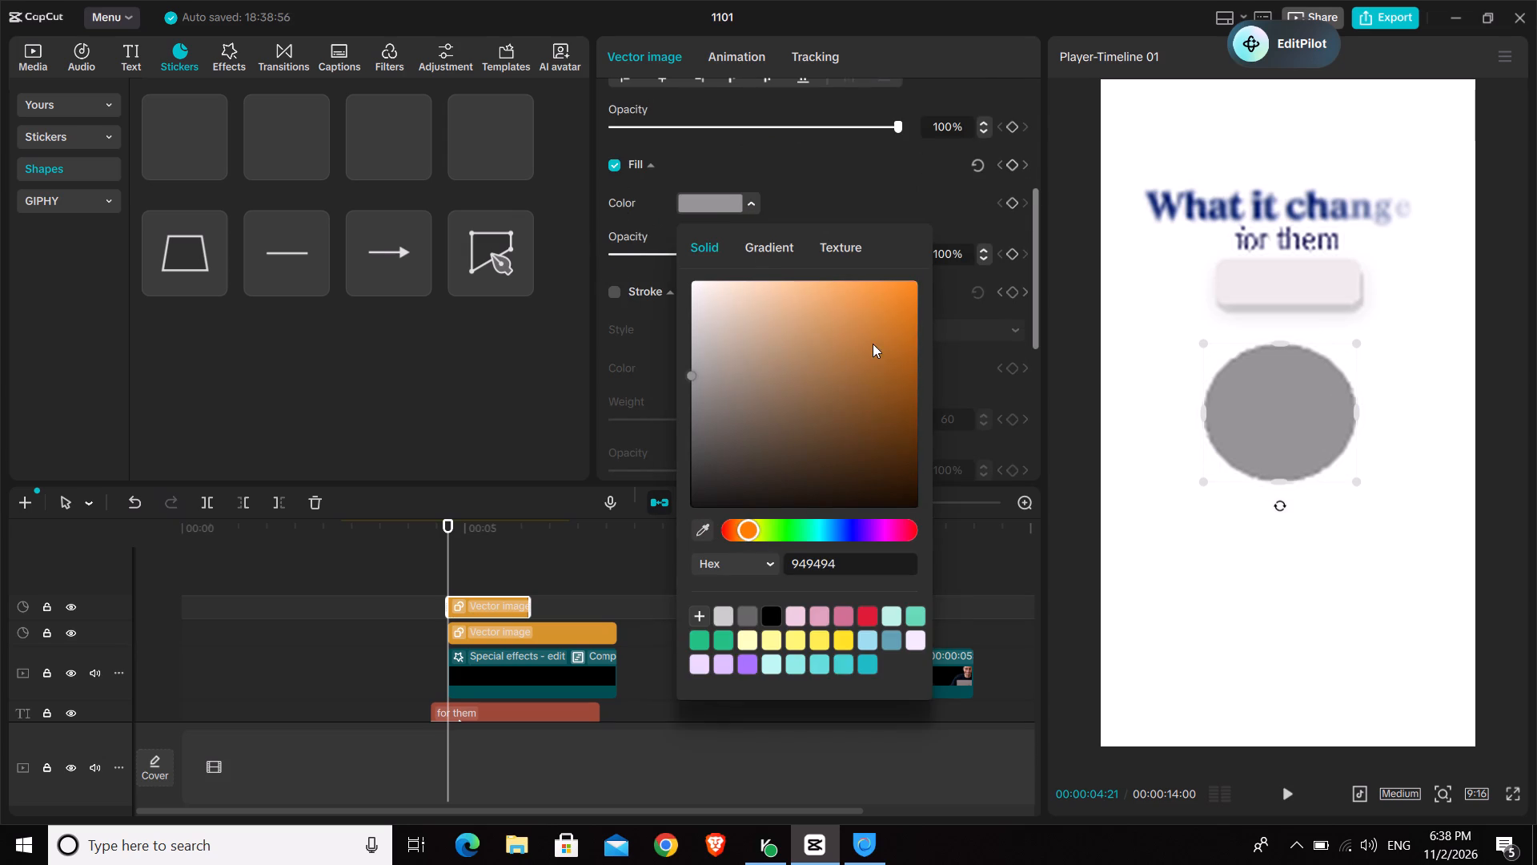
click(873, 344)
drag(884, 336, 981, 219)
drag(871, 341, 813, 281)
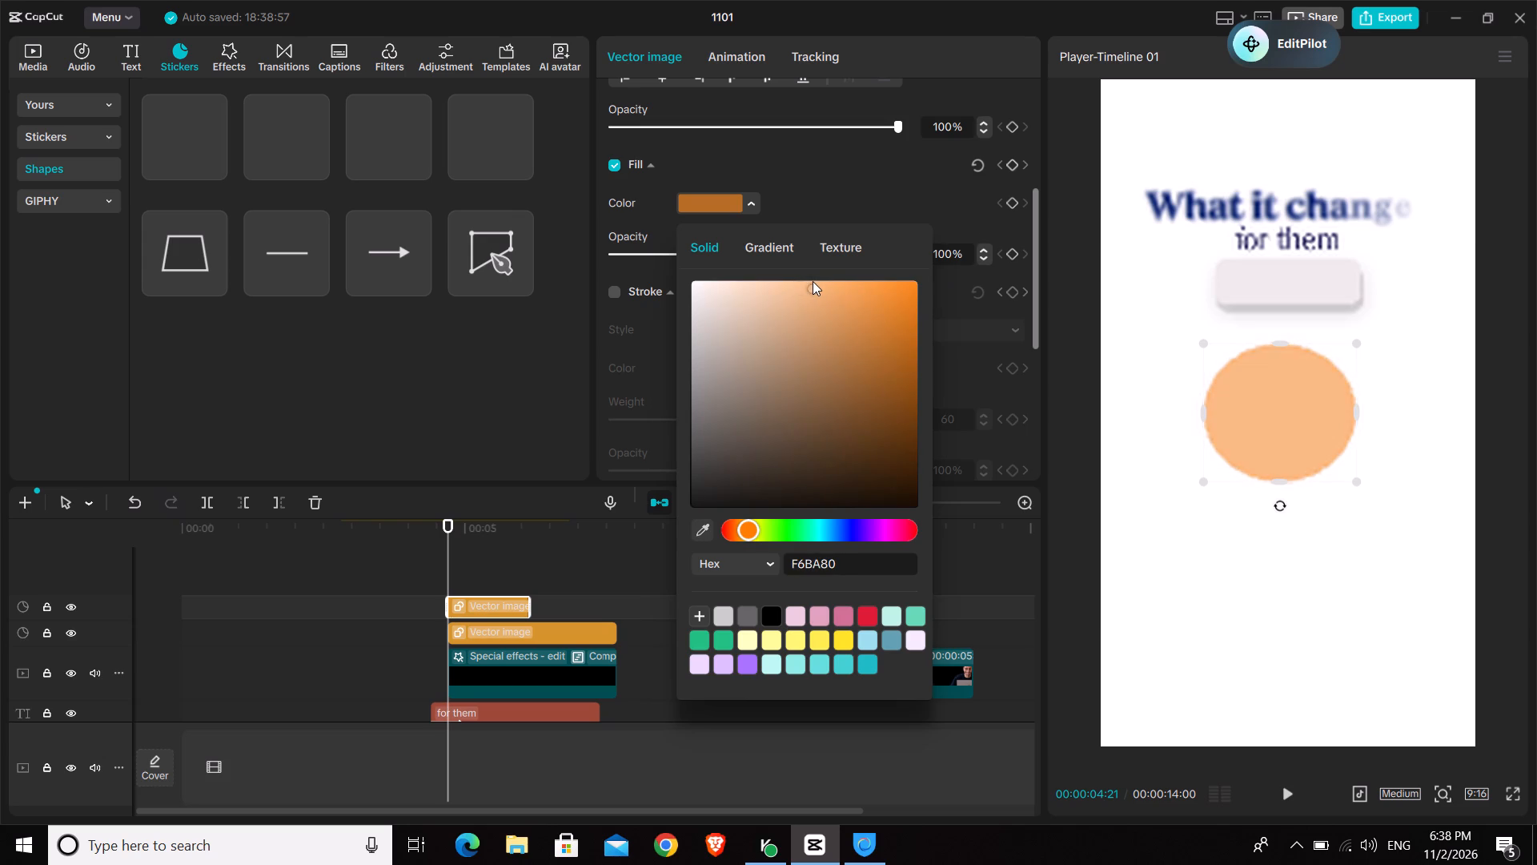
drag(813, 281, 816, 281)
Shrink the orange circle to roughly half the width of the rounded bar.
drag(1352, 480, 1290, 392)
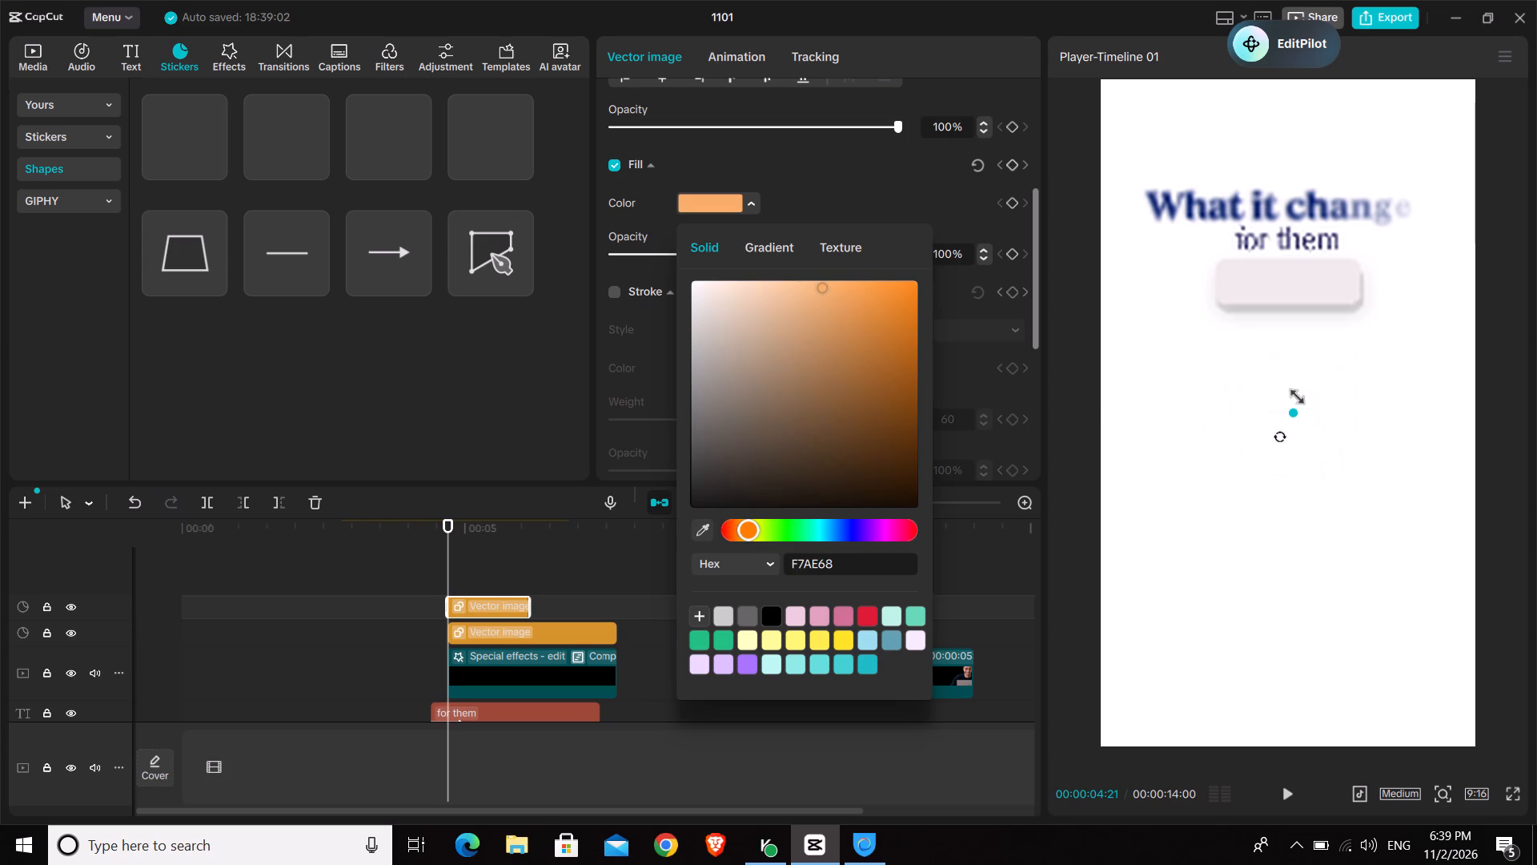
drag(1290, 392, 1318, 460)
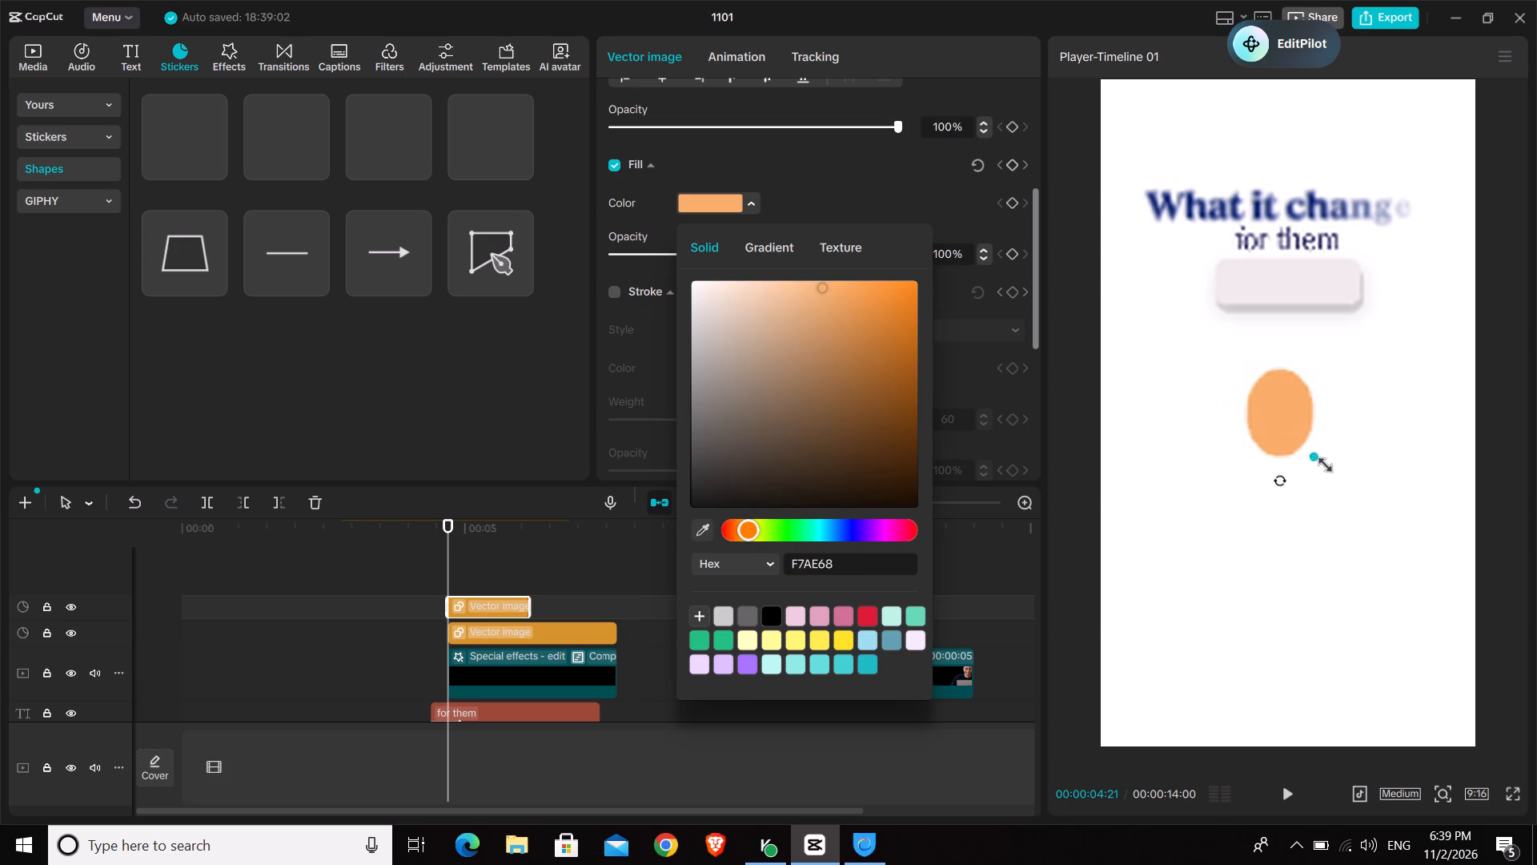
drag(1318, 460, 1317, 446)
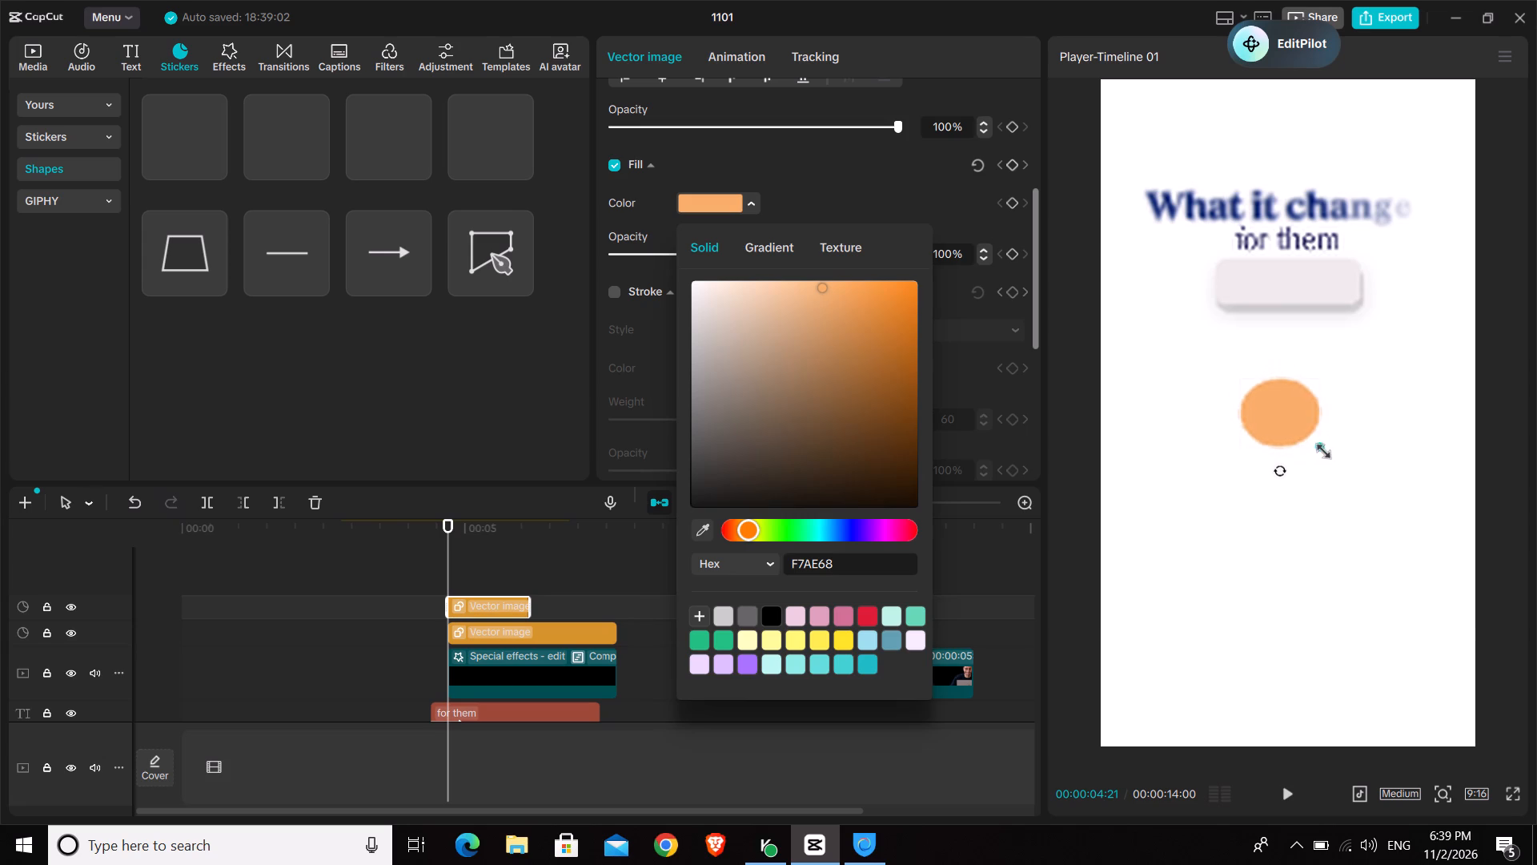
drag(1317, 446, 1313, 445)
Place the orange circle inside the left end of the rounded bar and shrink it to fit within the bar's height.
drag(1287, 423, 1266, 302)
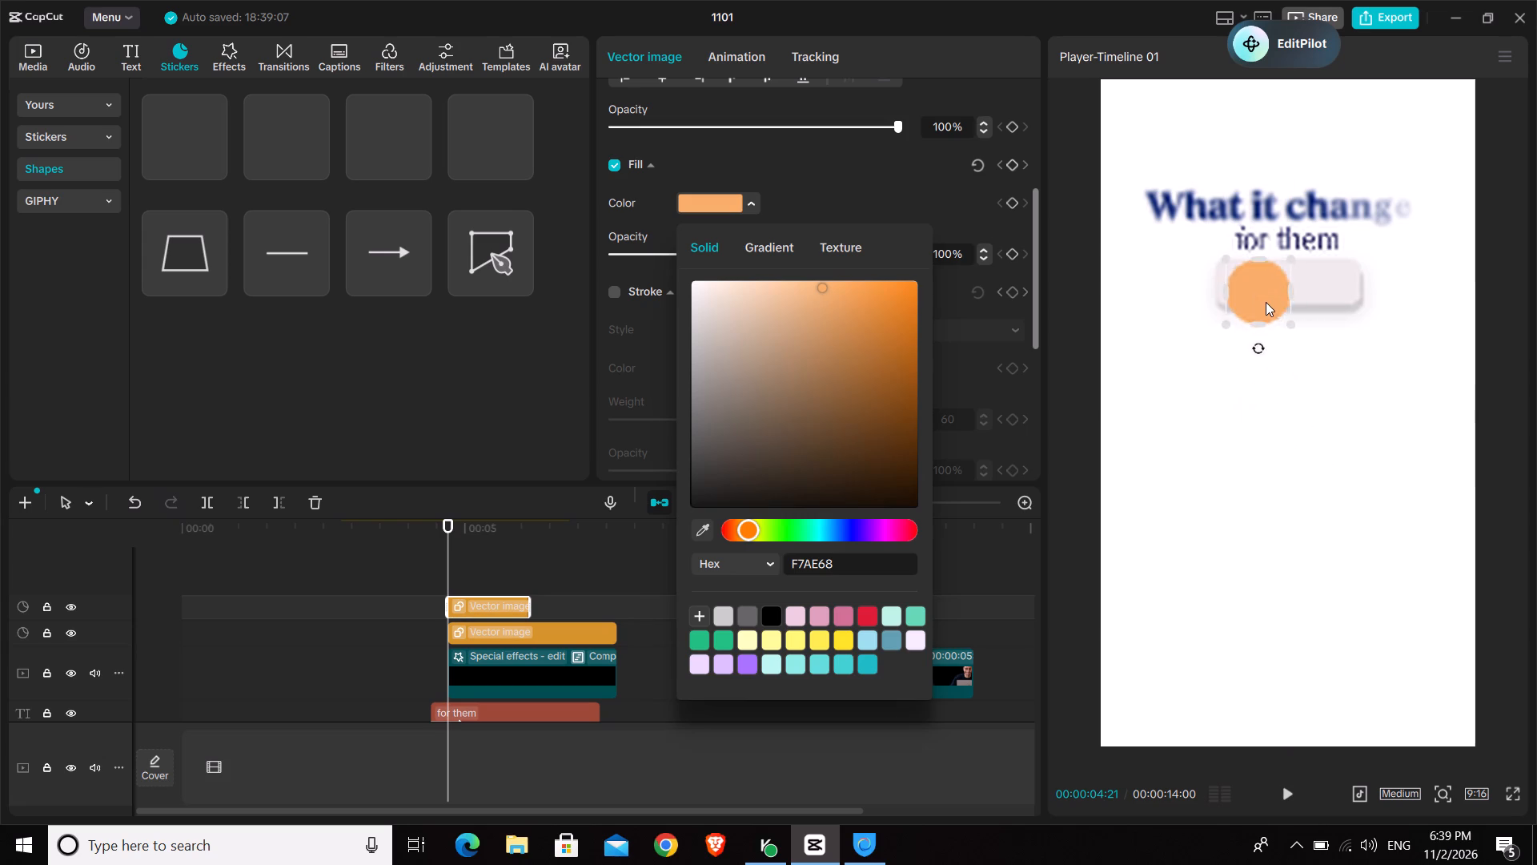
drag(1266, 302, 1257, 296)
drag(1282, 316, 1274, 308)
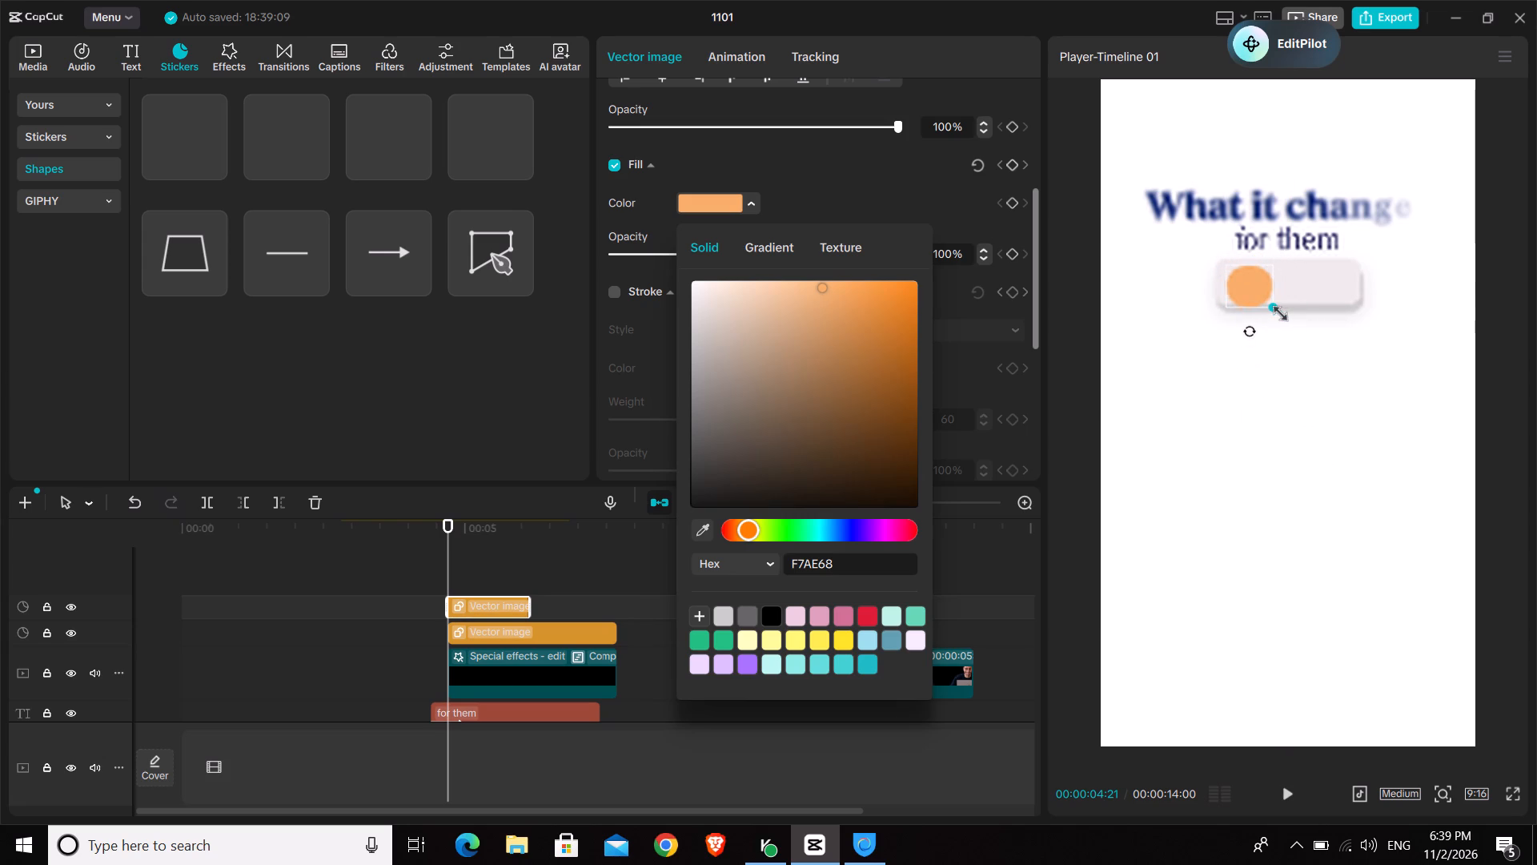
drag(1274, 308, 1273, 307)
click(1254, 287)
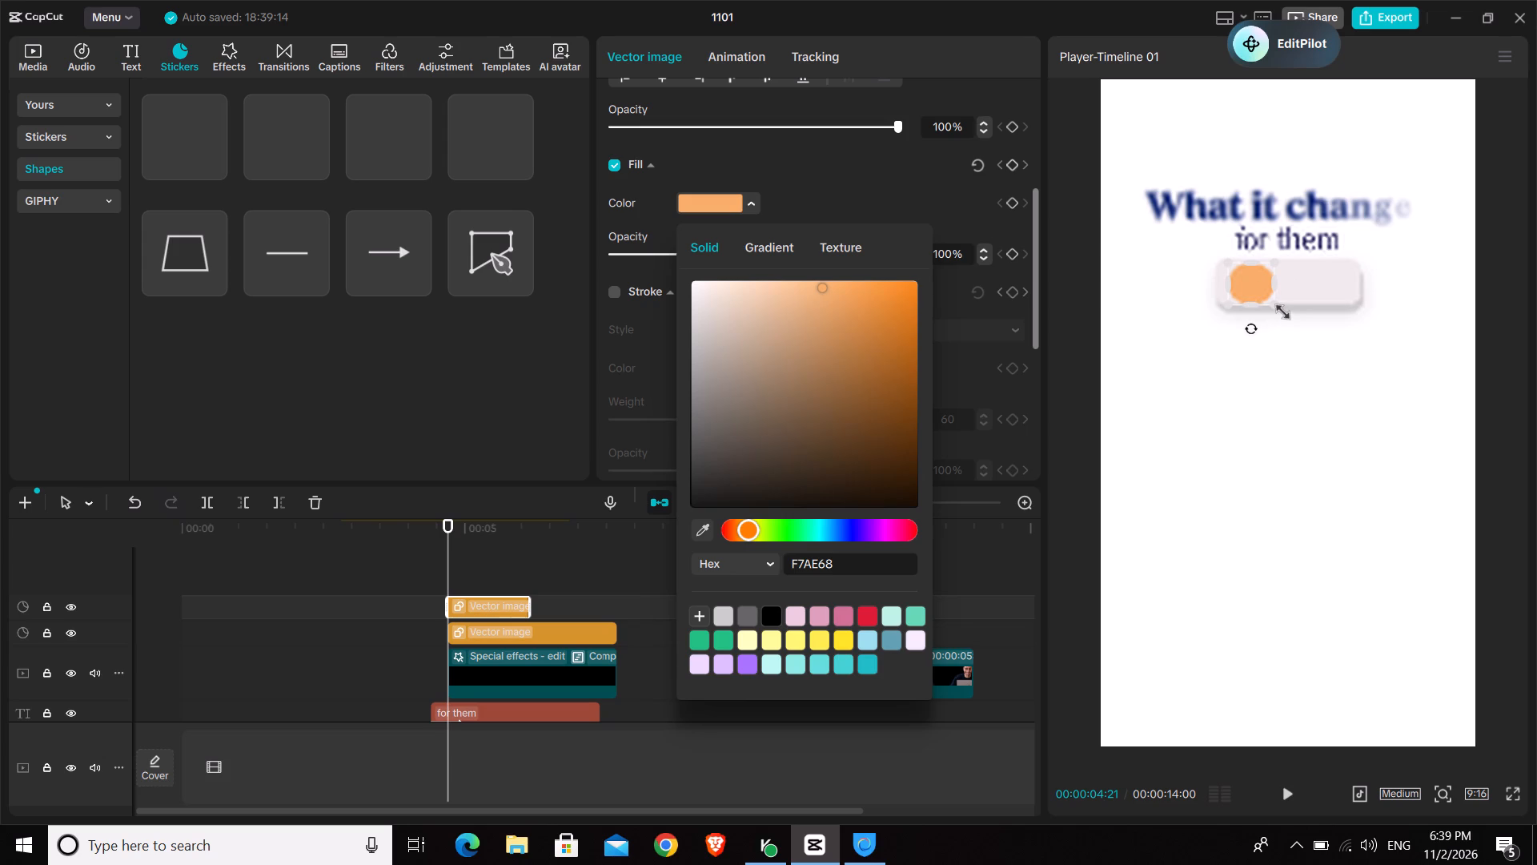
click(1276, 307)
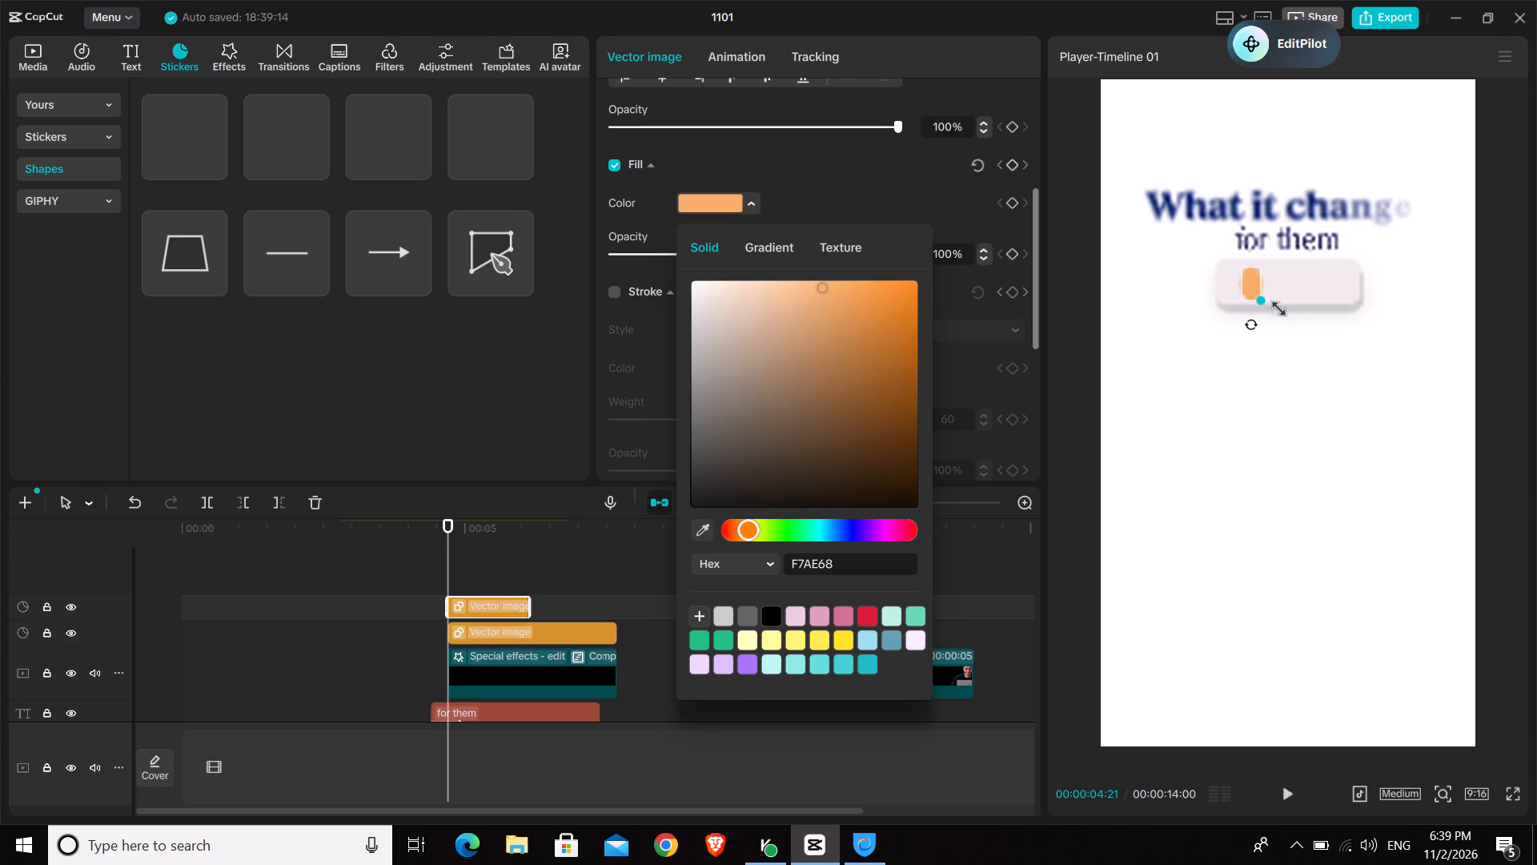
click(1252, 265)
drag(1244, 279, 1249, 277)
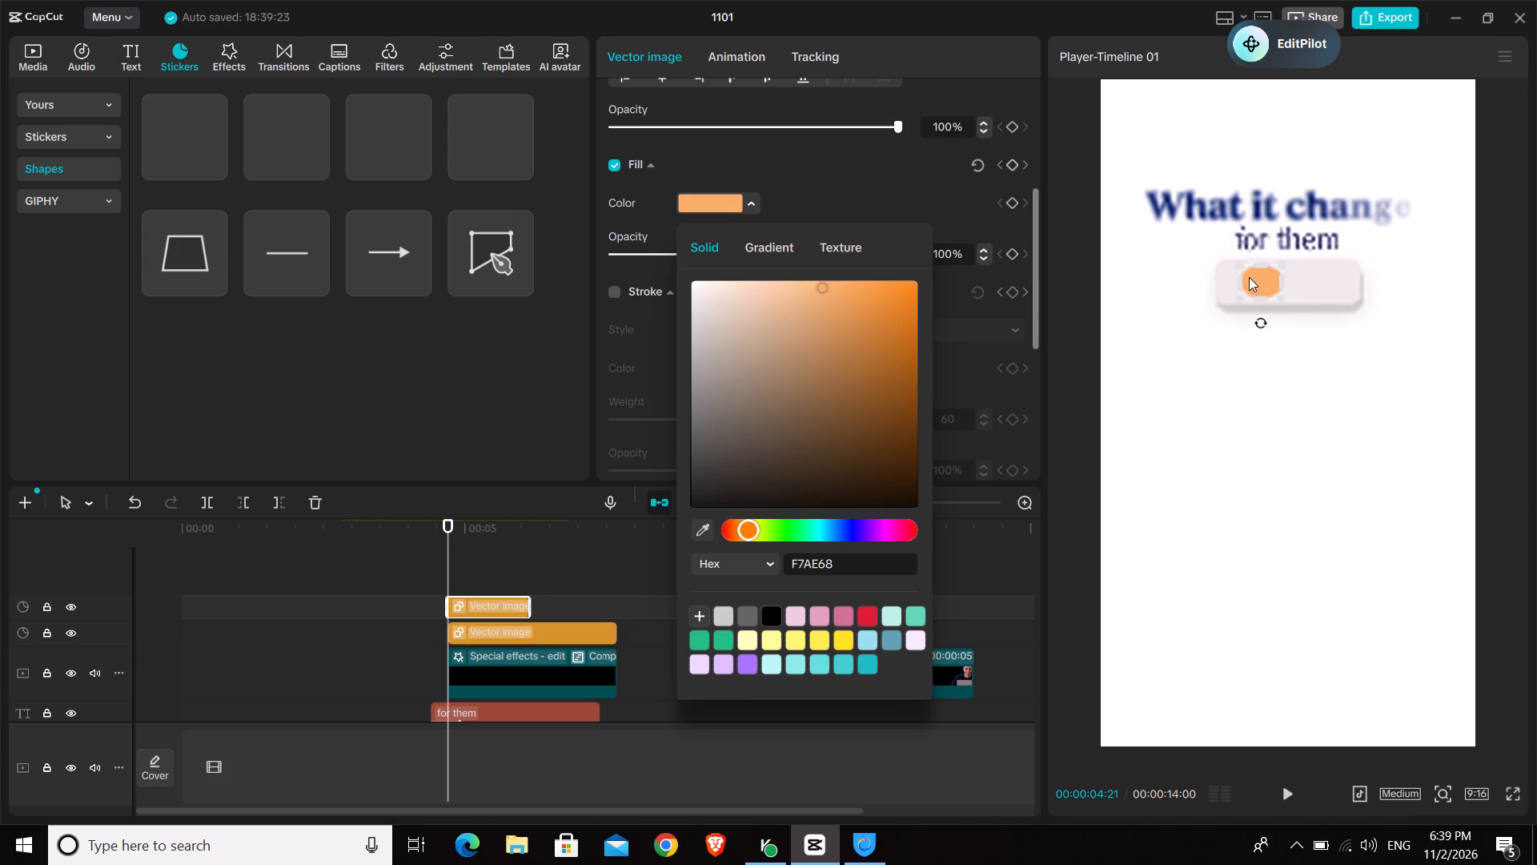
drag(1249, 277, 1235, 278)
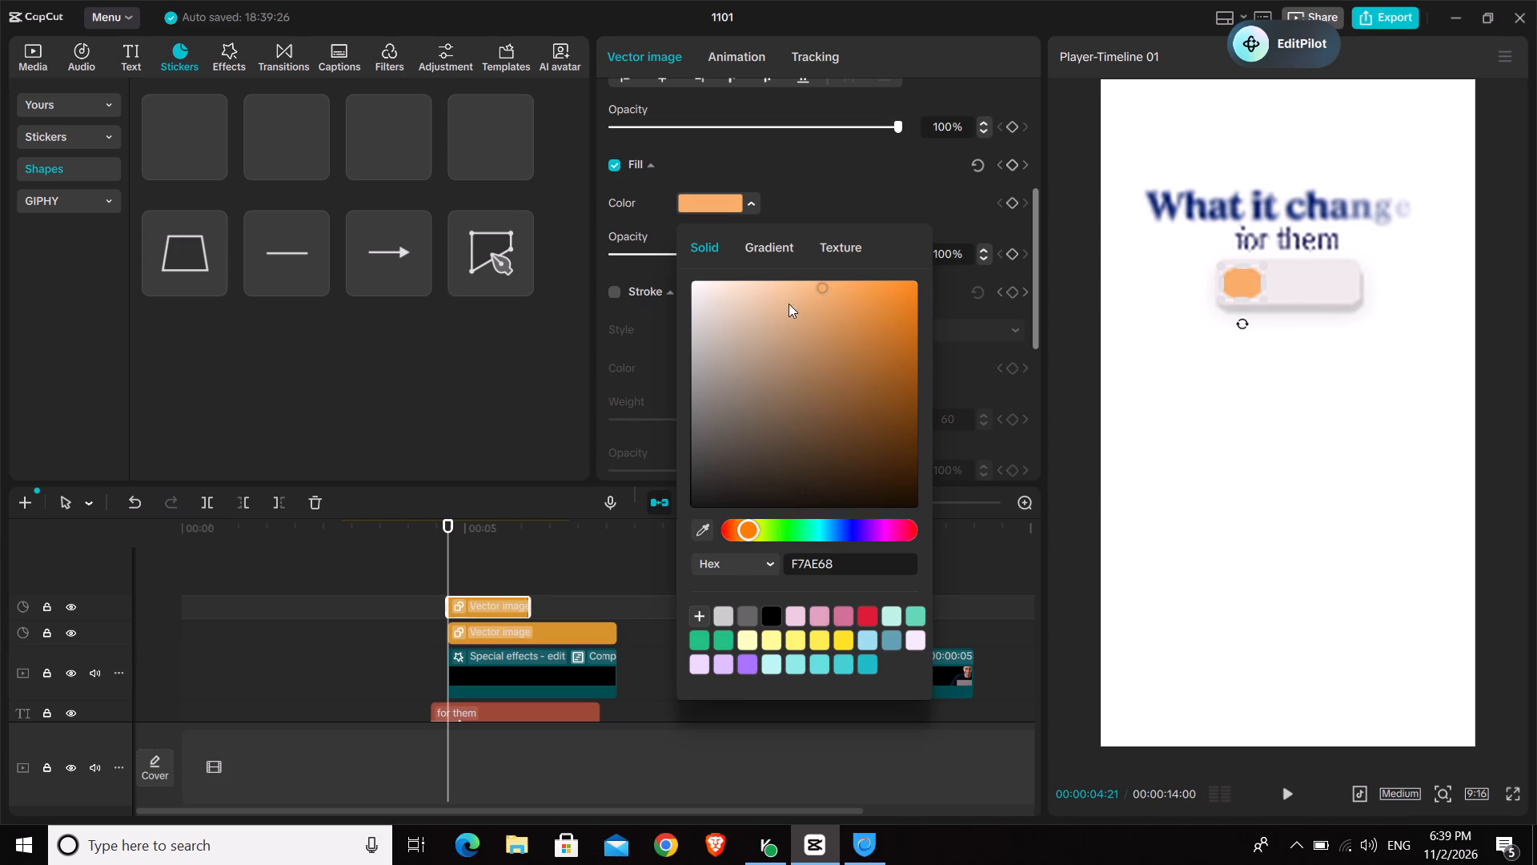
click(841, 196)
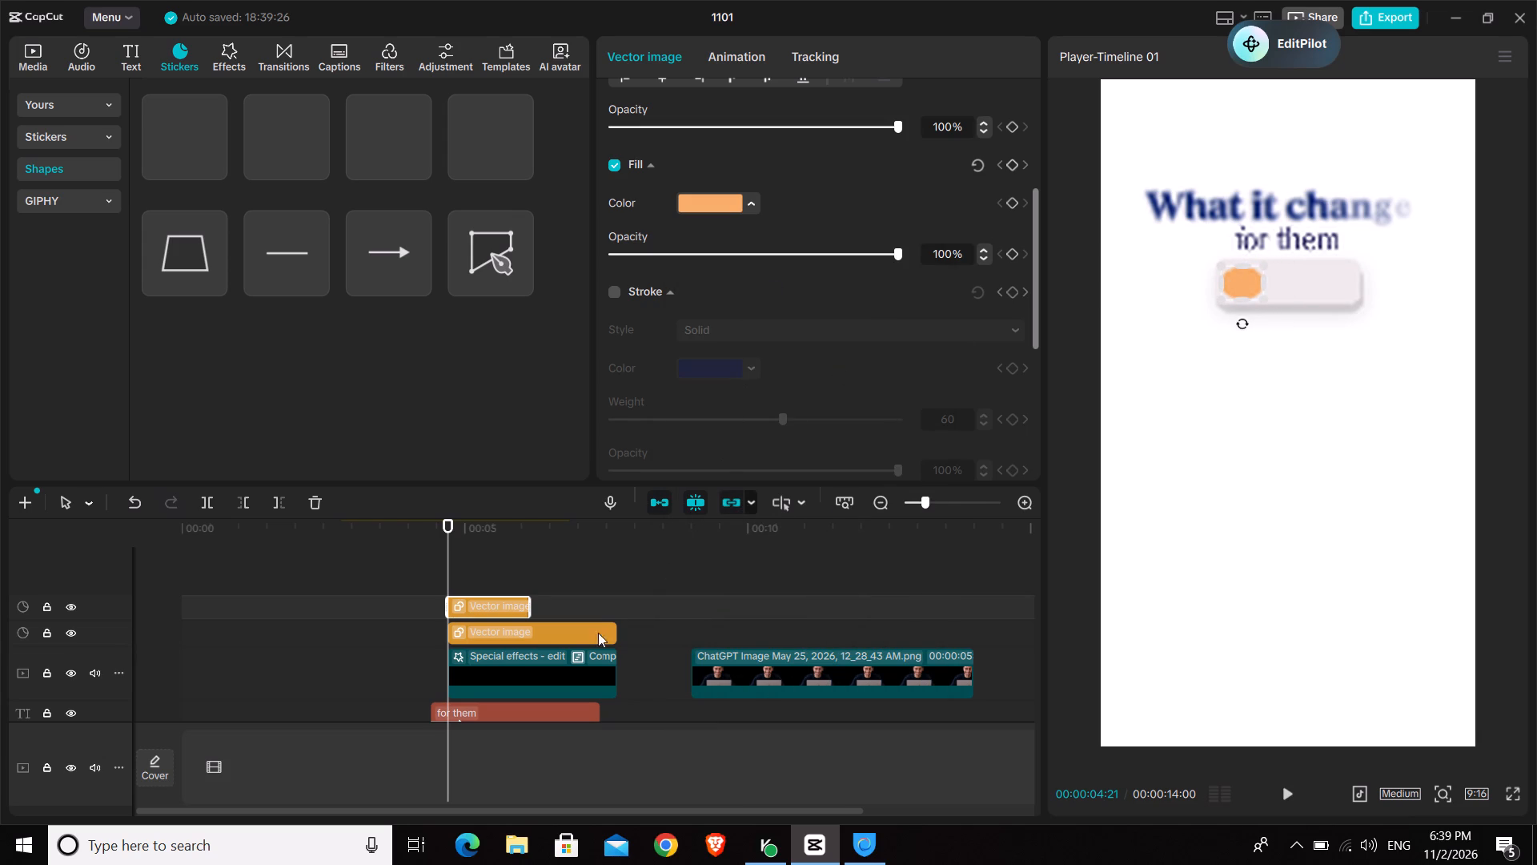
Move the laptop man image clip onto a track above the circle's, starting at 00:00:04:21, with the playhead at 00:00:04:25.
click(470, 573)
click(456, 573)
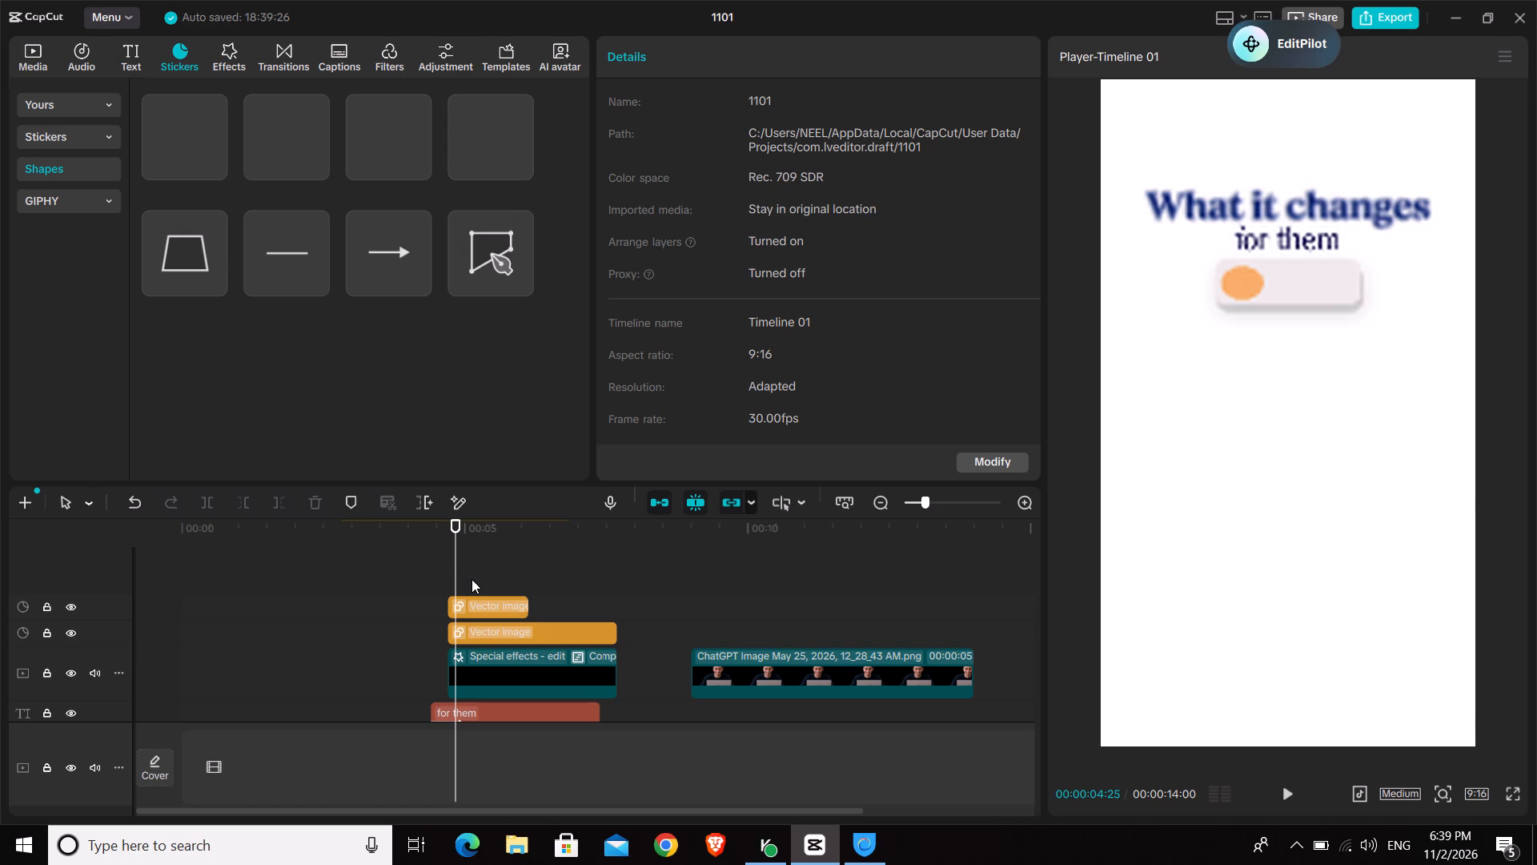
scroll(592, 565, down, 1)
scroll(706, 680, up, 1)
drag(801, 674, 557, 580)
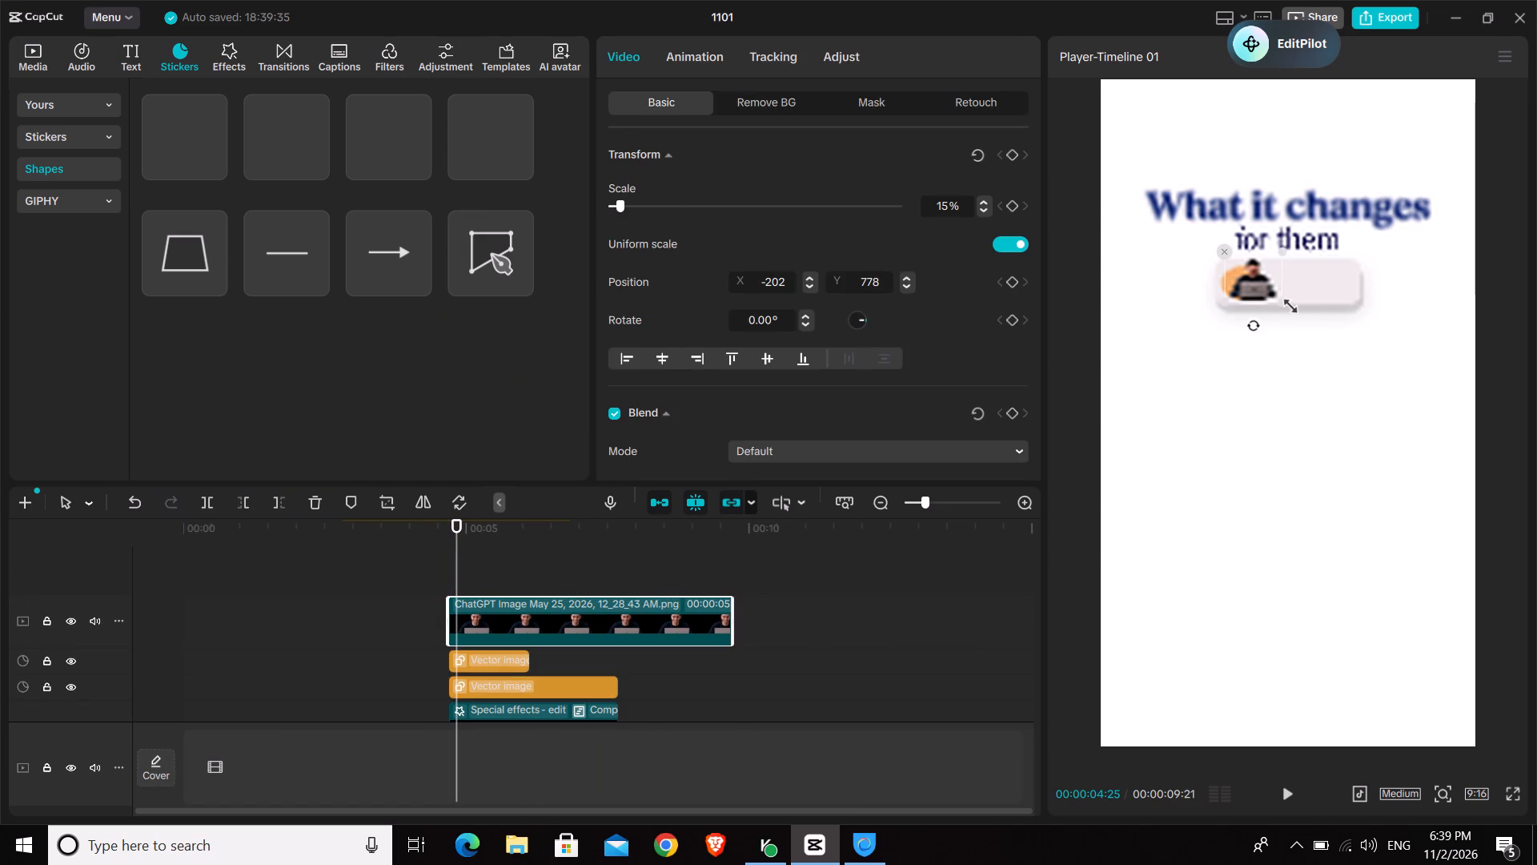
Scale the laptop man image down to 7% and centre it on the orange circle at position X -251, Y 758.
drag(1286, 303, 1270, 295)
drag(1254, 272, 1262, 276)
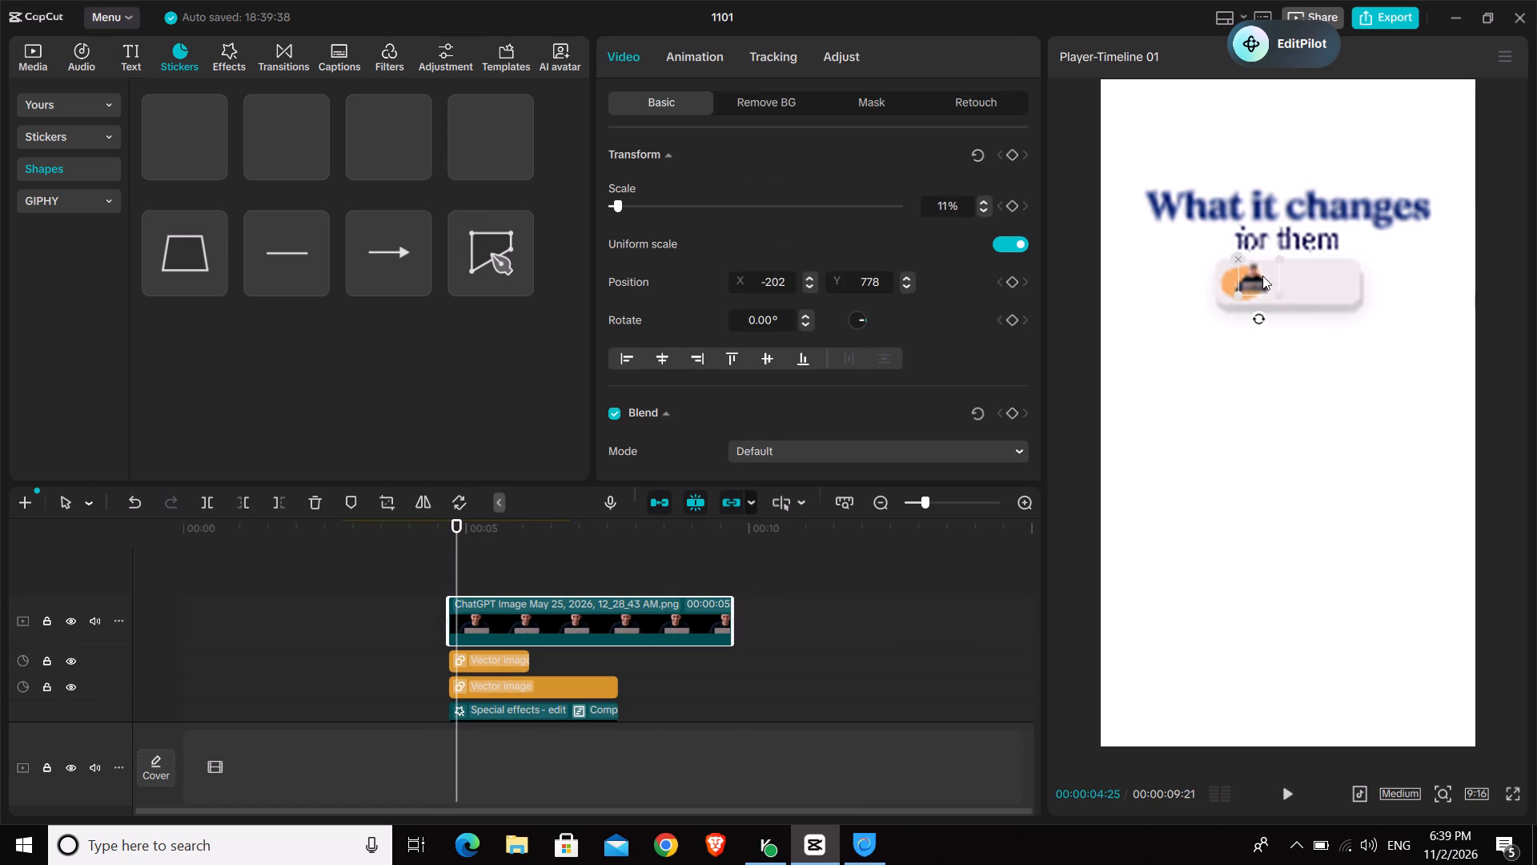
drag(1262, 276, 1243, 274)
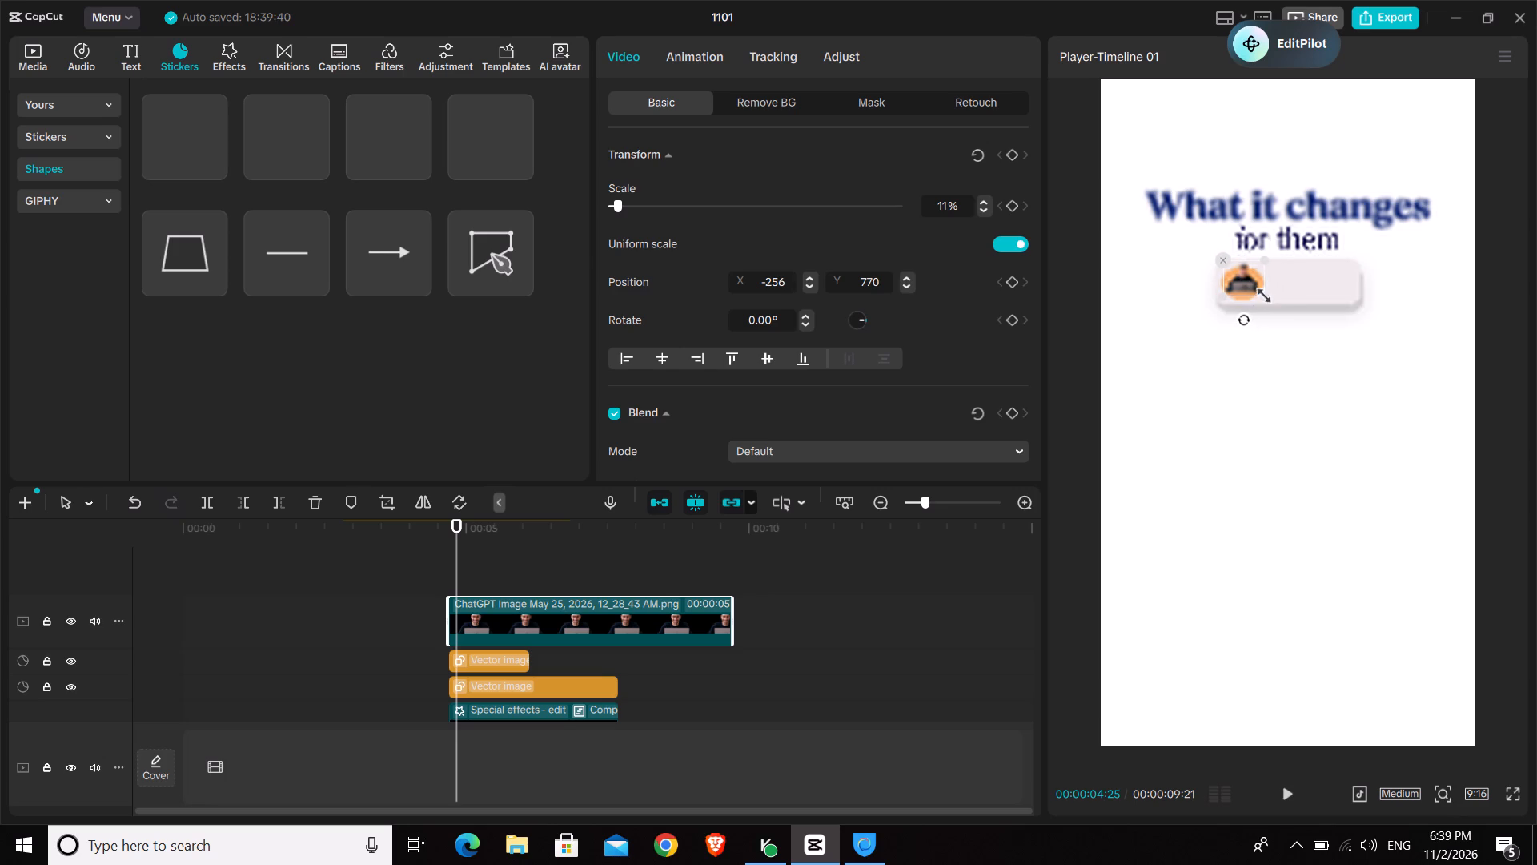
click(1264, 293)
click(1251, 282)
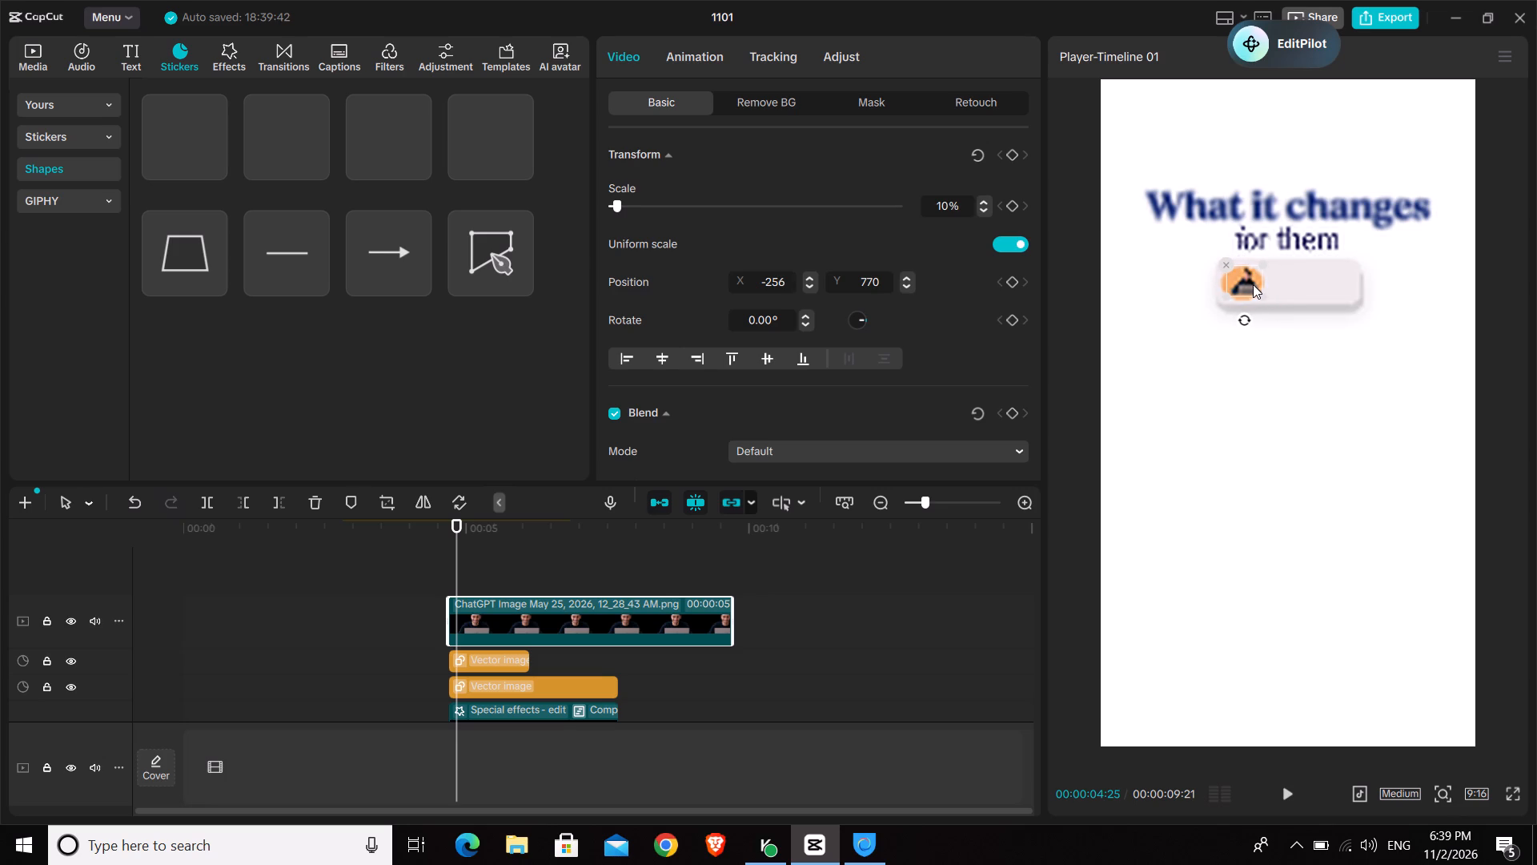
drag(1261, 293, 1251, 288)
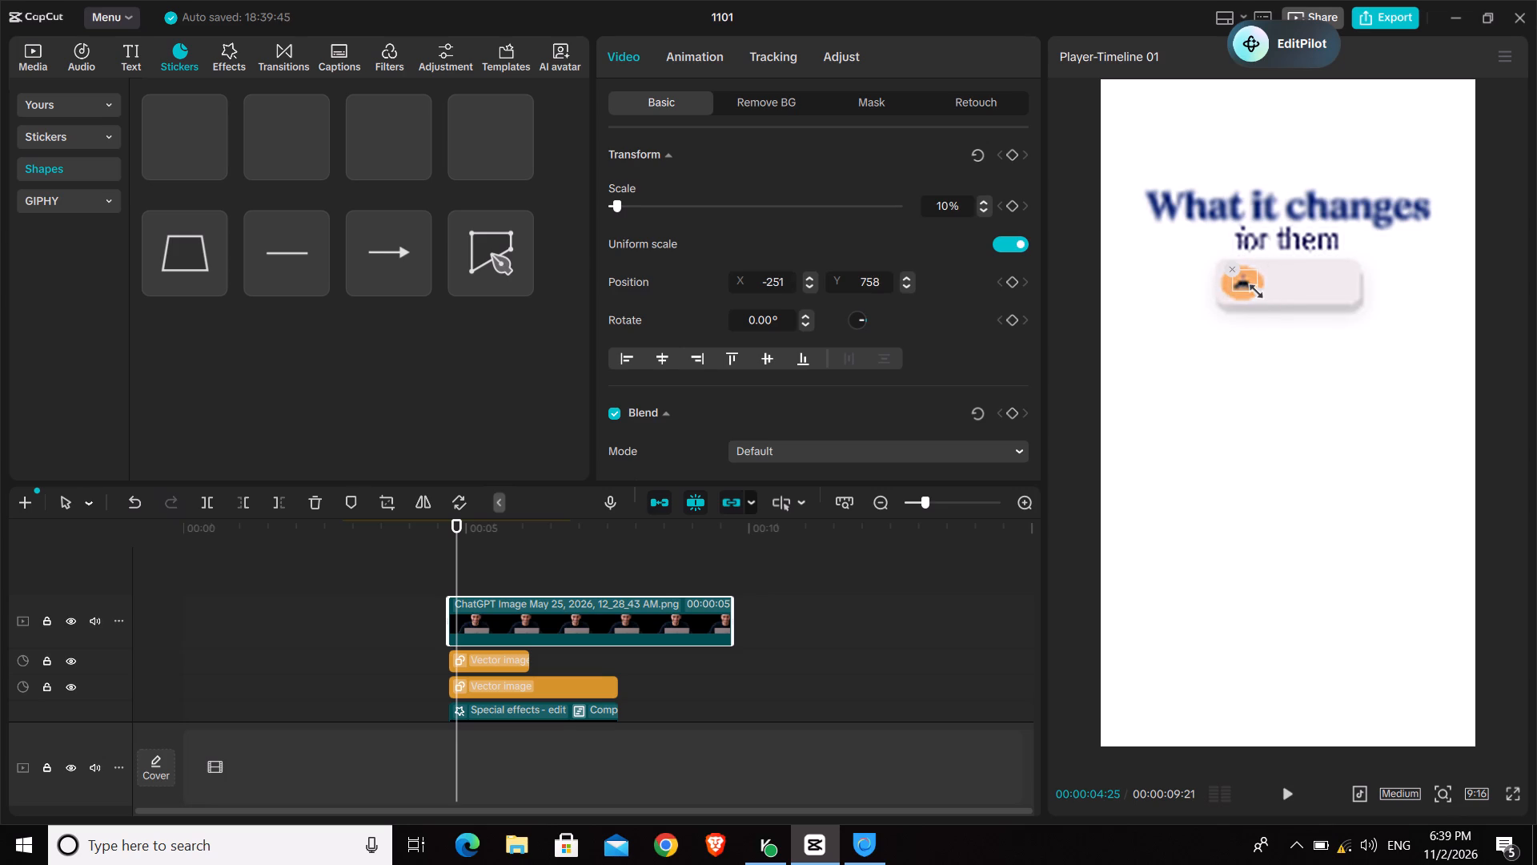
drag(1251, 288, 1252, 288)
Set the player's preview quality to High.
click(1405, 797)
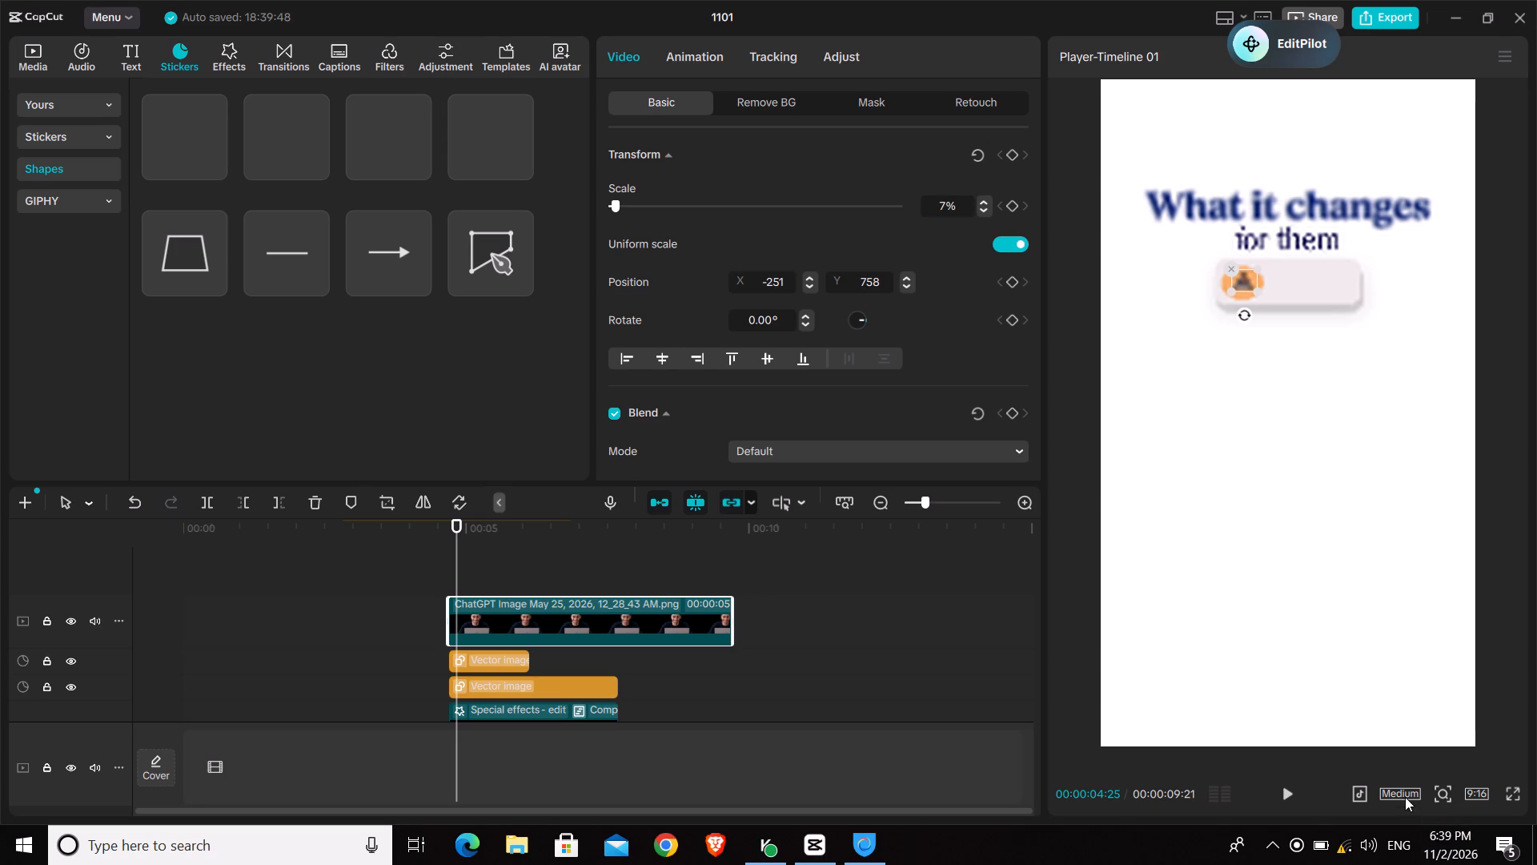
click(1326, 695)
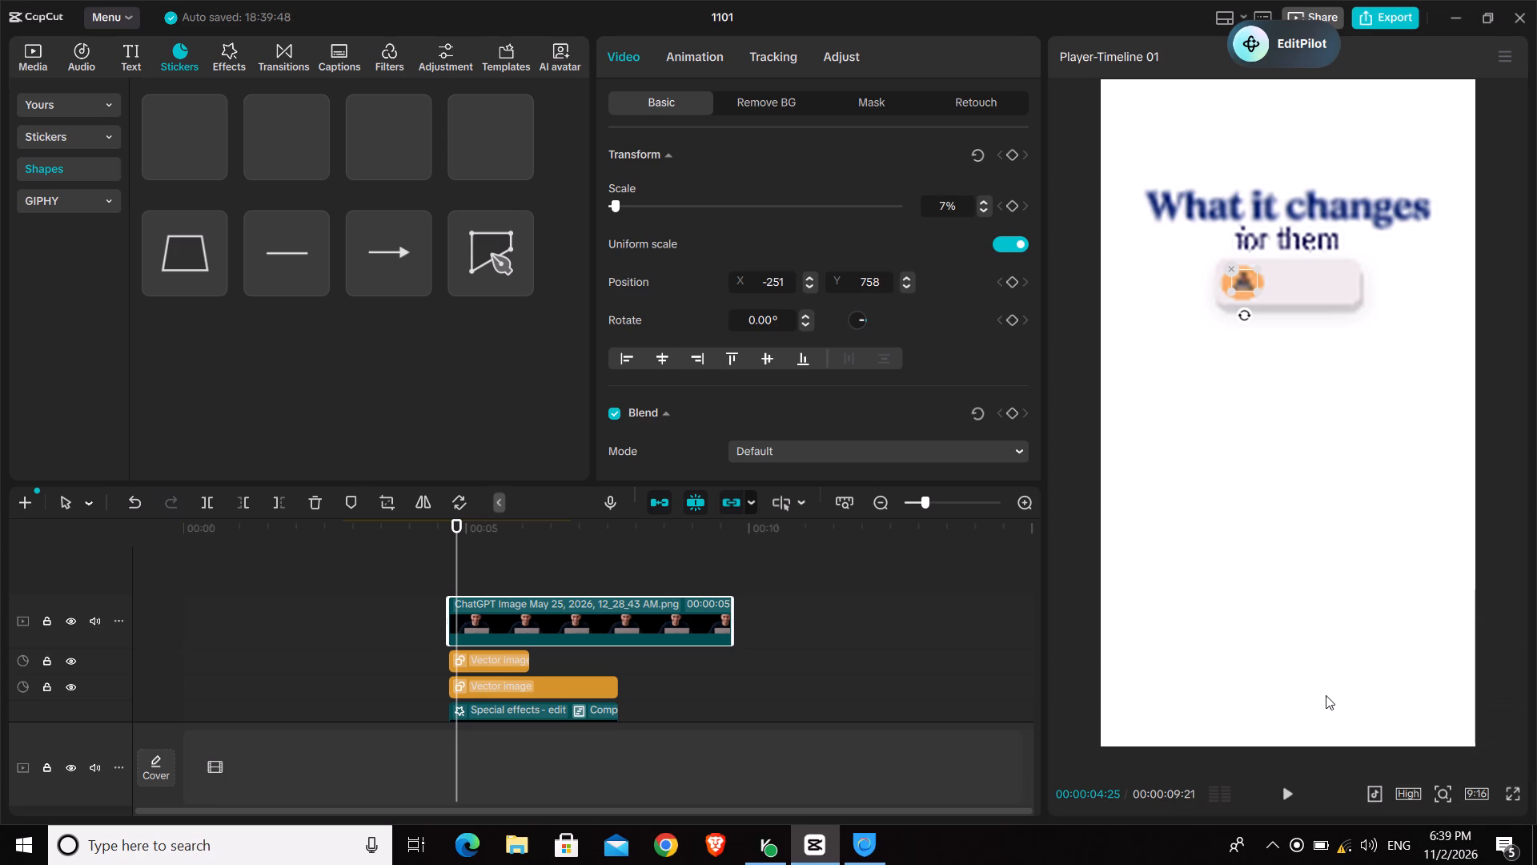
Inspect the composition full screen around the playhead, stepping back to 00:00:04:21, and return to the editor.
click(1511, 789)
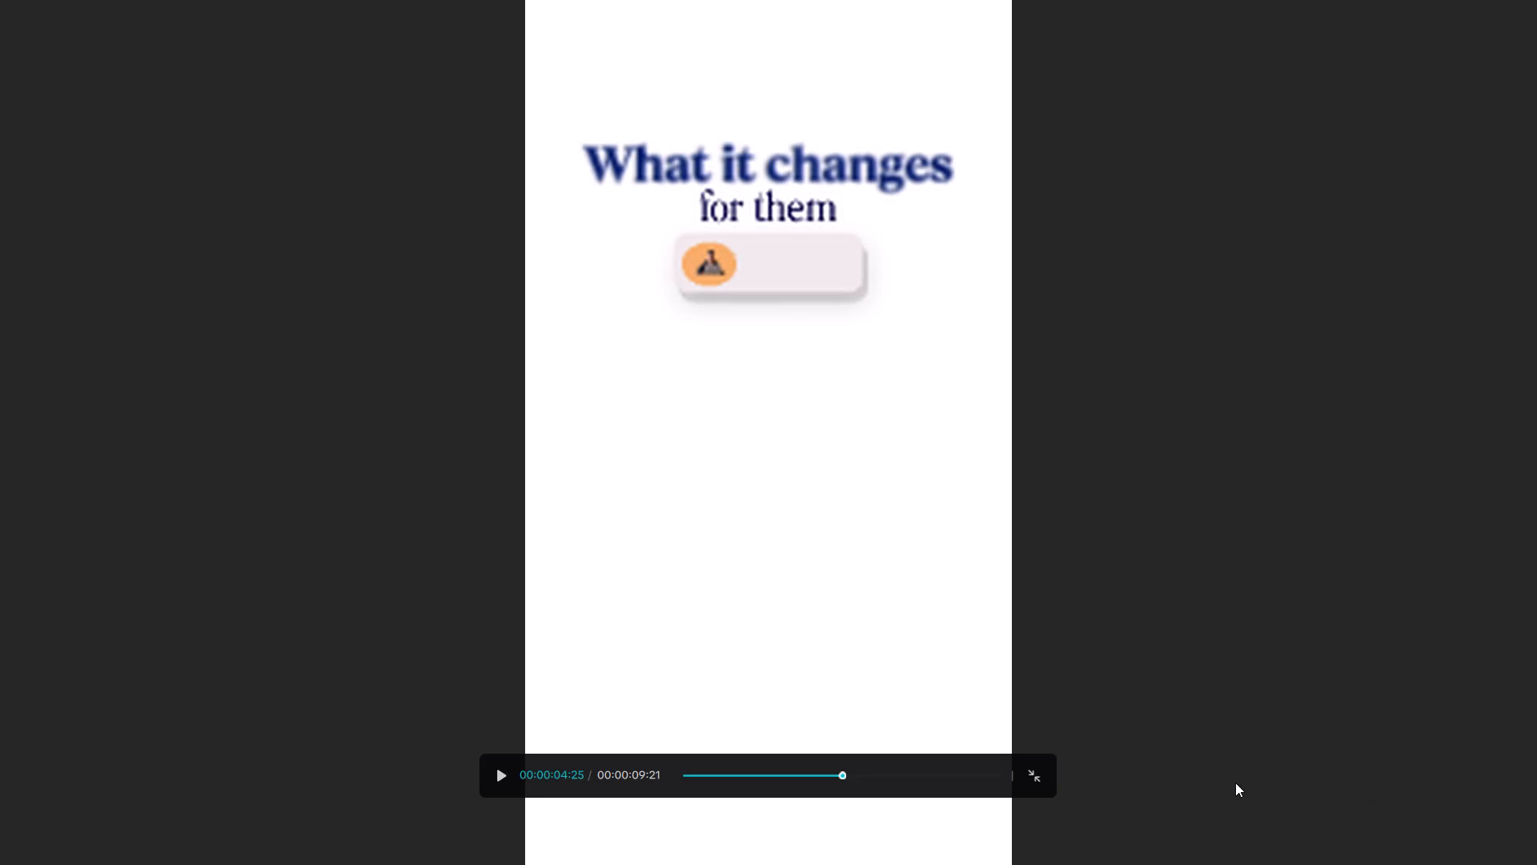
key(space)
key(space)
click(977, 724)
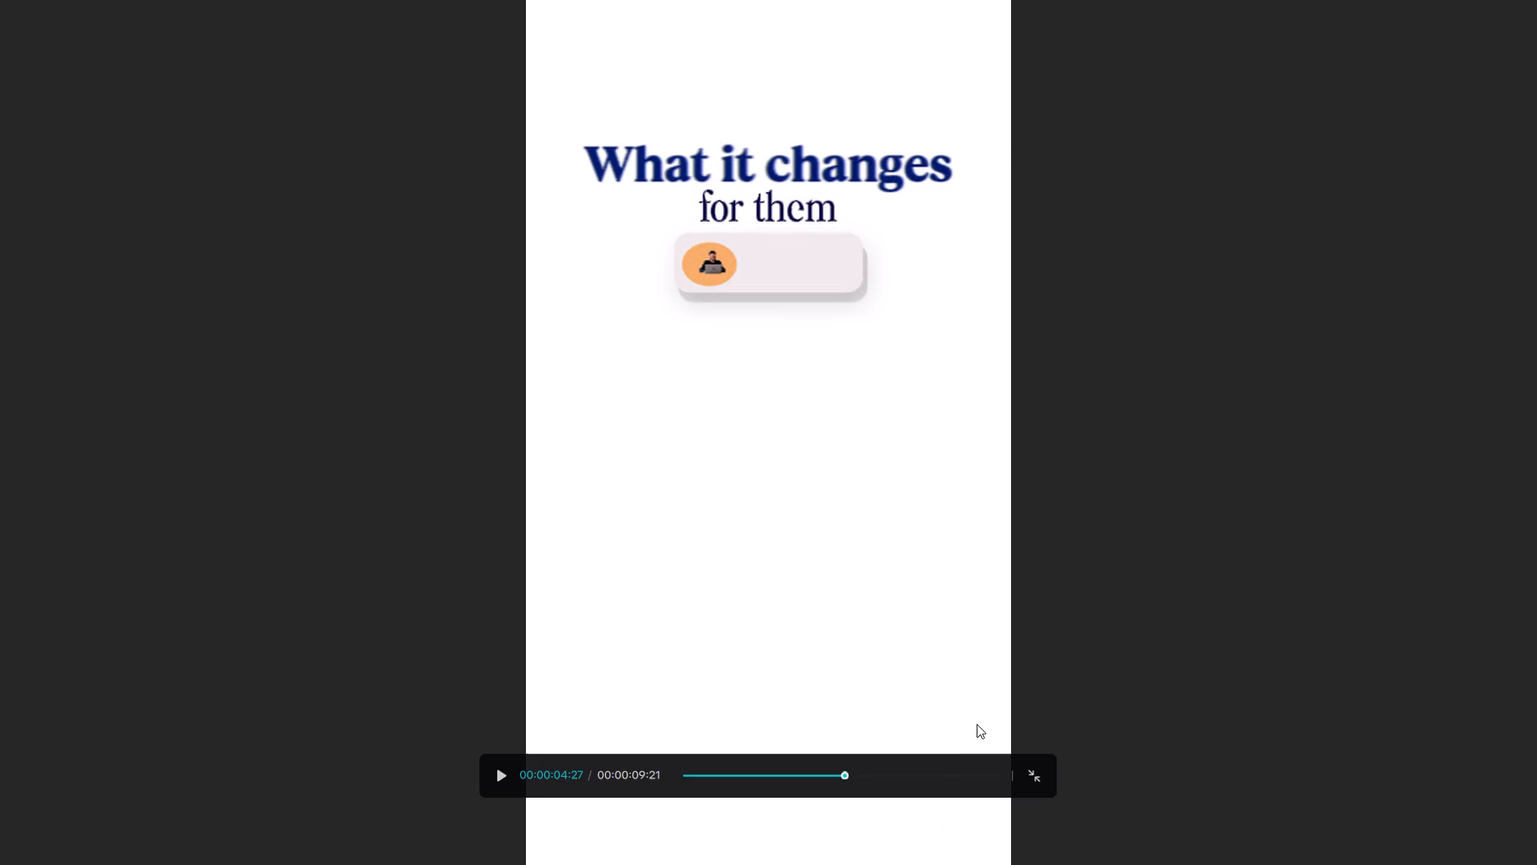
key(Left)
key(Left)
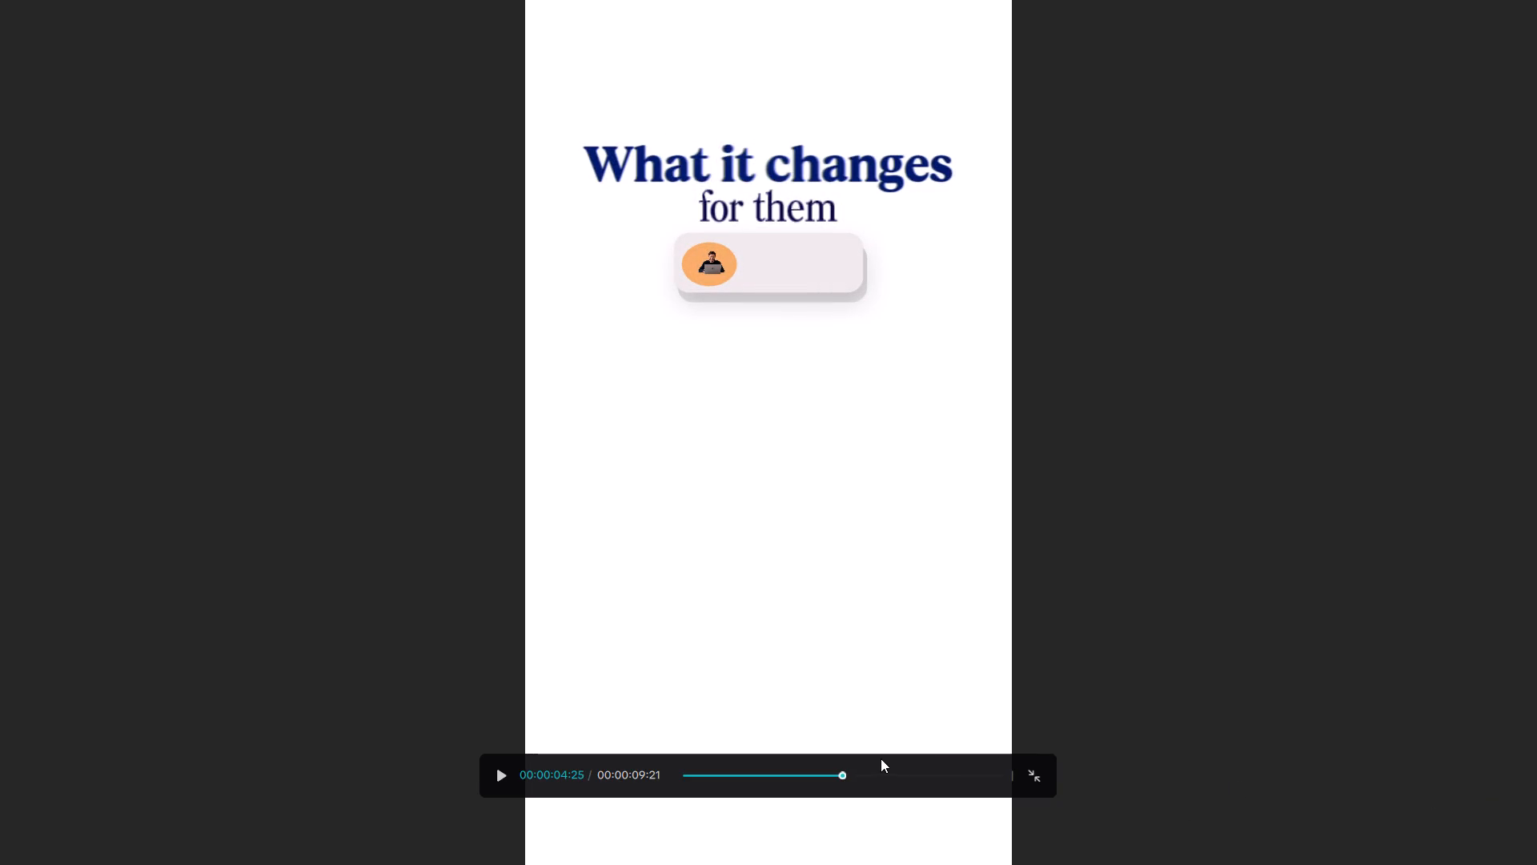
key(Left)
key(Left)
key(Left)
key(Left)
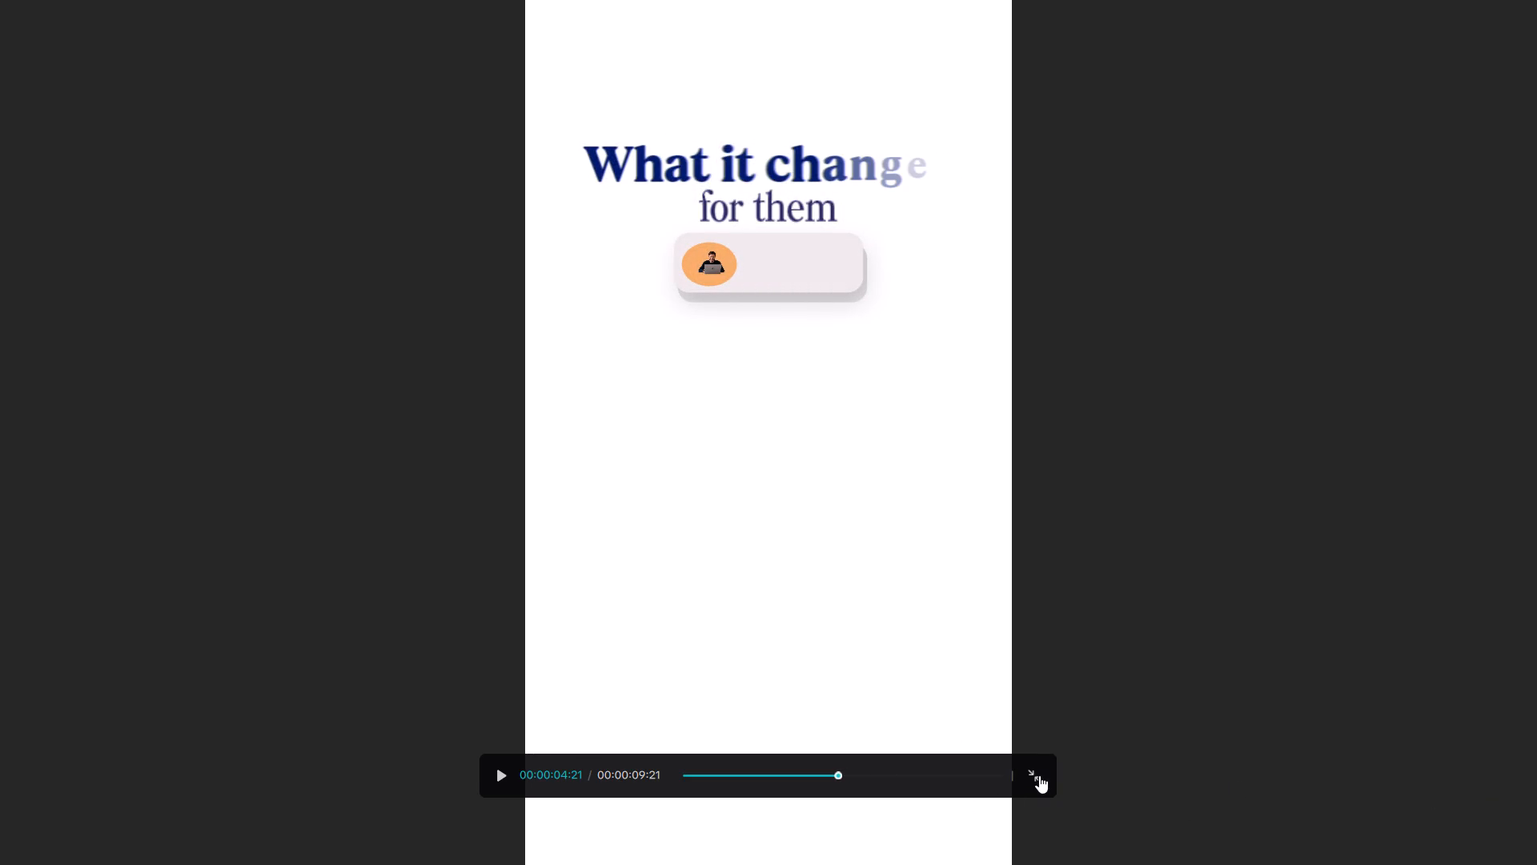
click(1040, 774)
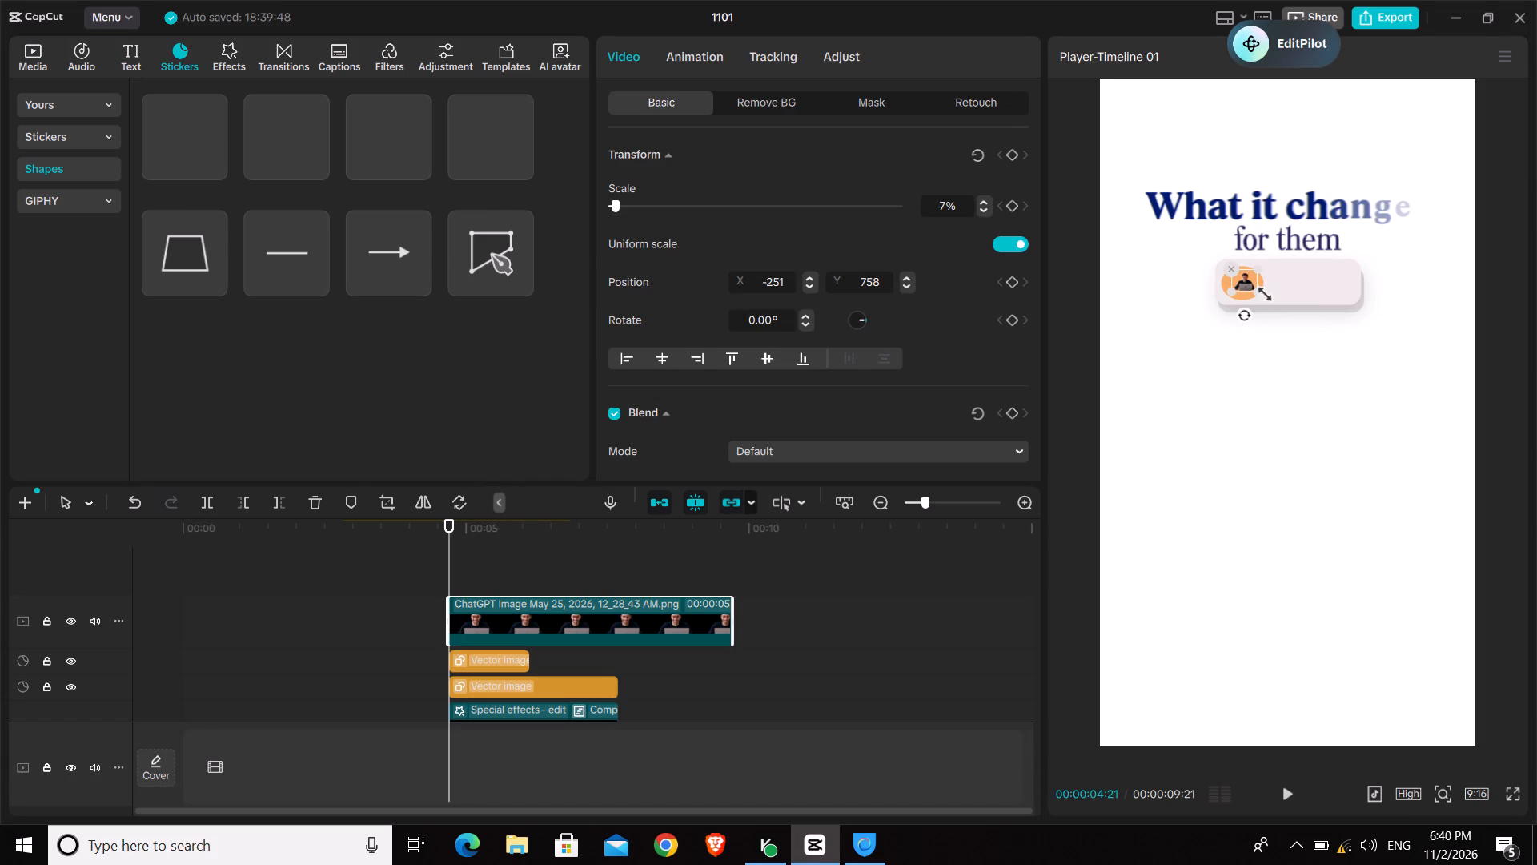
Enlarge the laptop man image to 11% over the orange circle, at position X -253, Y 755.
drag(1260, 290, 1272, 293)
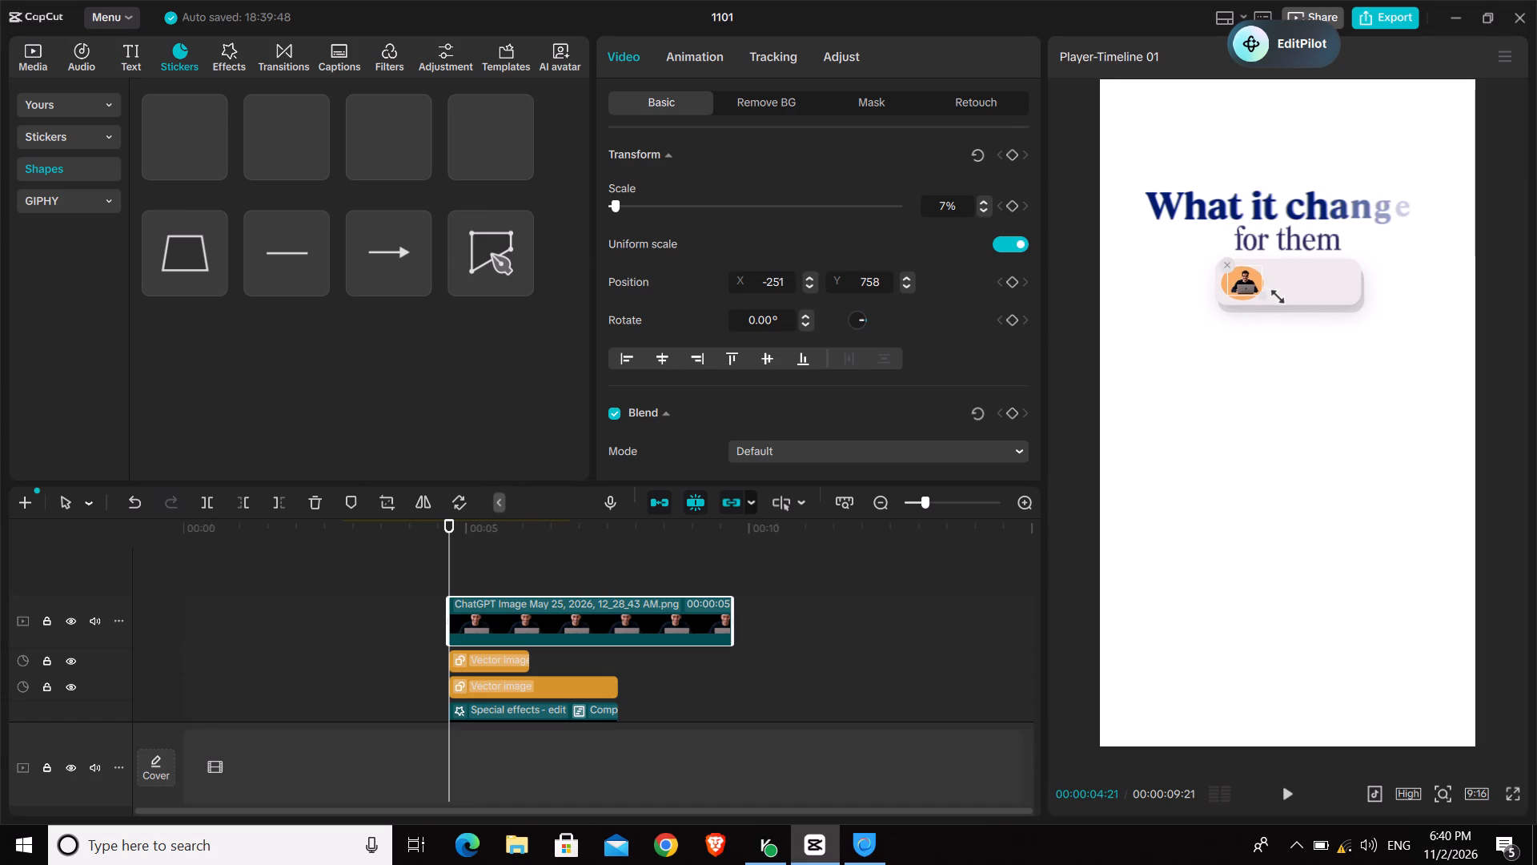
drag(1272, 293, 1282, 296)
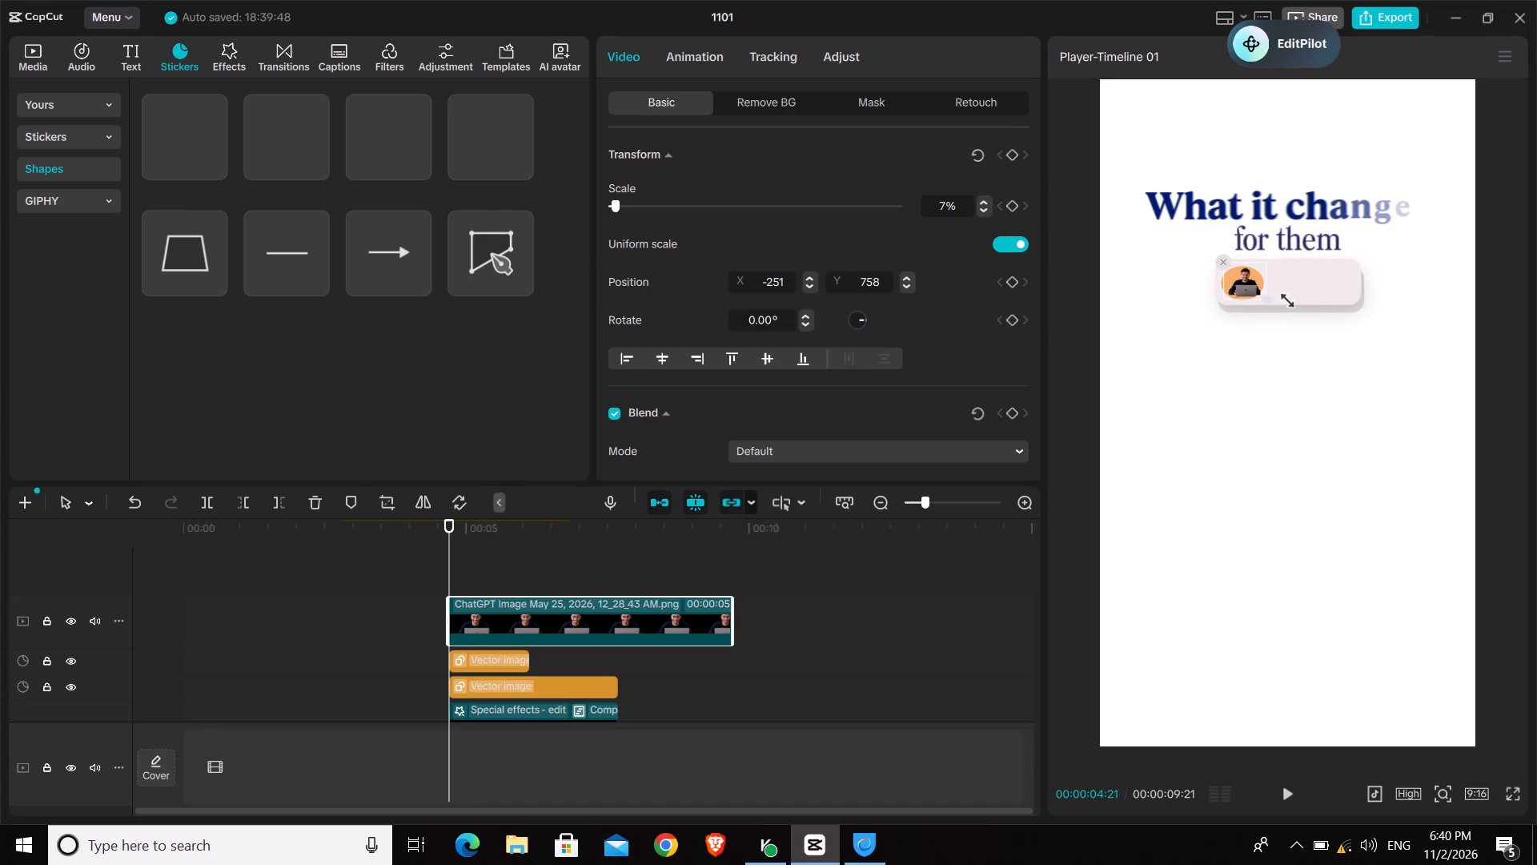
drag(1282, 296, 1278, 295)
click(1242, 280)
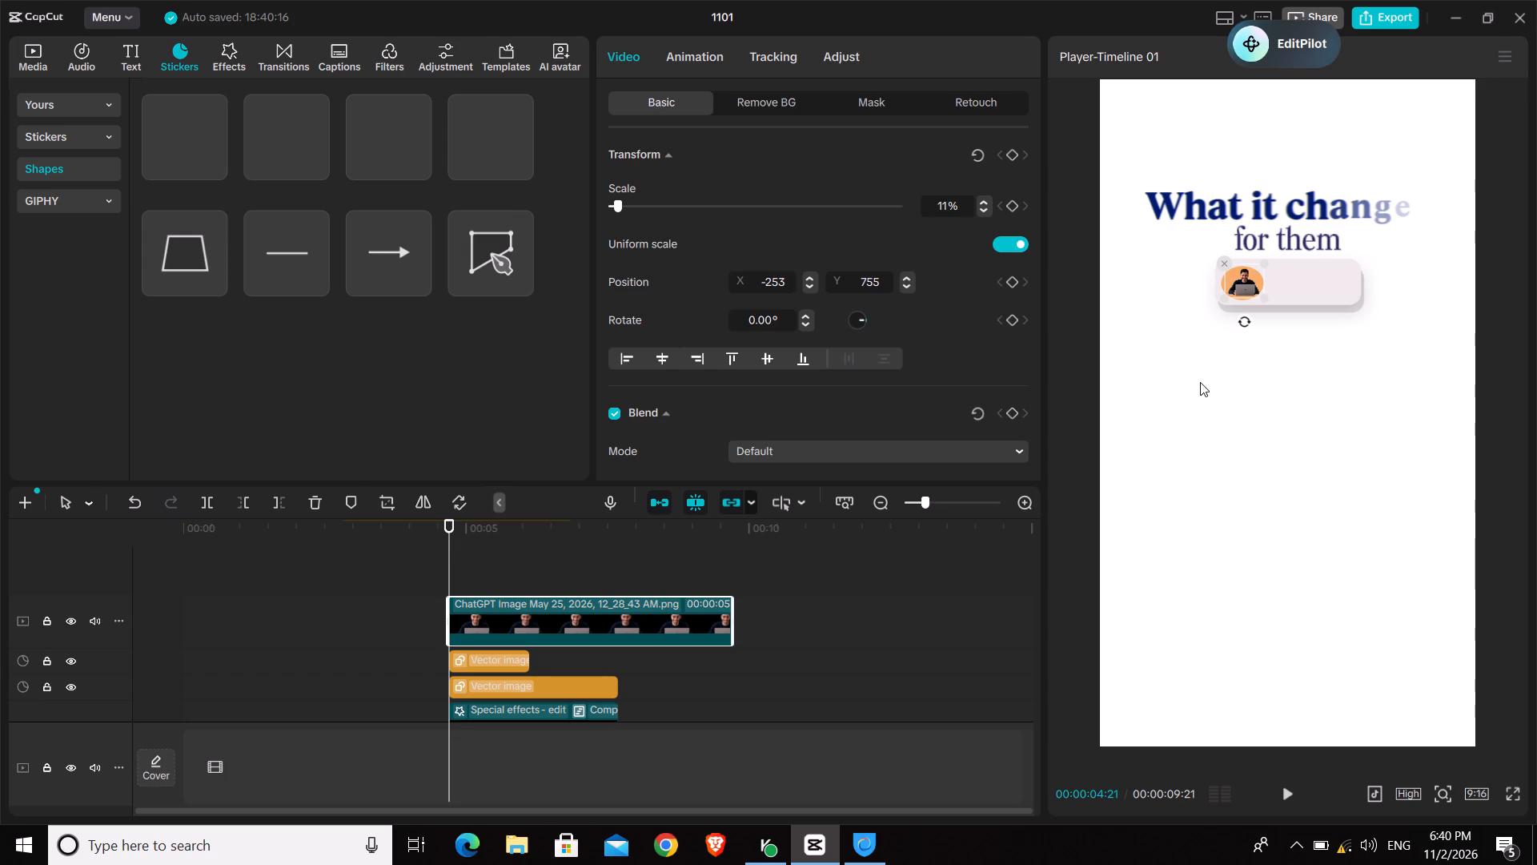
Replace the laptop man image with the smiling suited man PNG on a track above the circle's, starting at 00:00:04:21.
key(Delete)
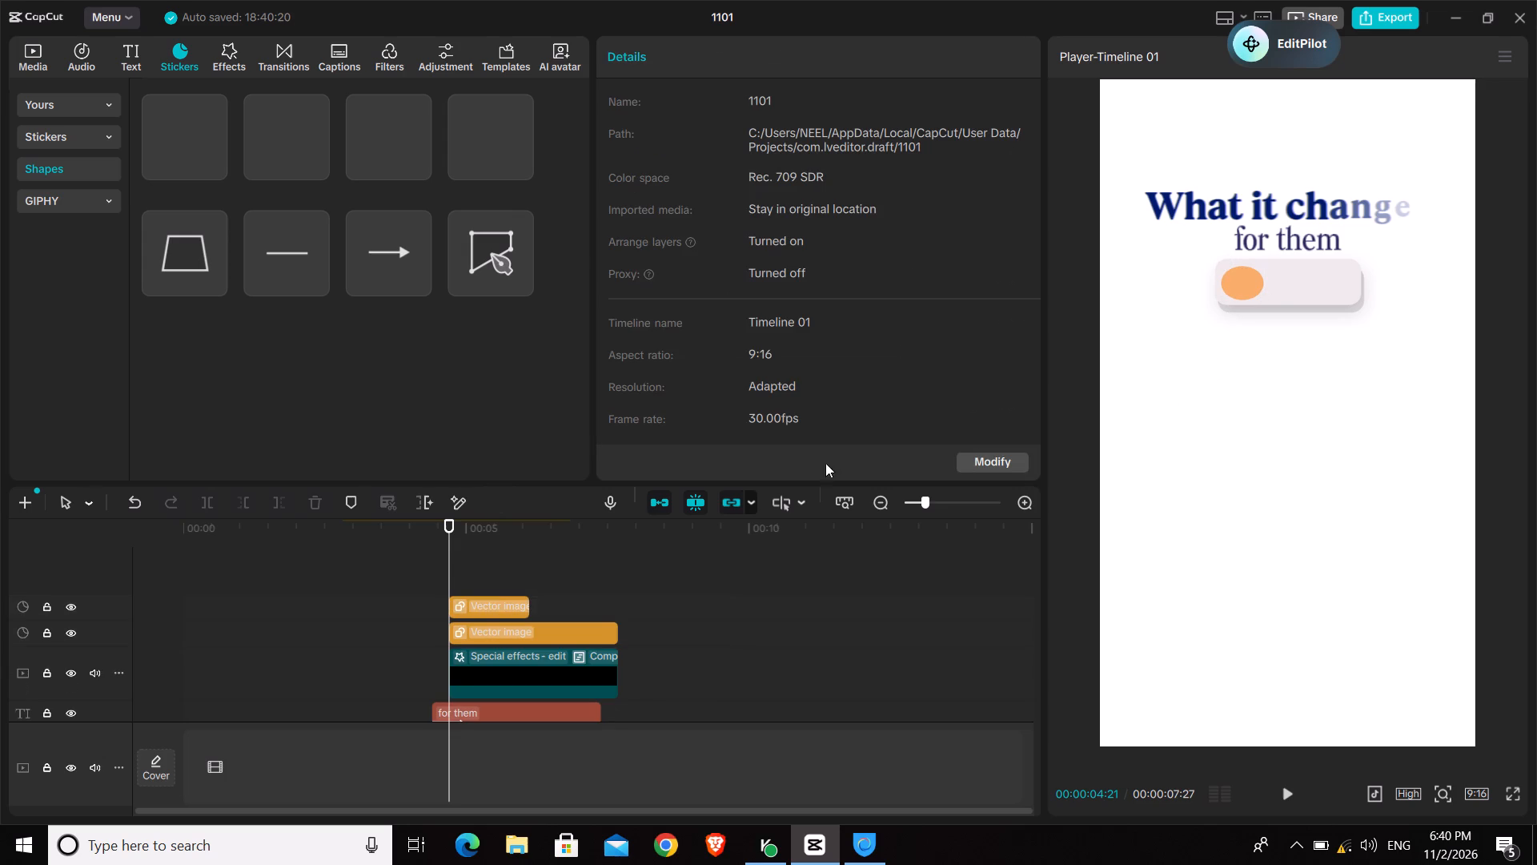
click(36, 50)
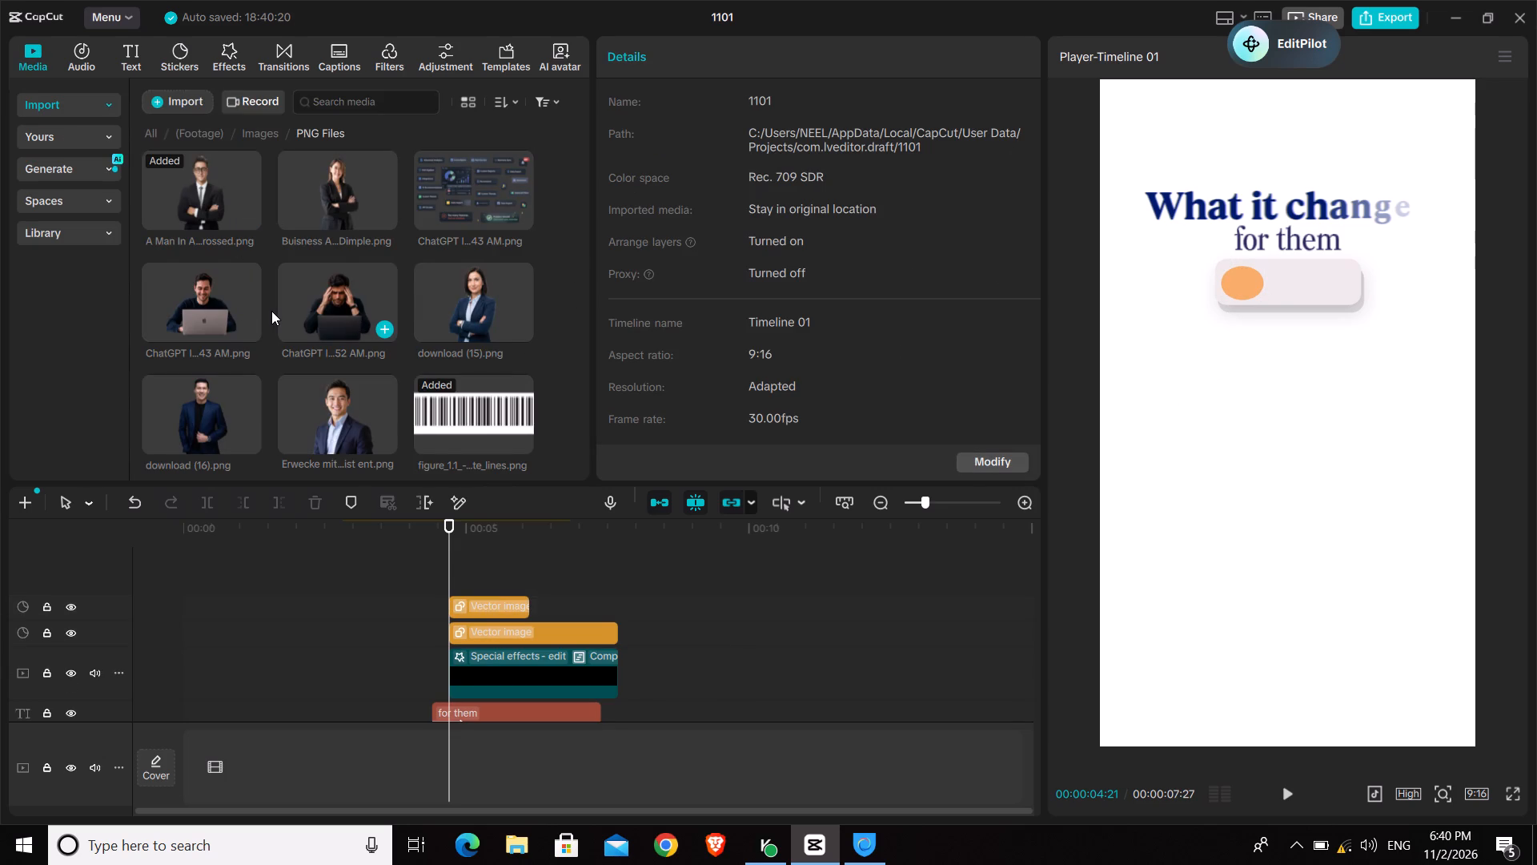
scroll(271, 311, down, 4)
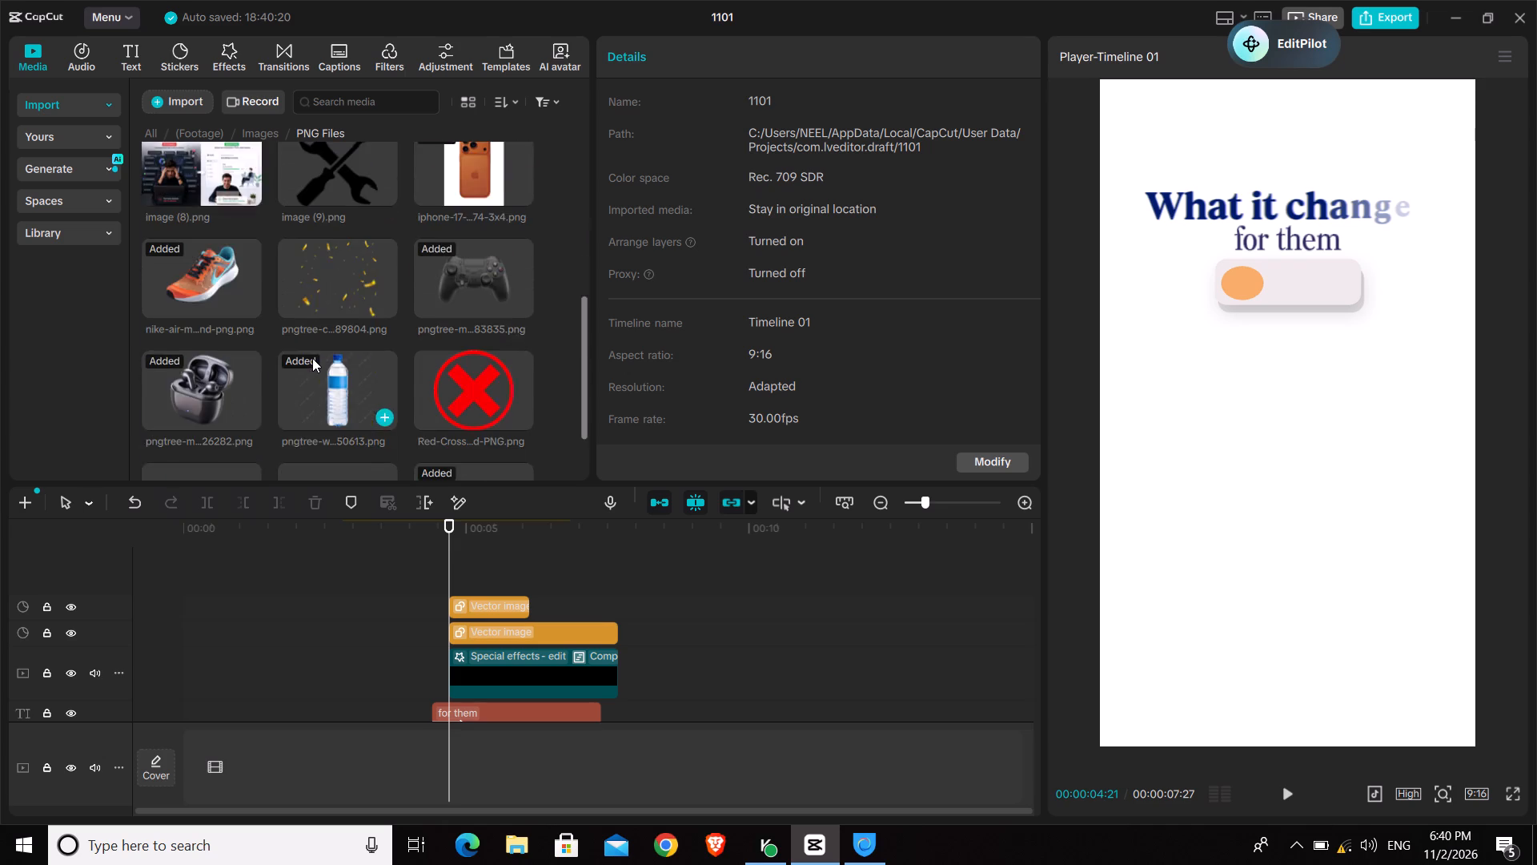
scroll(312, 358, down, 1)
scroll(312, 358, up, 12)
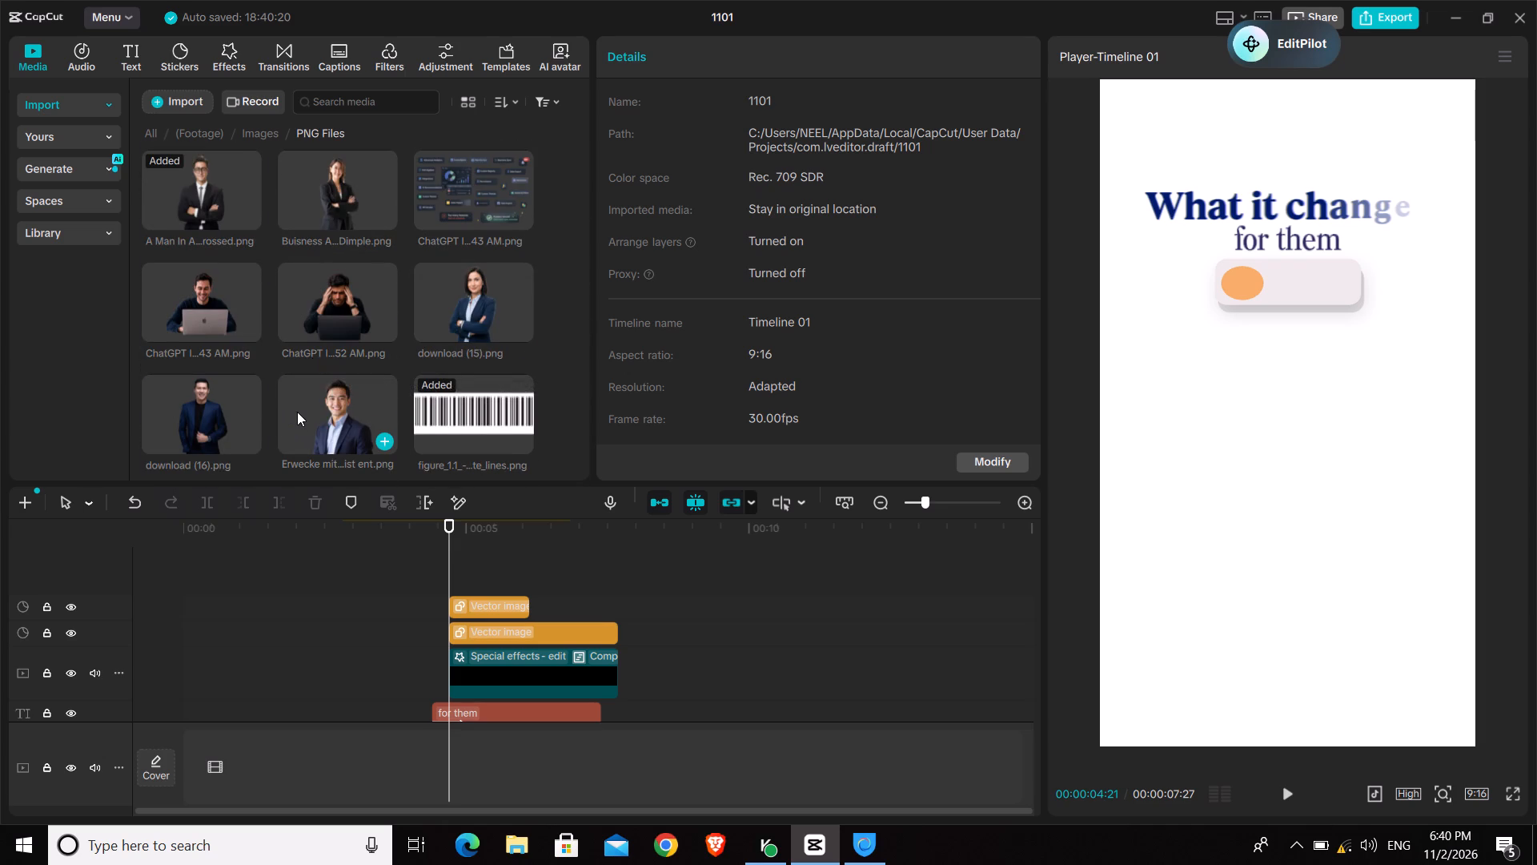
scroll(297, 412, down, 1)
scroll(297, 412, up, 1)
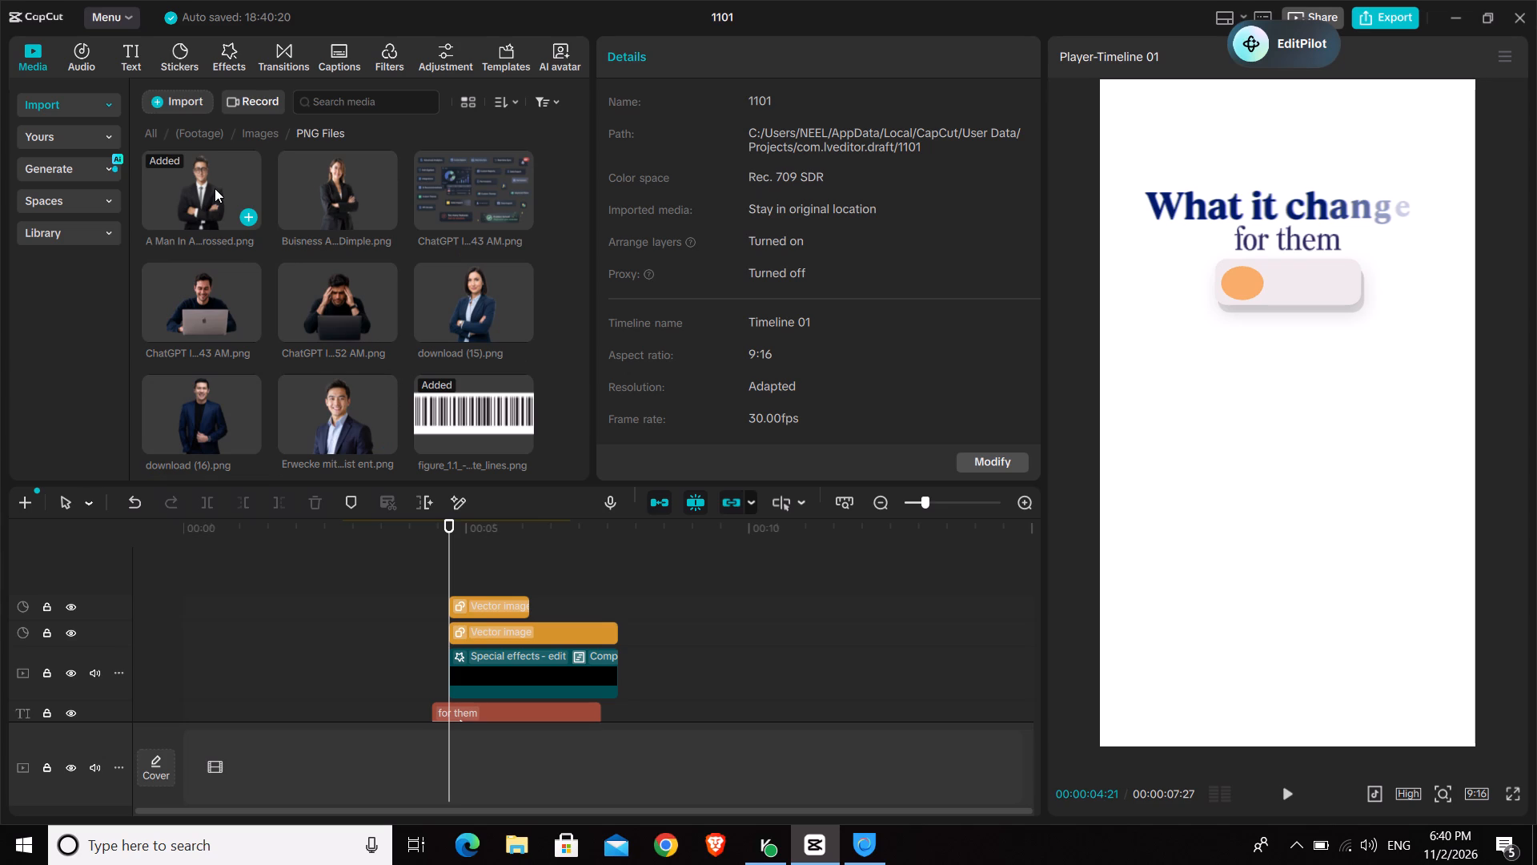
drag(337, 399, 447, 571)
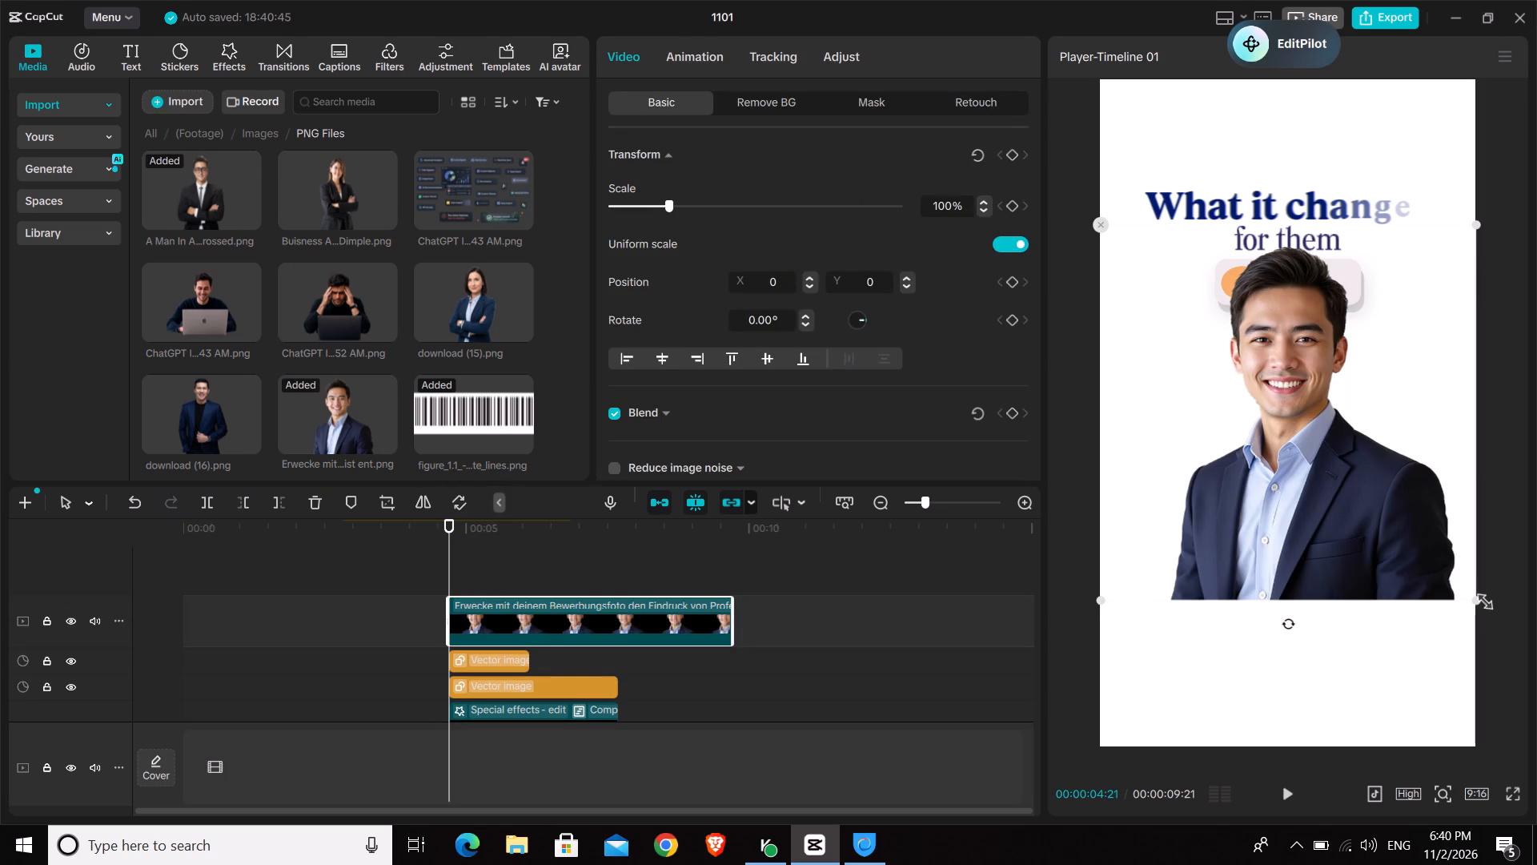
Scale the suited man image down to 7% and place it over the orange circle at position X -273, Y 737.
drag(1474, 603, 1316, 419)
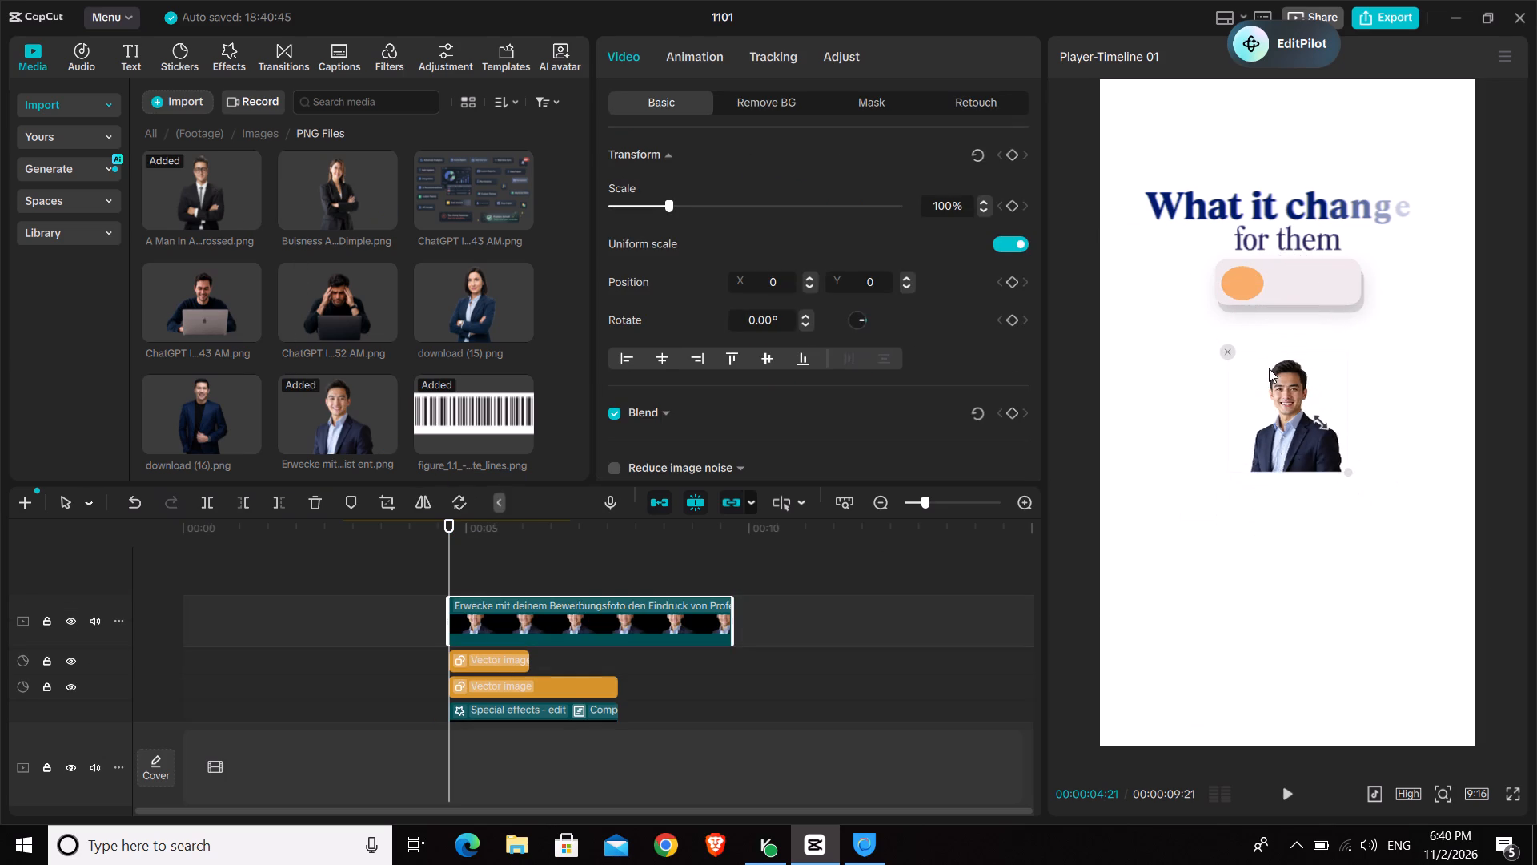
ctrl+scroll(1283, 270, up, 10)
drag(1330, 426, 1263, 280)
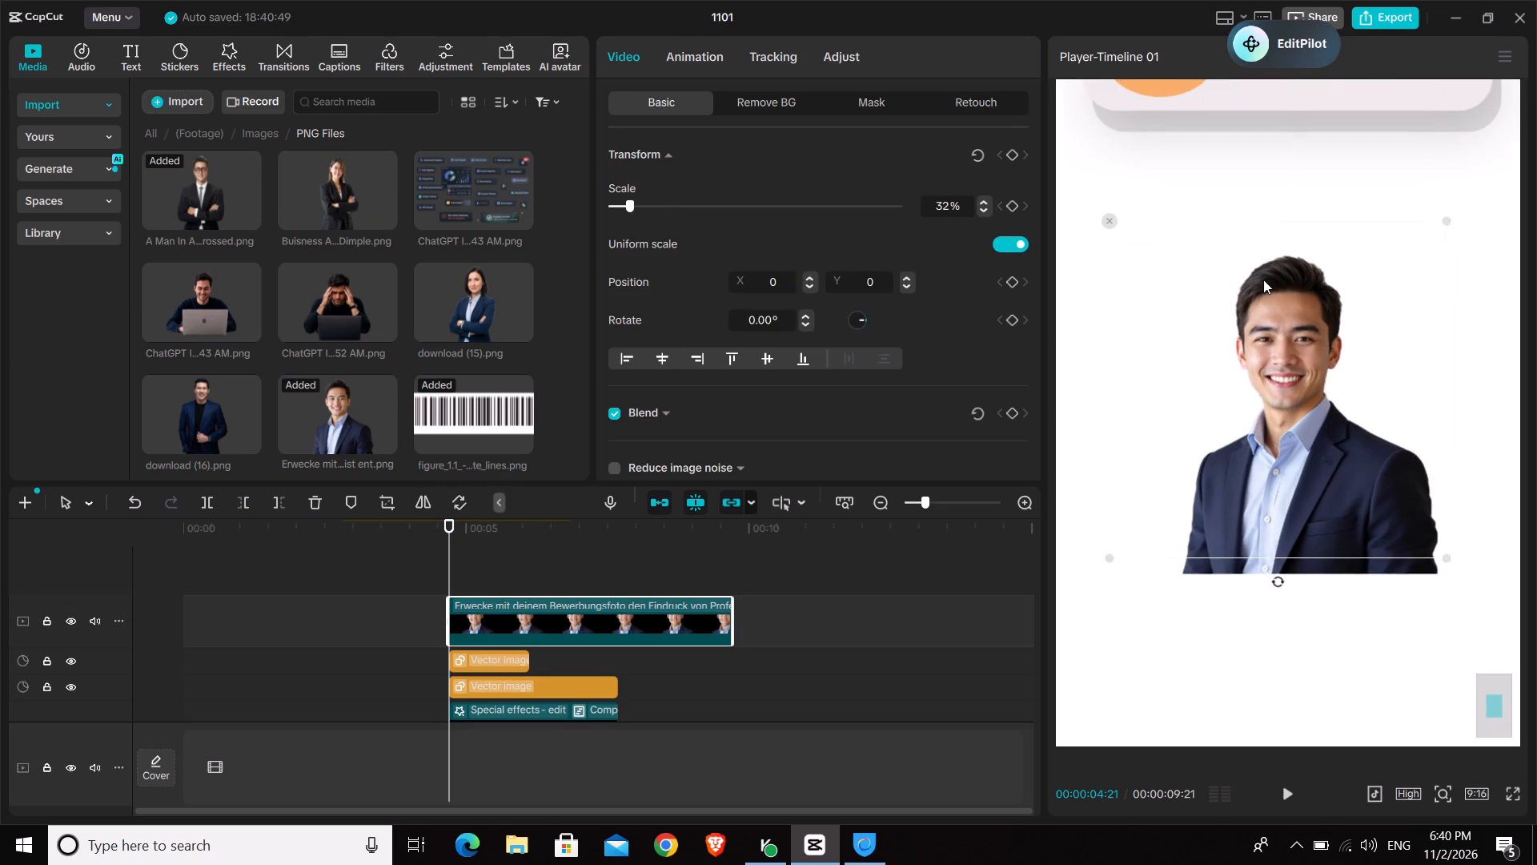
drag(1263, 280, 1241, 207)
scroll(1279, 297, up, 6)
scroll(1290, 365, up, 1)
drag(1226, 614, 1239, 571)
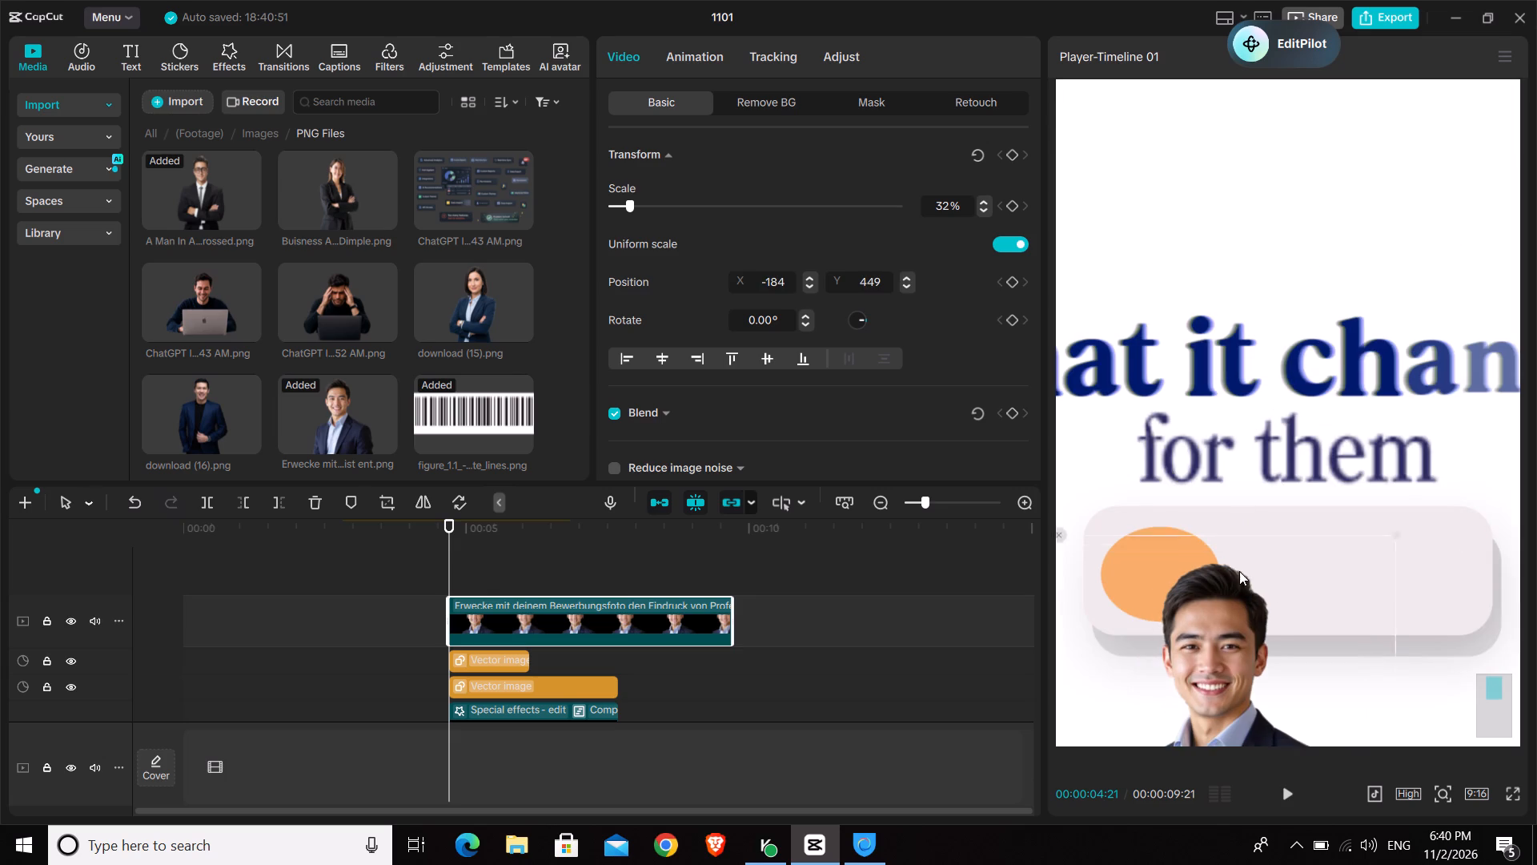
drag(1239, 571, 1243, 545)
drag(1389, 478, 1240, 595)
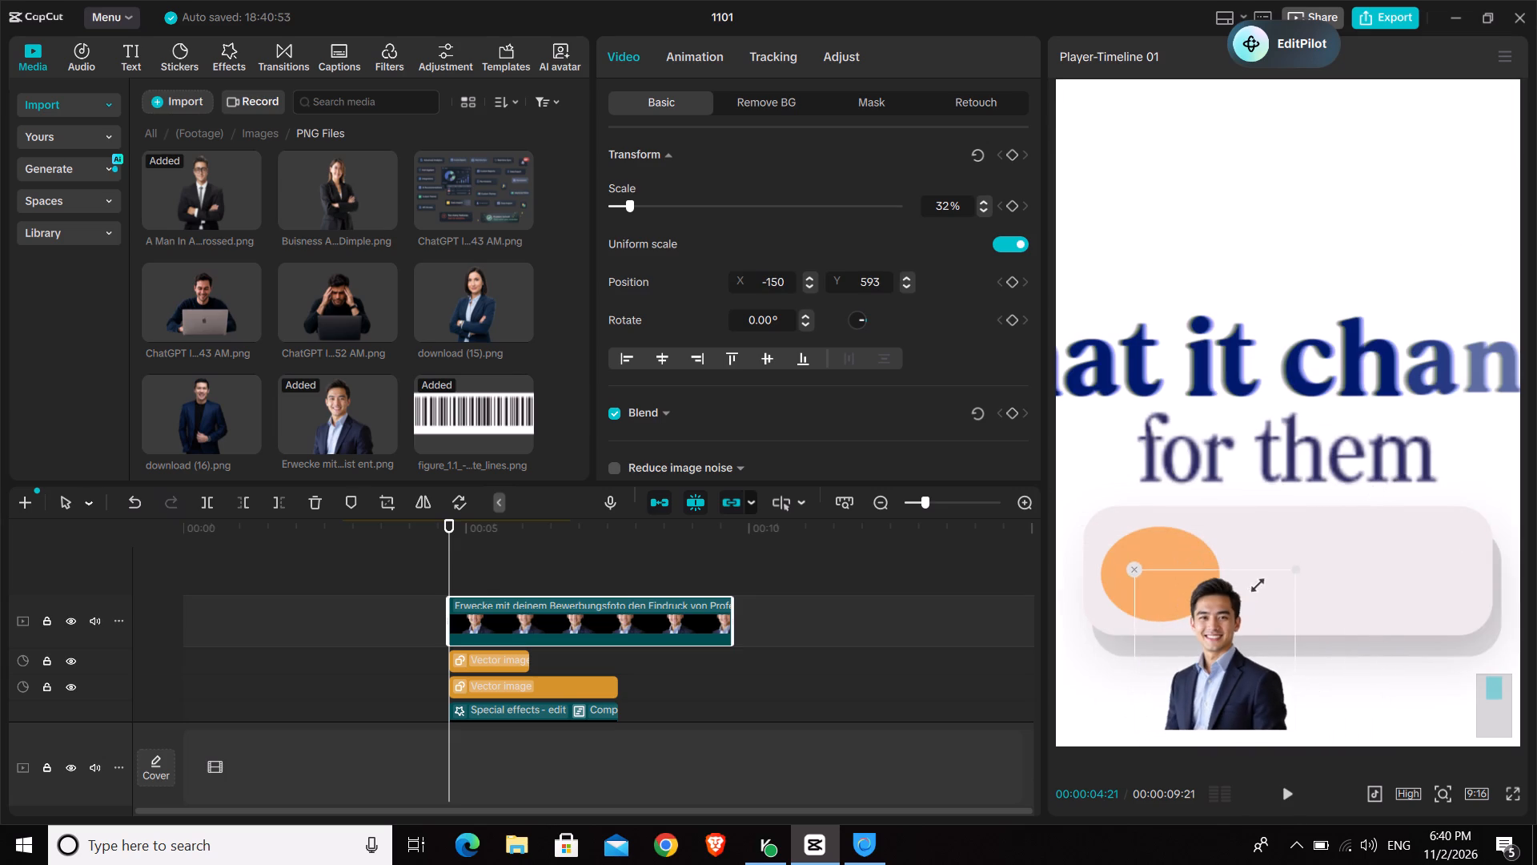
drag(1240, 595, 1214, 615)
drag(1223, 638, 1215, 591)
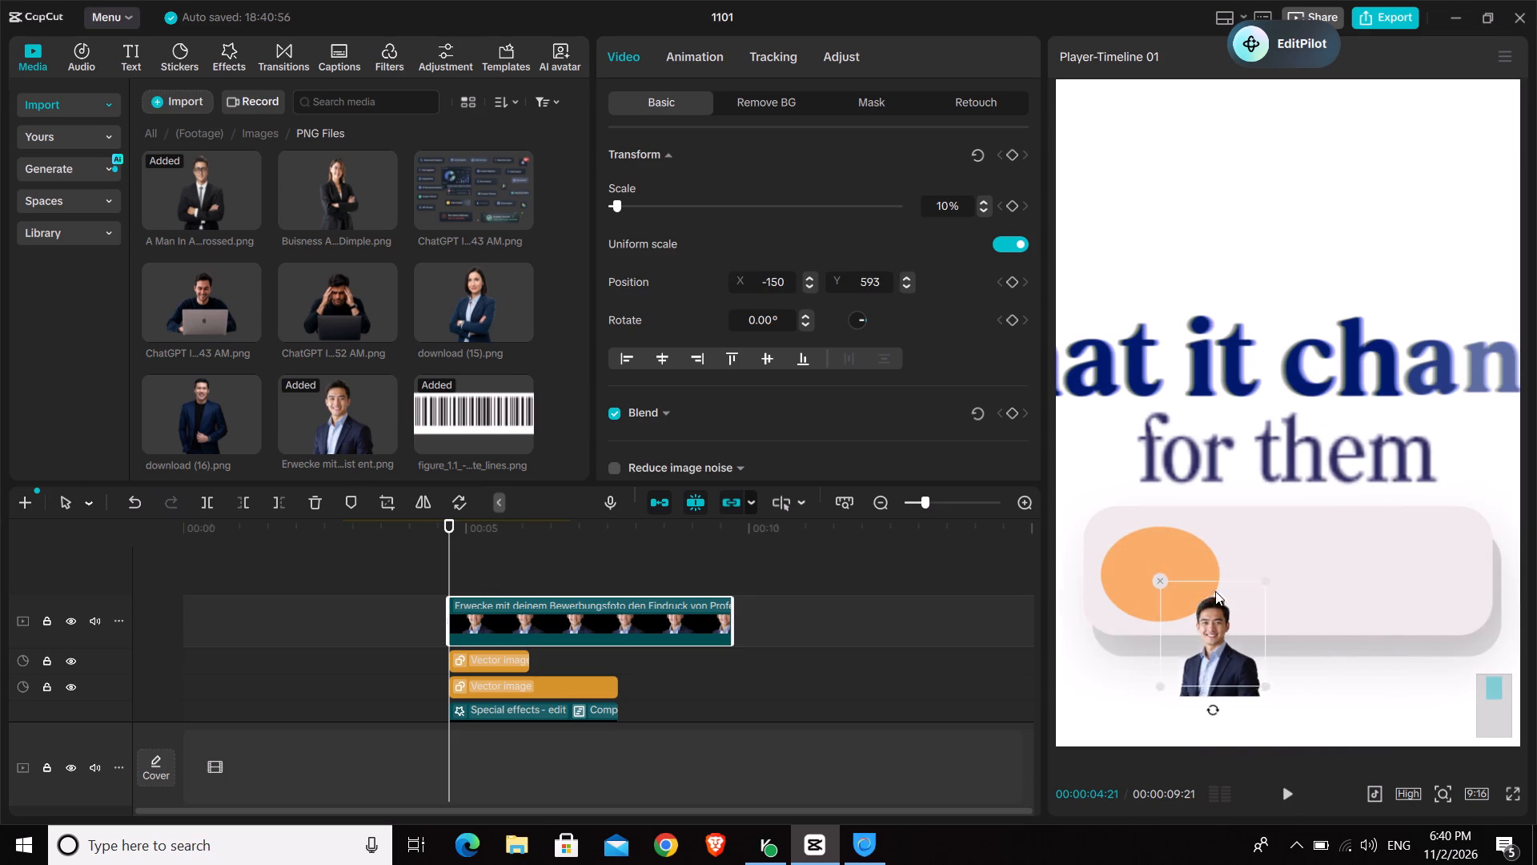
drag(1215, 591, 1145, 556)
drag(1187, 617, 1162, 605)
drag(1130, 570, 1150, 580)
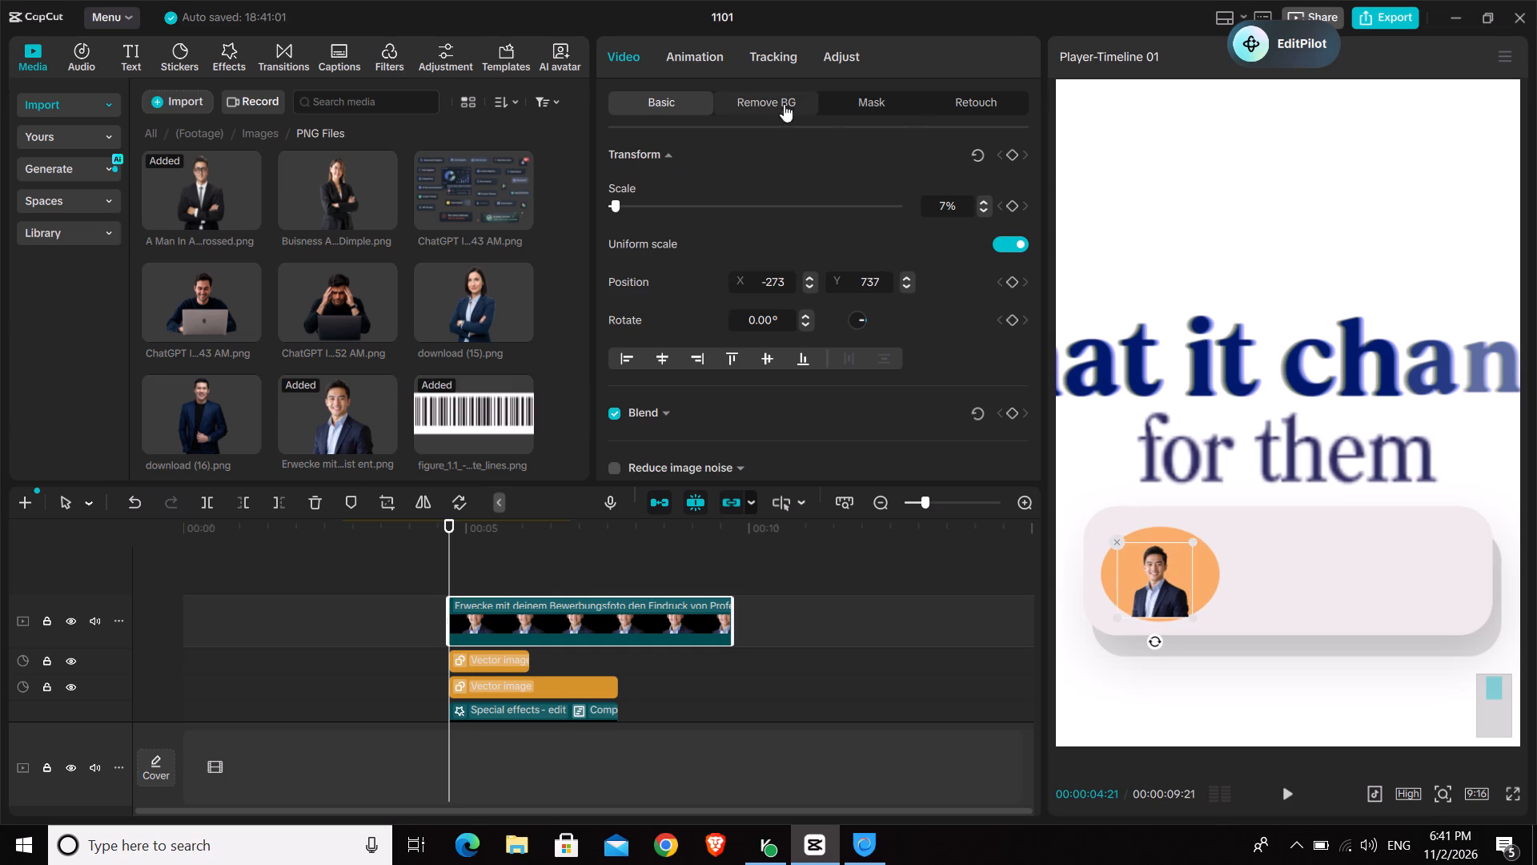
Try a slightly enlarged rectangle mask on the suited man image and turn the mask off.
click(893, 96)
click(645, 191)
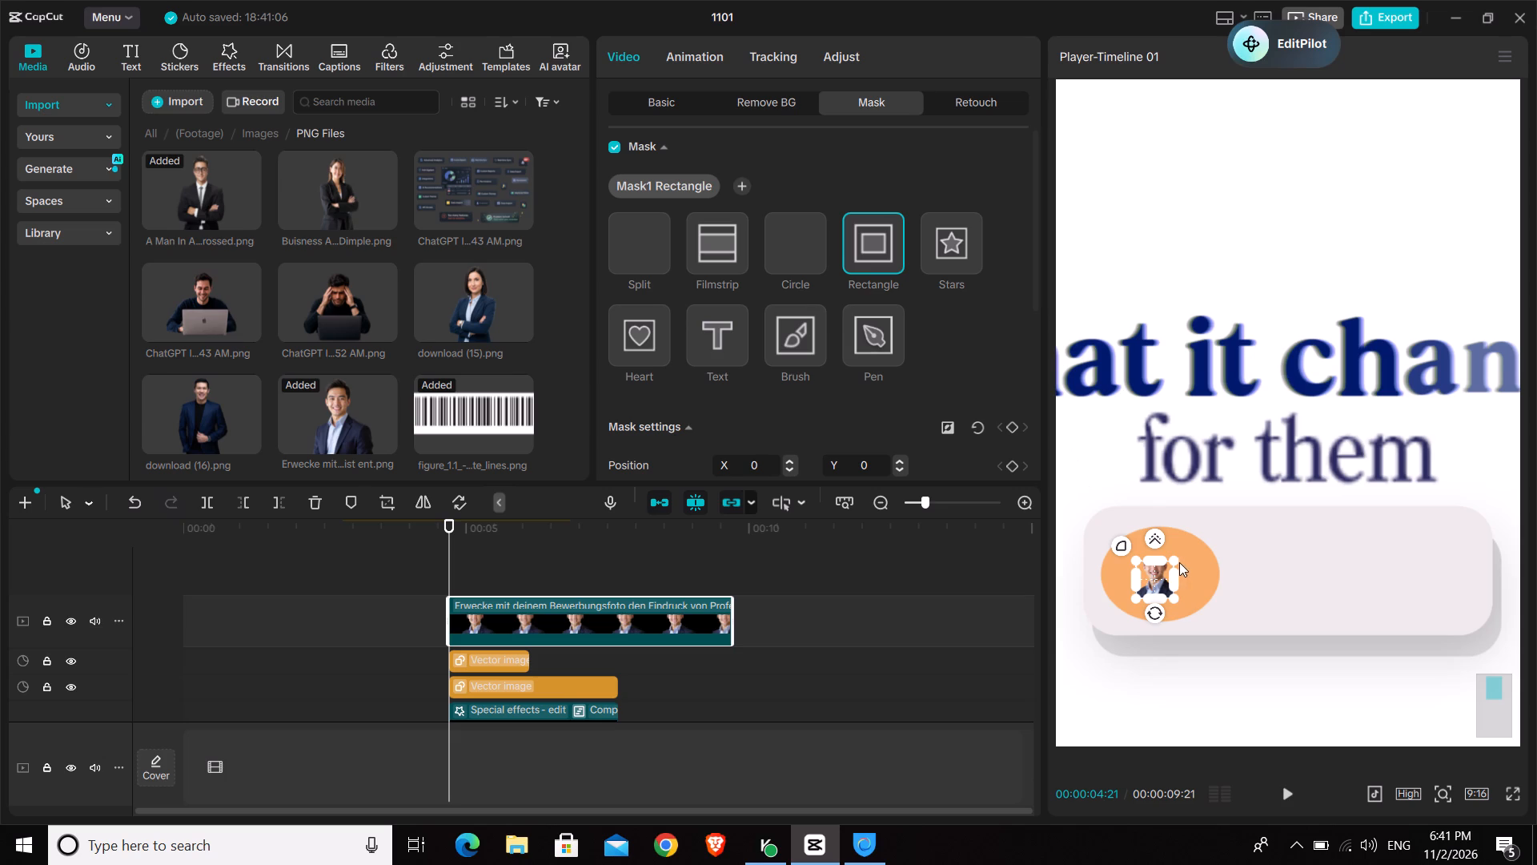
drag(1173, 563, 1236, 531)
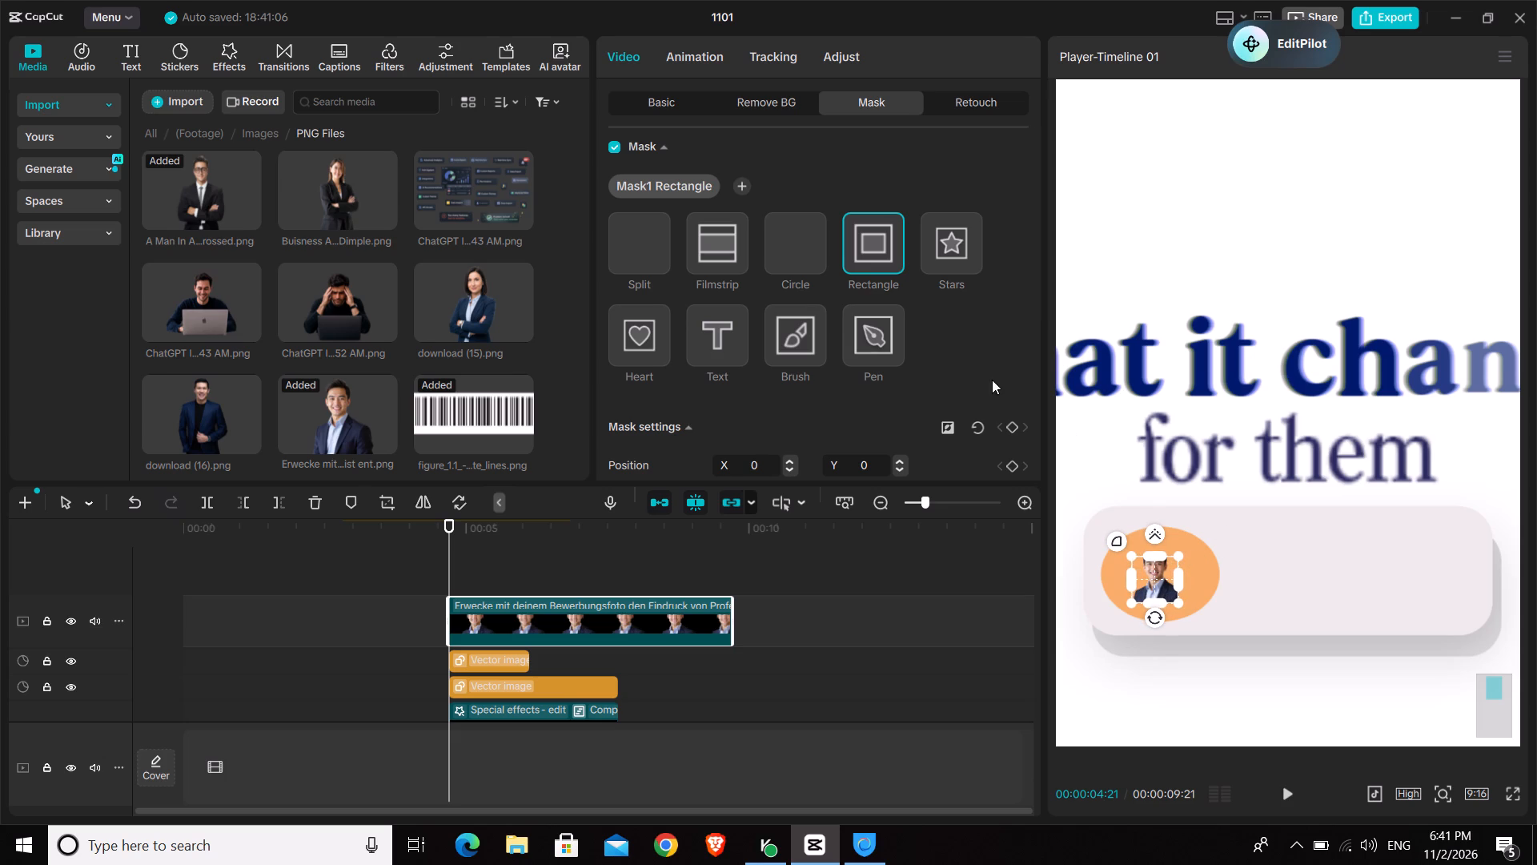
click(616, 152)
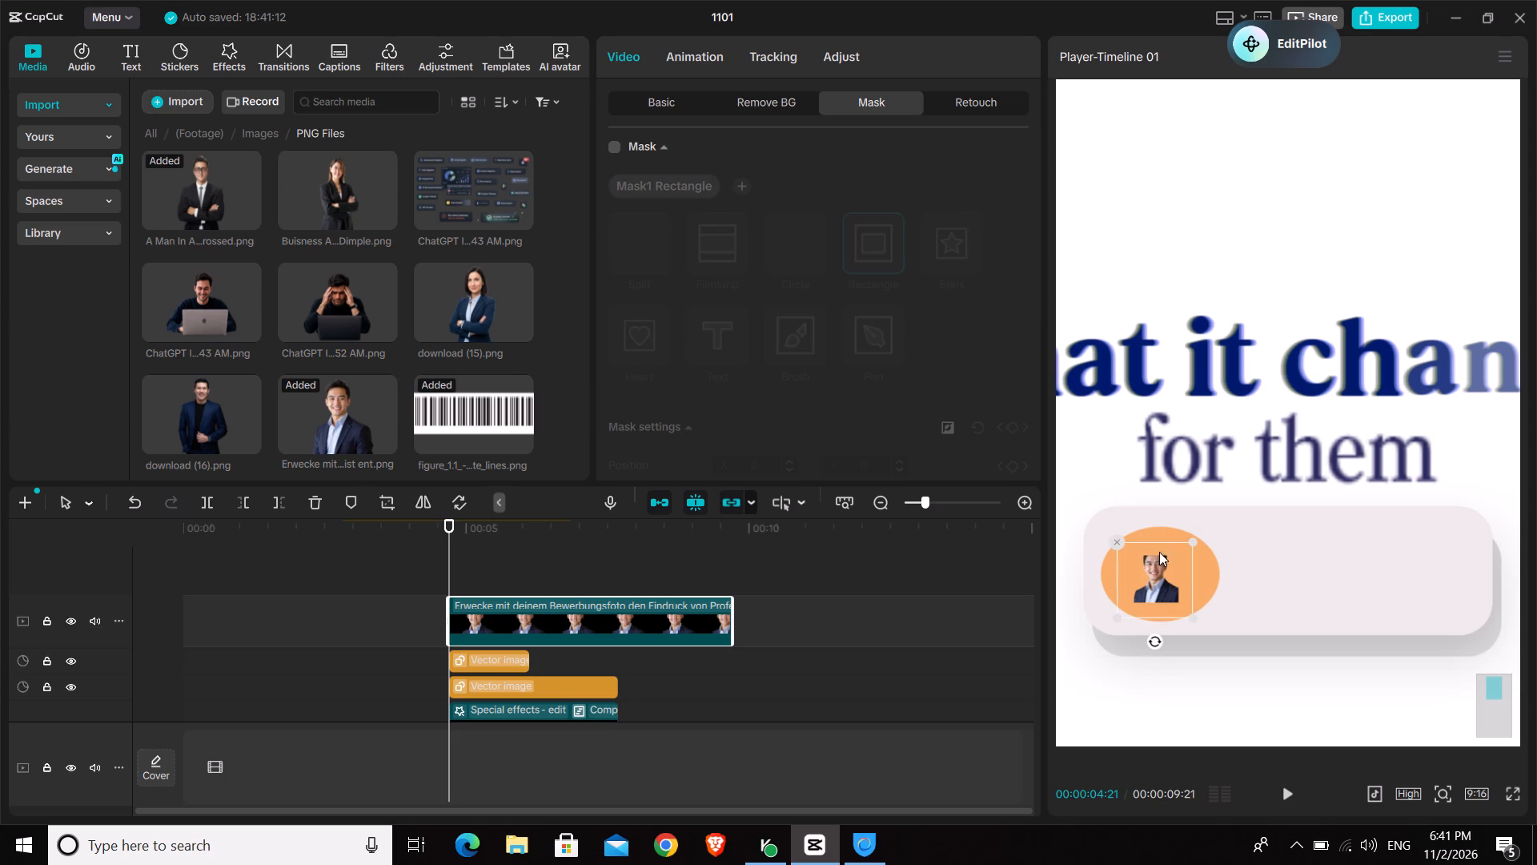
Enlarge the suited man image to about the orange circle's height and centre it over the circle.
drag(1194, 541, 1206, 534)
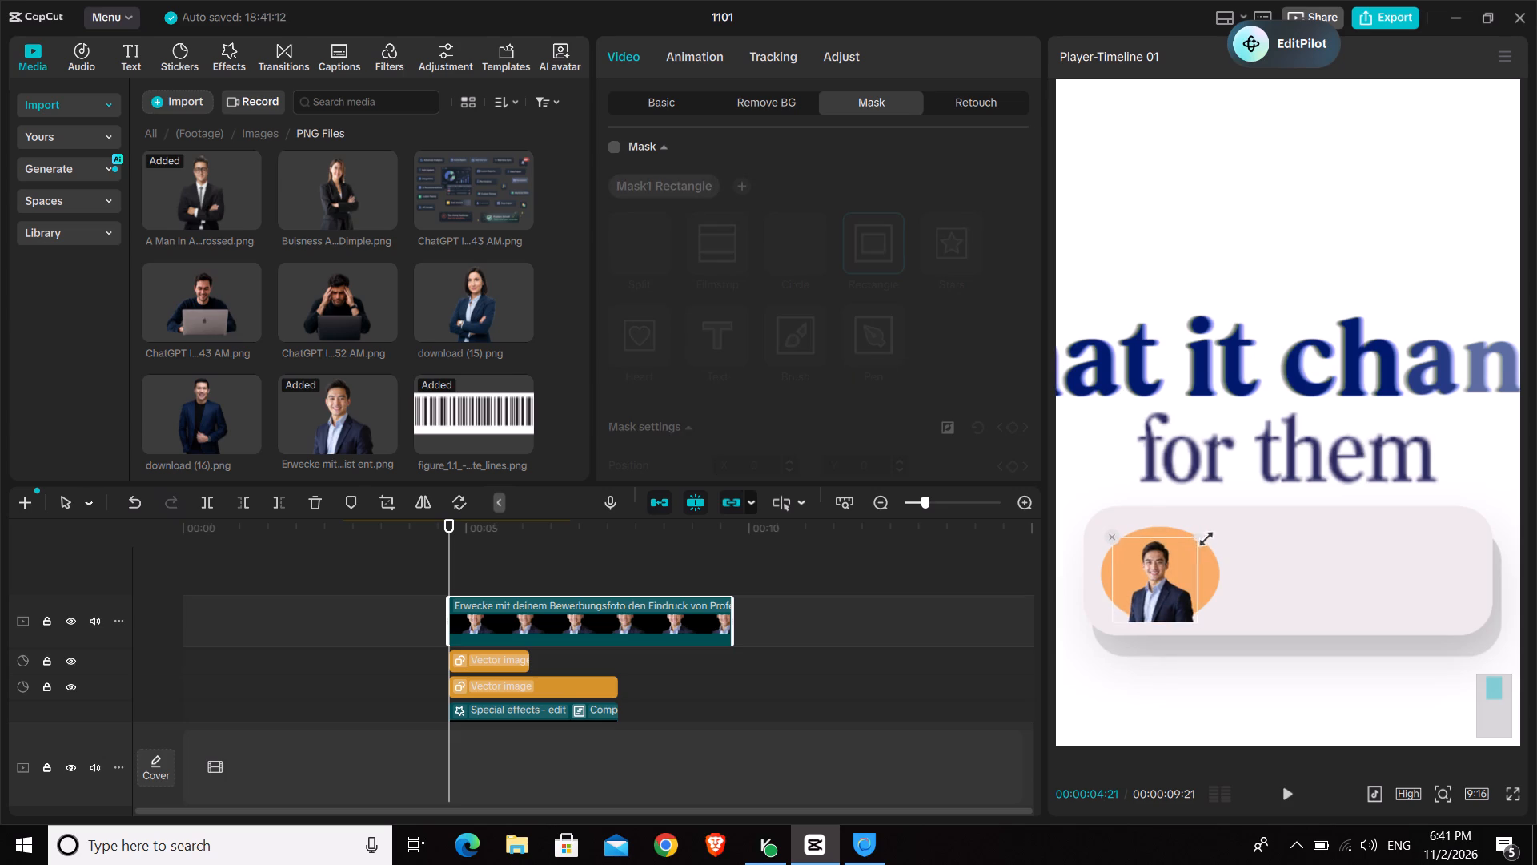
drag(1206, 534, 1222, 533)
click(1149, 604)
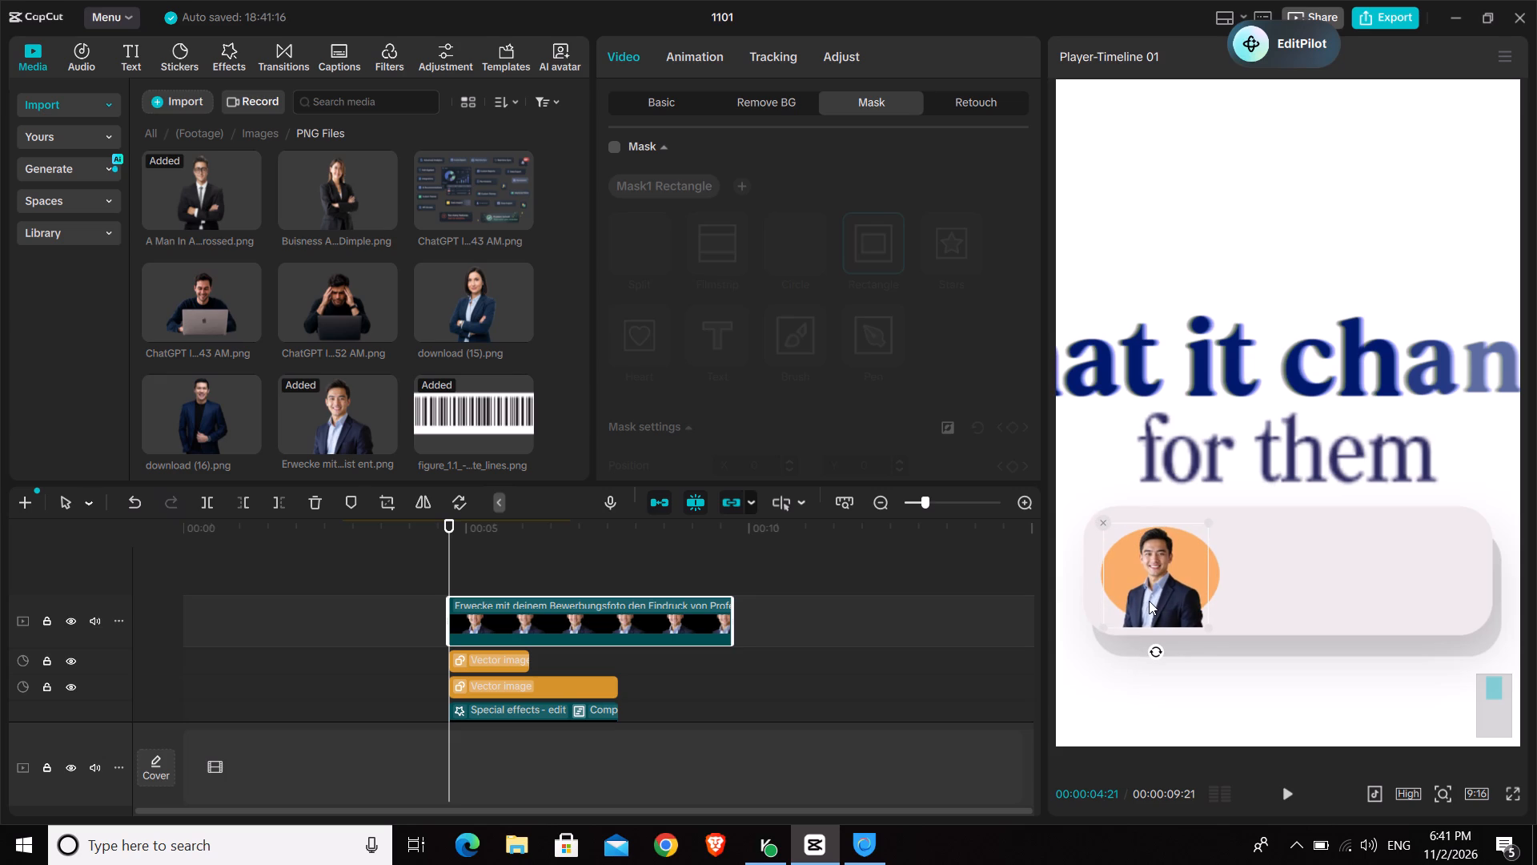
Resize the orange circle behind the man to 196 wide by 180 high, making it rounder.
click(1218, 567)
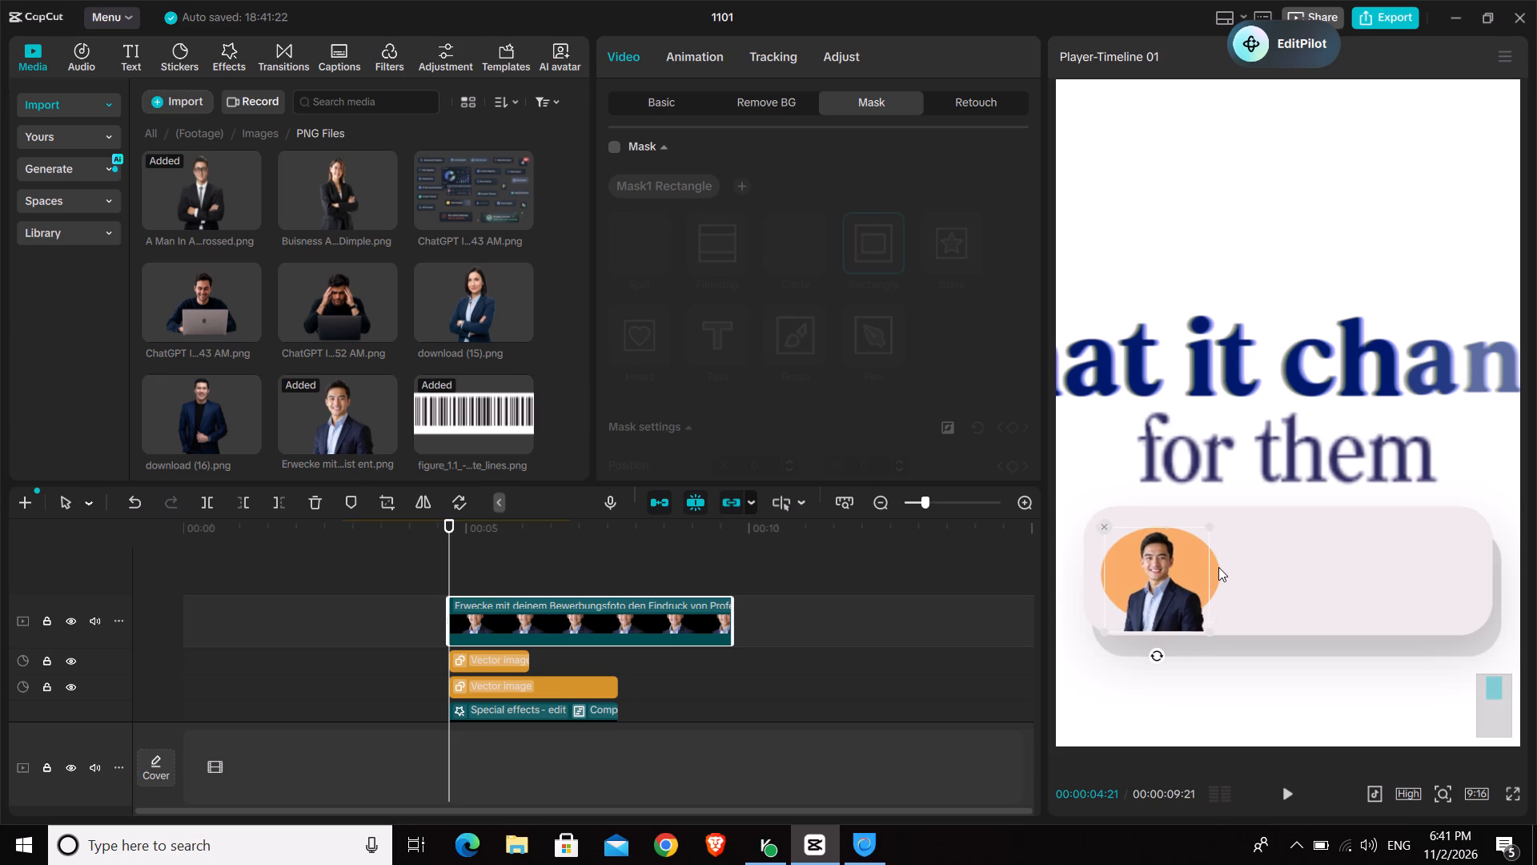
drag(1221, 622, 1235, 630)
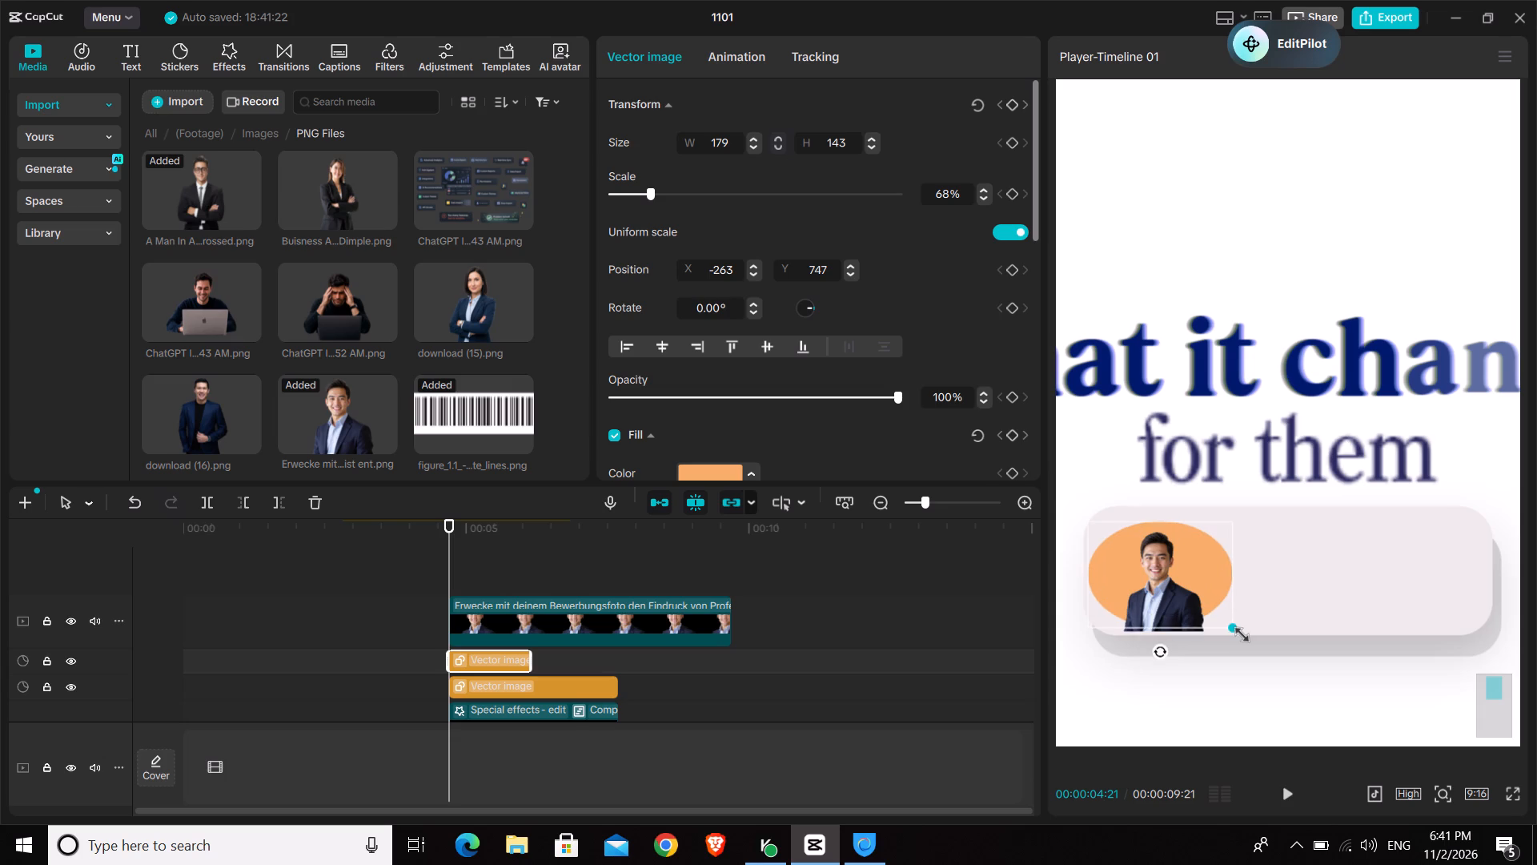
drag(1235, 630, 1222, 635)
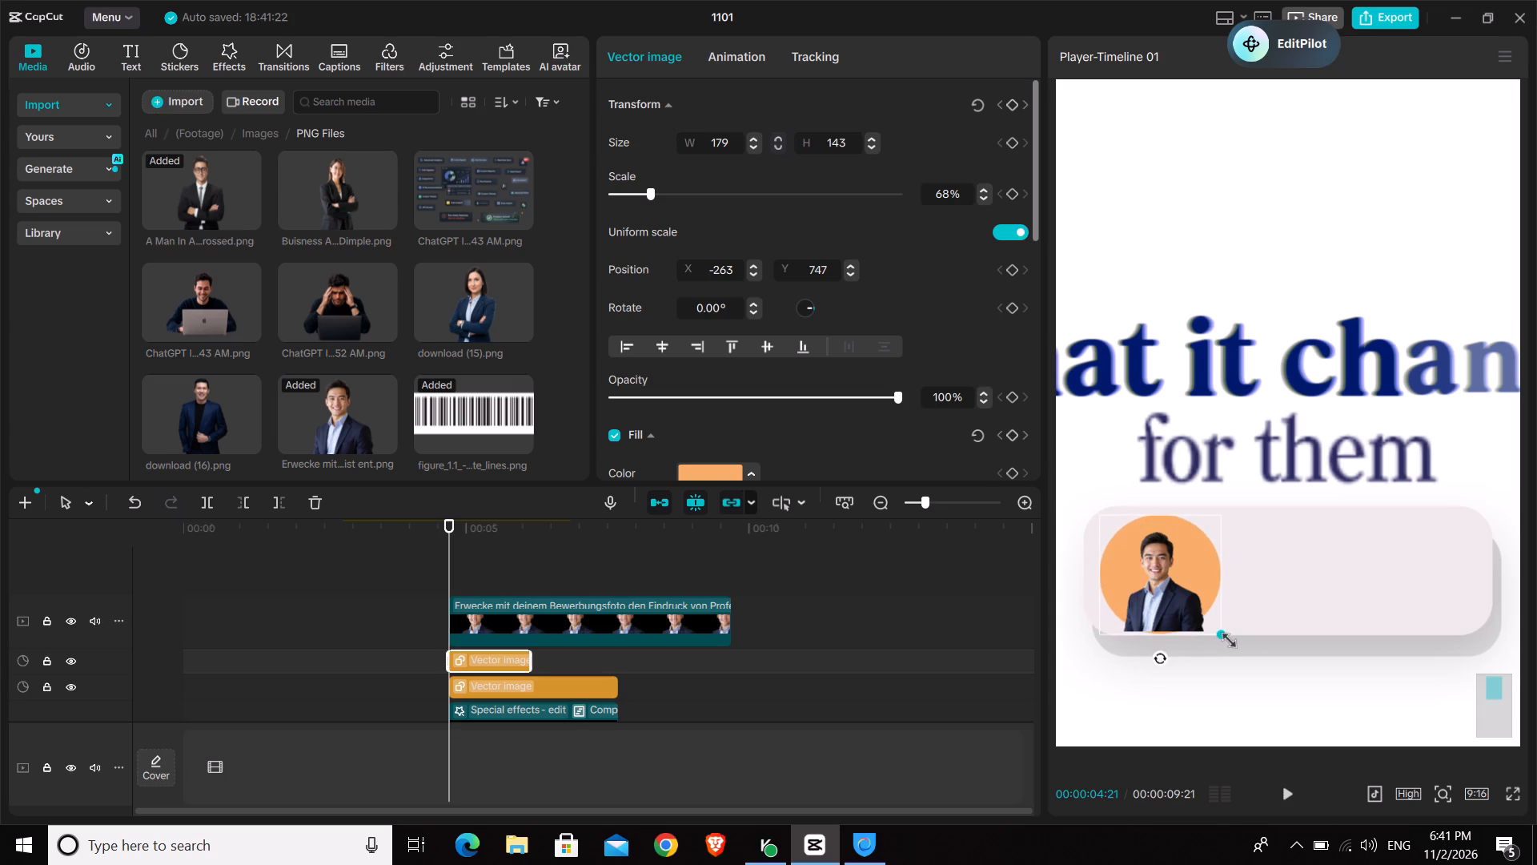
drag(1222, 635, 1226, 634)
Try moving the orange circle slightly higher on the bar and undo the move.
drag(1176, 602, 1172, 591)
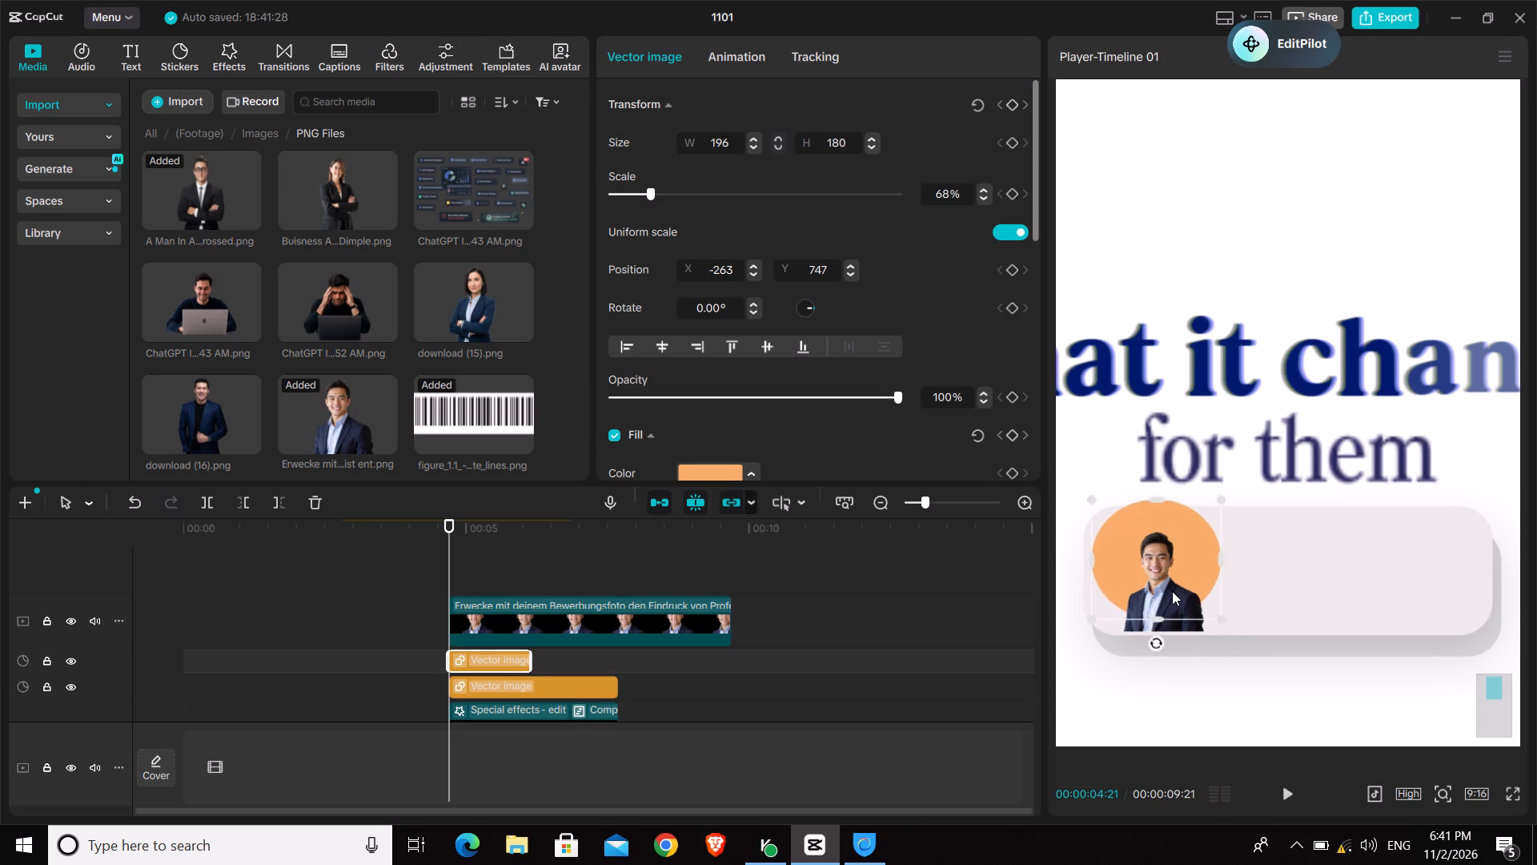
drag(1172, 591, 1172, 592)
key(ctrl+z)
Enlarge the suited man image to about the orange circle's width and shift it slightly down over the circle.
click(1151, 577)
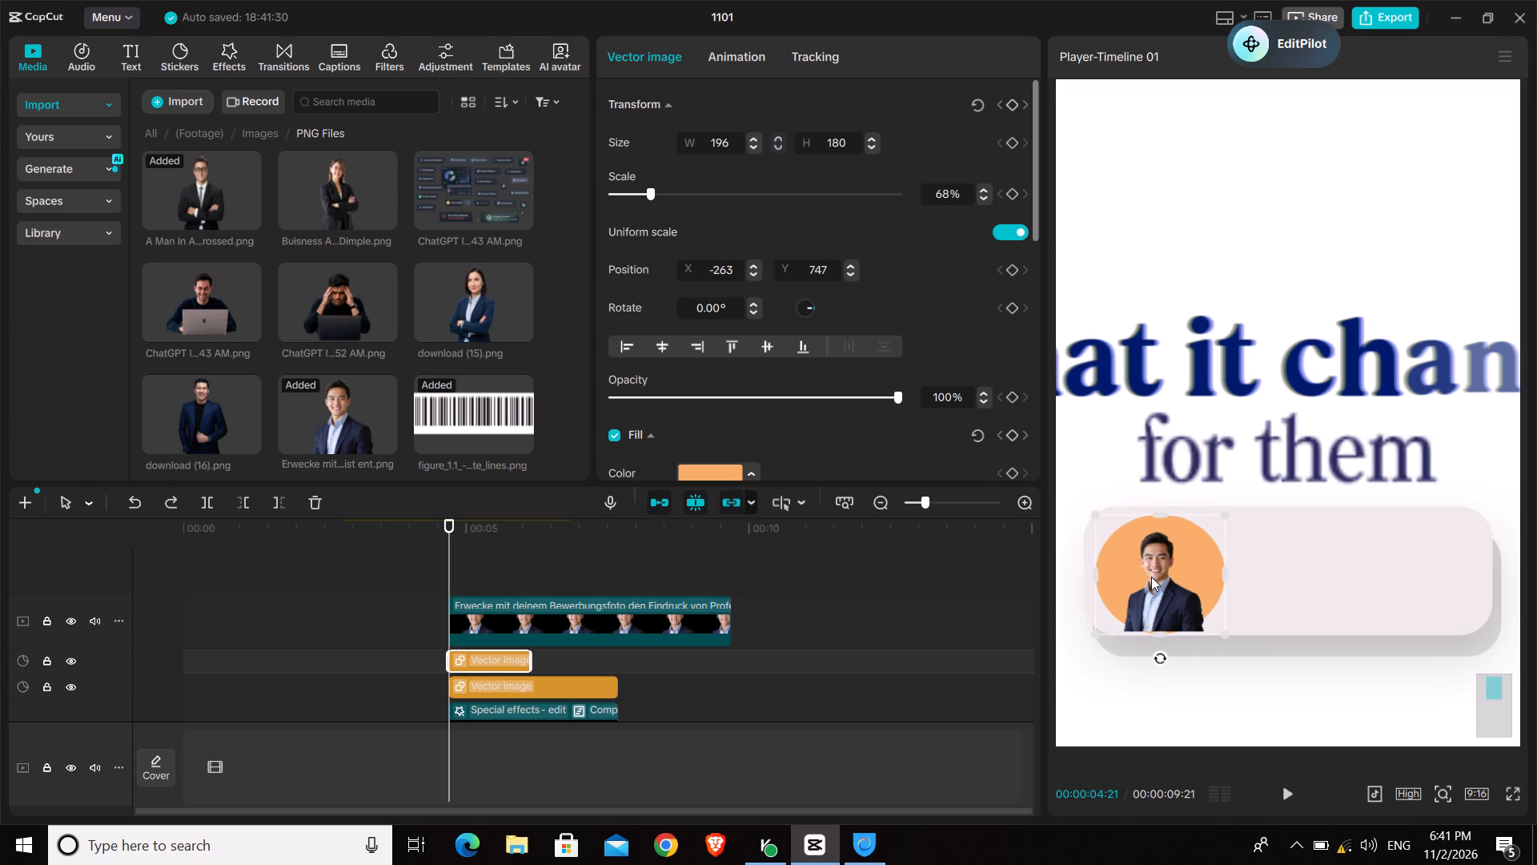
click(496, 603)
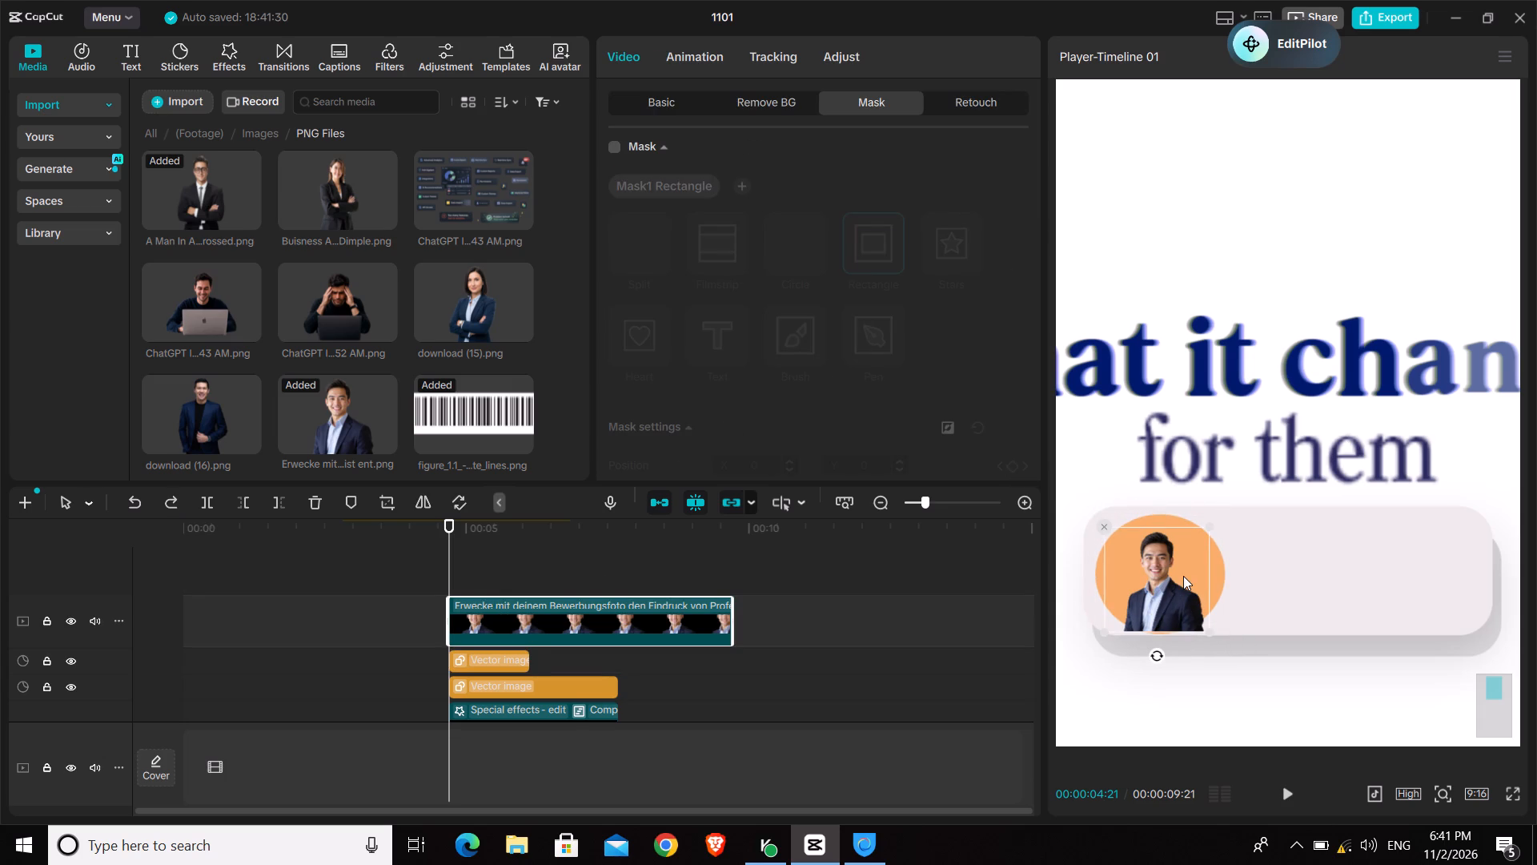
drag(1183, 576, 1182, 565)
drag(1200, 619, 1216, 624)
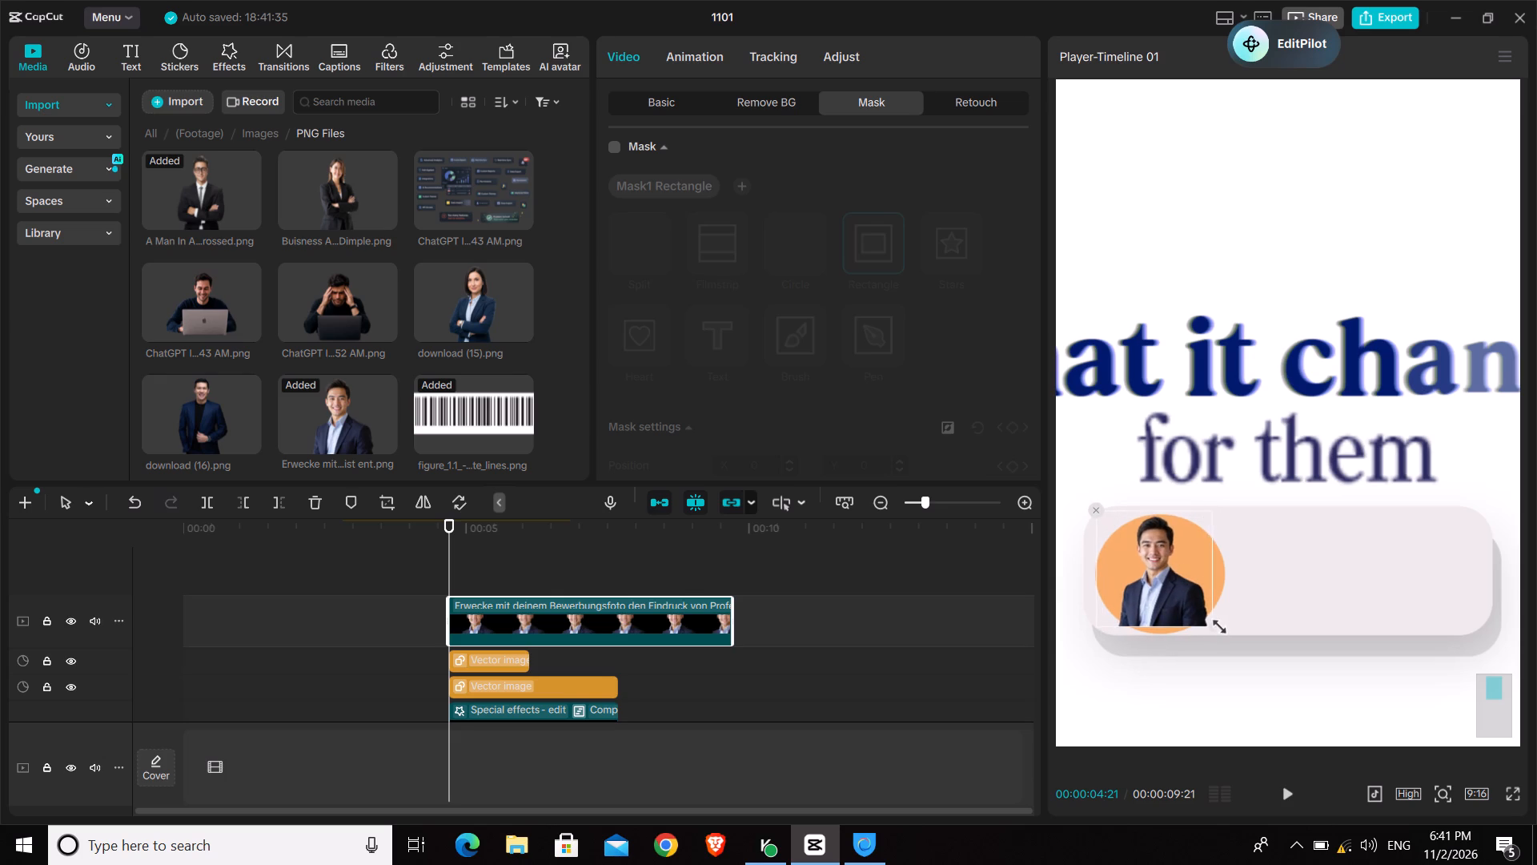
drag(1216, 624, 1225, 630)
drag(1171, 572, 1176, 585)
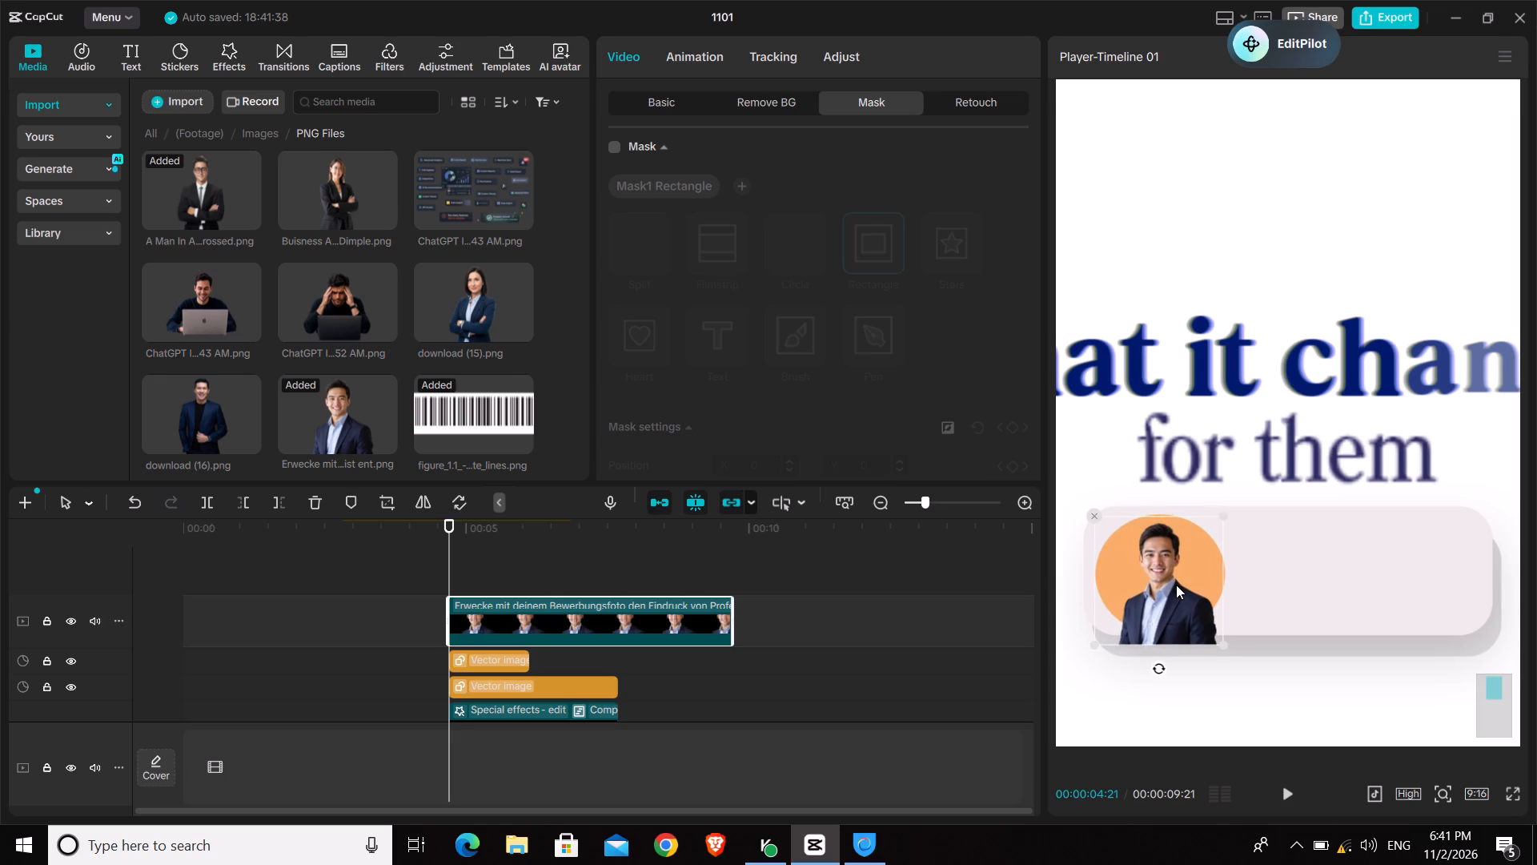
Shift the suited man image slightly up over the orange circle.
drag(1176, 585, 1176, 580)
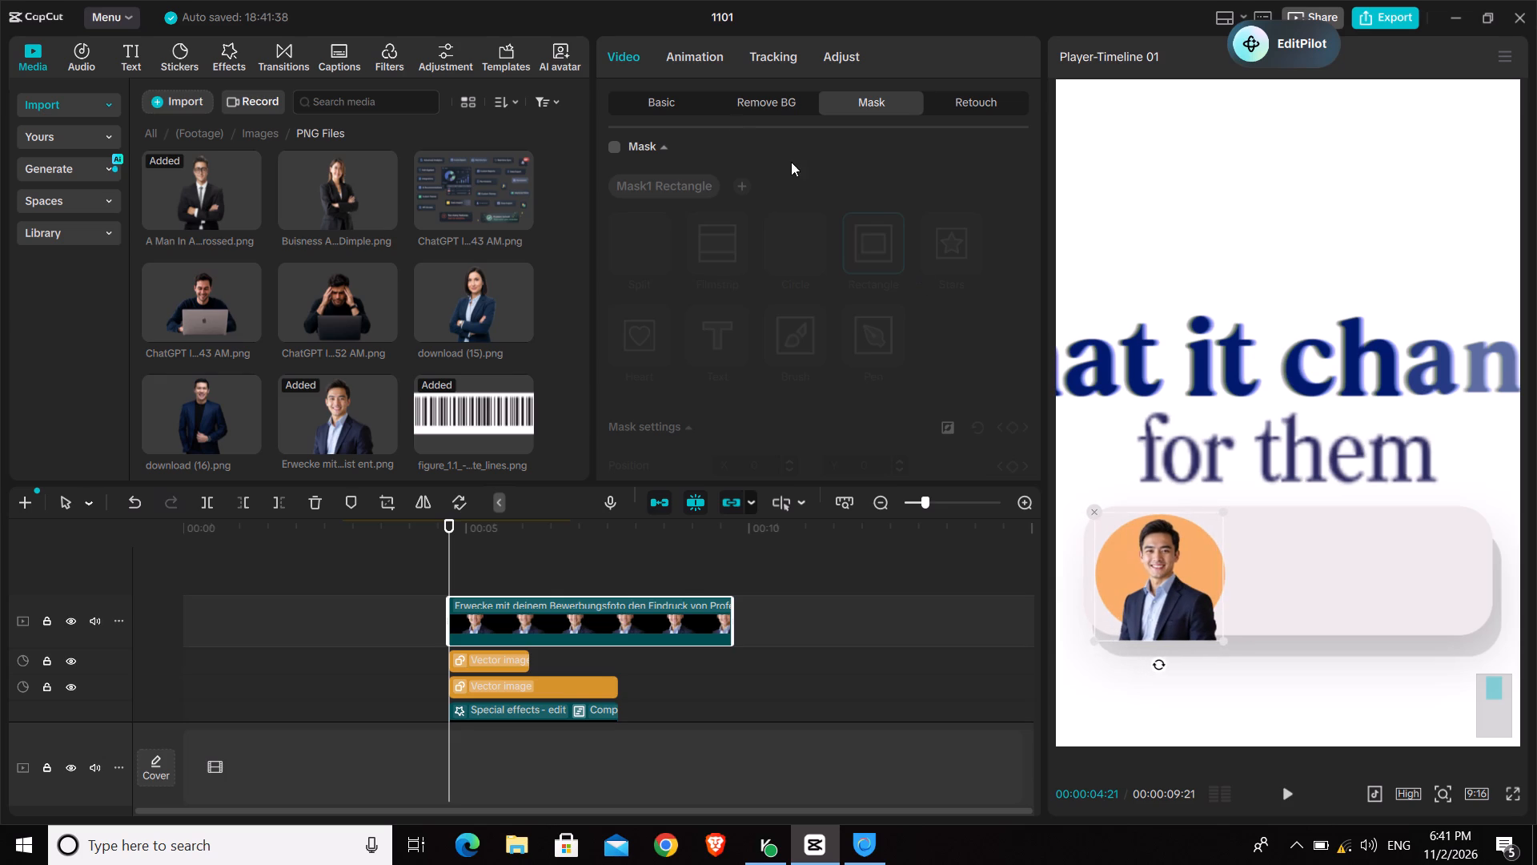
Apply a circle mask to the suited man image and fit the mask closely to the orange circle's outline.
click(614, 142)
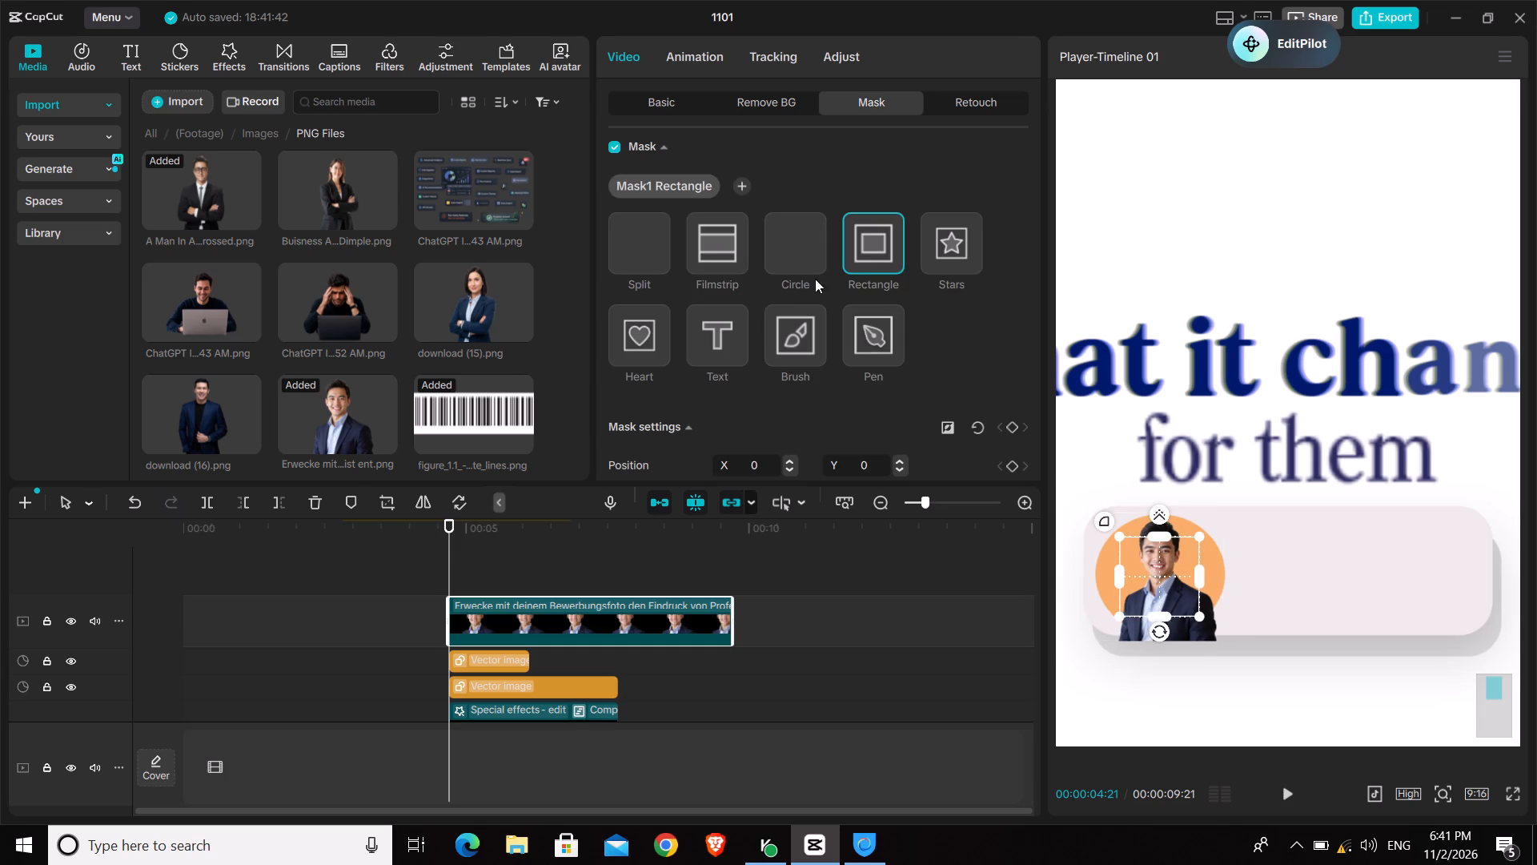
click(800, 230)
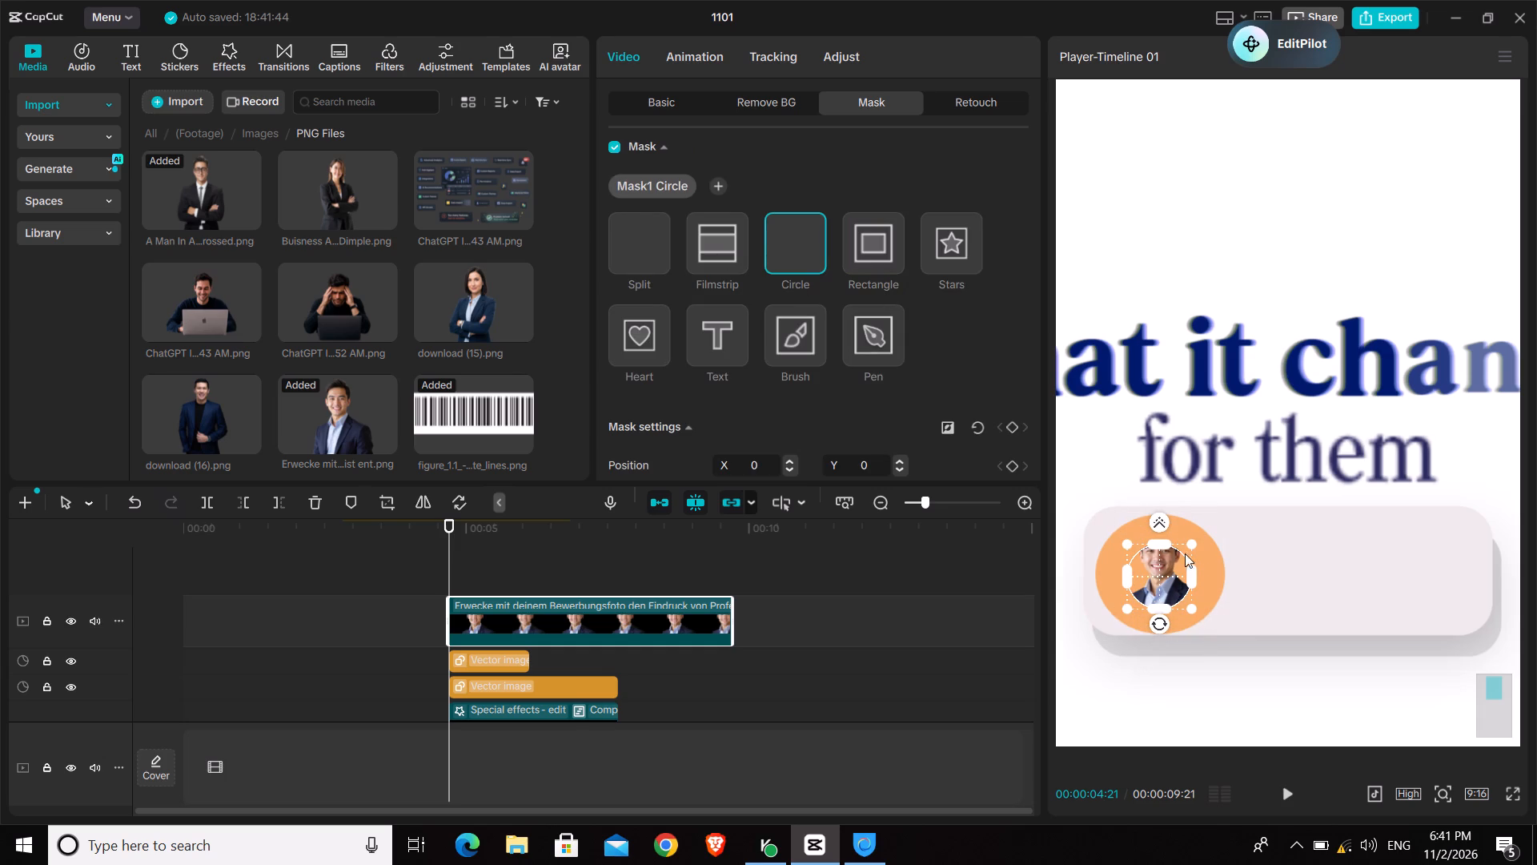
drag(1192, 541, 1324, 473)
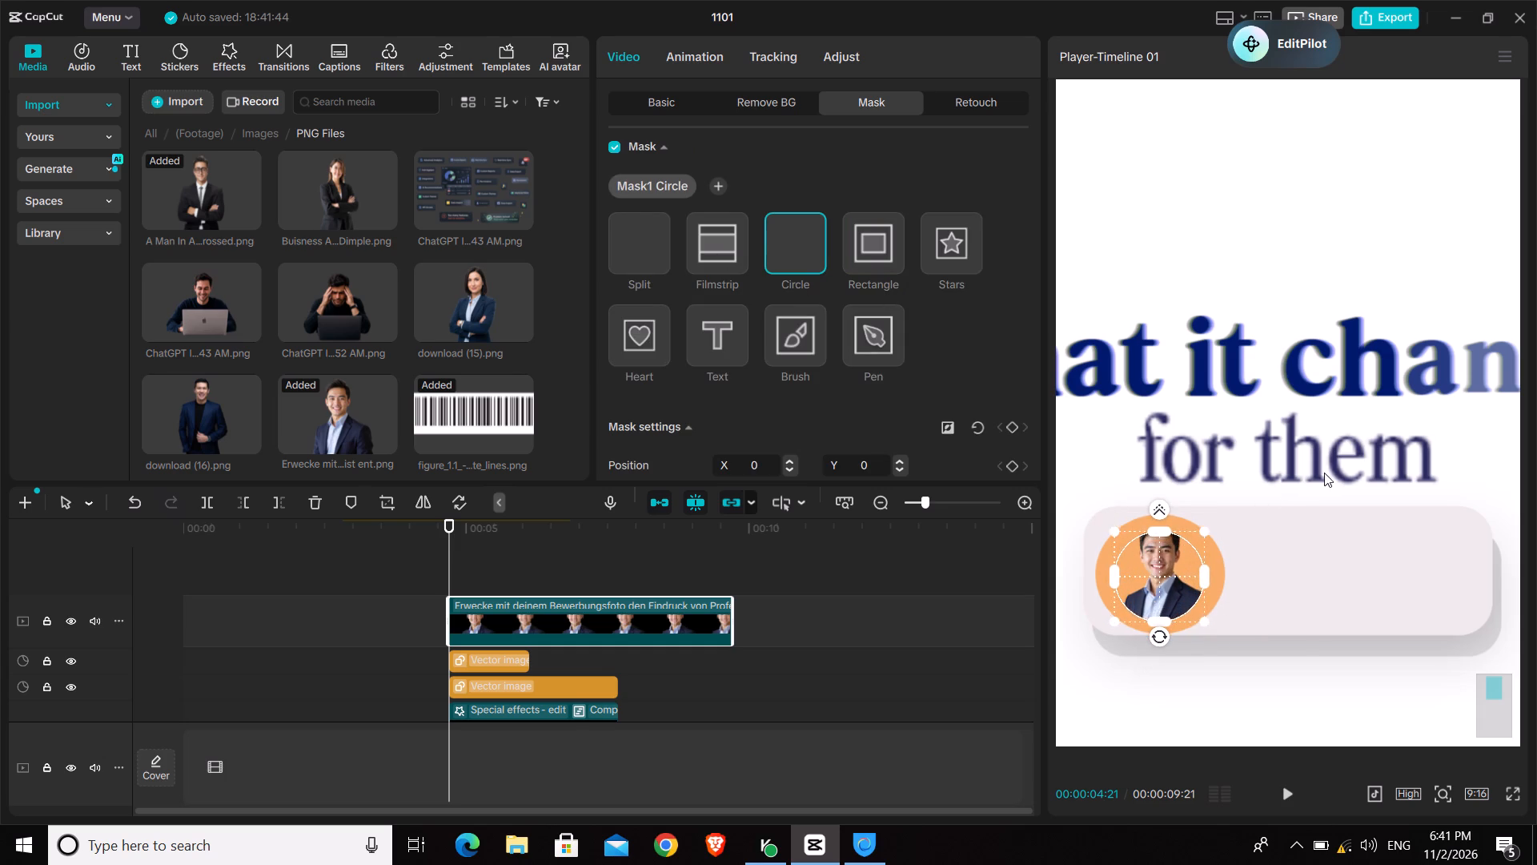
drag(1324, 473, 1397, 444)
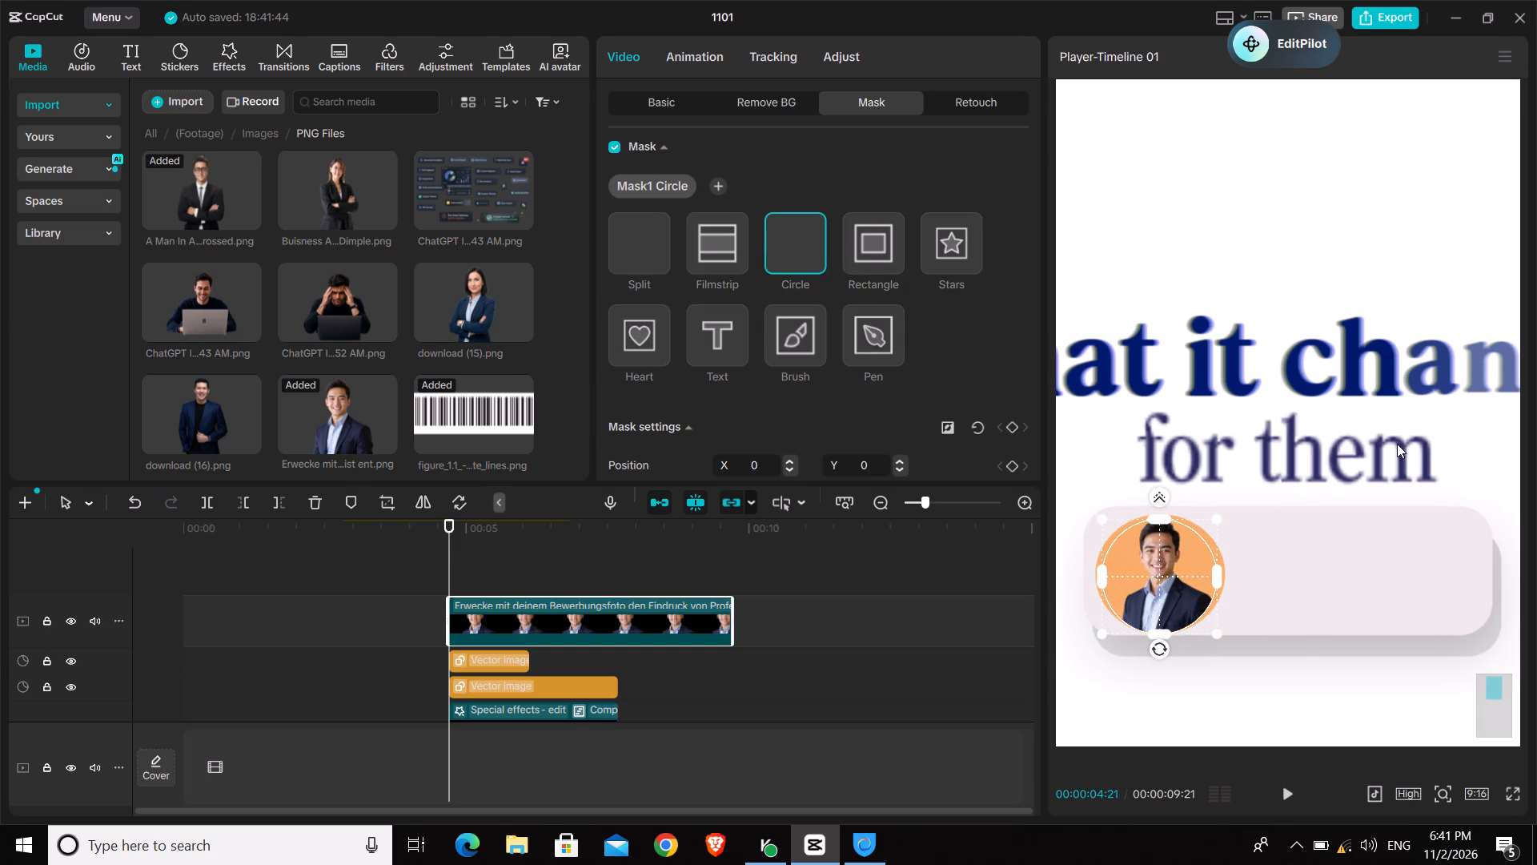
drag(1397, 444, 1413, 438)
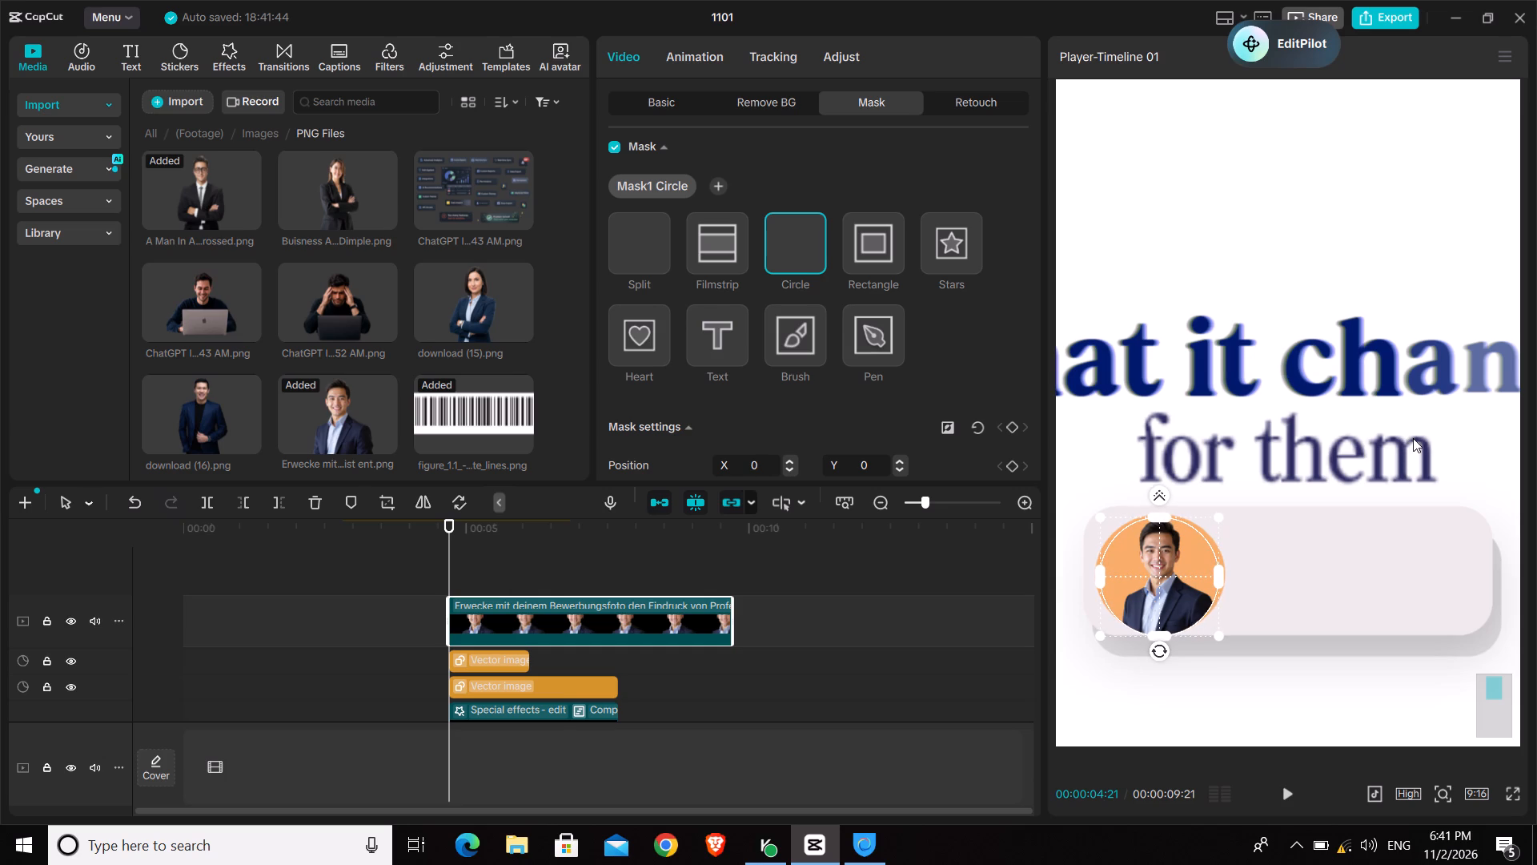
drag(1413, 438, 1417, 437)
drag(1099, 577, 1096, 578)
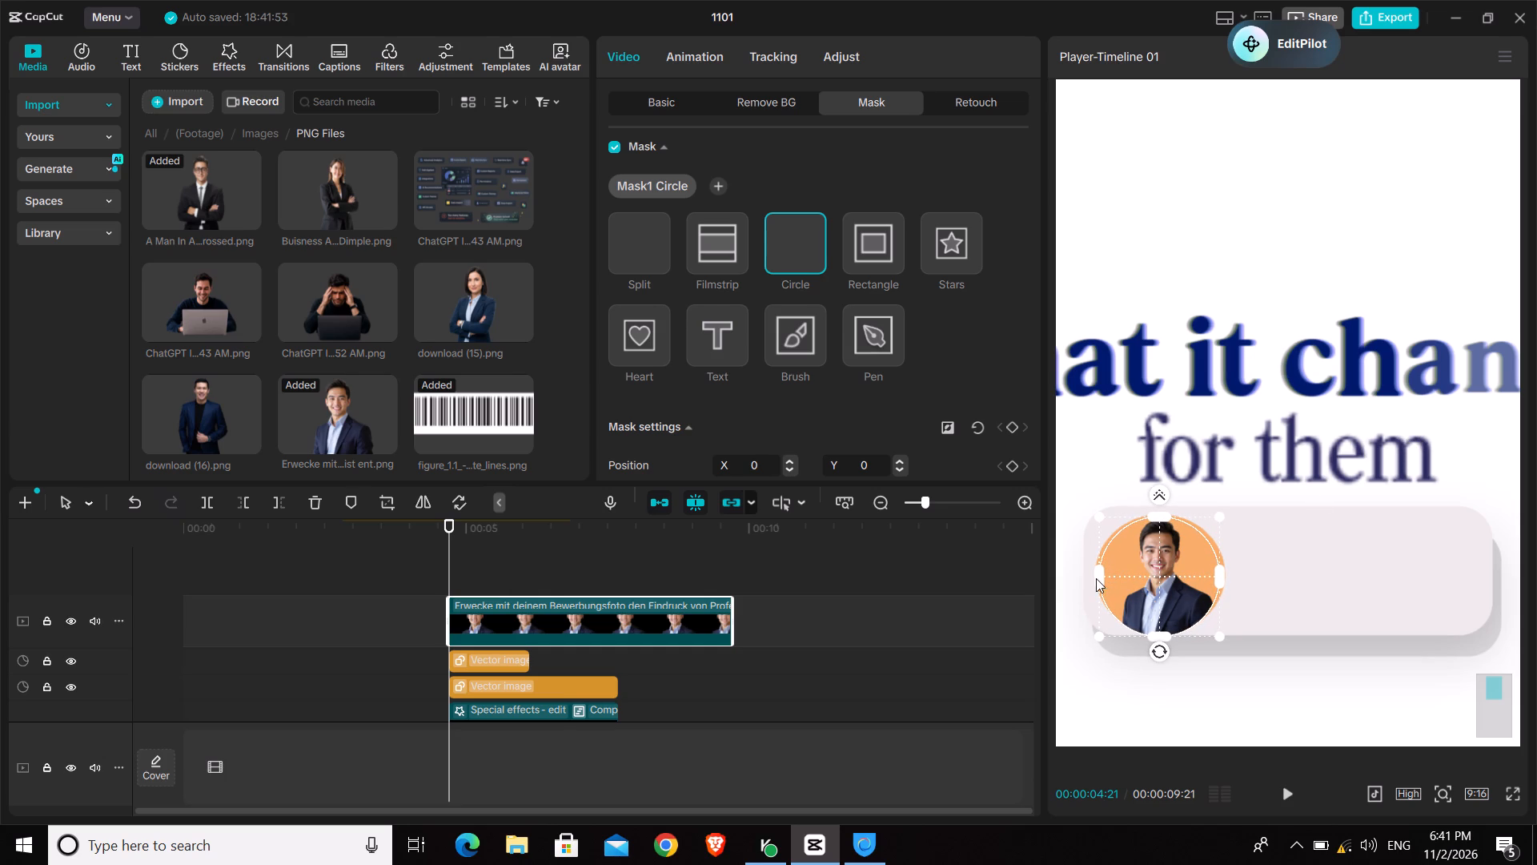
drag(1096, 578, 1076, 580)
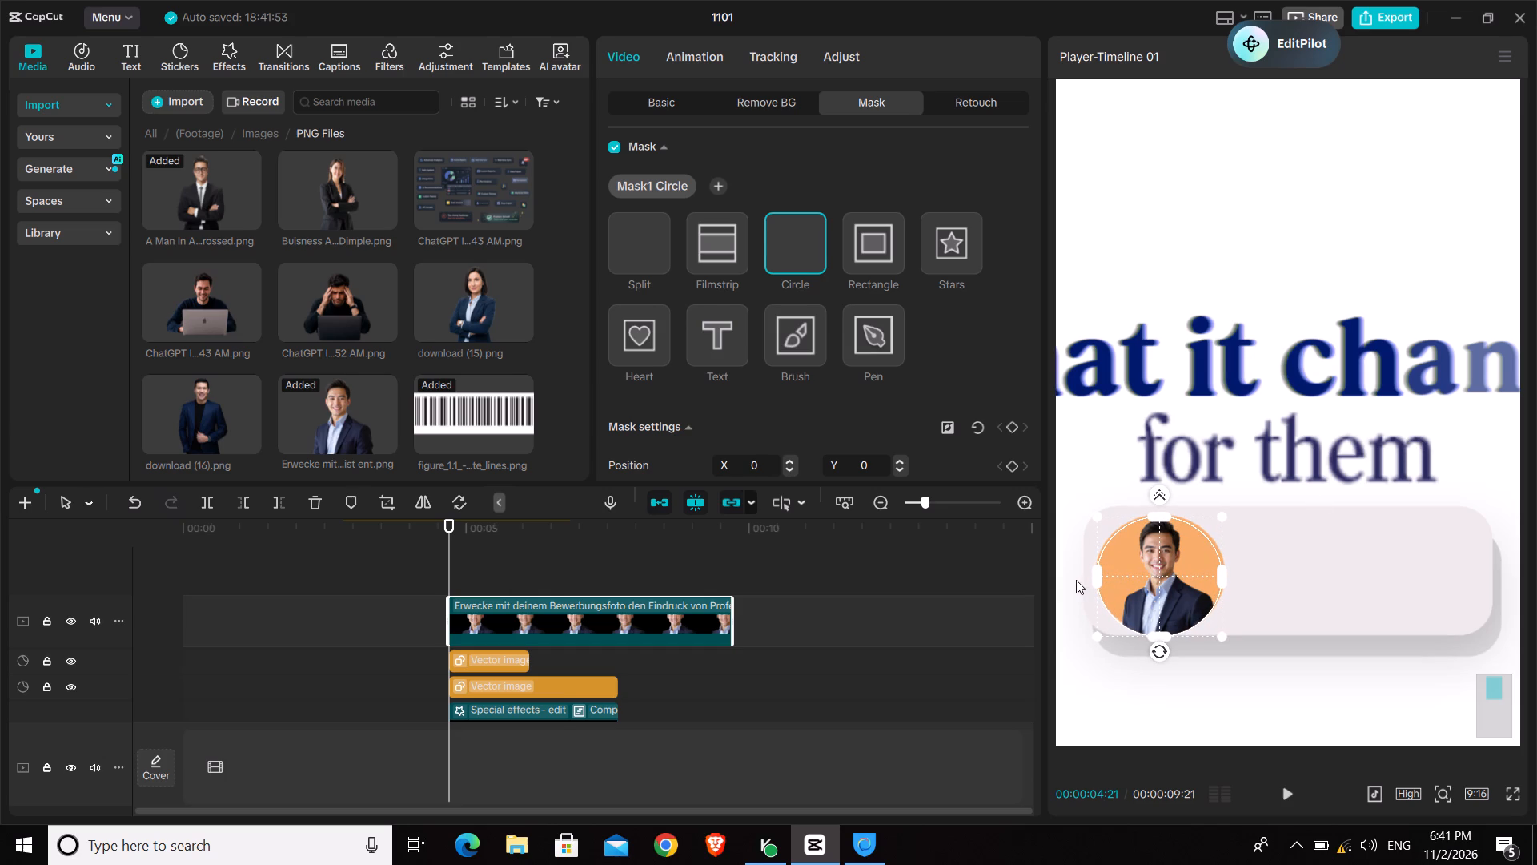
drag(1076, 580, 1060, 585)
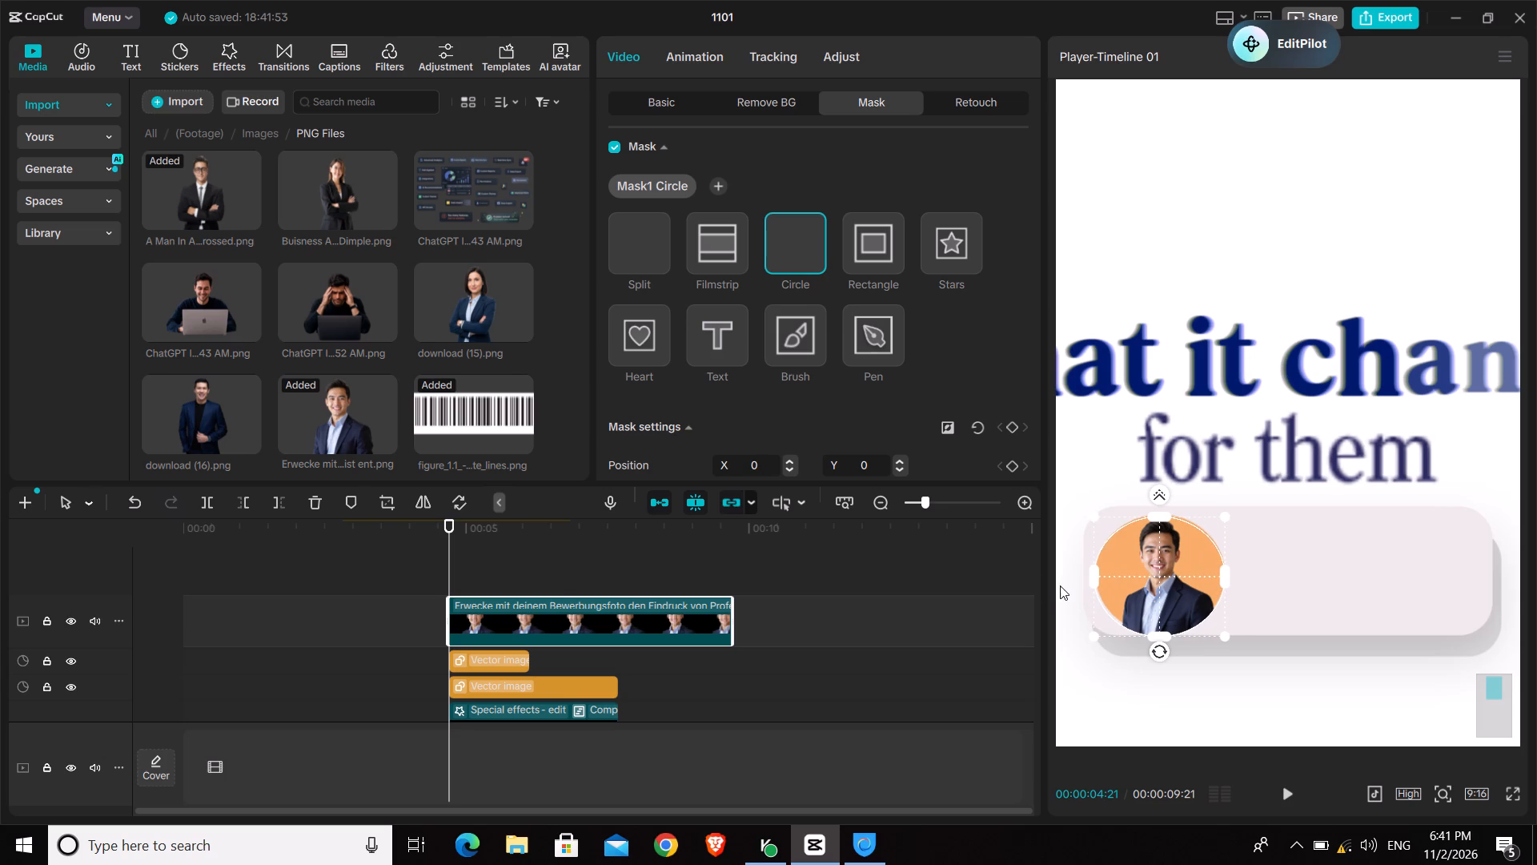
drag(1060, 585, 1062, 585)
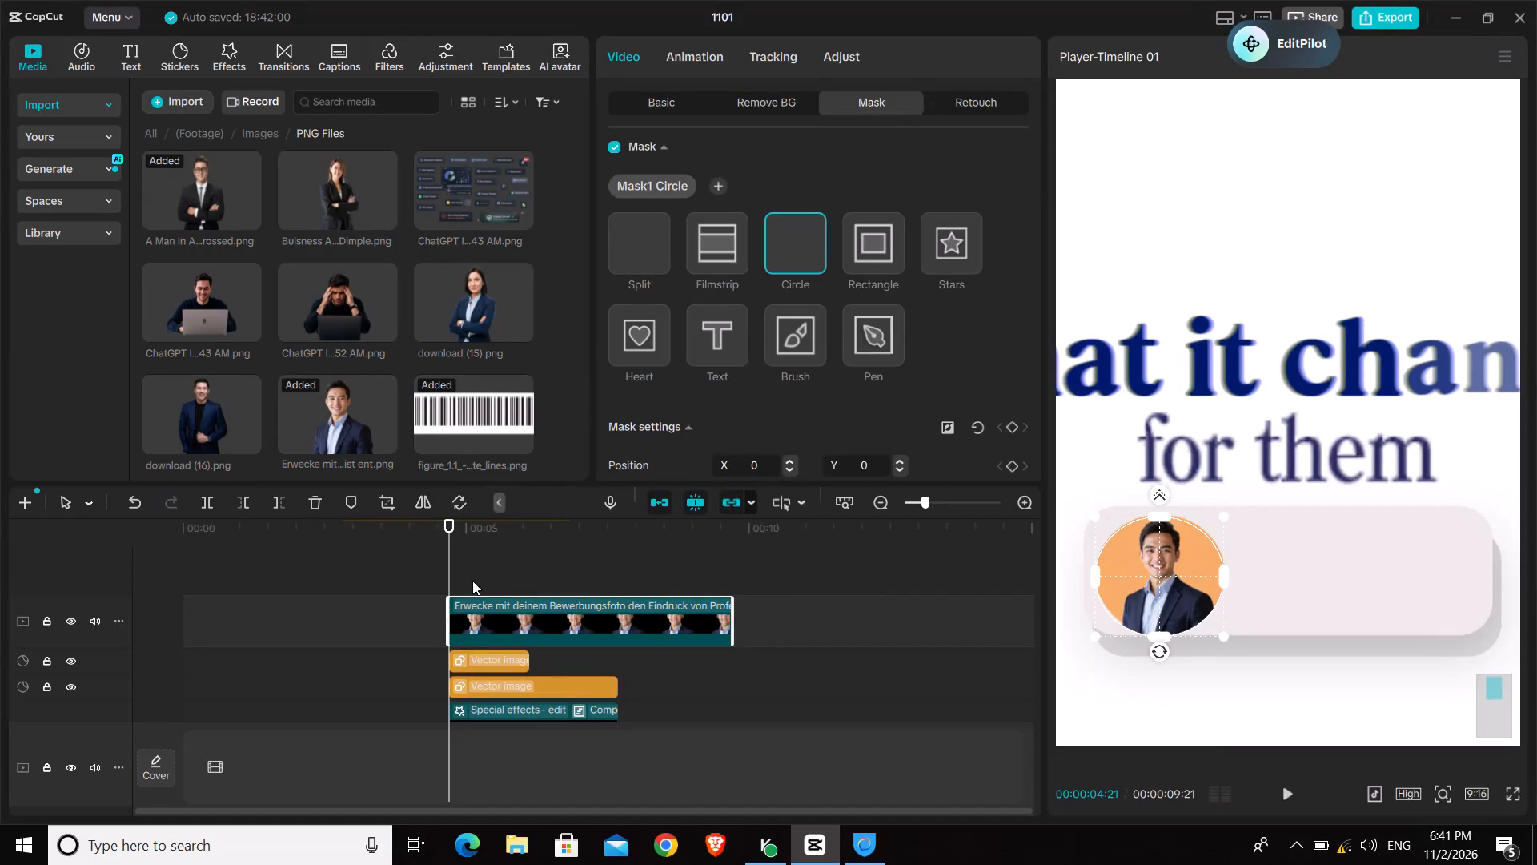
click(472, 581)
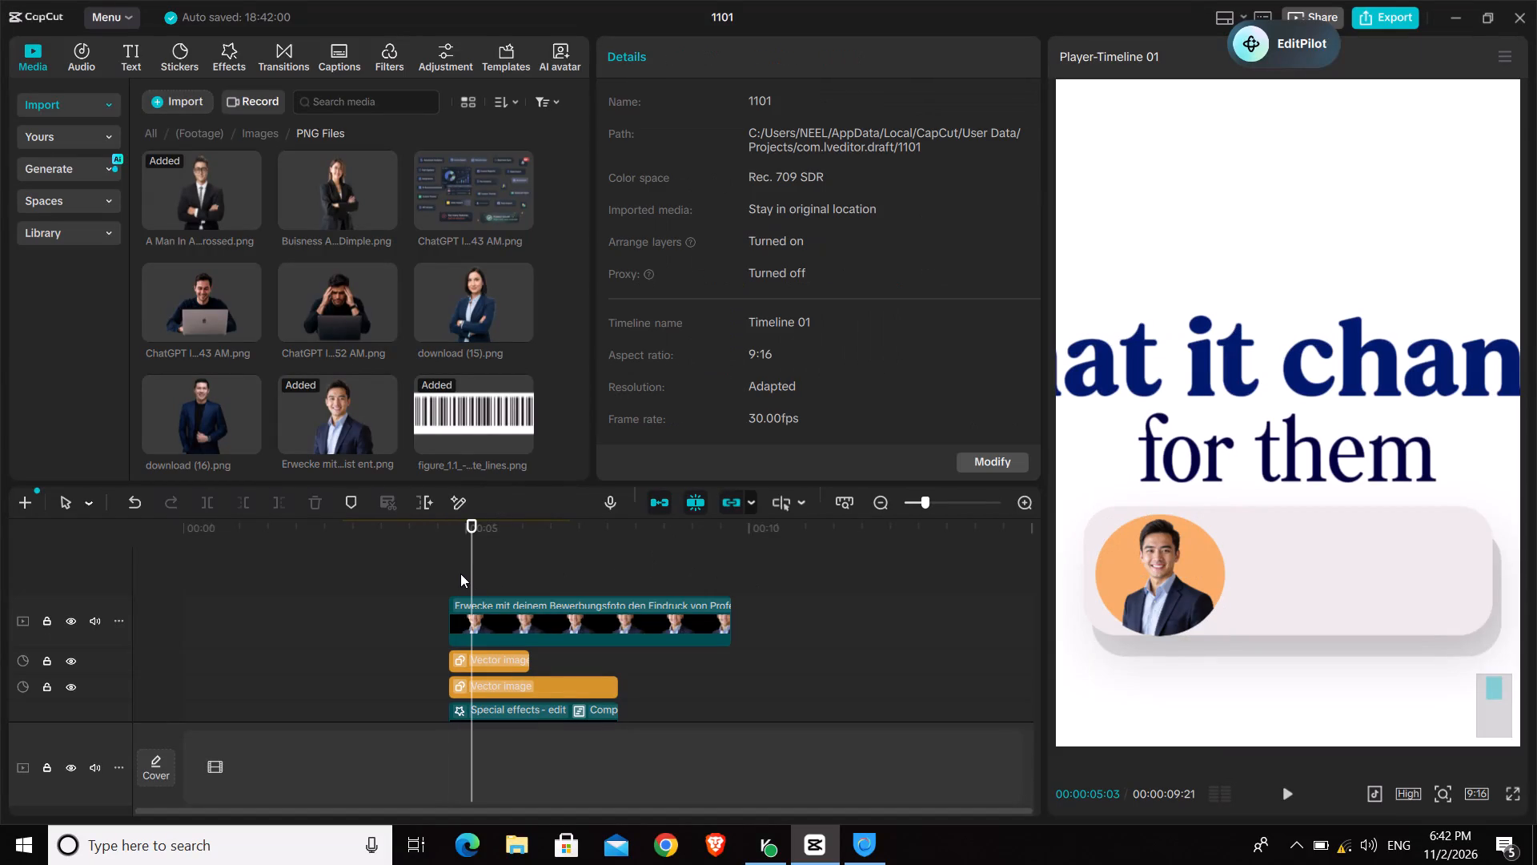
click(493, 611)
click(1144, 609)
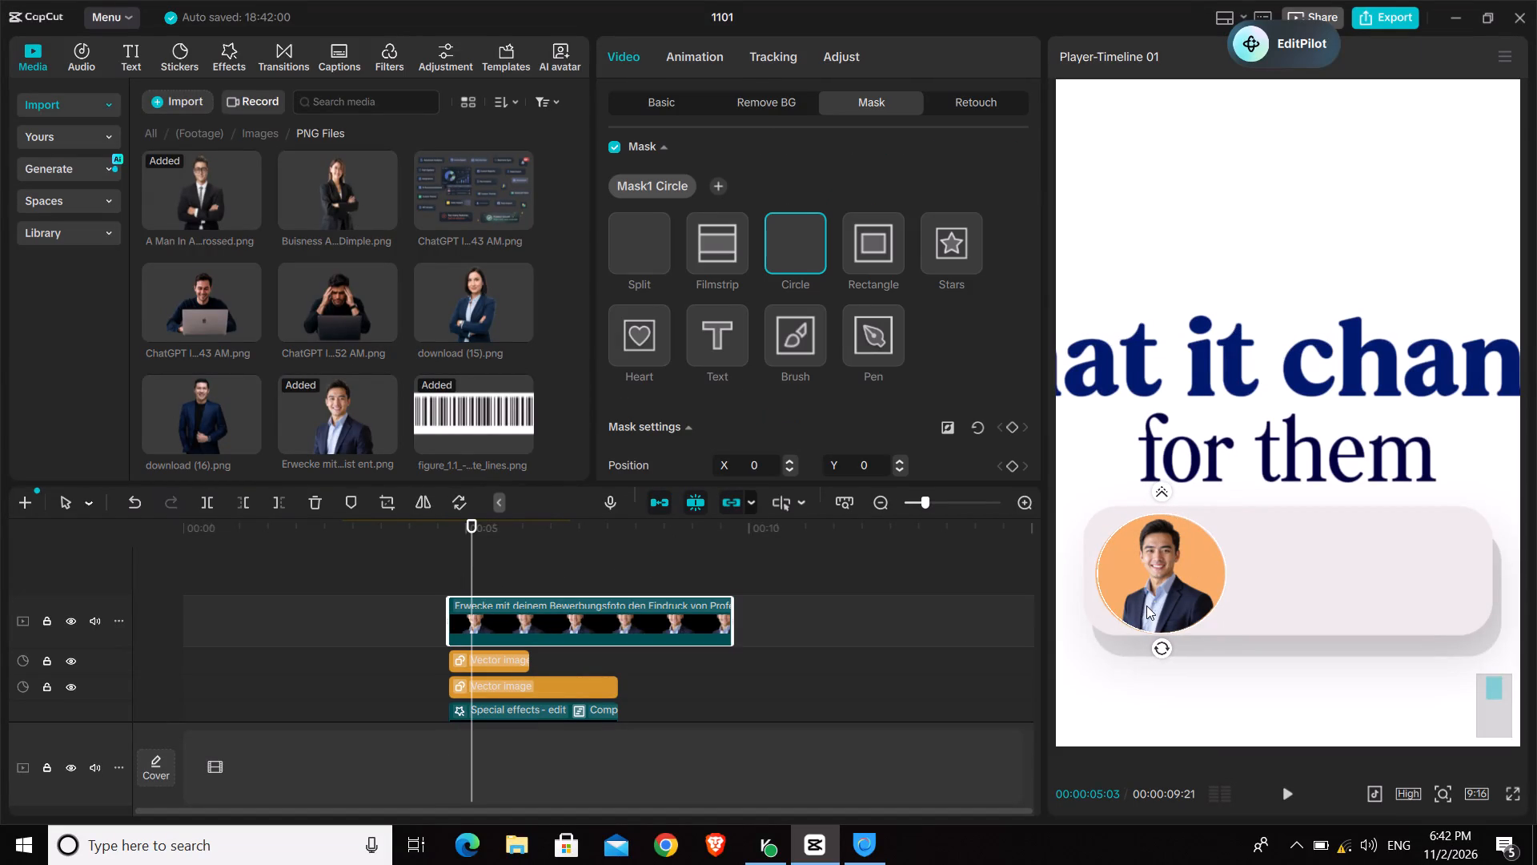
click(490, 571)
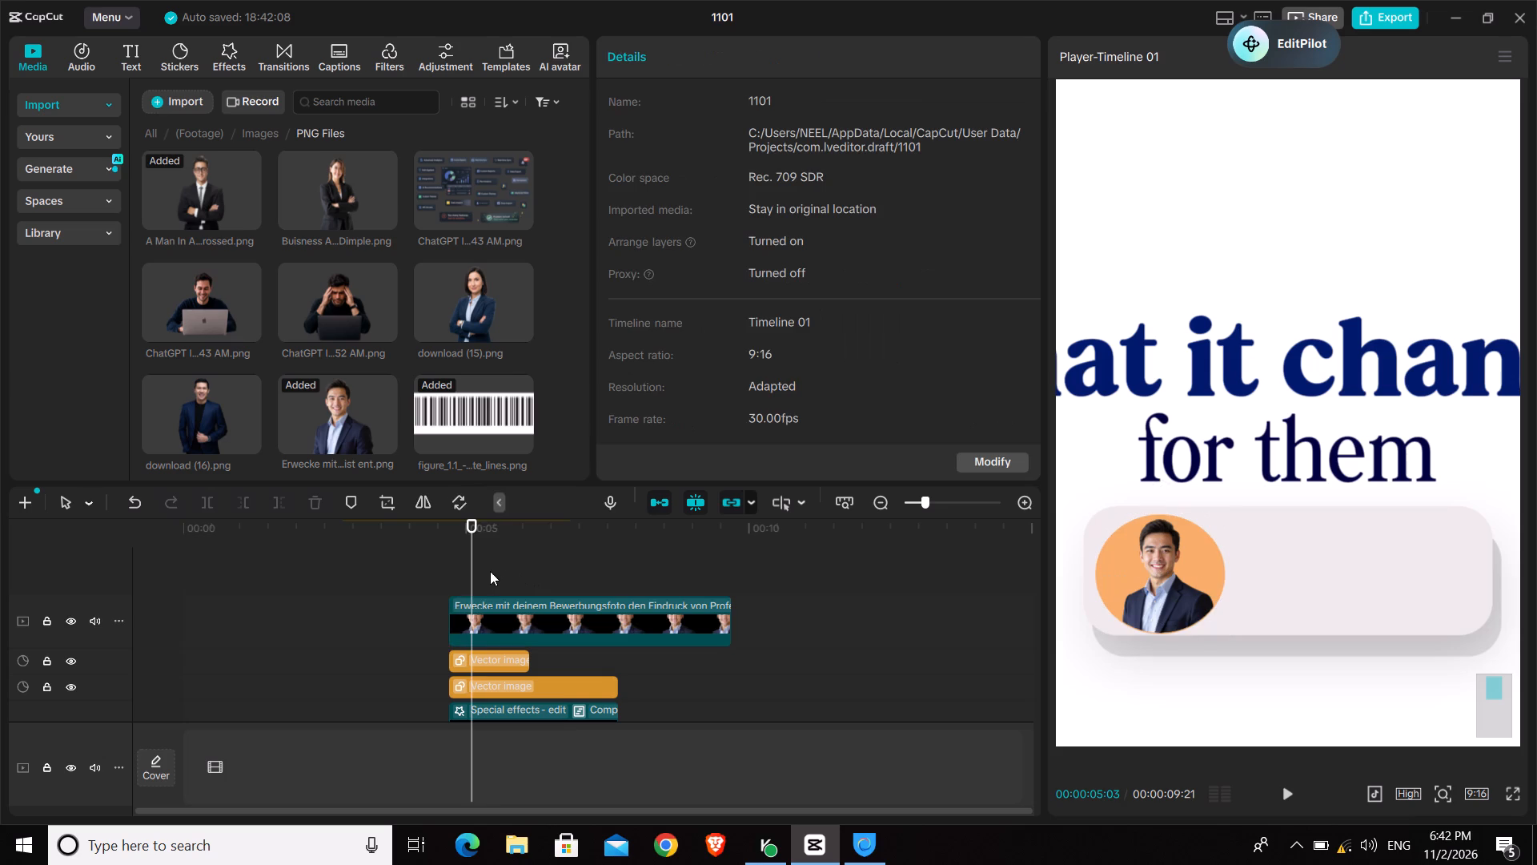
Add a default text clip above the portrait clip, starting with it, and make it read "John".
click(458, 563)
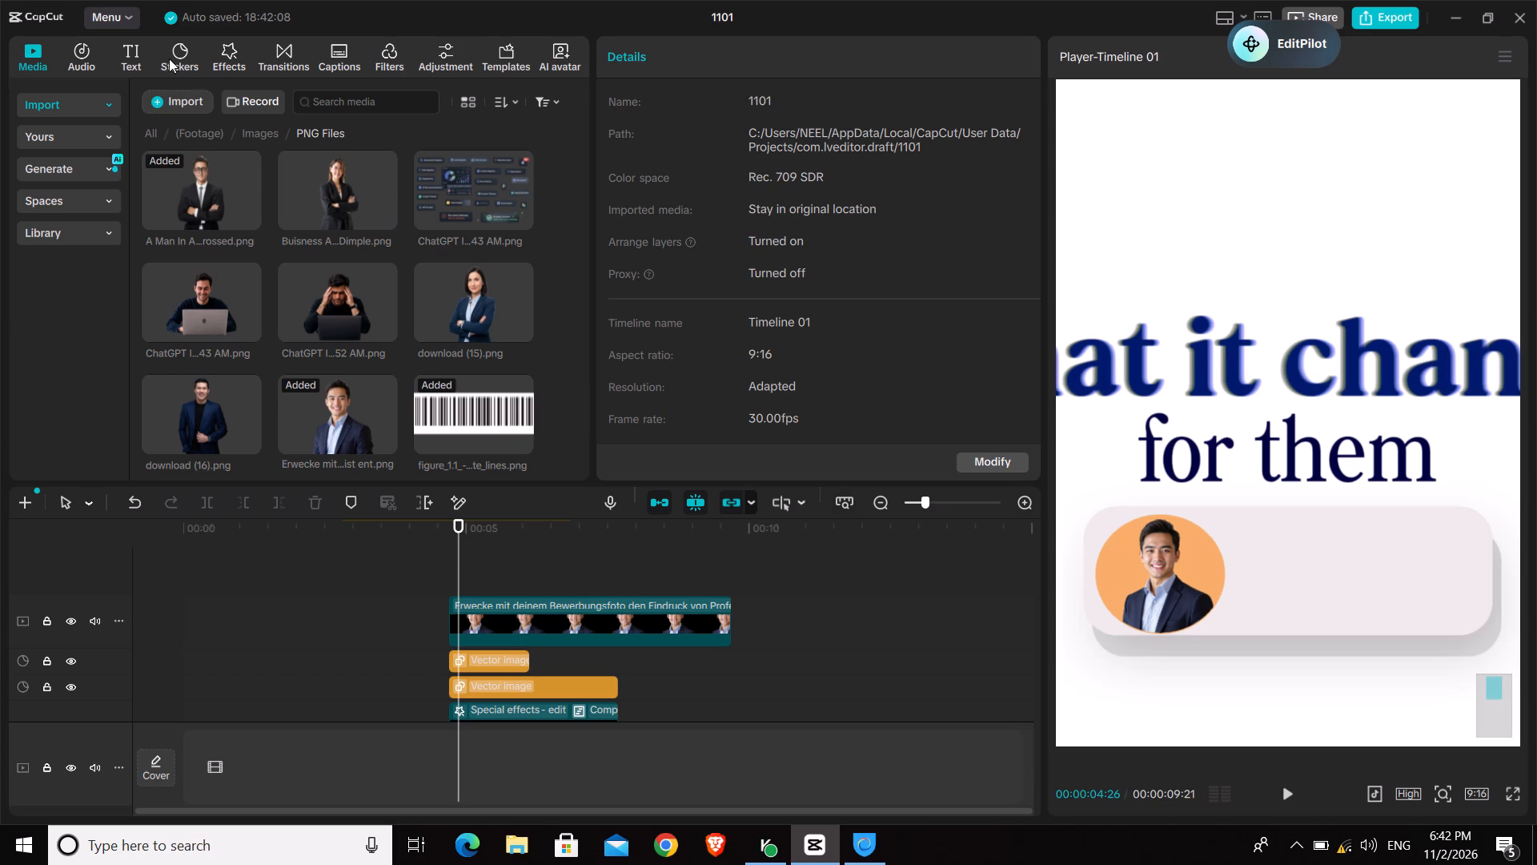
click(129, 55)
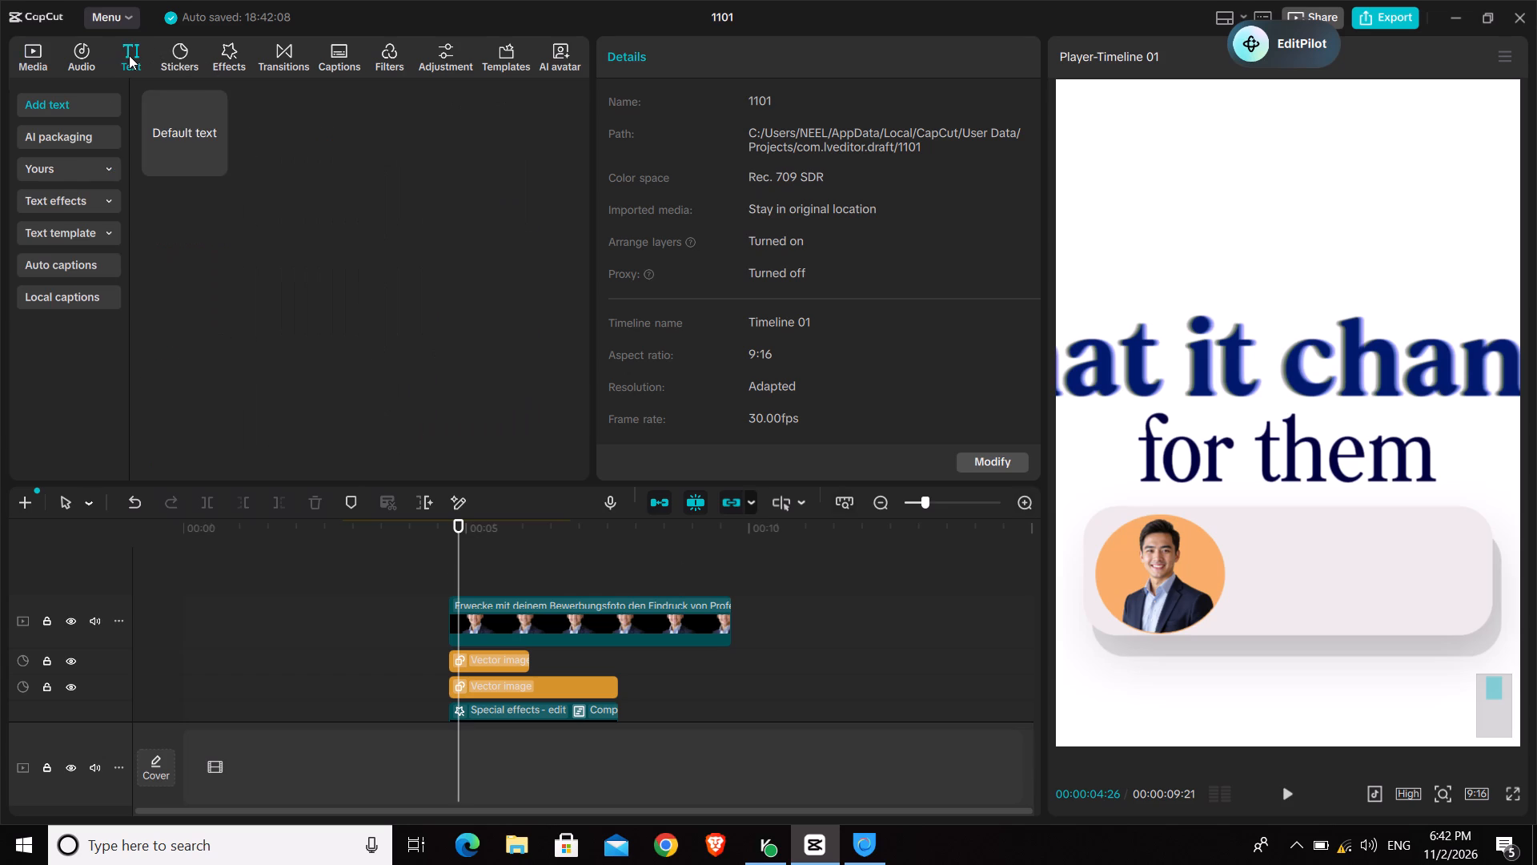
drag(178, 133, 449, 585)
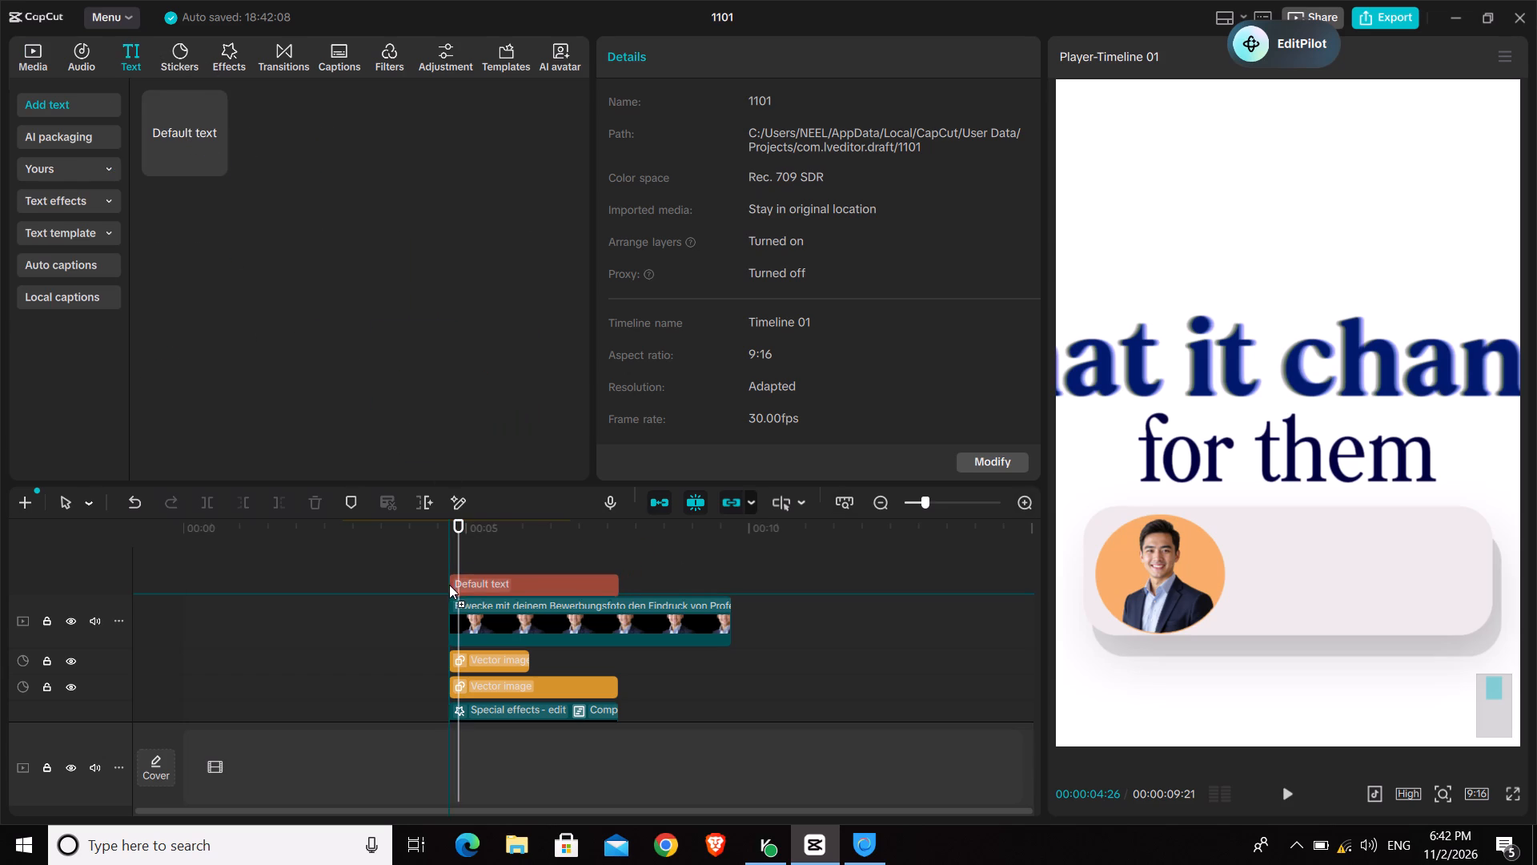
drag(449, 585, 447, 584)
triple_click(670, 145)
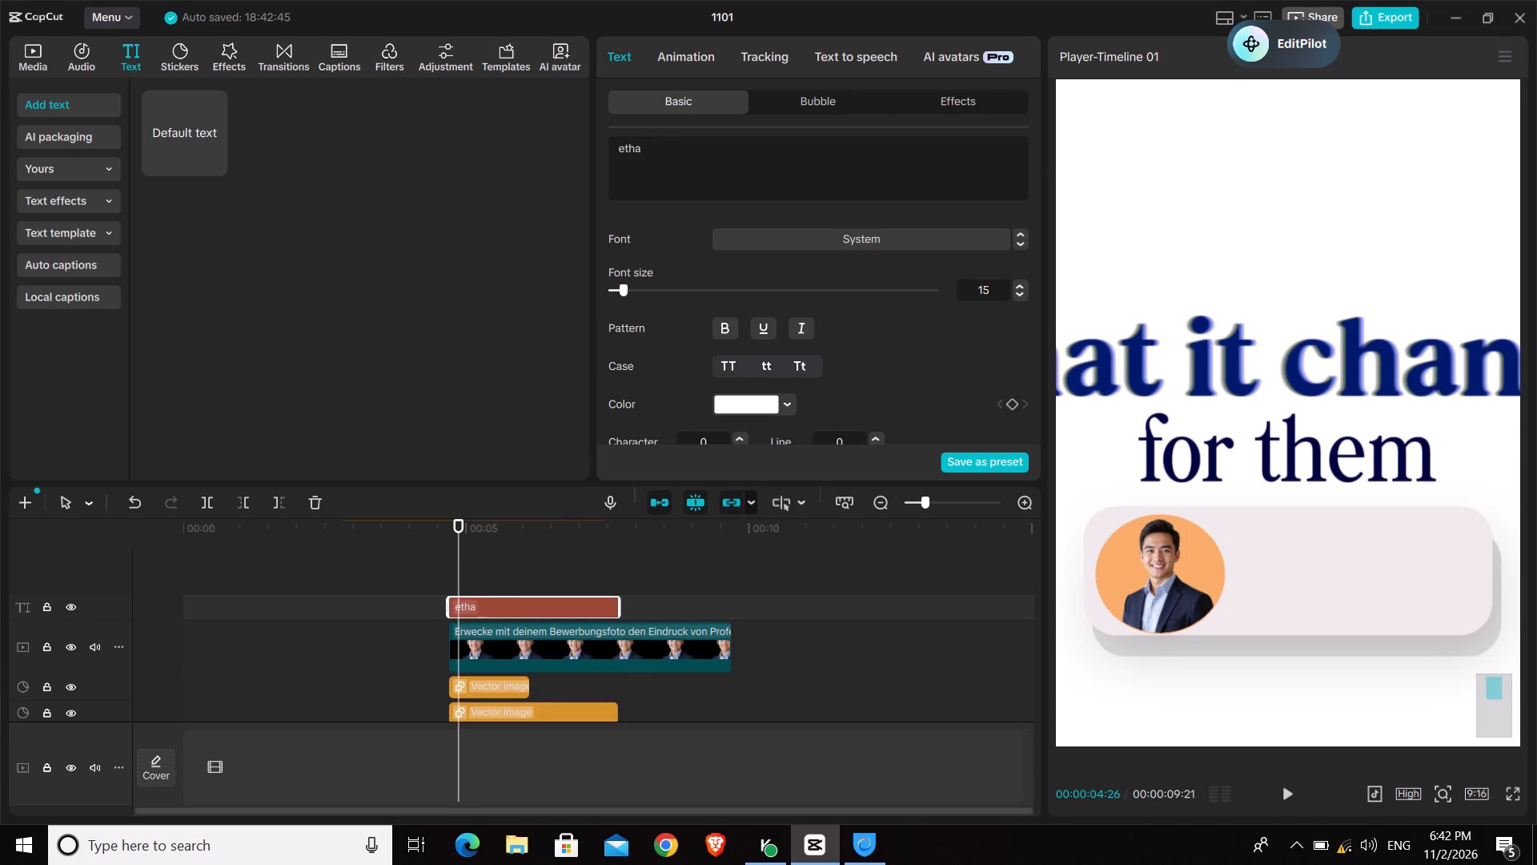
key(BackSpace)
key(BackSpace)
key(BackSpace)
key(BackSpace)
key(BackSpace)
text(John)
Set the "John" text colour to dark navy, hex 000141.
ctrl+scroll(1338, 441, down, 1)
ctrl+scroll(1338, 441, up, 1)
ctrl+scroll(1338, 441, down, 14)
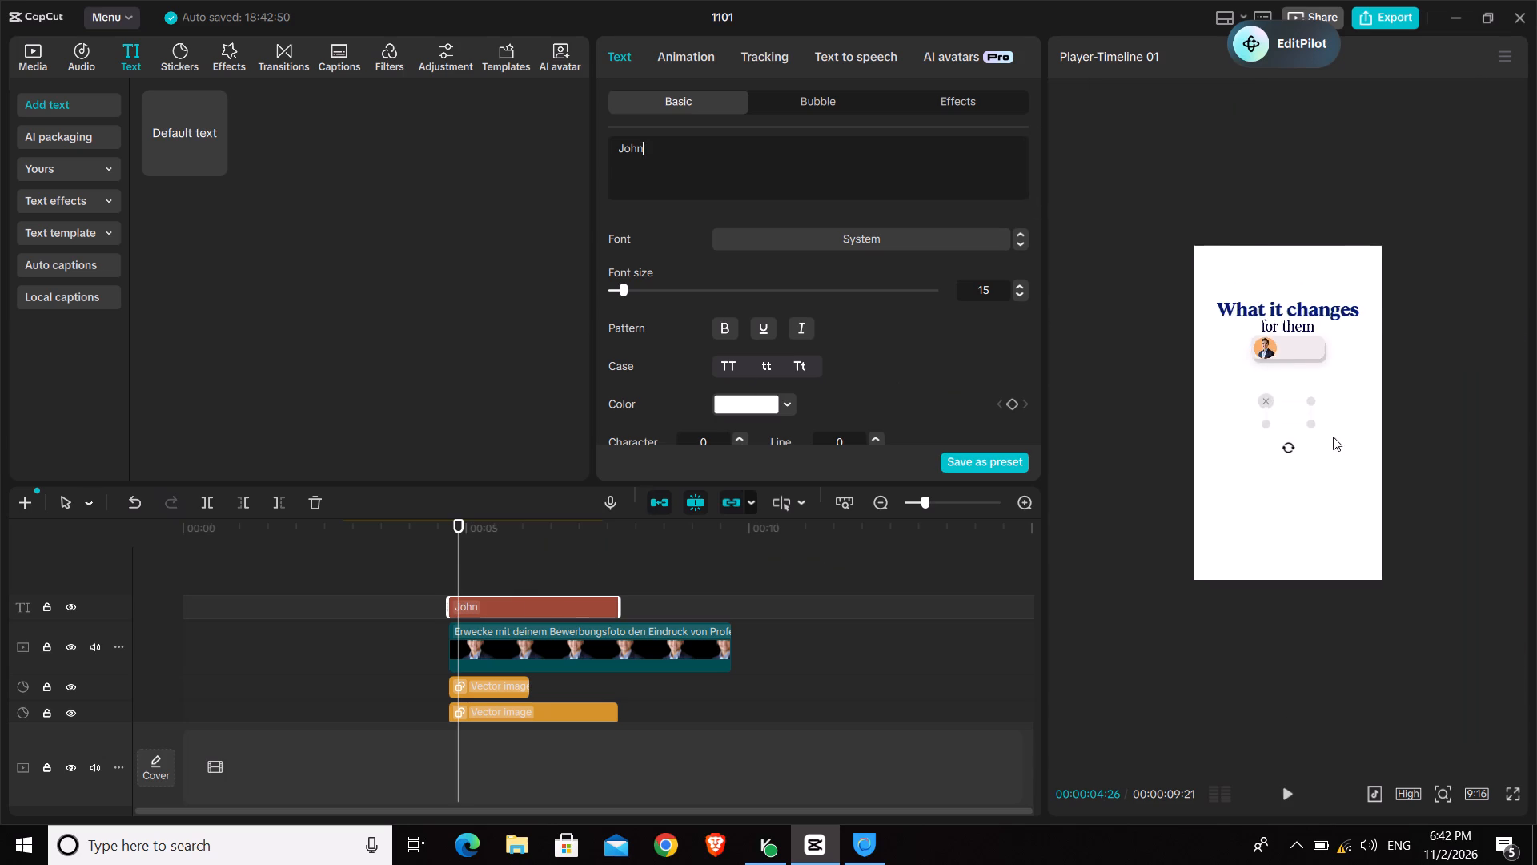
ctrl+scroll(1333, 437, up, 4)
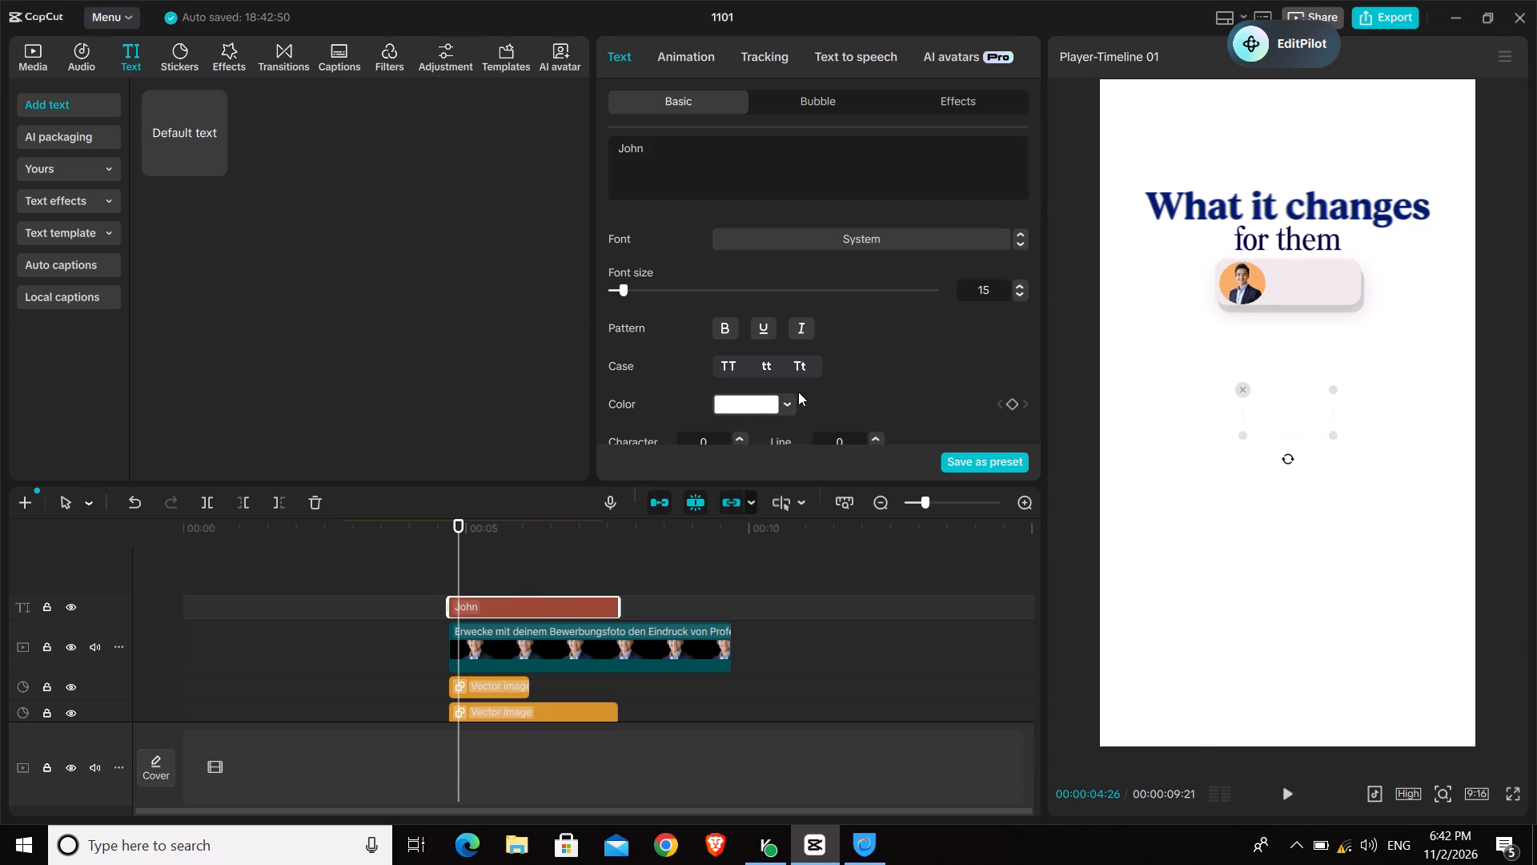
click(736, 407)
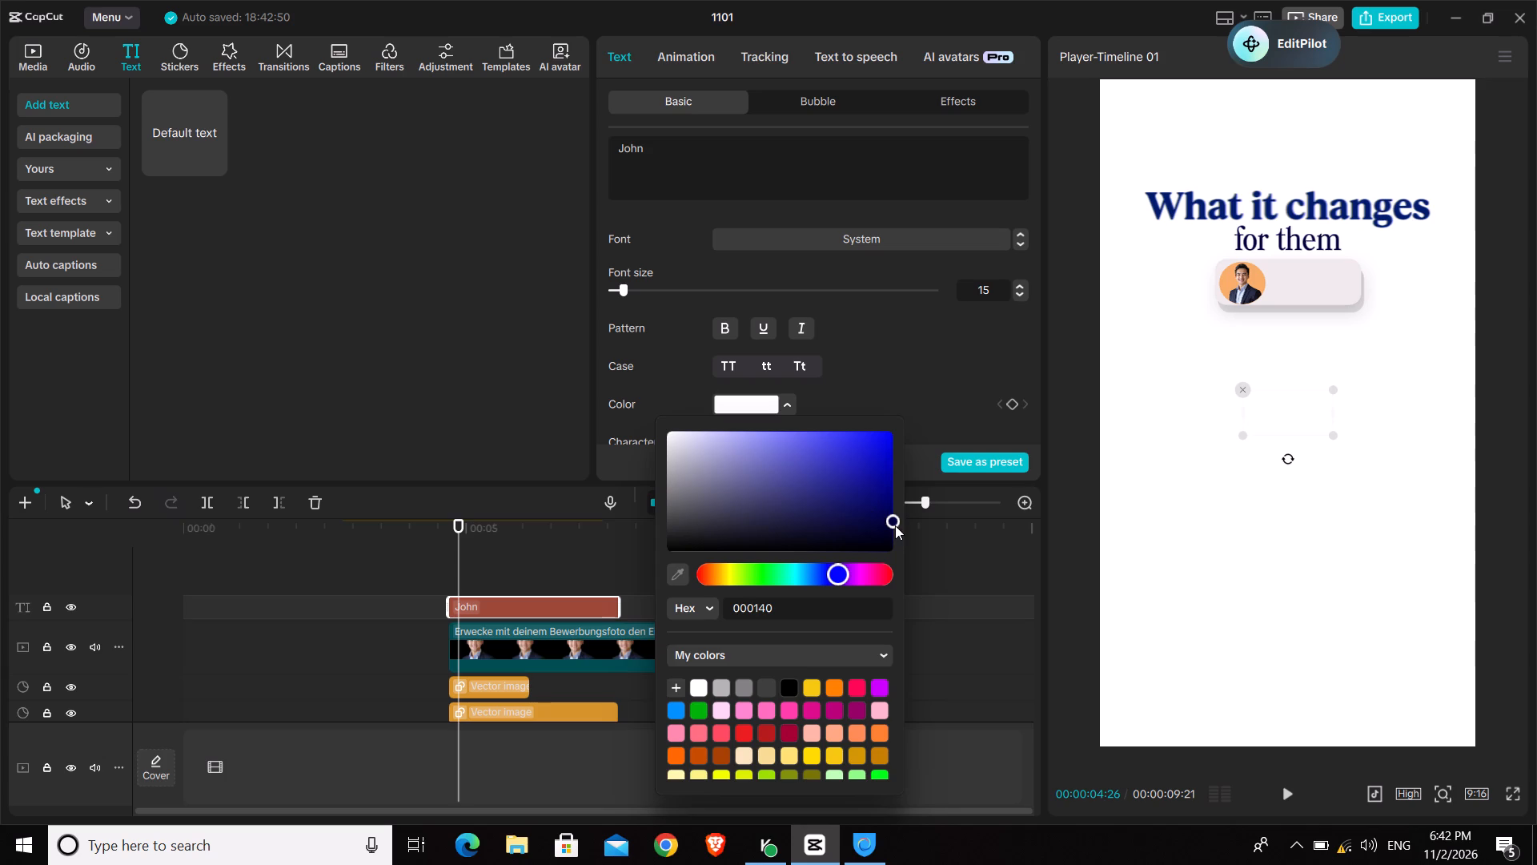
click(895, 525)
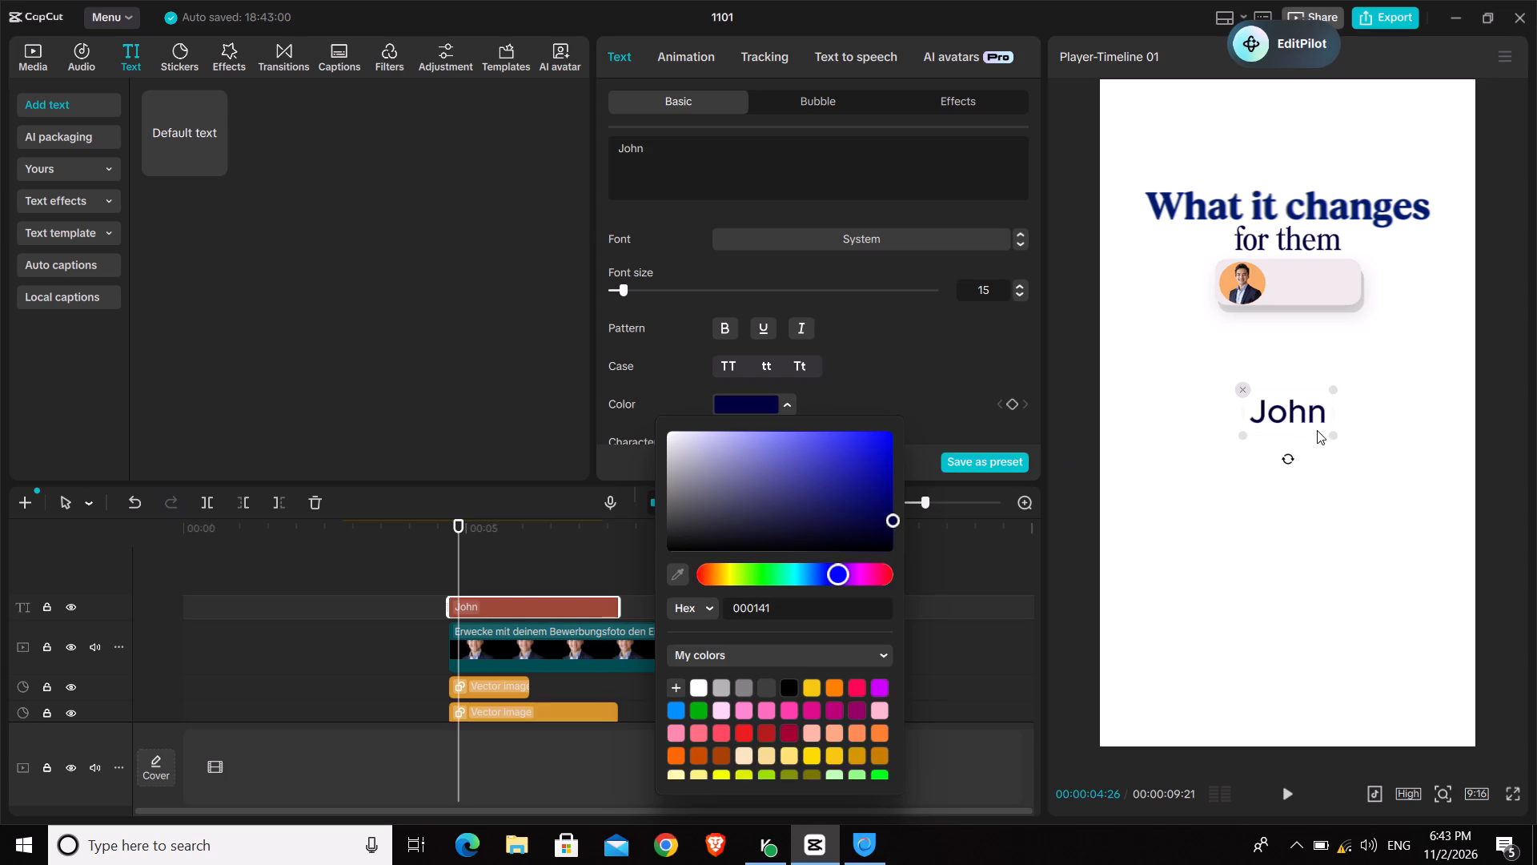
Place the "John" text on the rounded bar beside the portrait and scale it down to fit inside.
drag(1301, 422, 1317, 286)
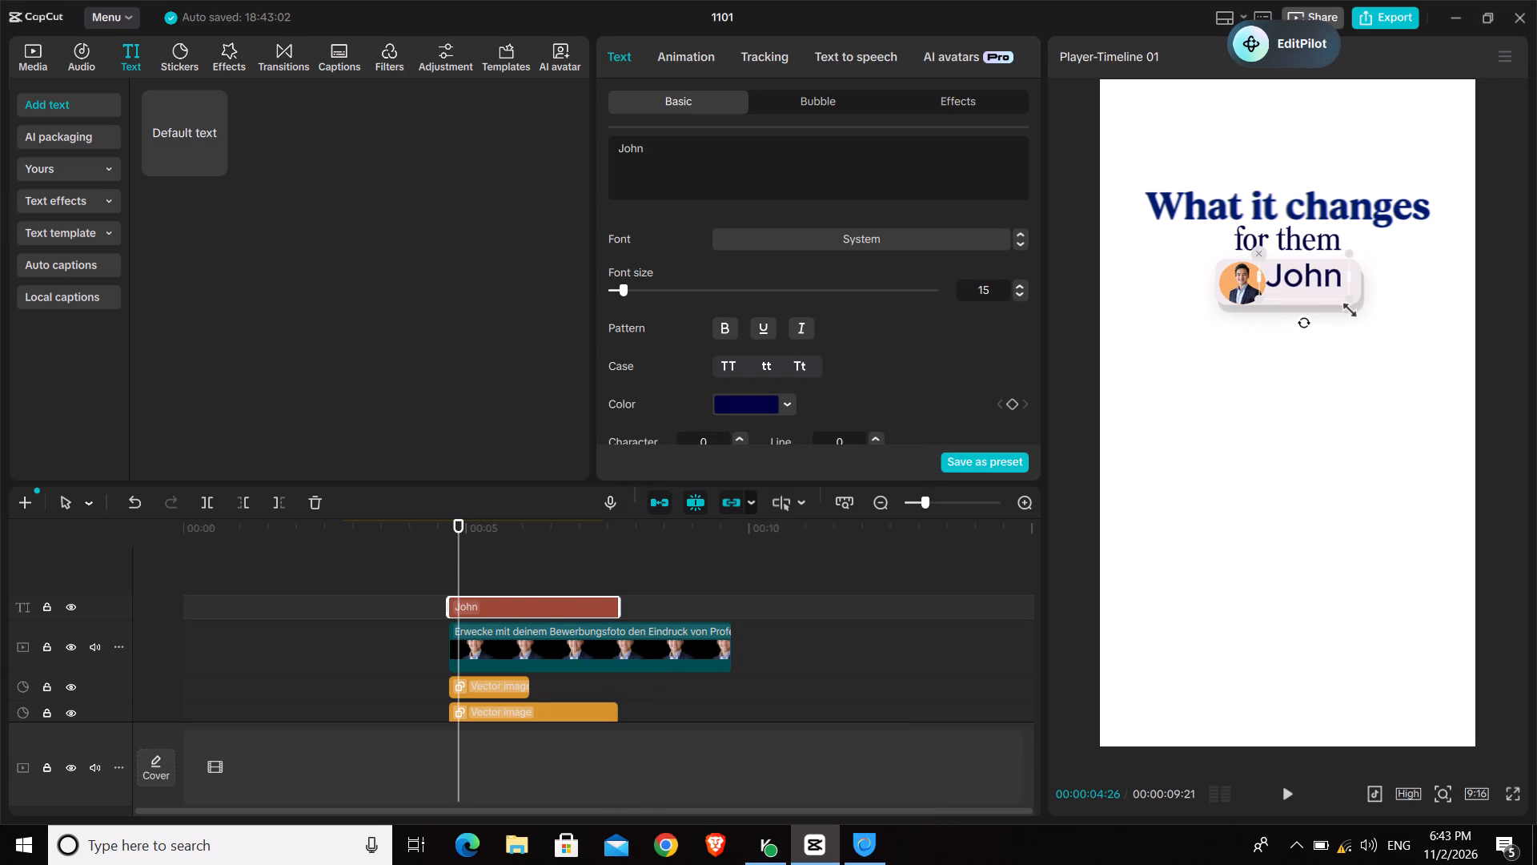
drag(1347, 308, 1329, 299)
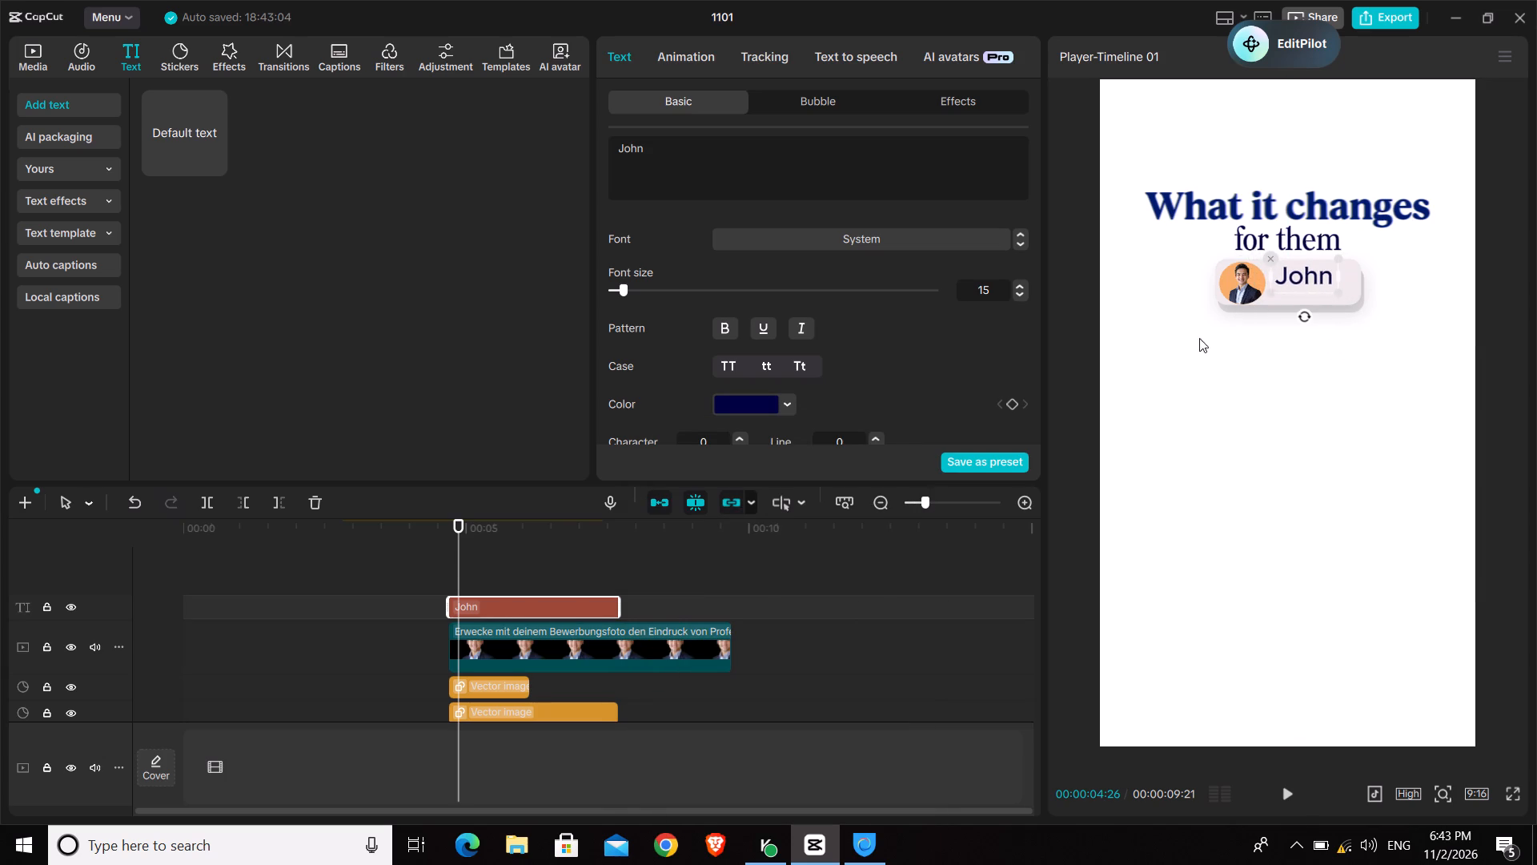
Reduce the feather of the split mask on the shadow's Blur effect and reposition the mask to about X 50, Y 318.
scroll(482, 622, down, 2)
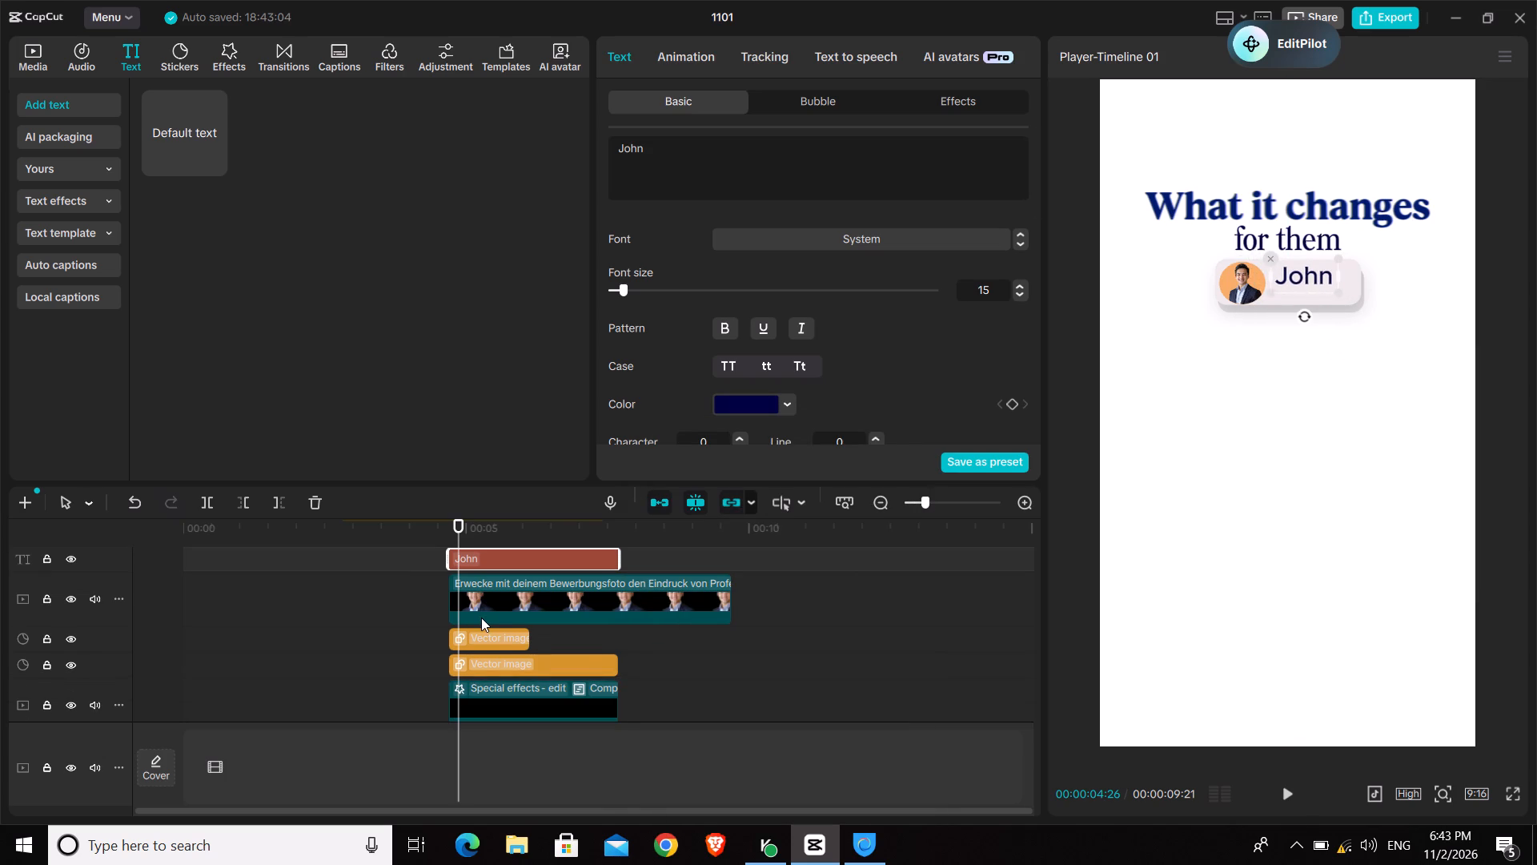
click(486, 665)
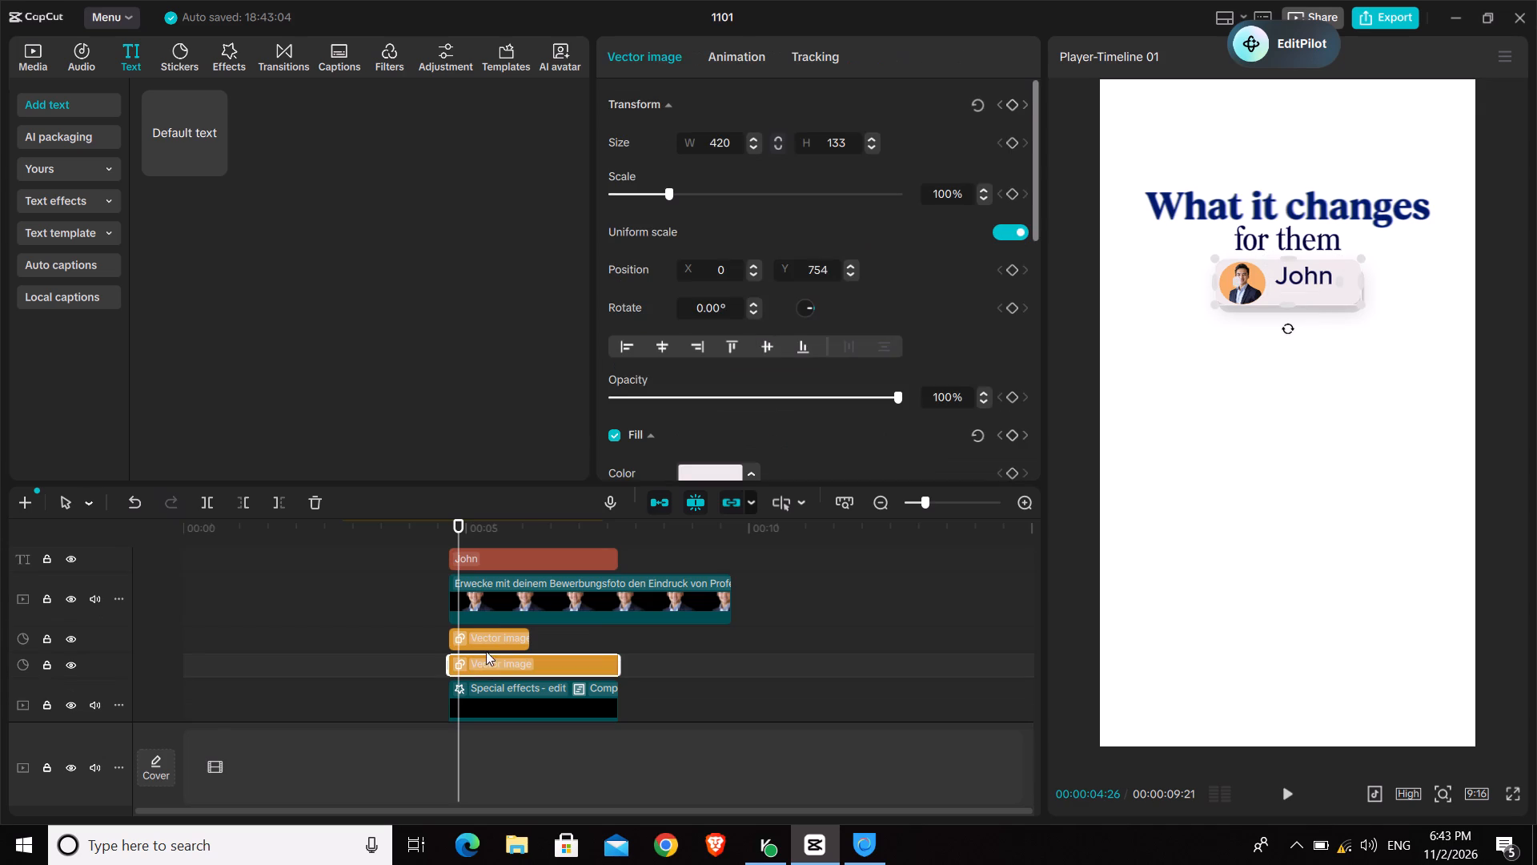
click(487, 640)
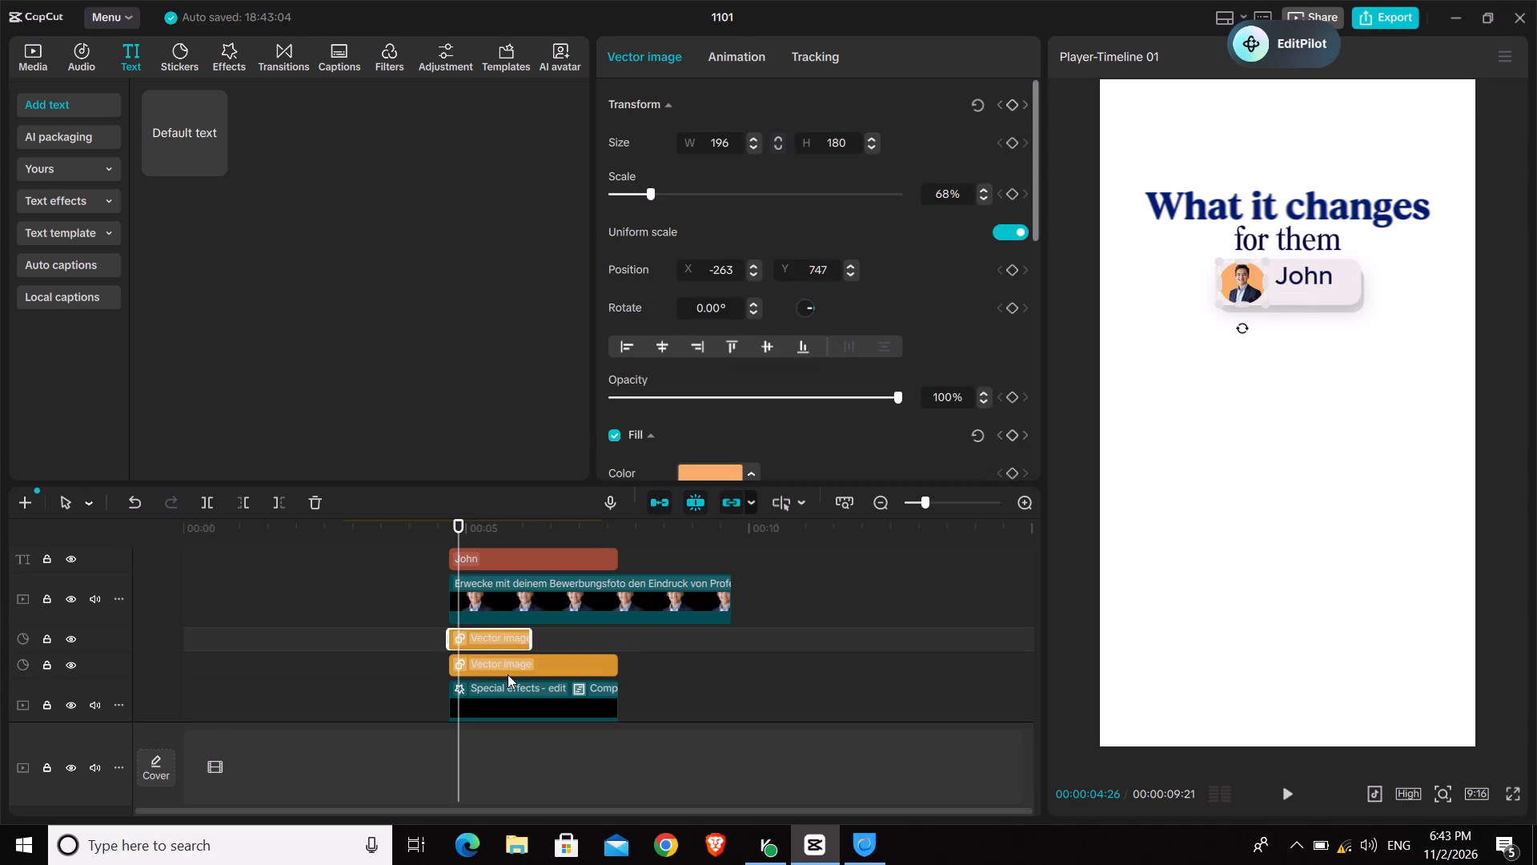
click(508, 677)
click(464, 645)
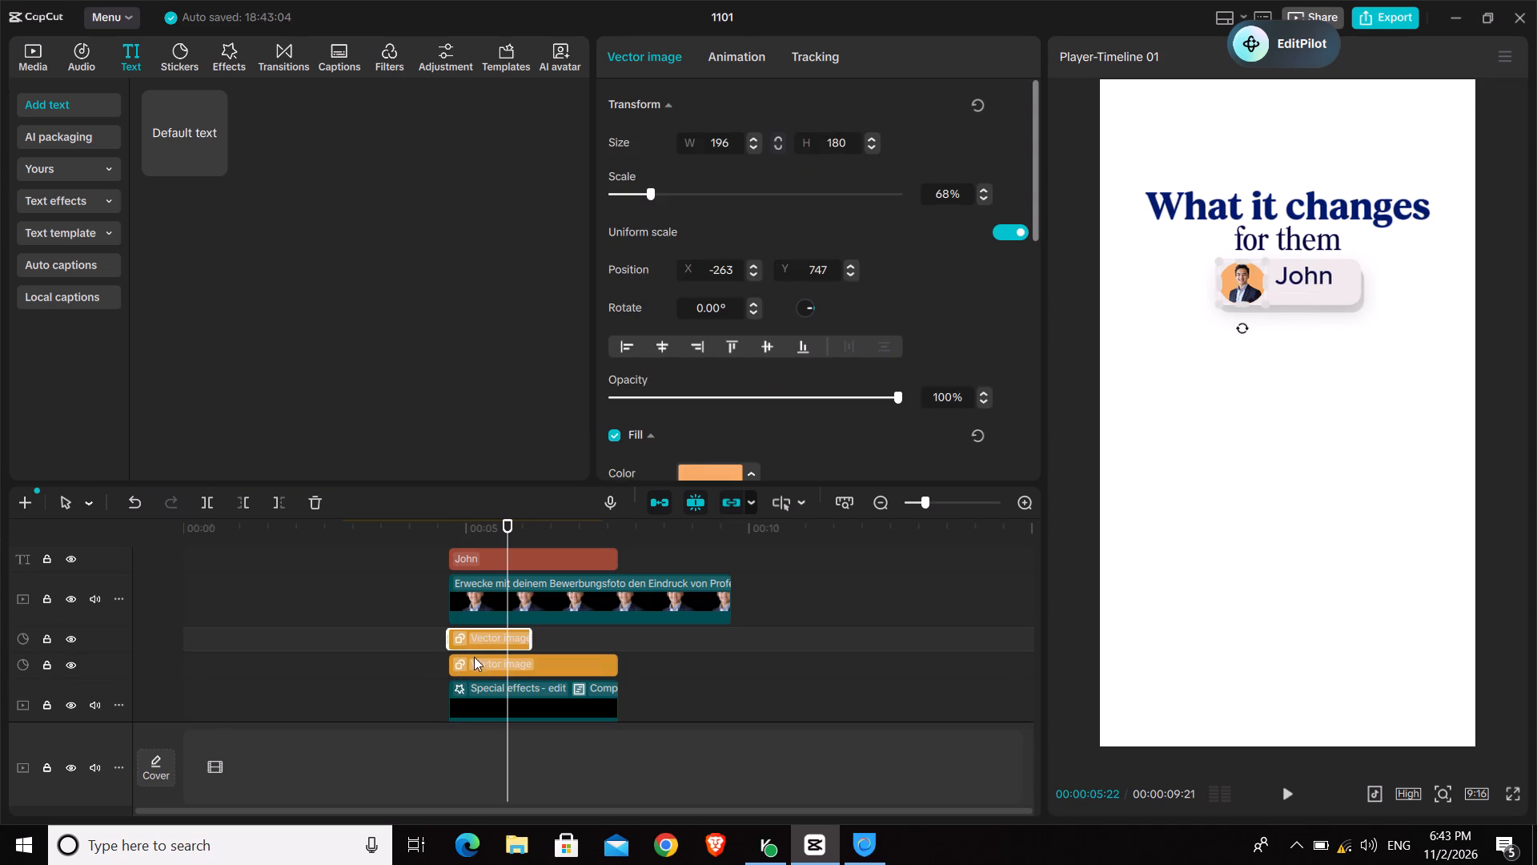
click(475, 662)
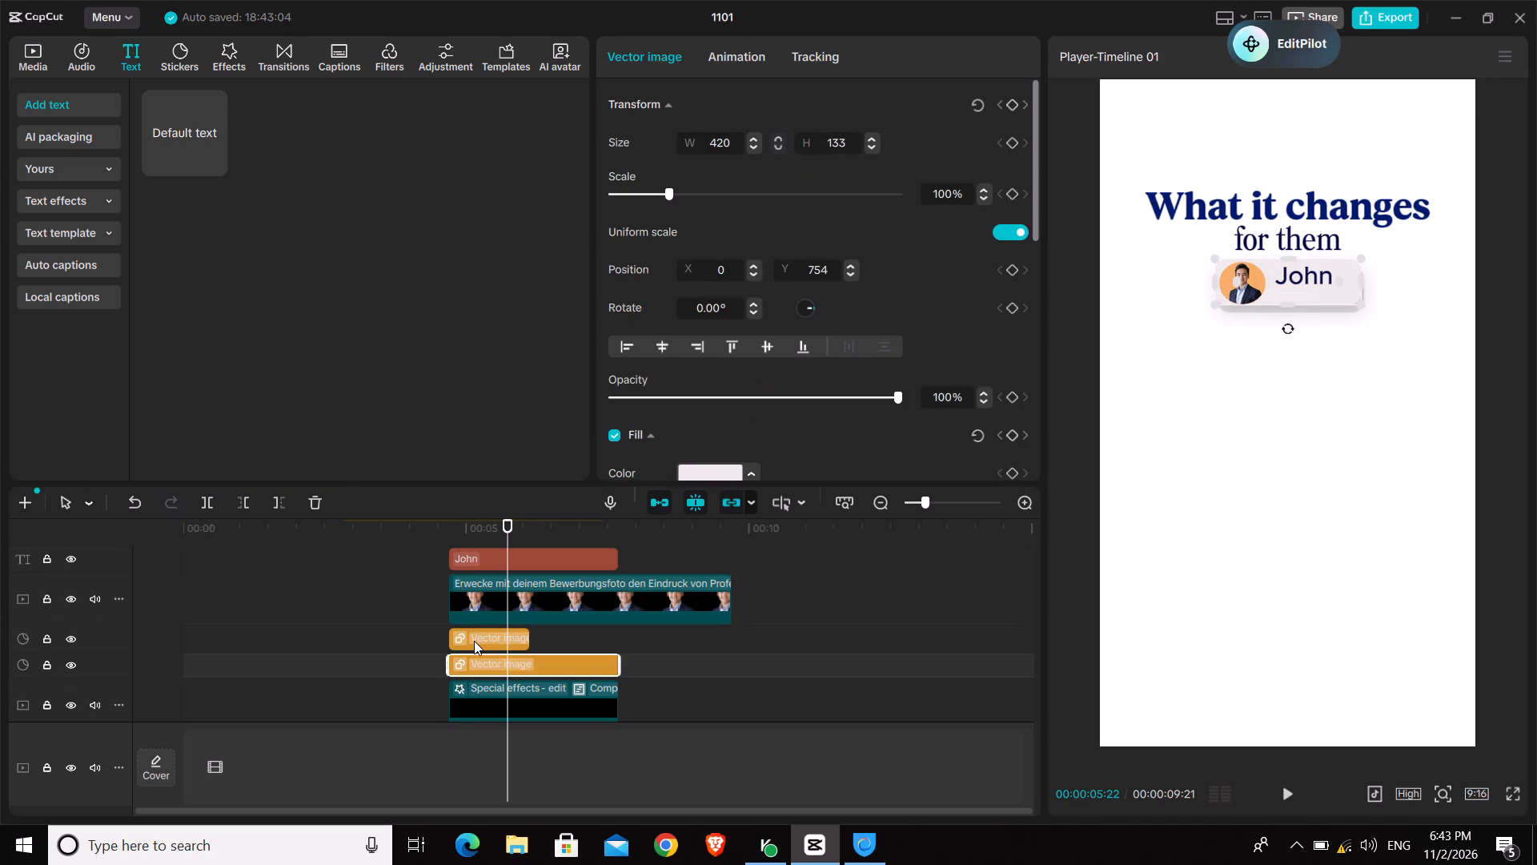
click(474, 641)
scroll(472, 641, down, 1)
click(475, 669)
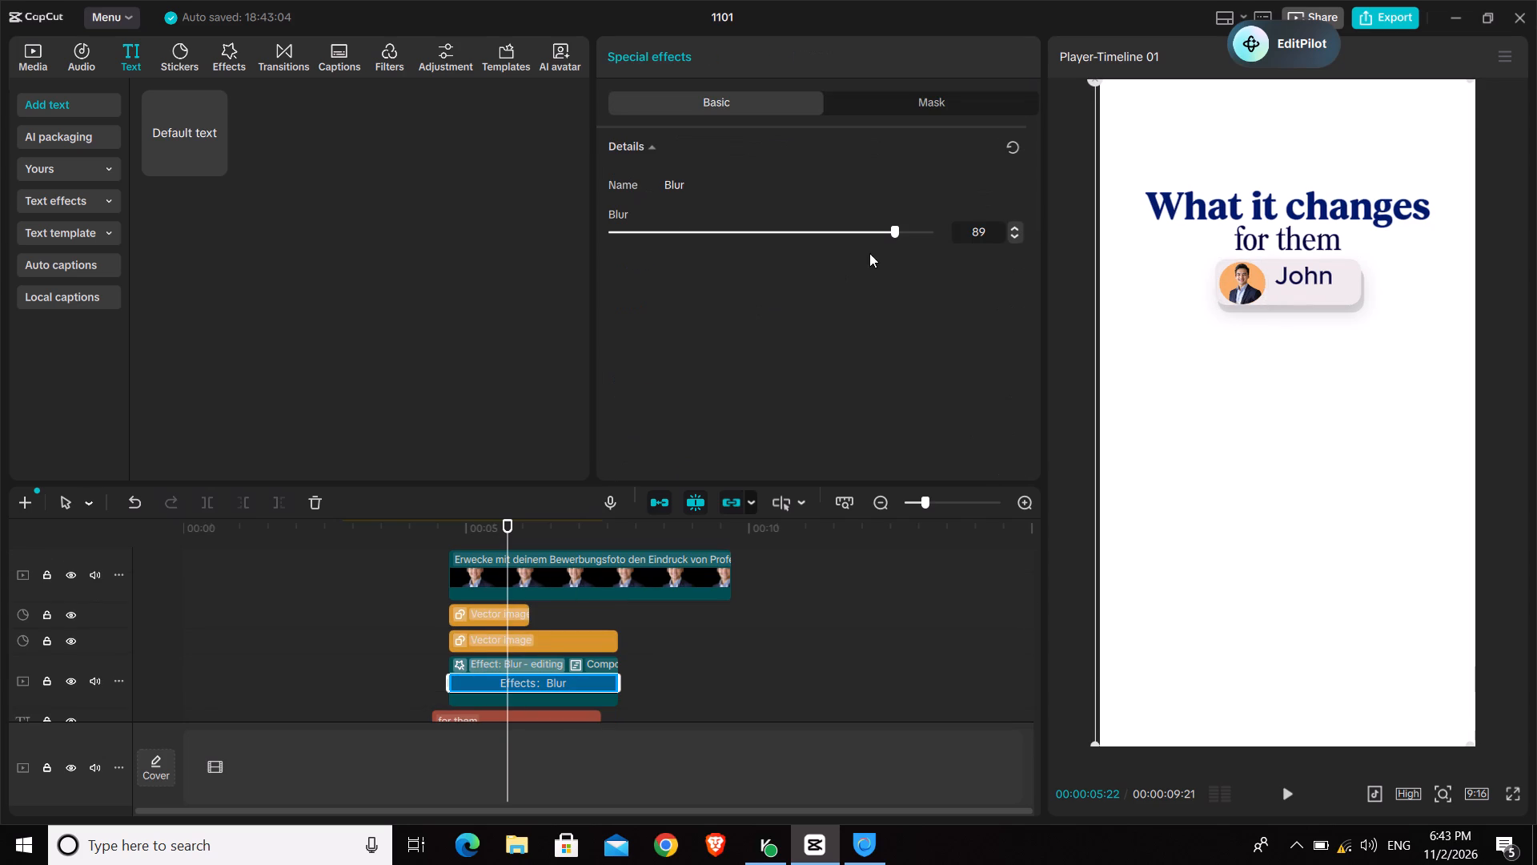
click(898, 232)
click(917, 107)
drag(1294, 350, 1294, 336)
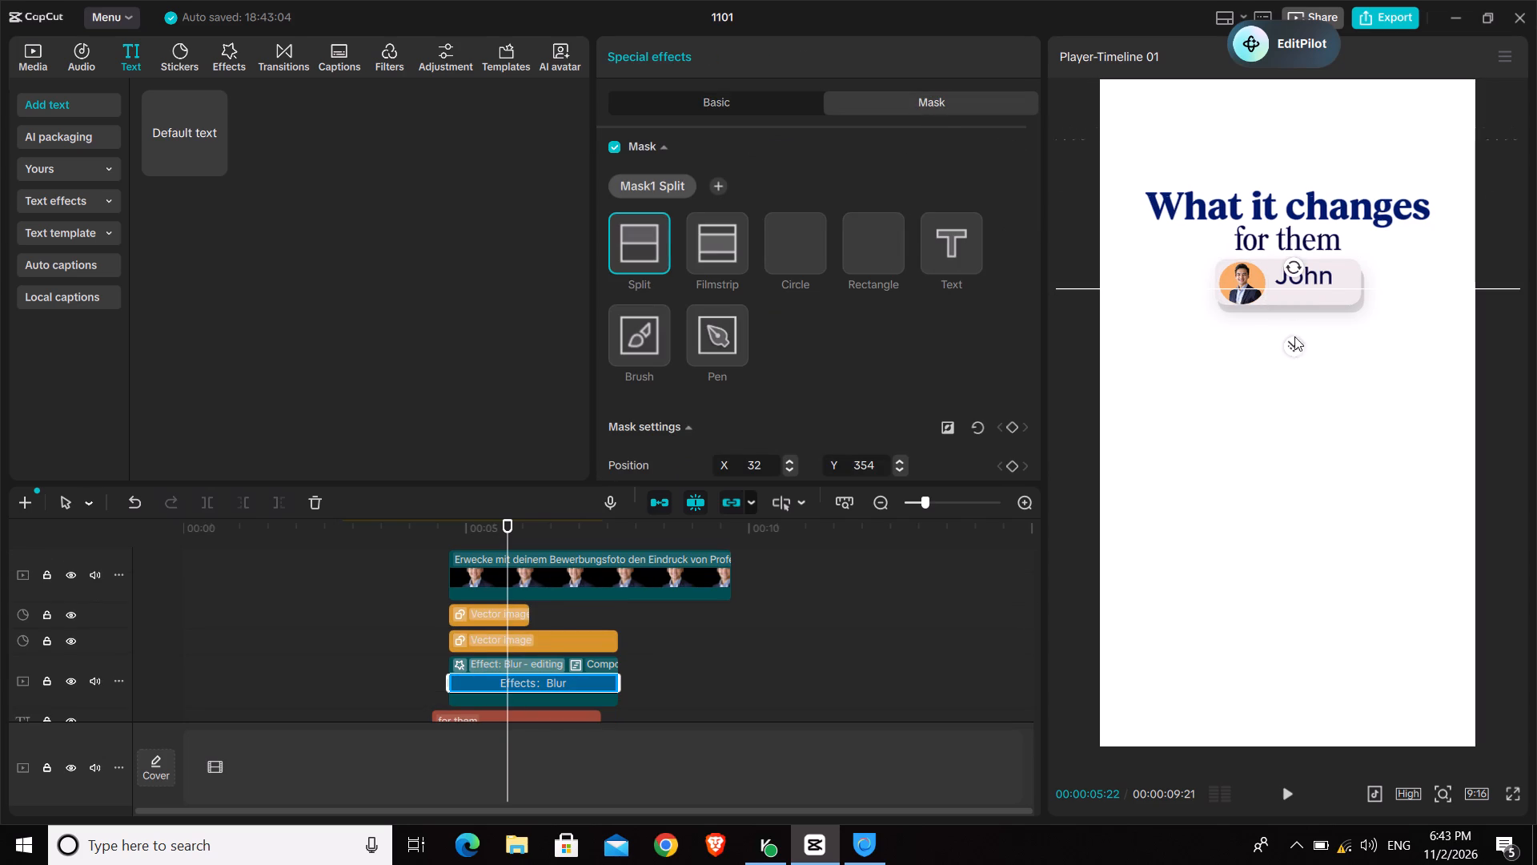
drag(1294, 336, 1326, 315)
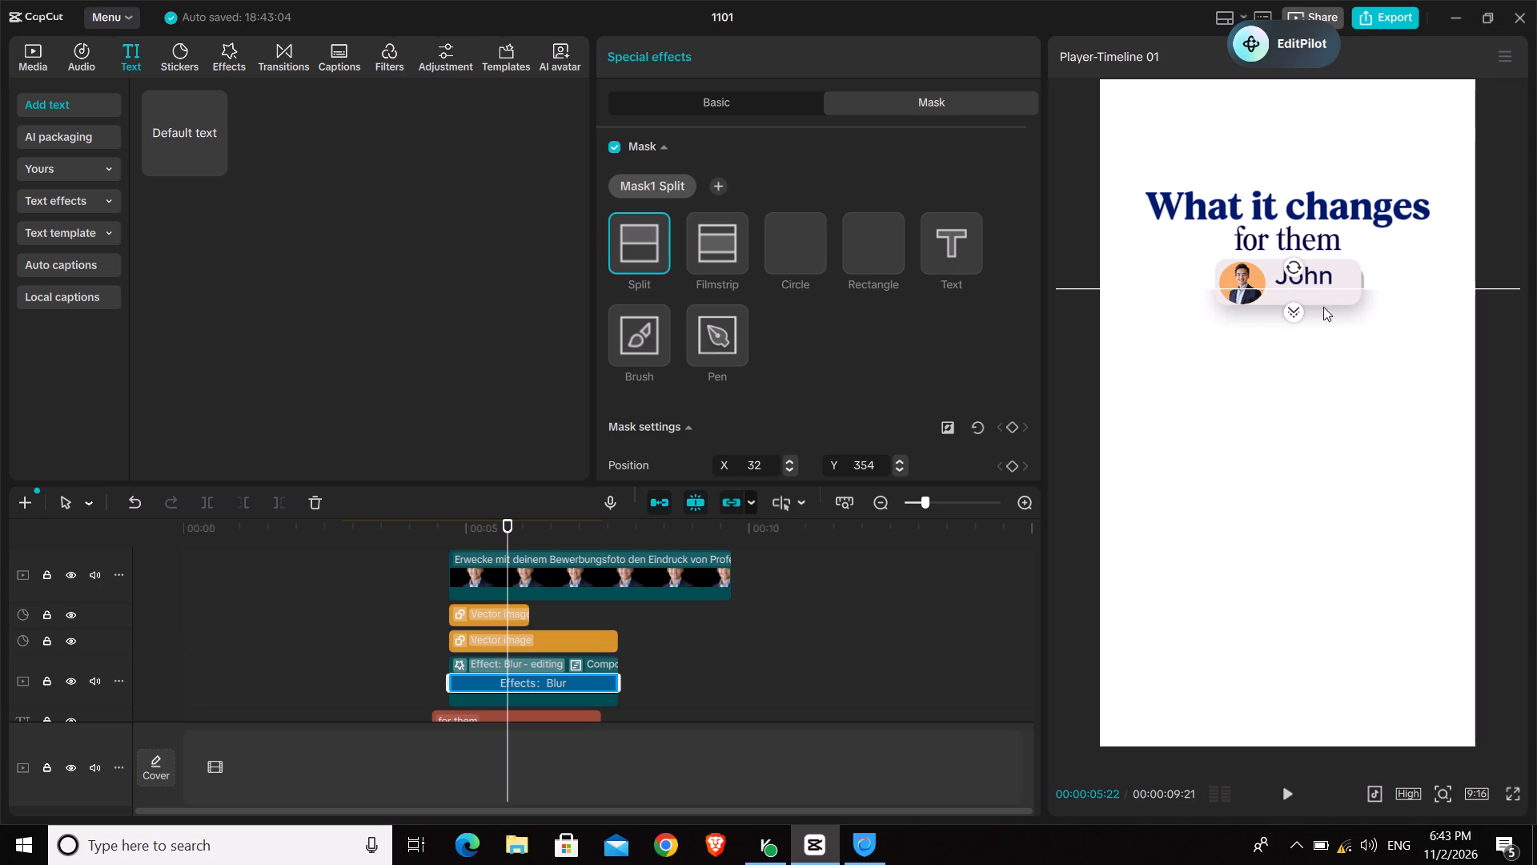
drag(1297, 285, 1302, 304)
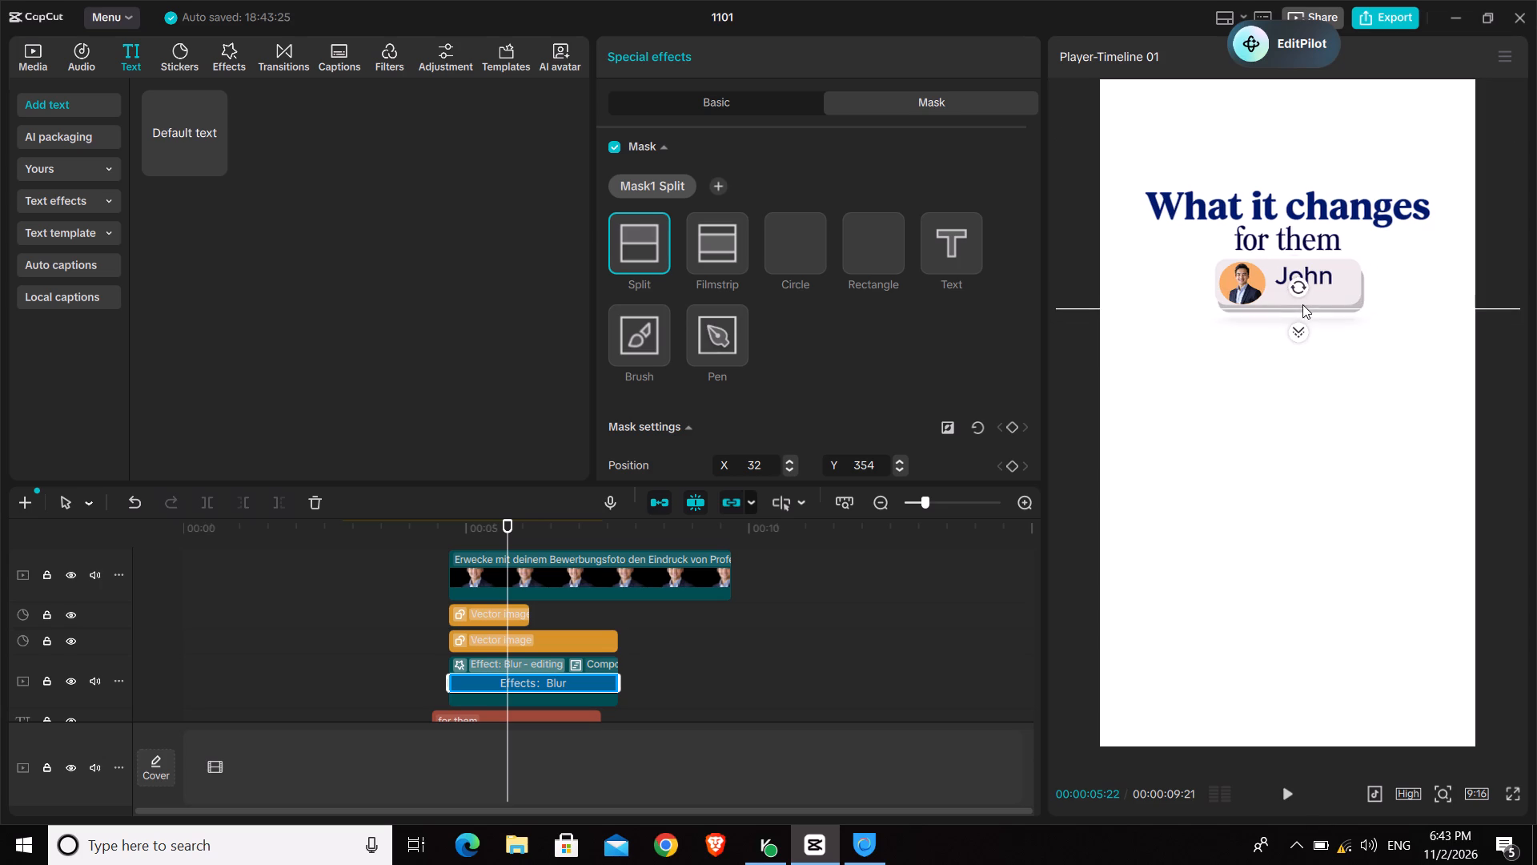
drag(1302, 304, 1303, 298)
click(1298, 327)
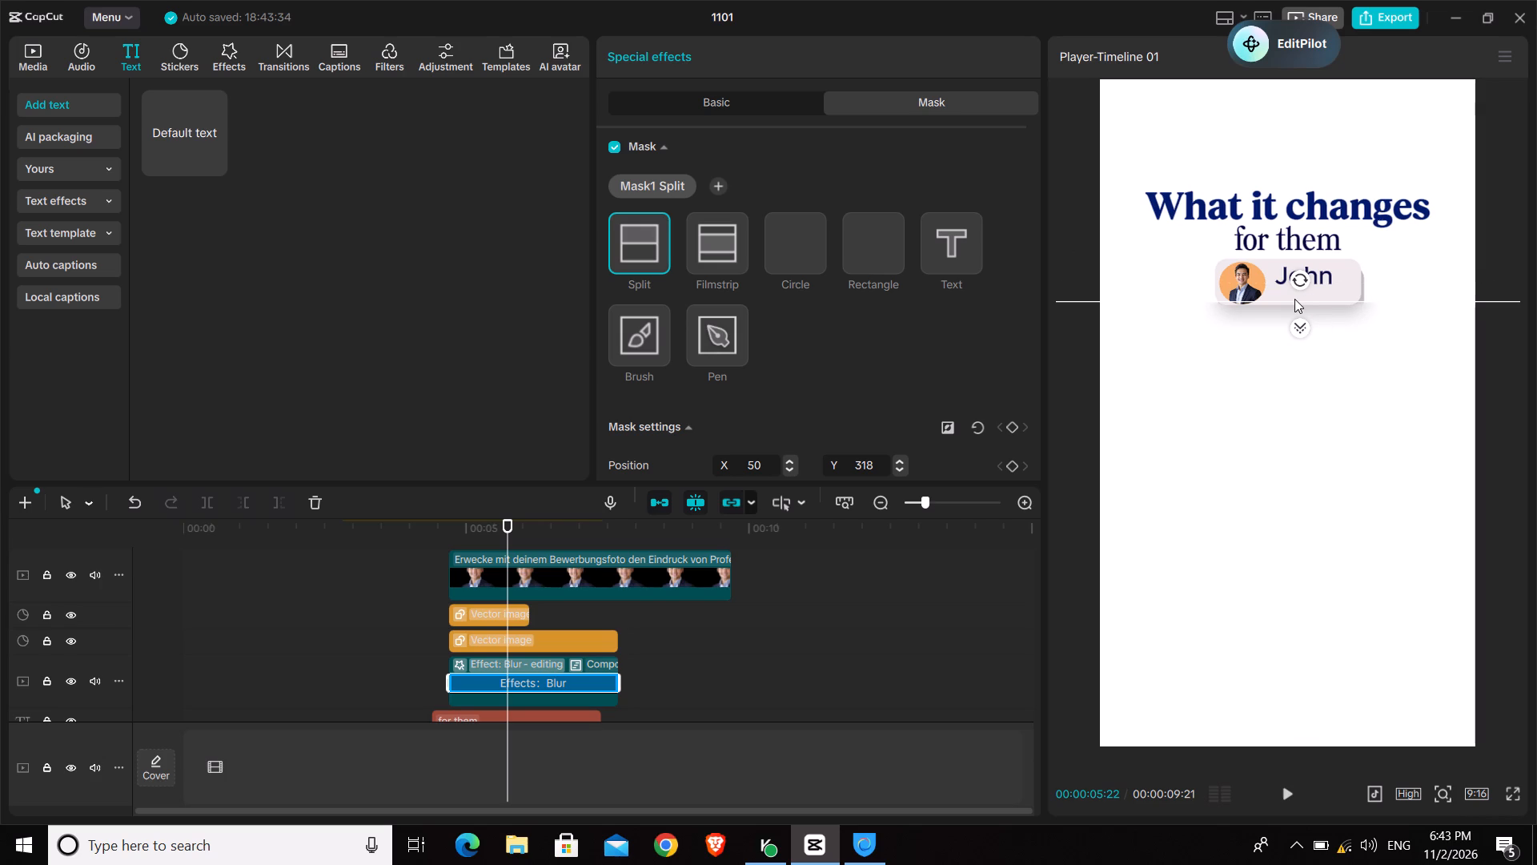
Move the split mask of the shadow's Blur effect up to about X 57, Y 417 and slightly increase its feather.
drag(1297, 303, 1299, 277)
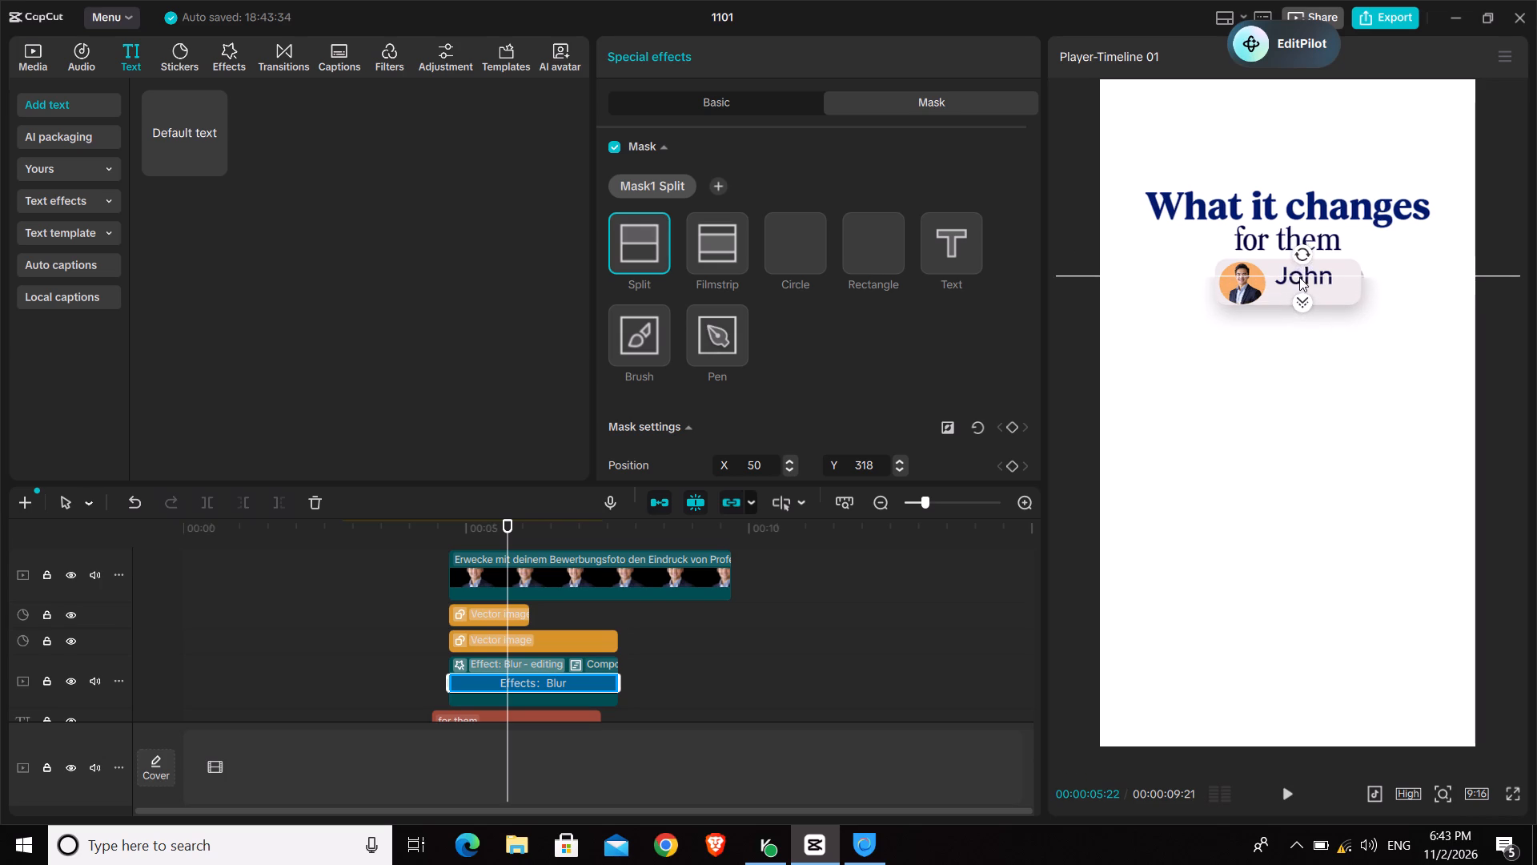
drag(1299, 277, 1301, 270)
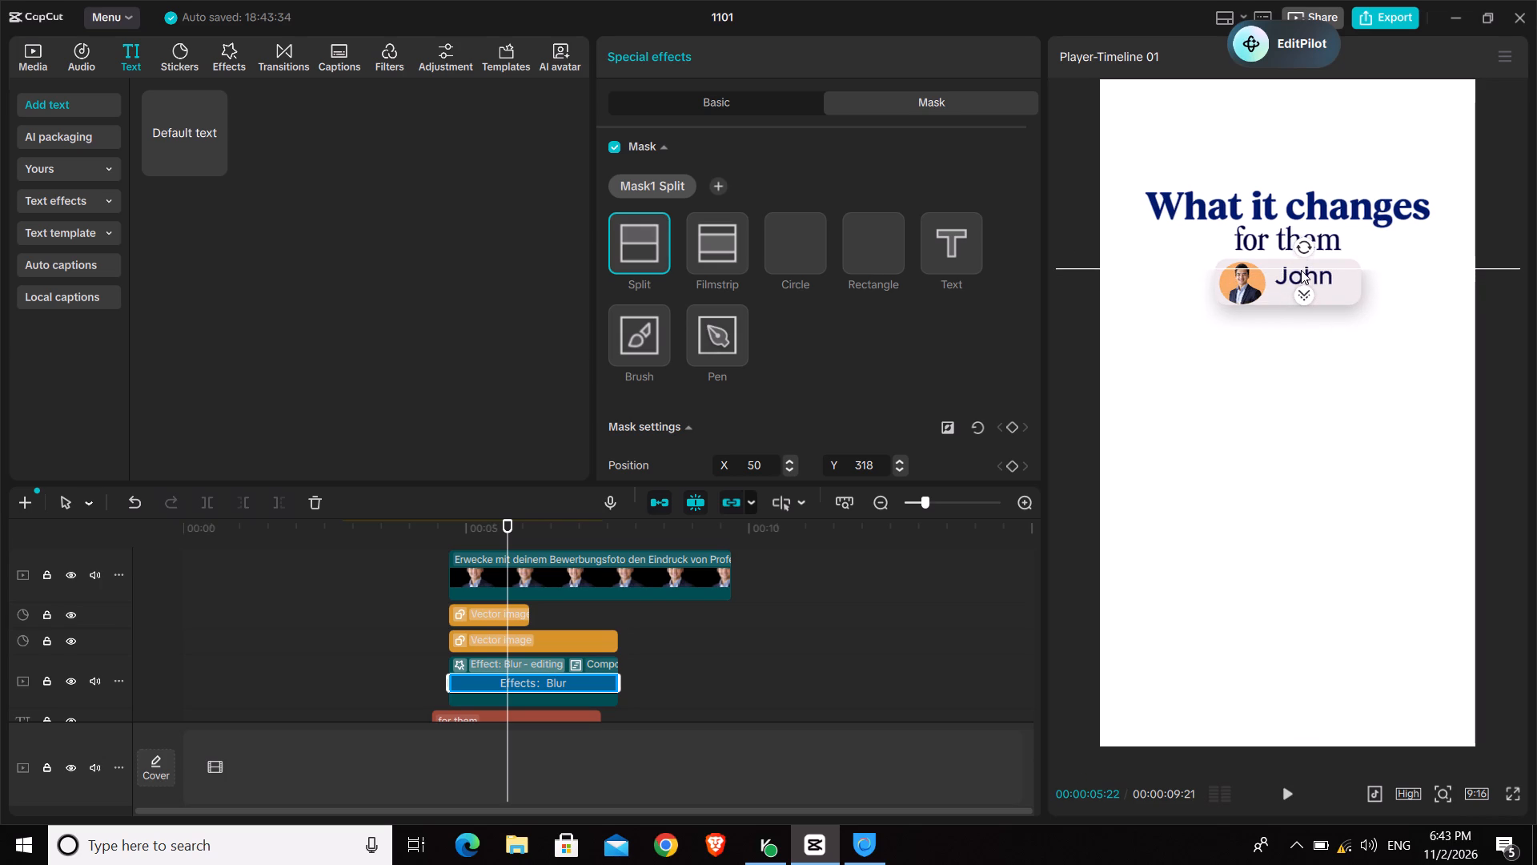
drag(1301, 270, 1299, 268)
drag(1302, 292, 1303, 300)
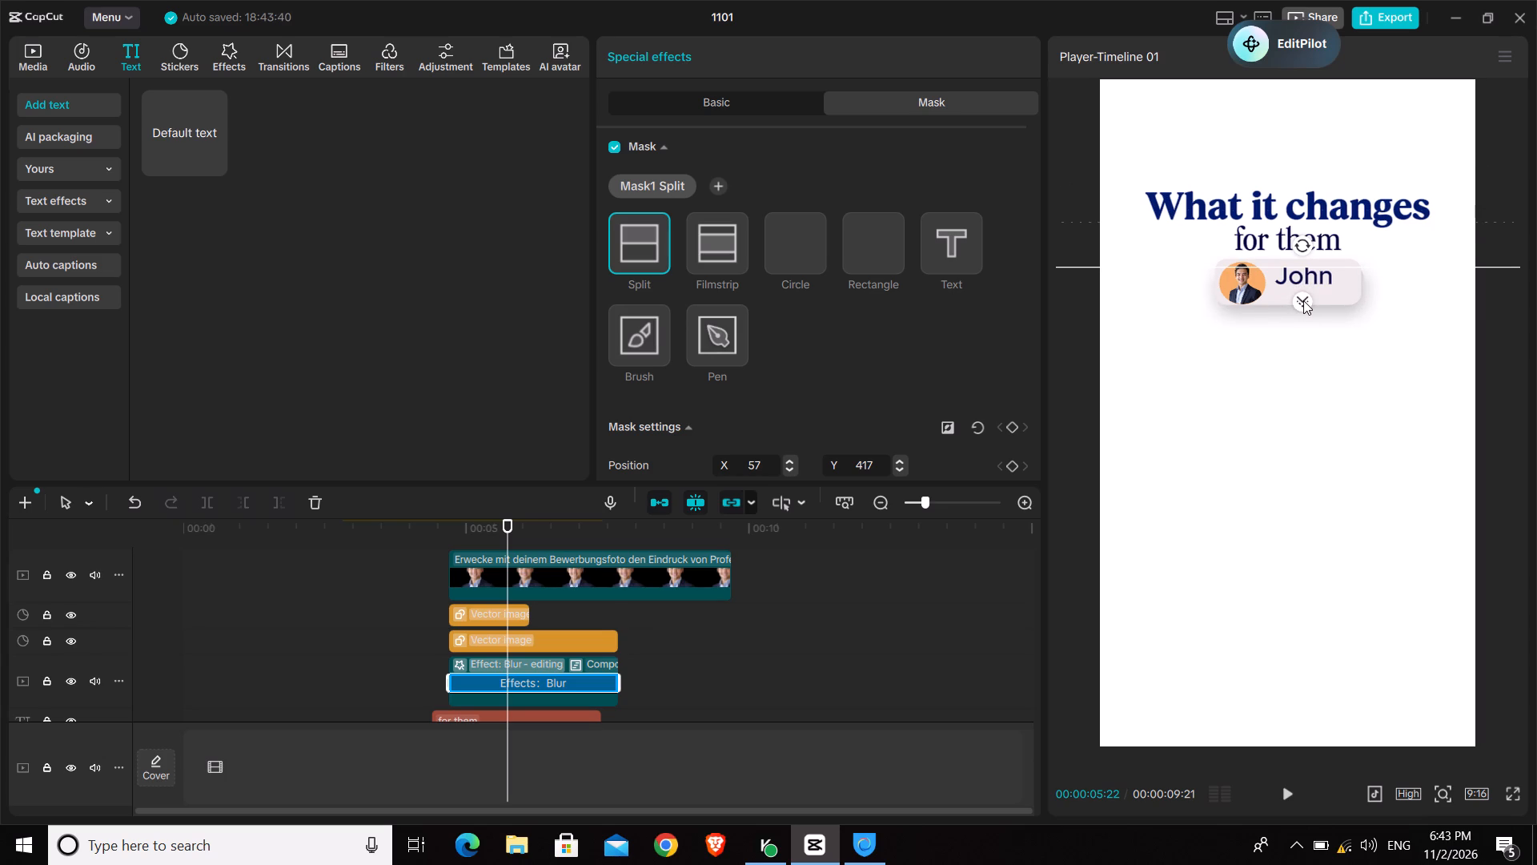
drag(1303, 300, 1304, 300)
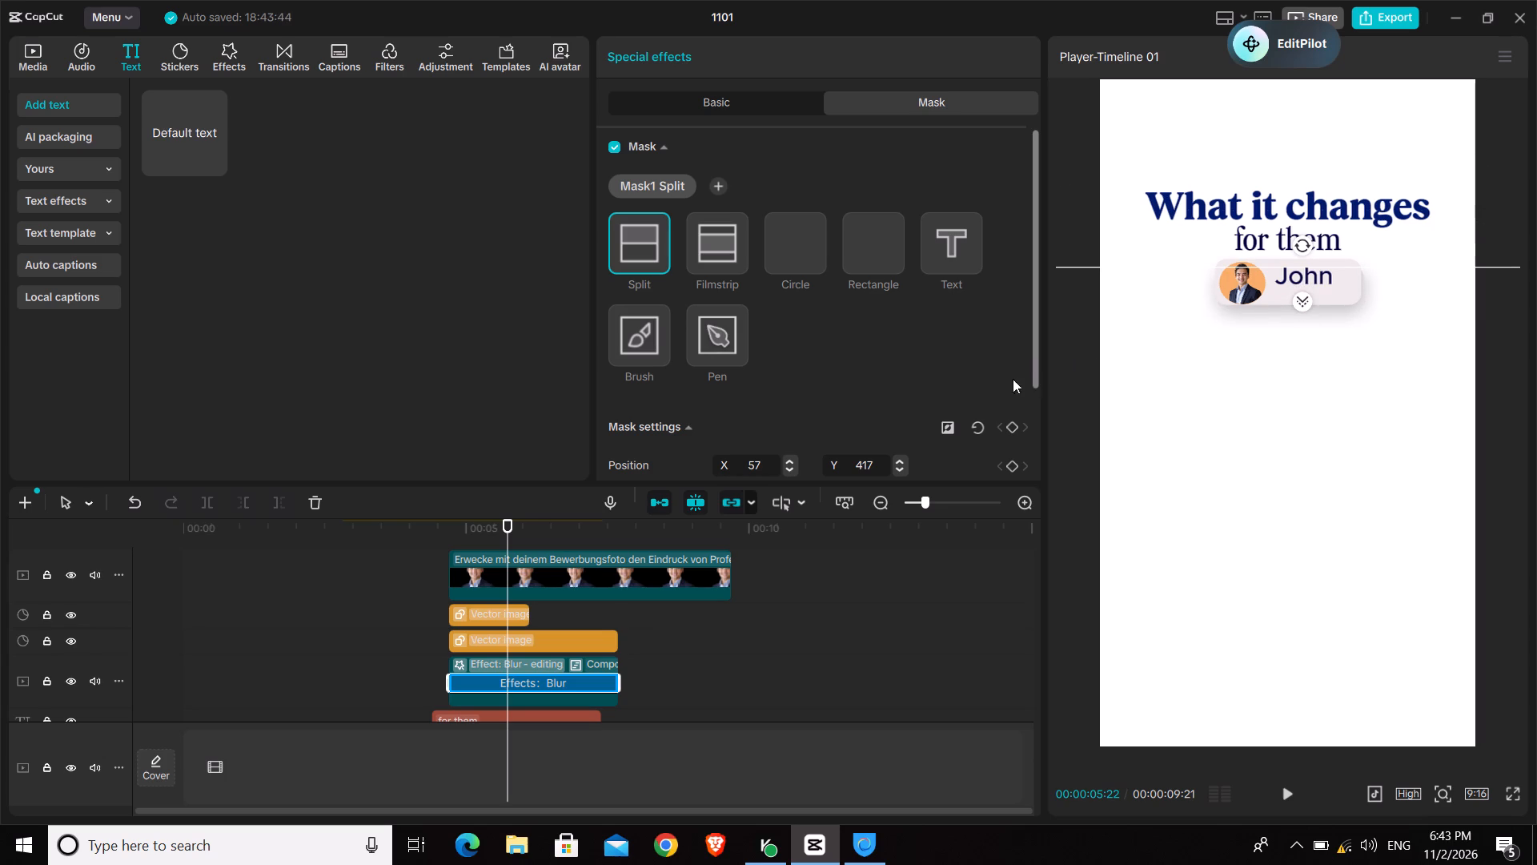
click(466, 692)
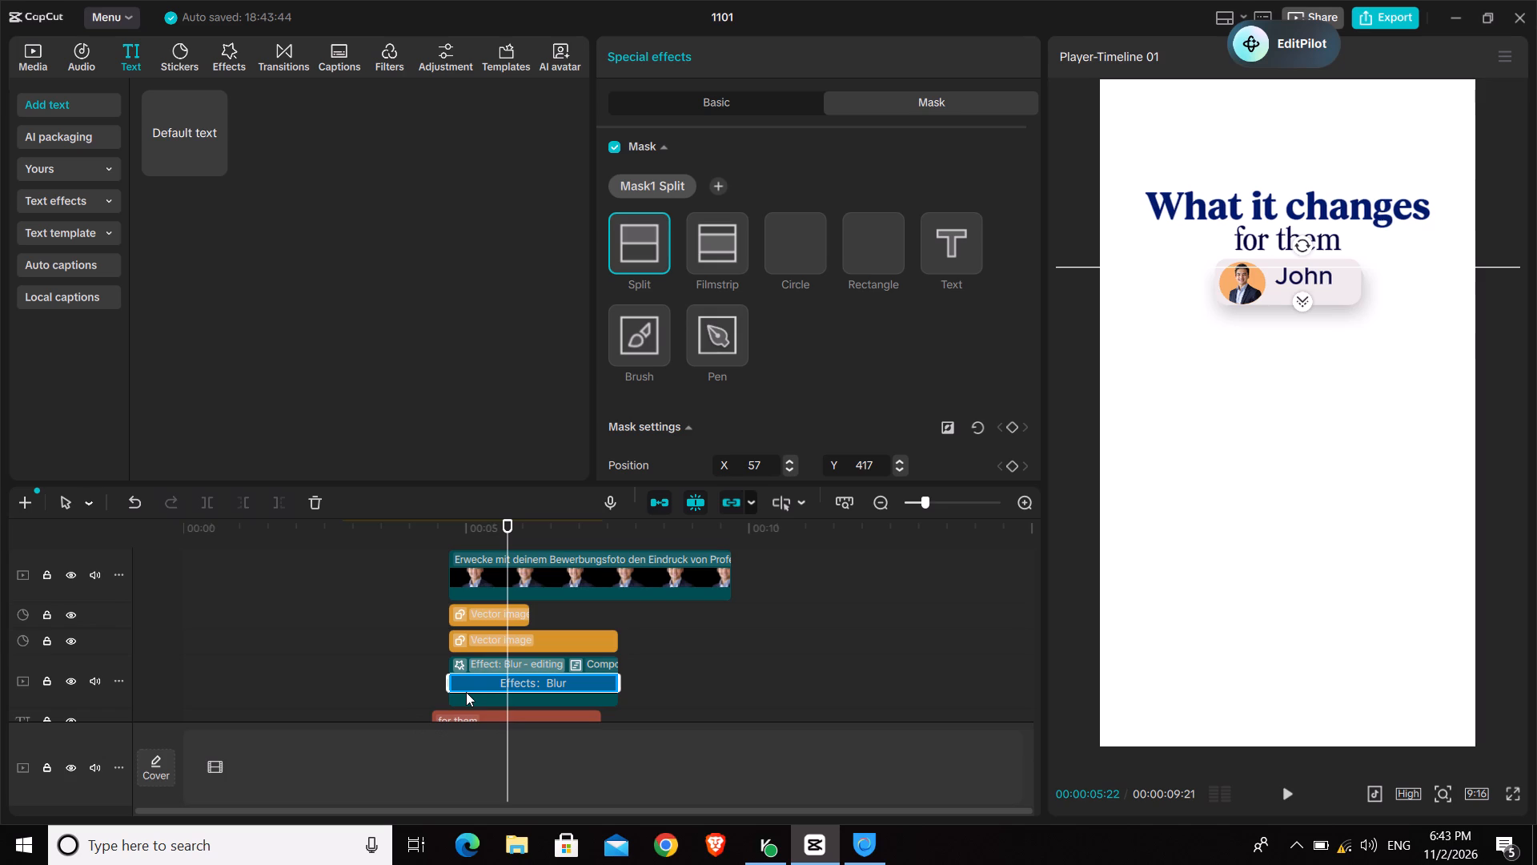
click(469, 702)
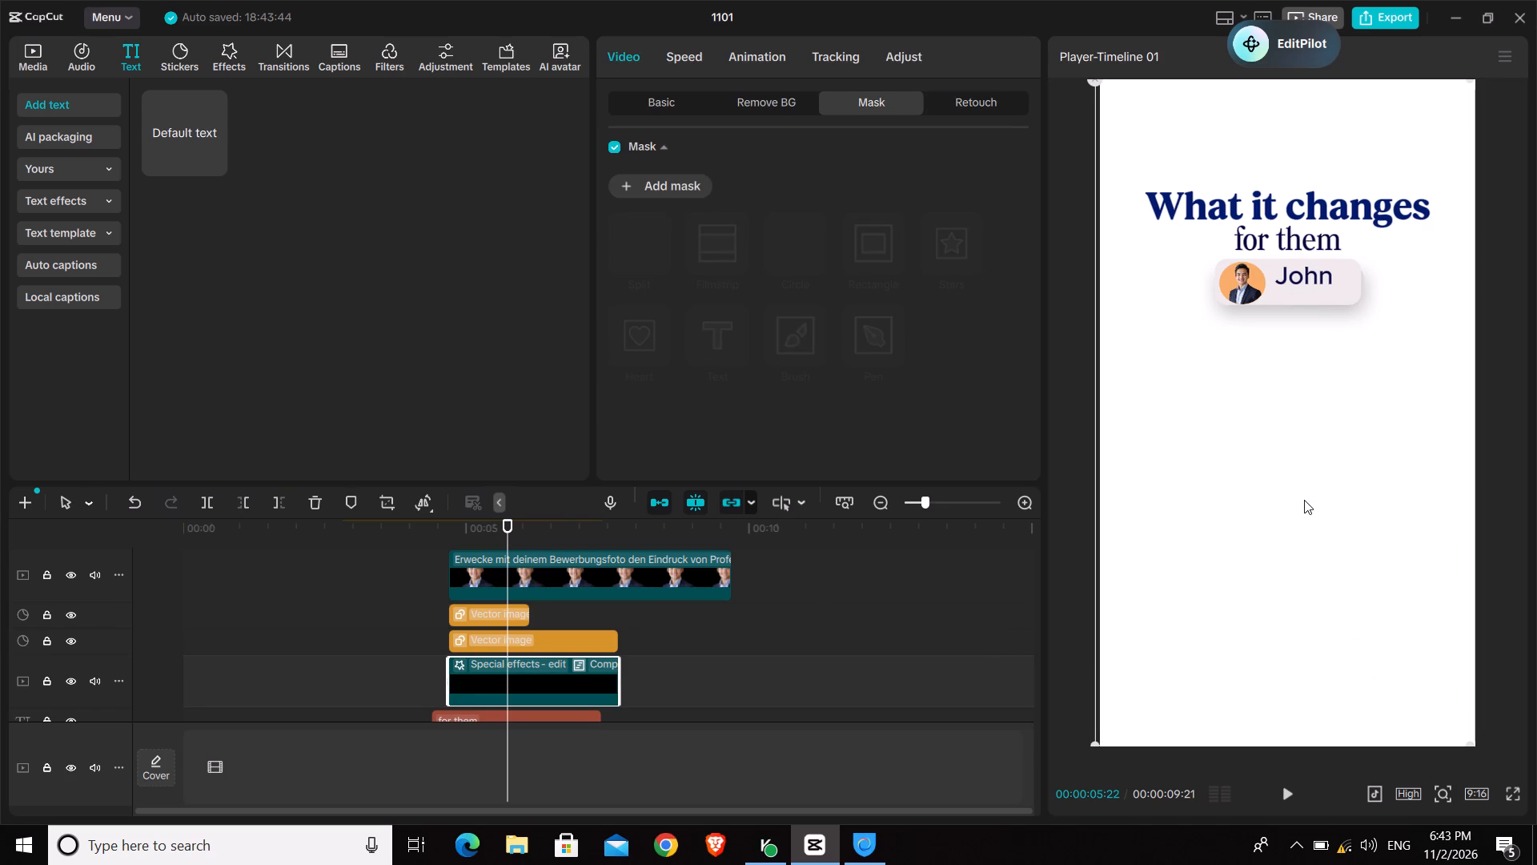
Go to about 00:00:05:02 on the timeline and select the "John" text on the rounded bar for adjustment.
ctrl+scroll(1377, 433, up, 9)
scroll(1344, 346, up, 6)
scroll(1350, 346, down, 2)
ctrl+scroll(1370, 375, down, 10)
drag(508, 537, 467, 542)
drag(463, 542, 470, 542)
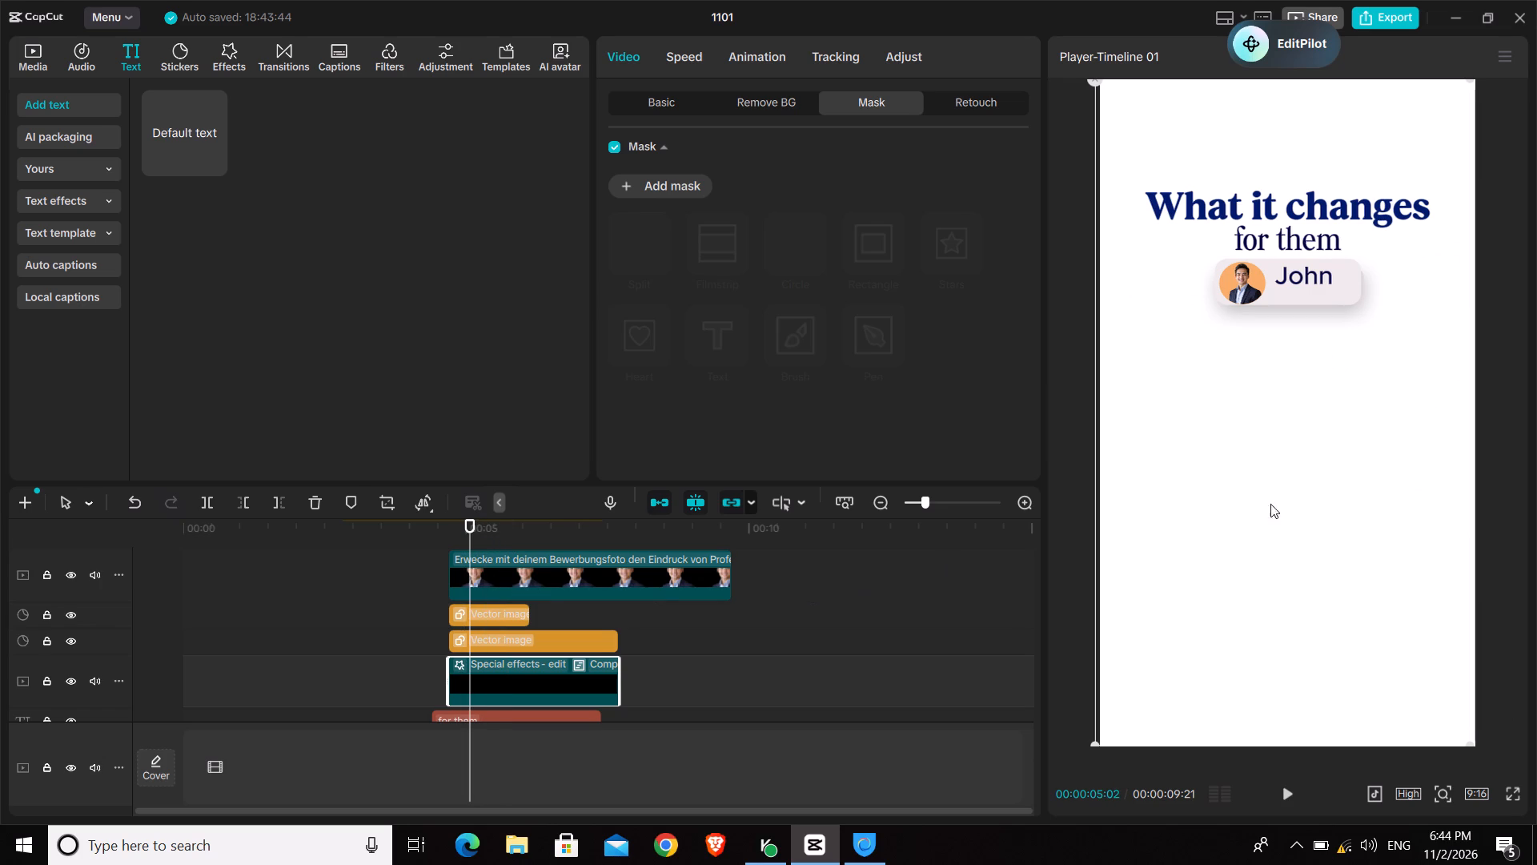
ctrl+scroll(1358, 497, up, 6)
scroll(1306, 416, up, 7)
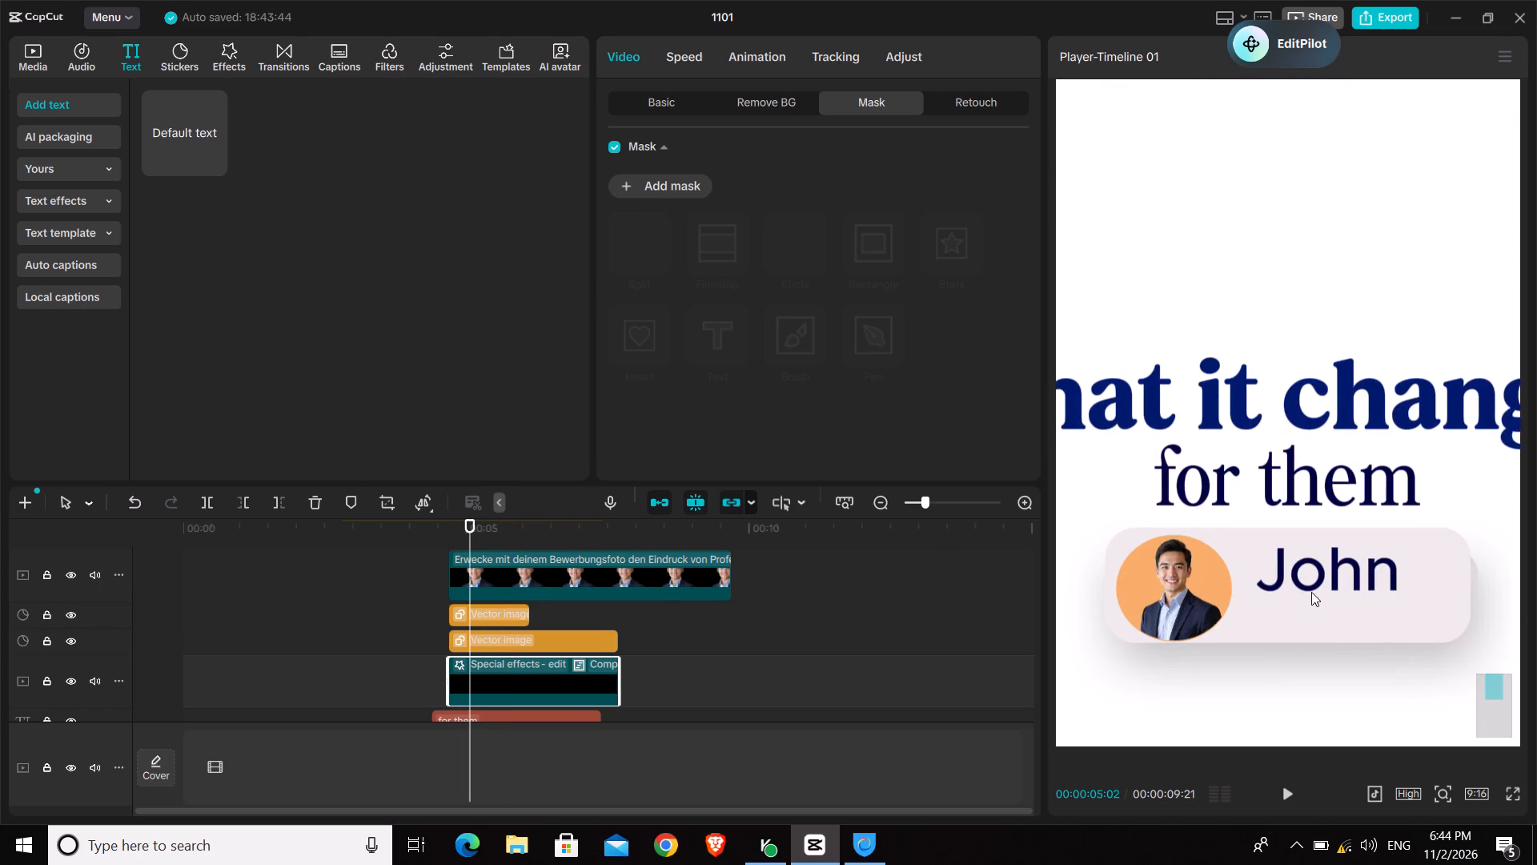
click(1311, 589)
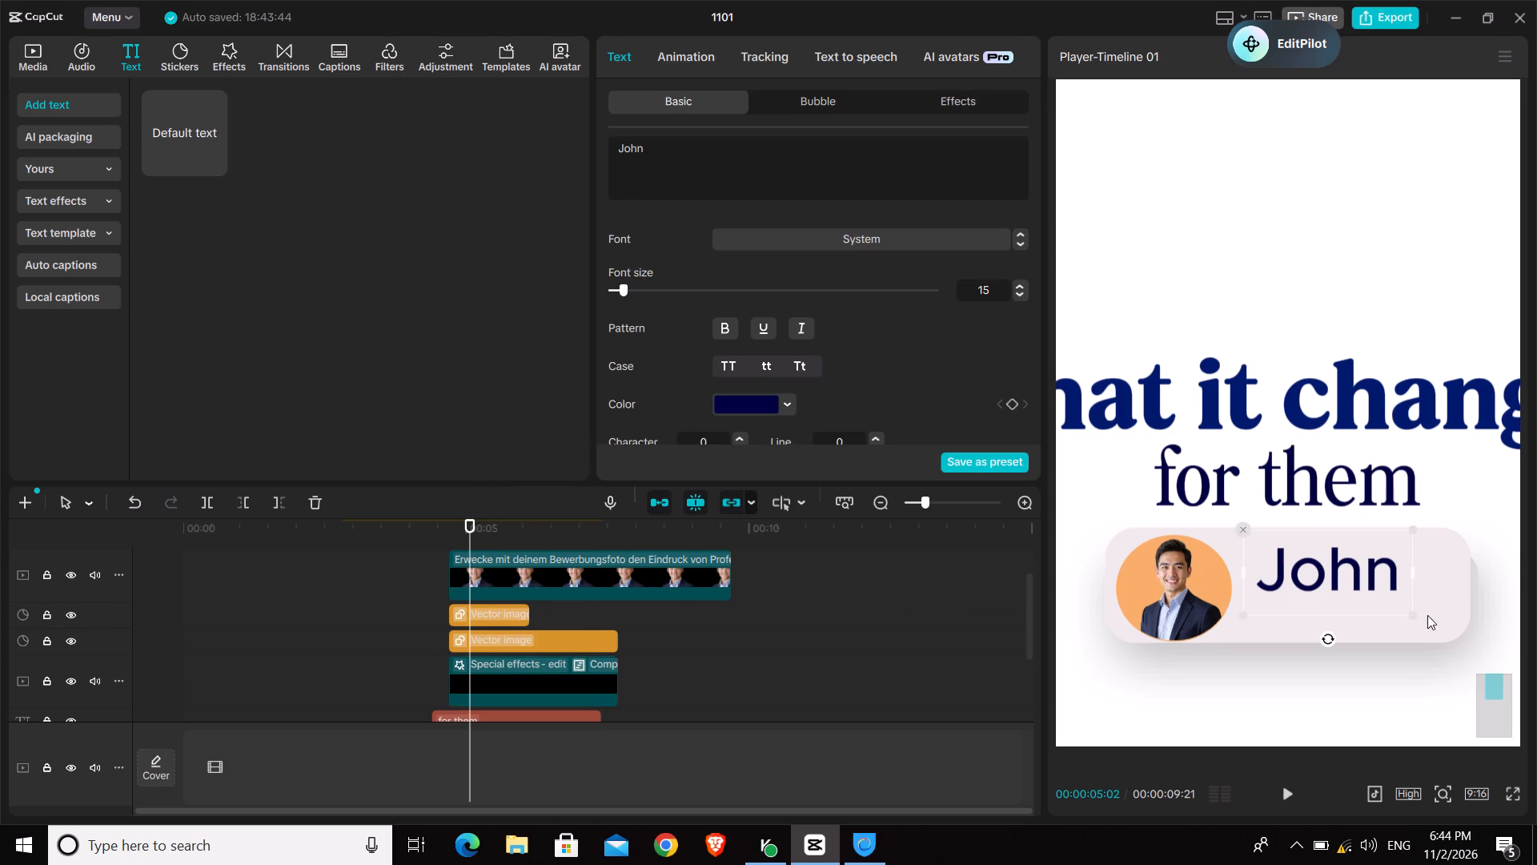
Scale the "John" text down to roughly half size and place it in the bar's upper part, just beside the portrait.
drag(1415, 622, 1364, 597)
drag(1336, 575, 1294, 562)
drag(1341, 581, 1318, 576)
drag(1298, 561, 1286, 553)
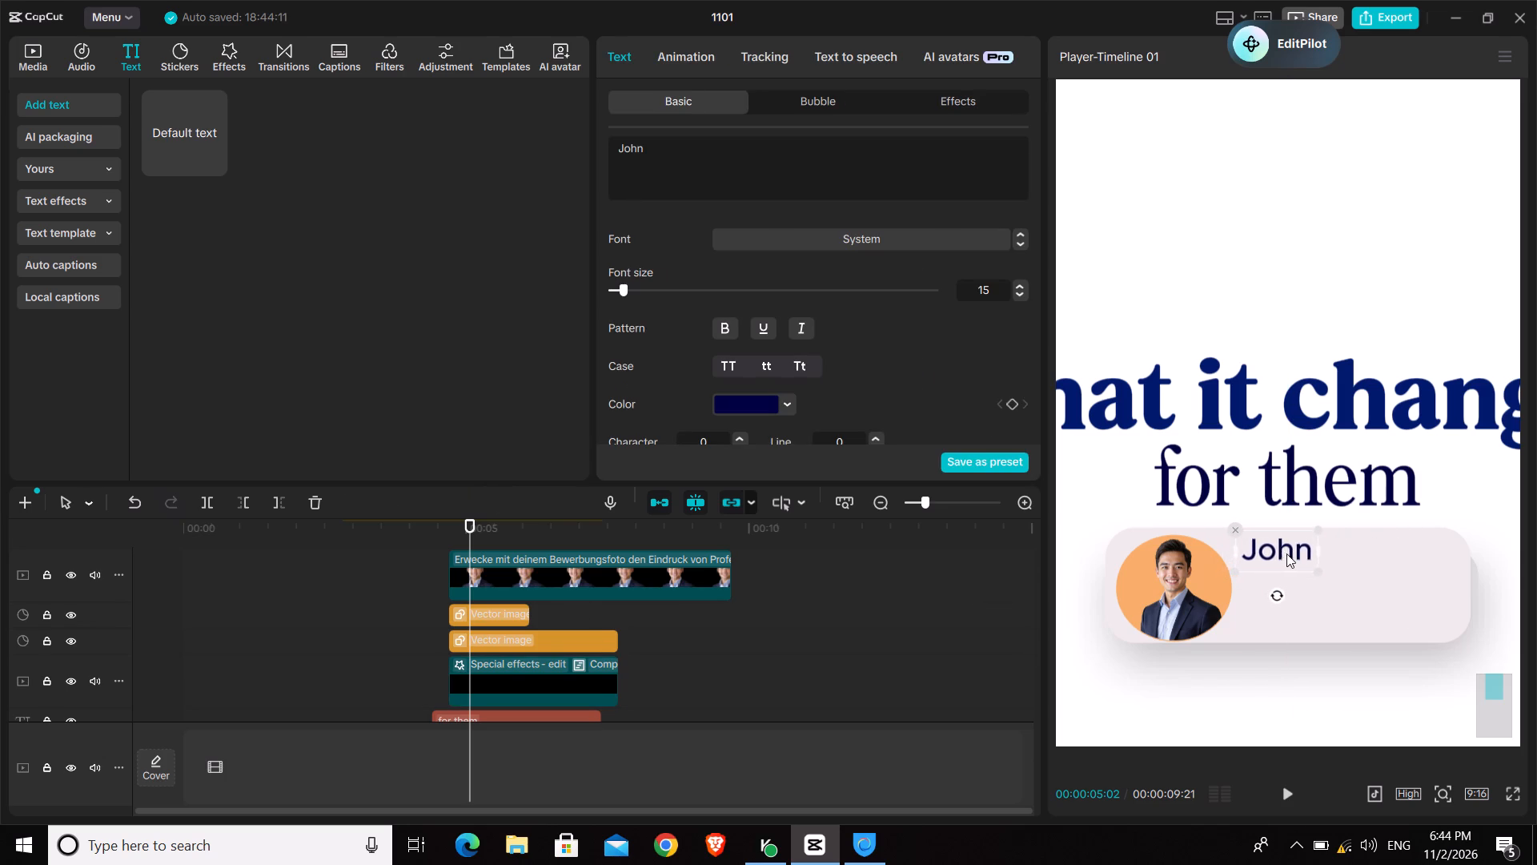
drag(1286, 553, 1282, 551)
Switch to the Windows Wi-Fi network list and choose the Patel network for connection.
click(1350, 851)
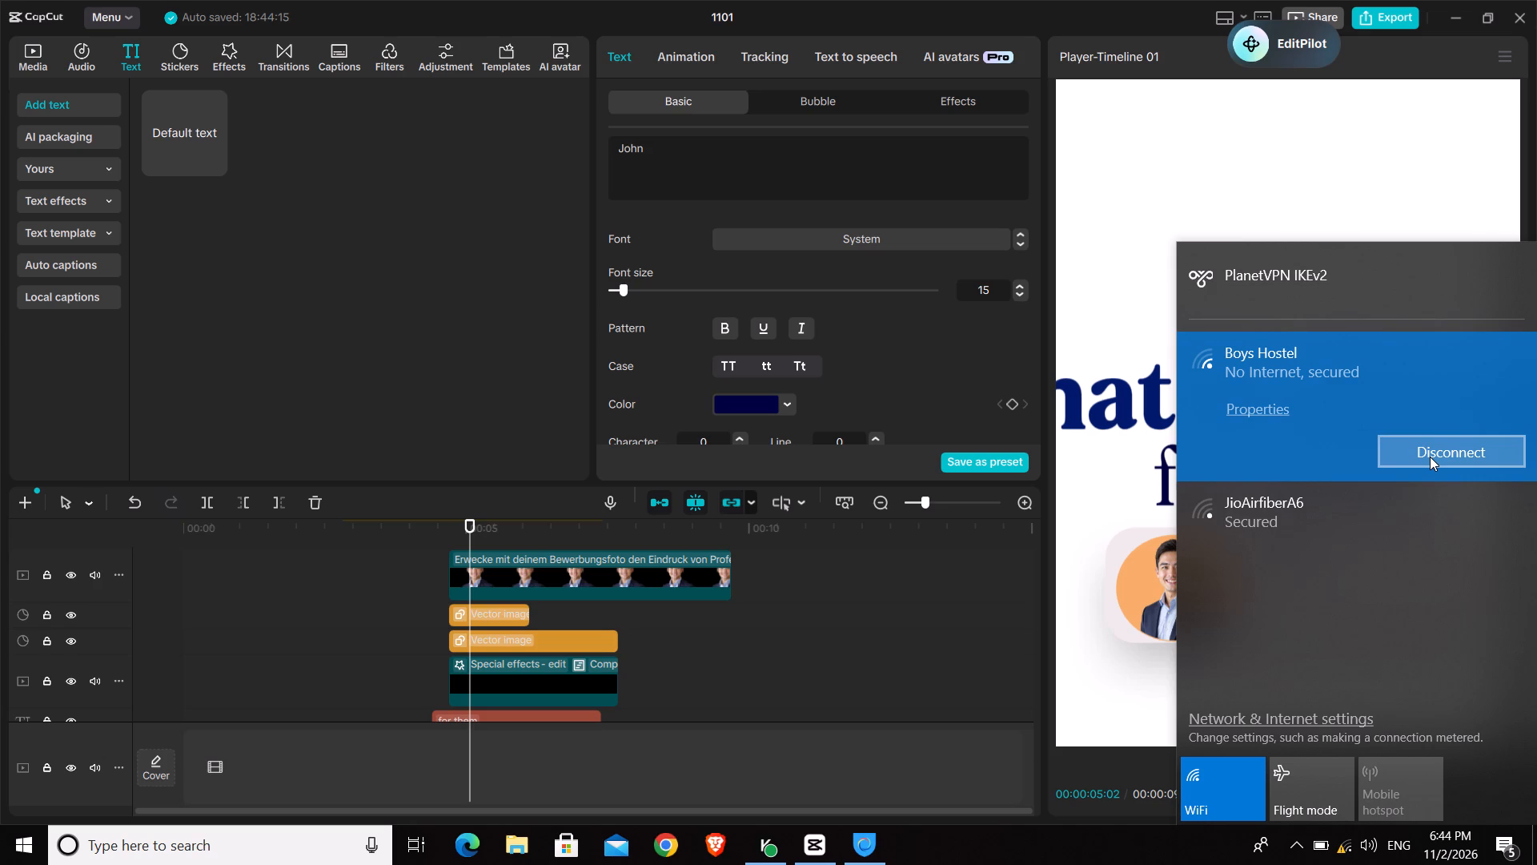
click(1142, 864)
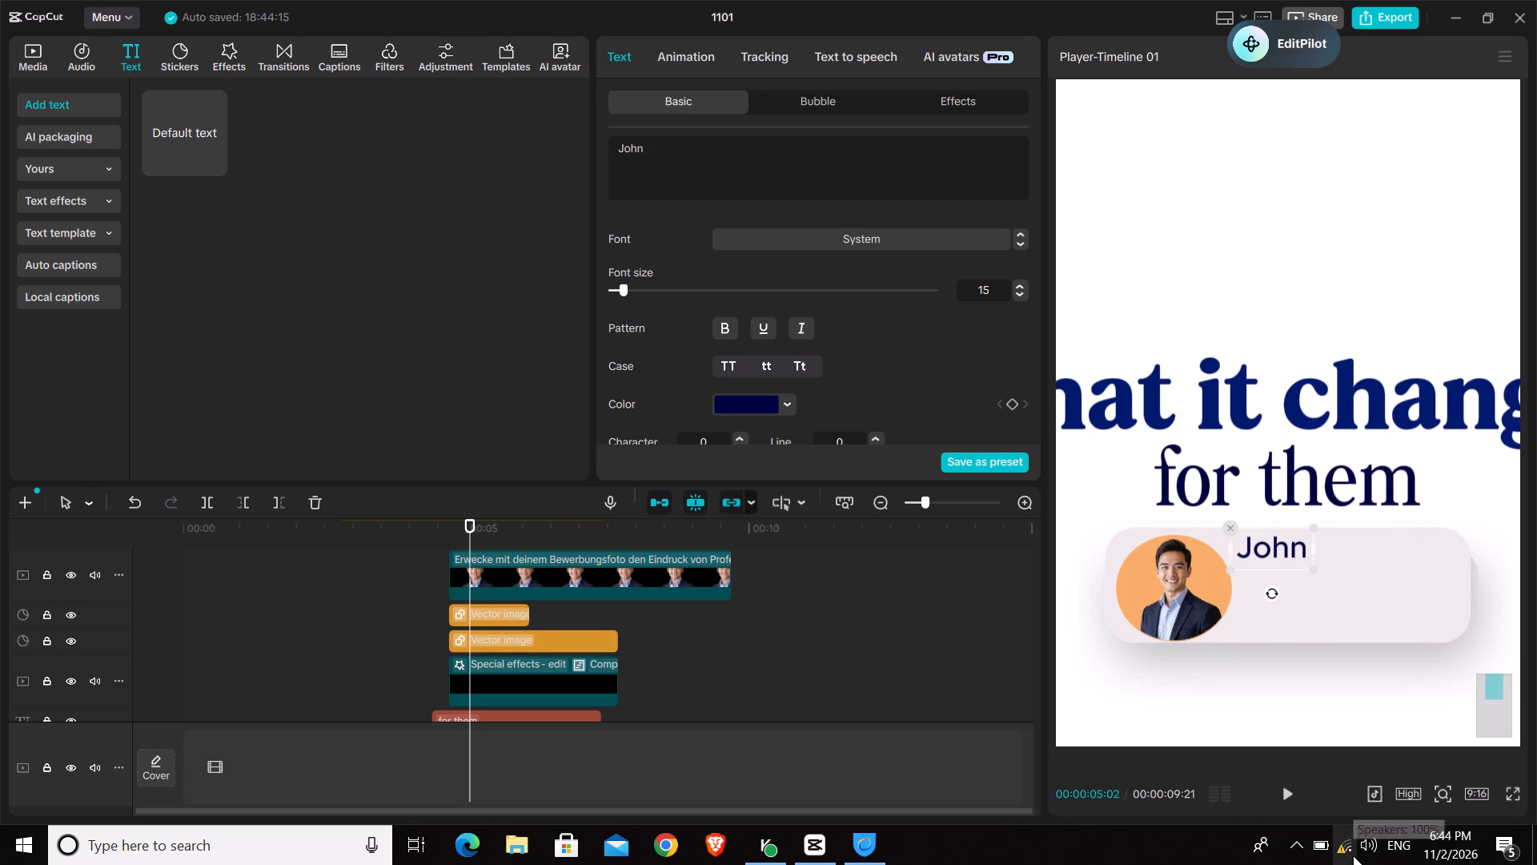
click(1353, 856)
click(1285, 517)
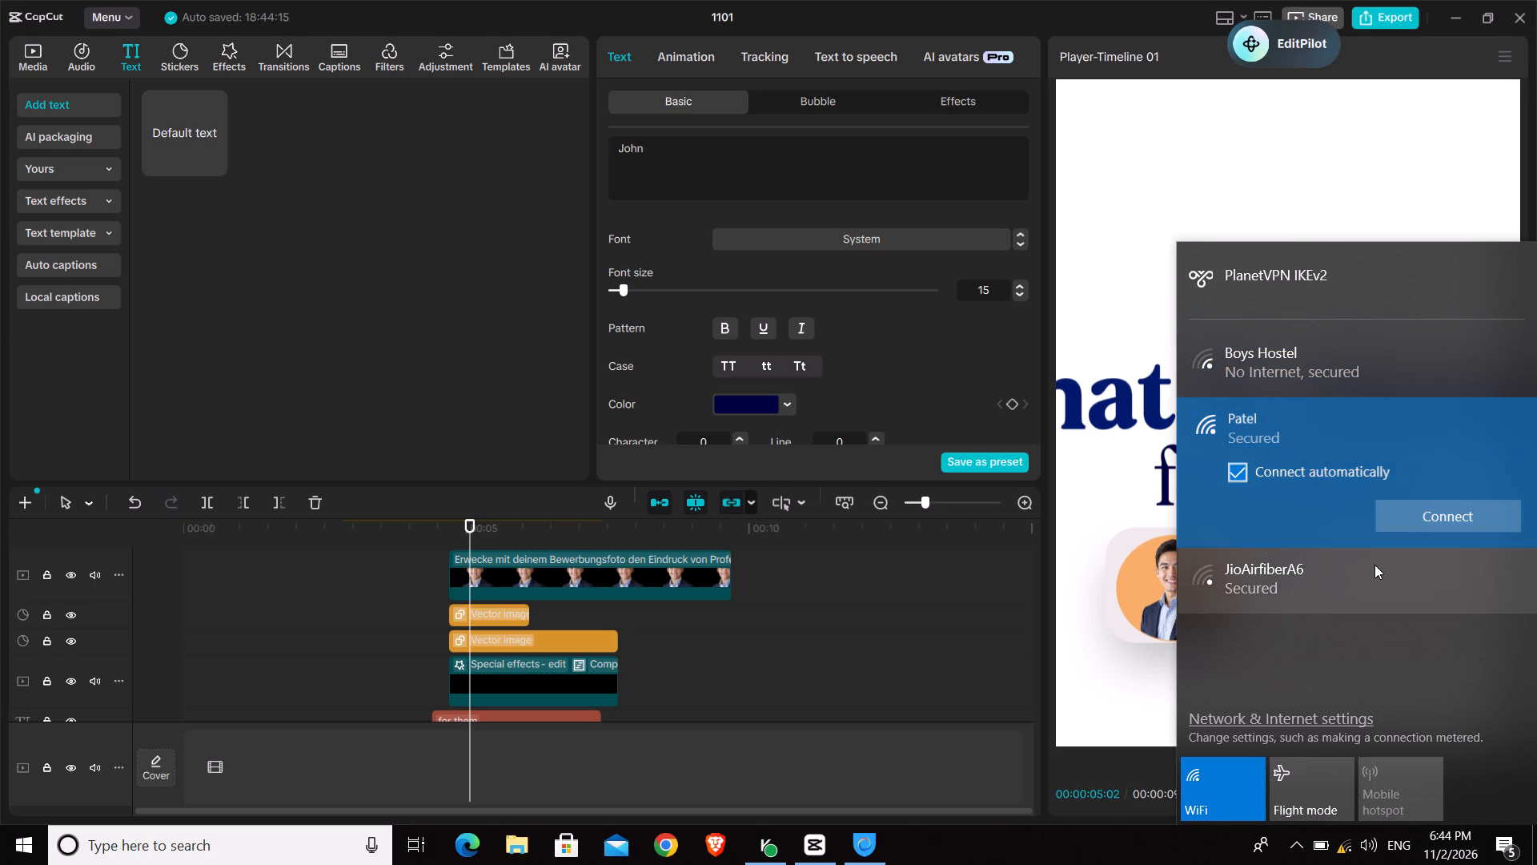
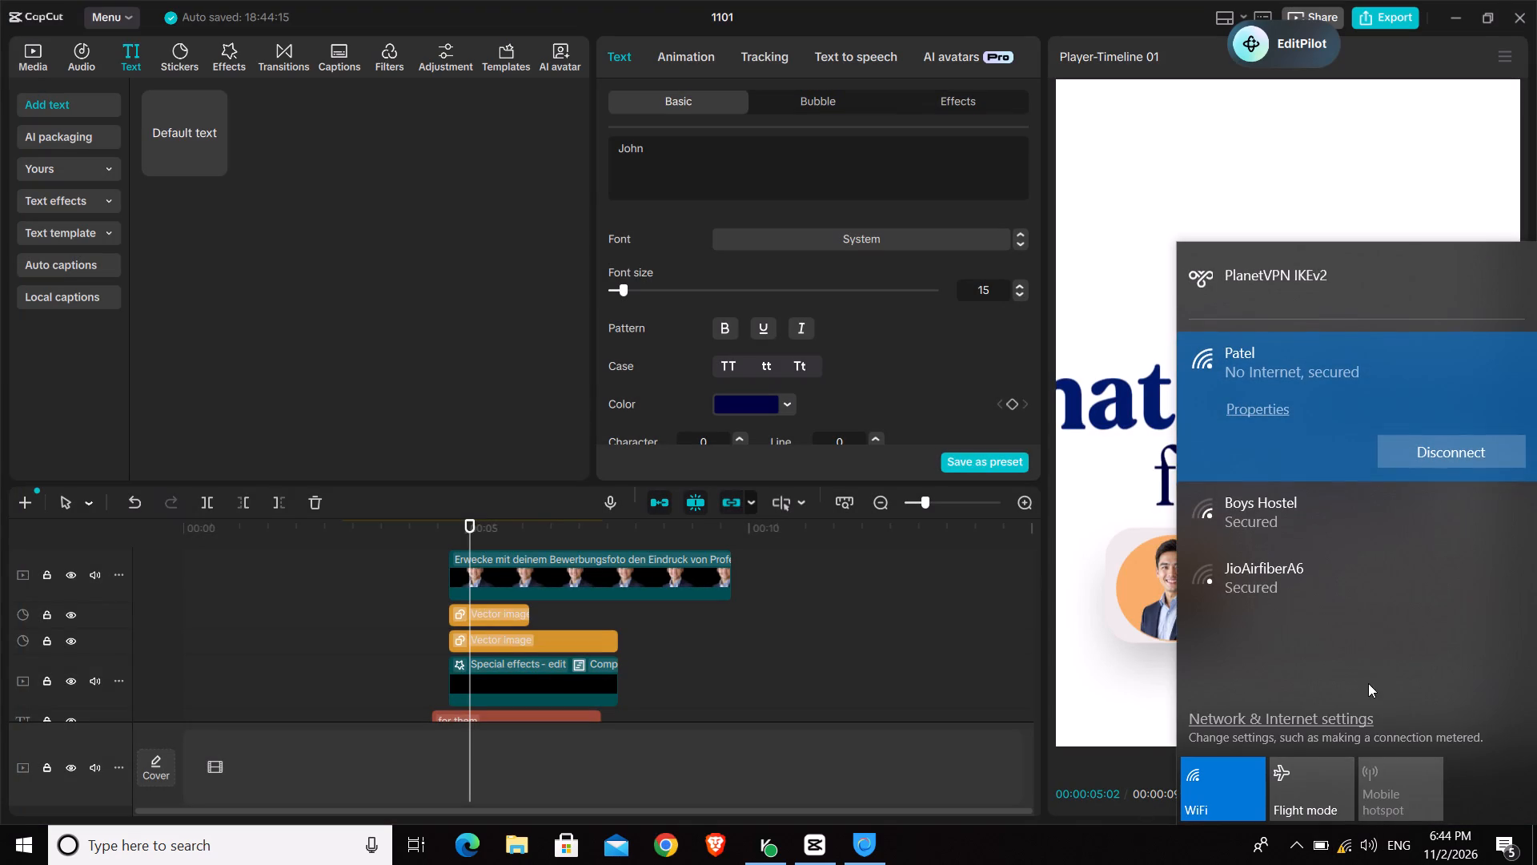
Disconnect the computer from the current "Patel" Wi-Fi network.
click(1141, 864)
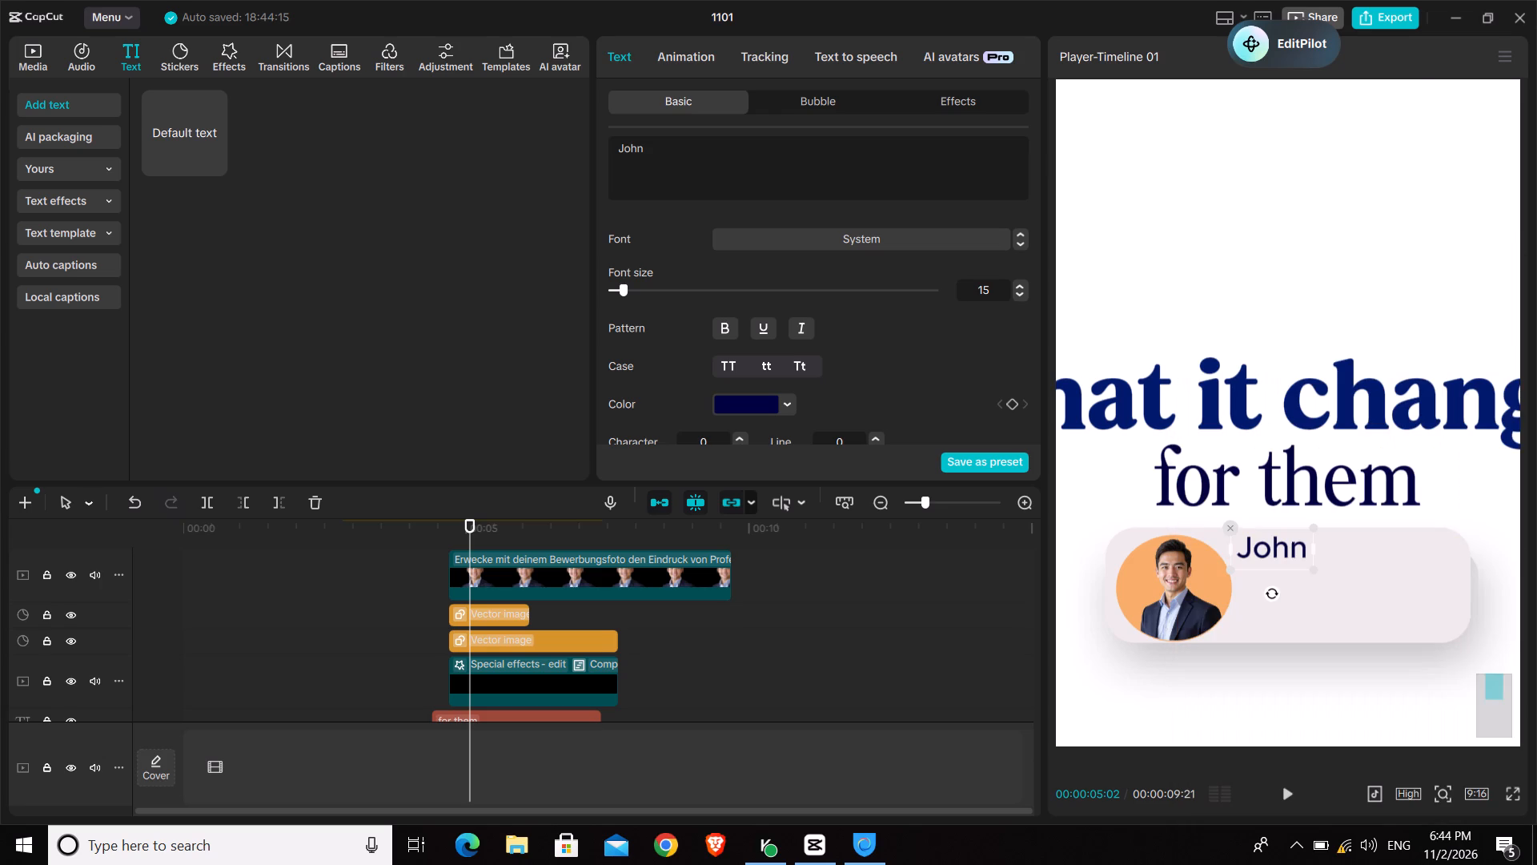
click(1345, 858)
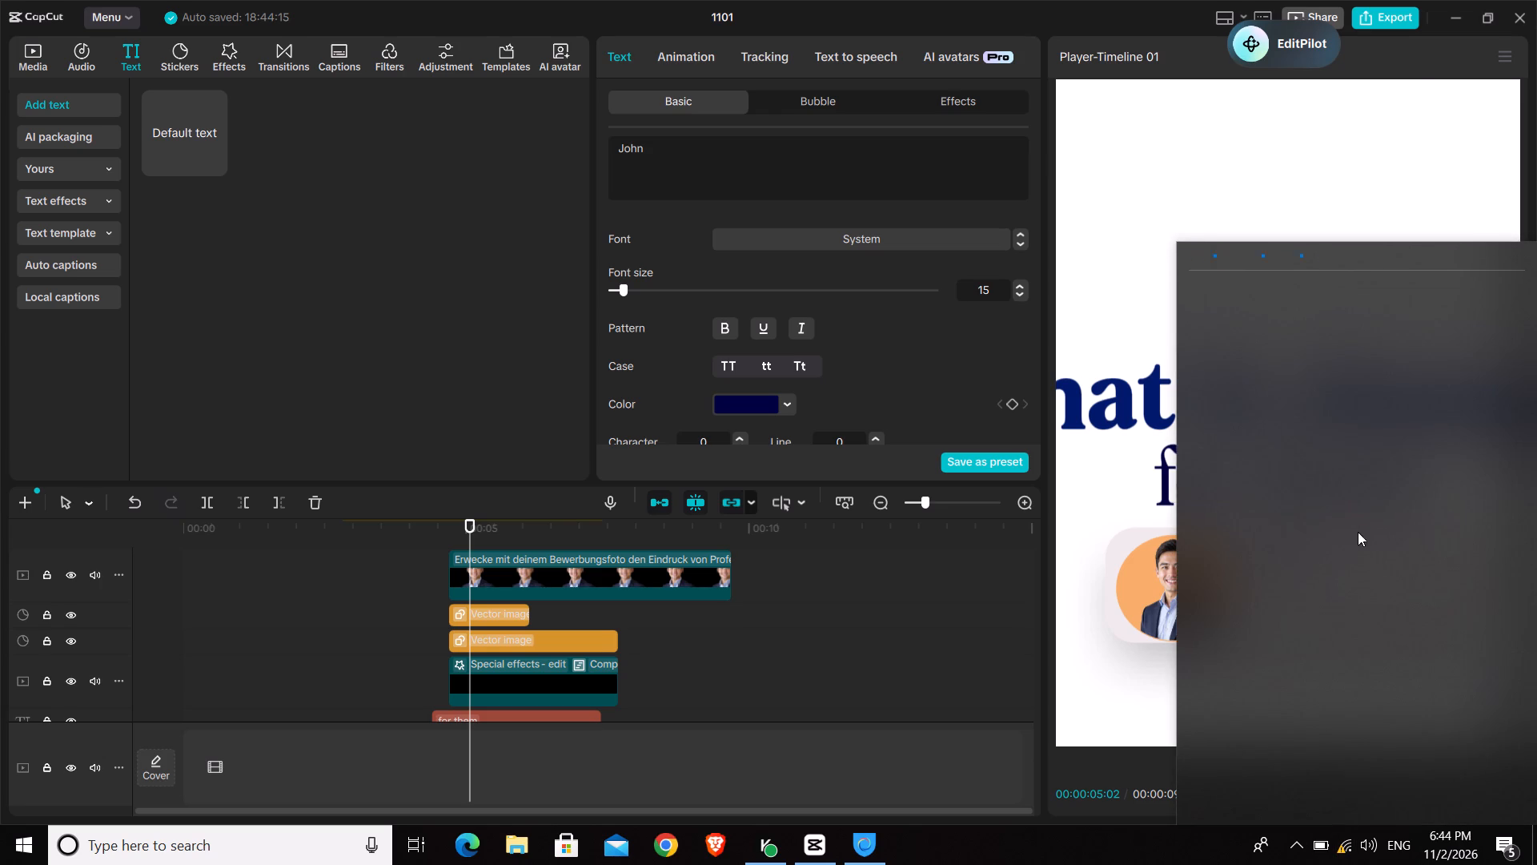
click(1354, 518)
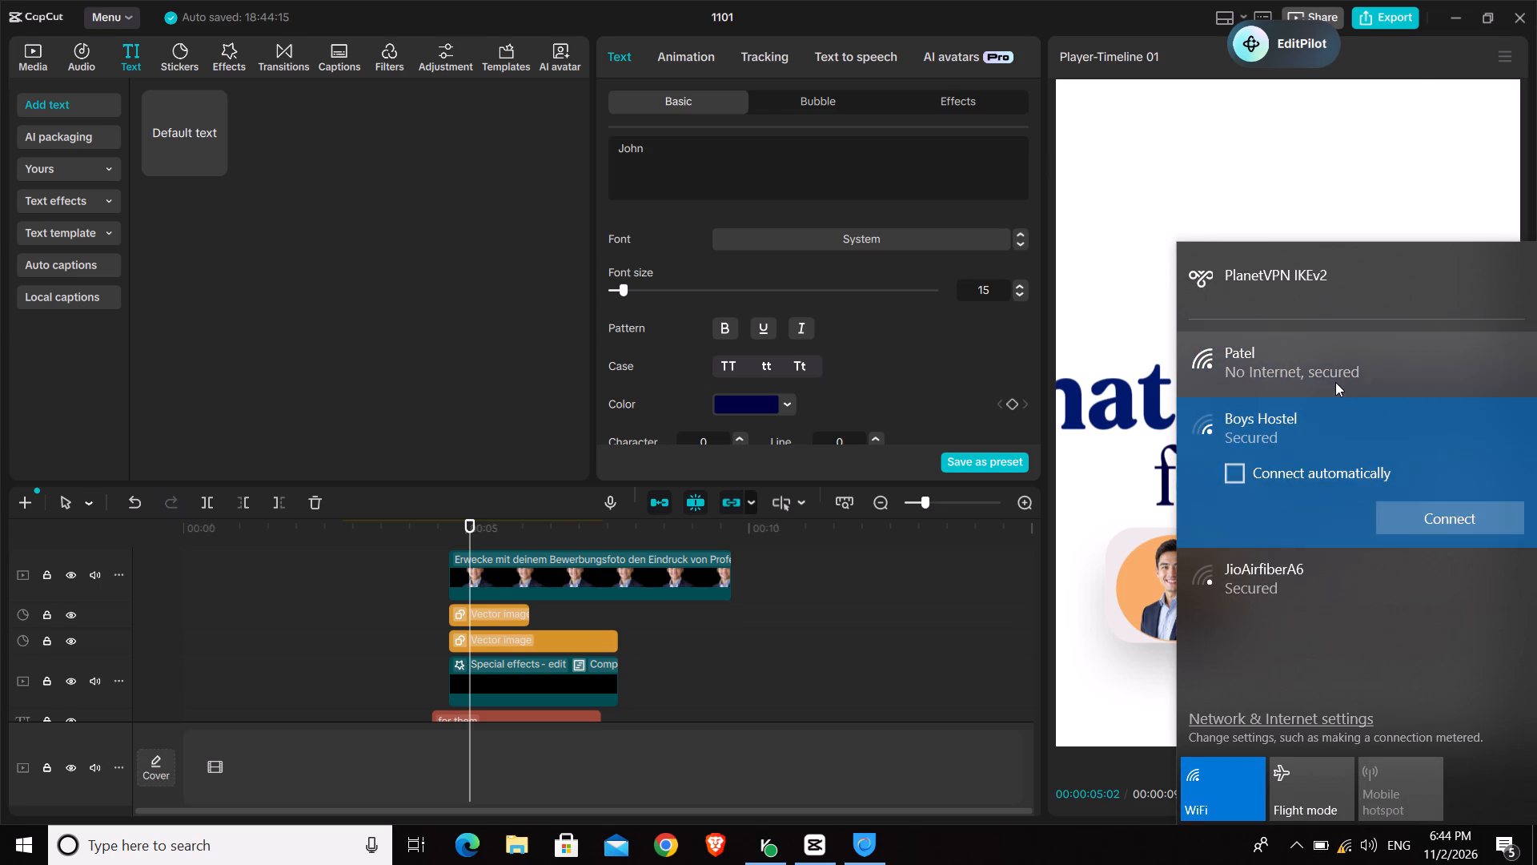
click(1334, 382)
click(1450, 449)
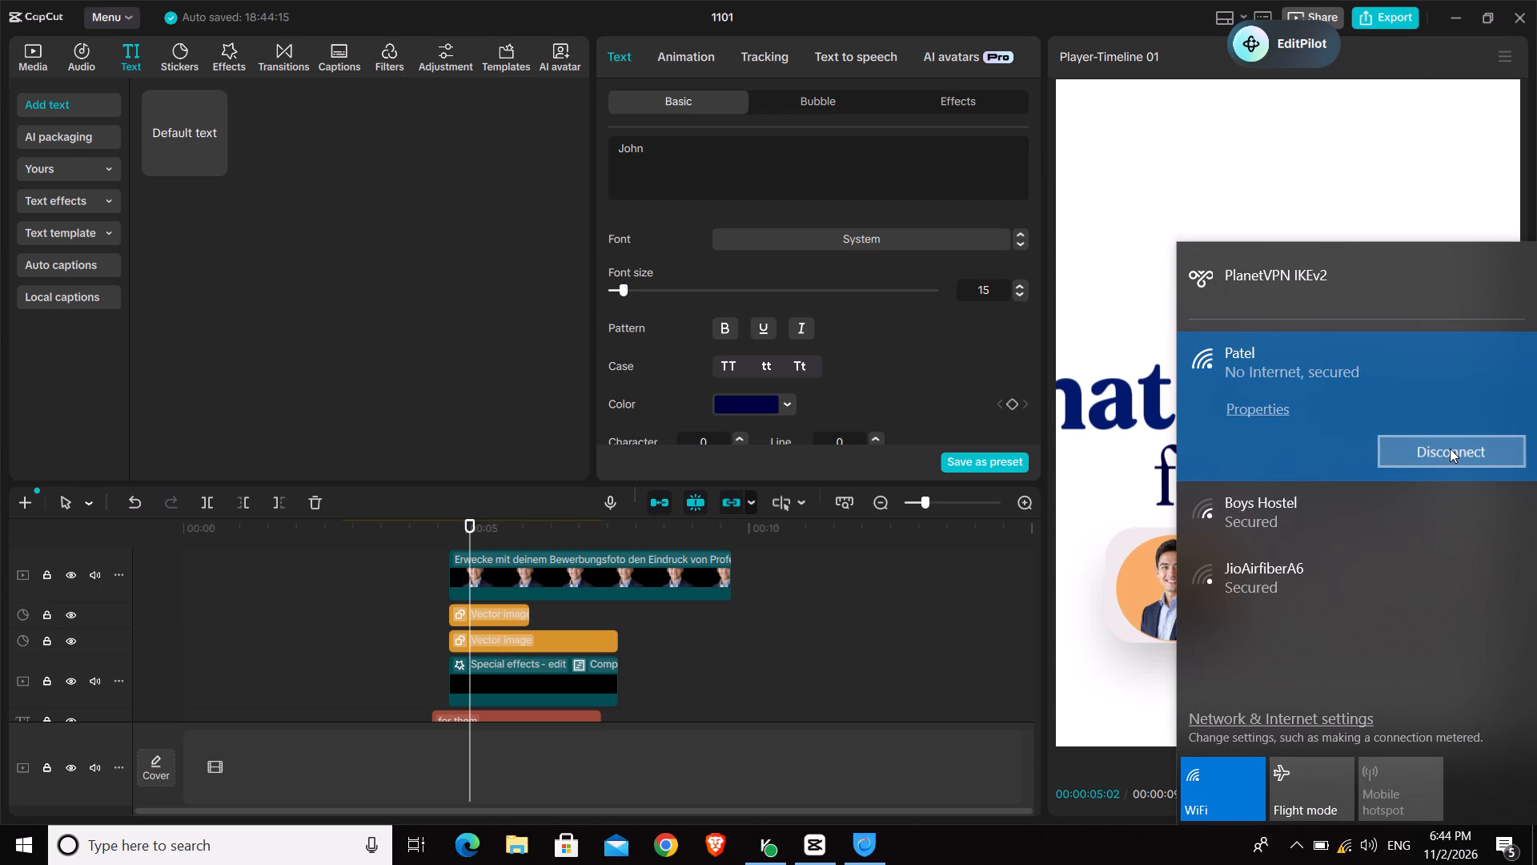
right_click(1343, 304)
click(948, 864)
Reconnect to the "Patel" Wi-Fi network with automatic connection enabled.
click(1341, 849)
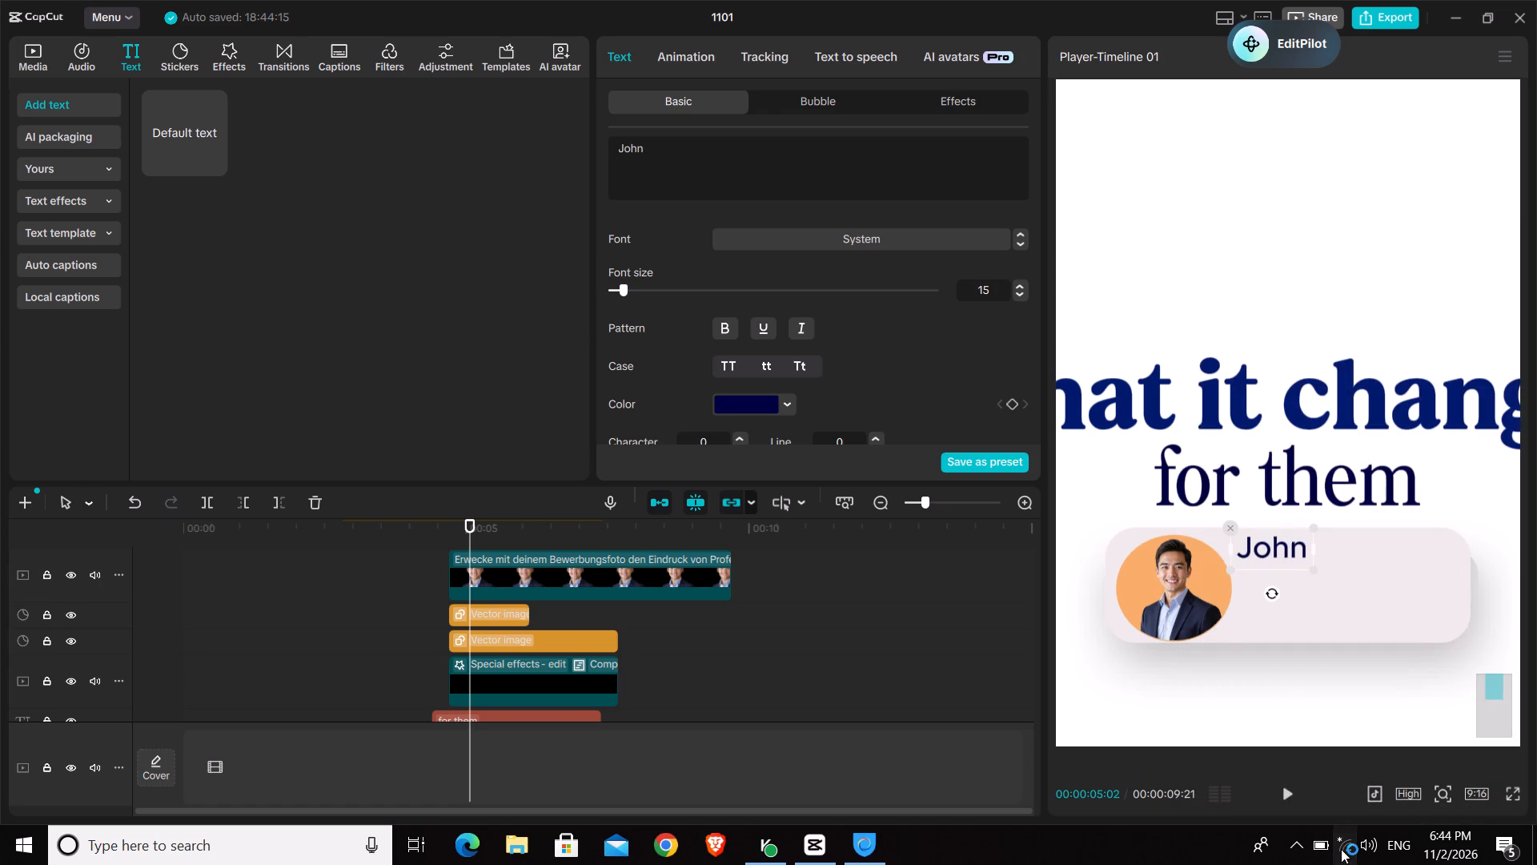
click(1342, 368)
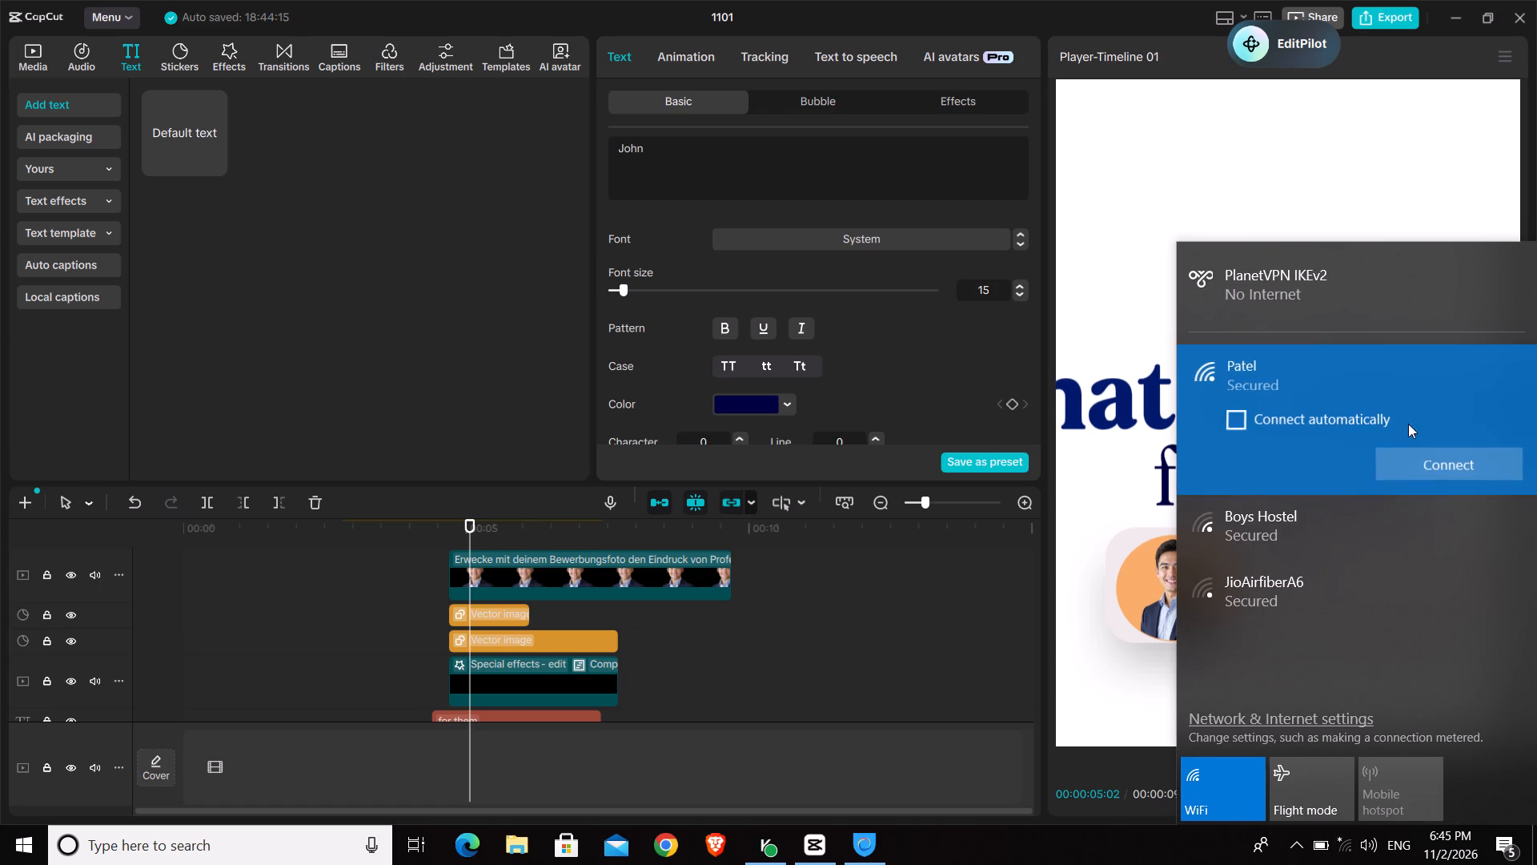
click(1329, 422)
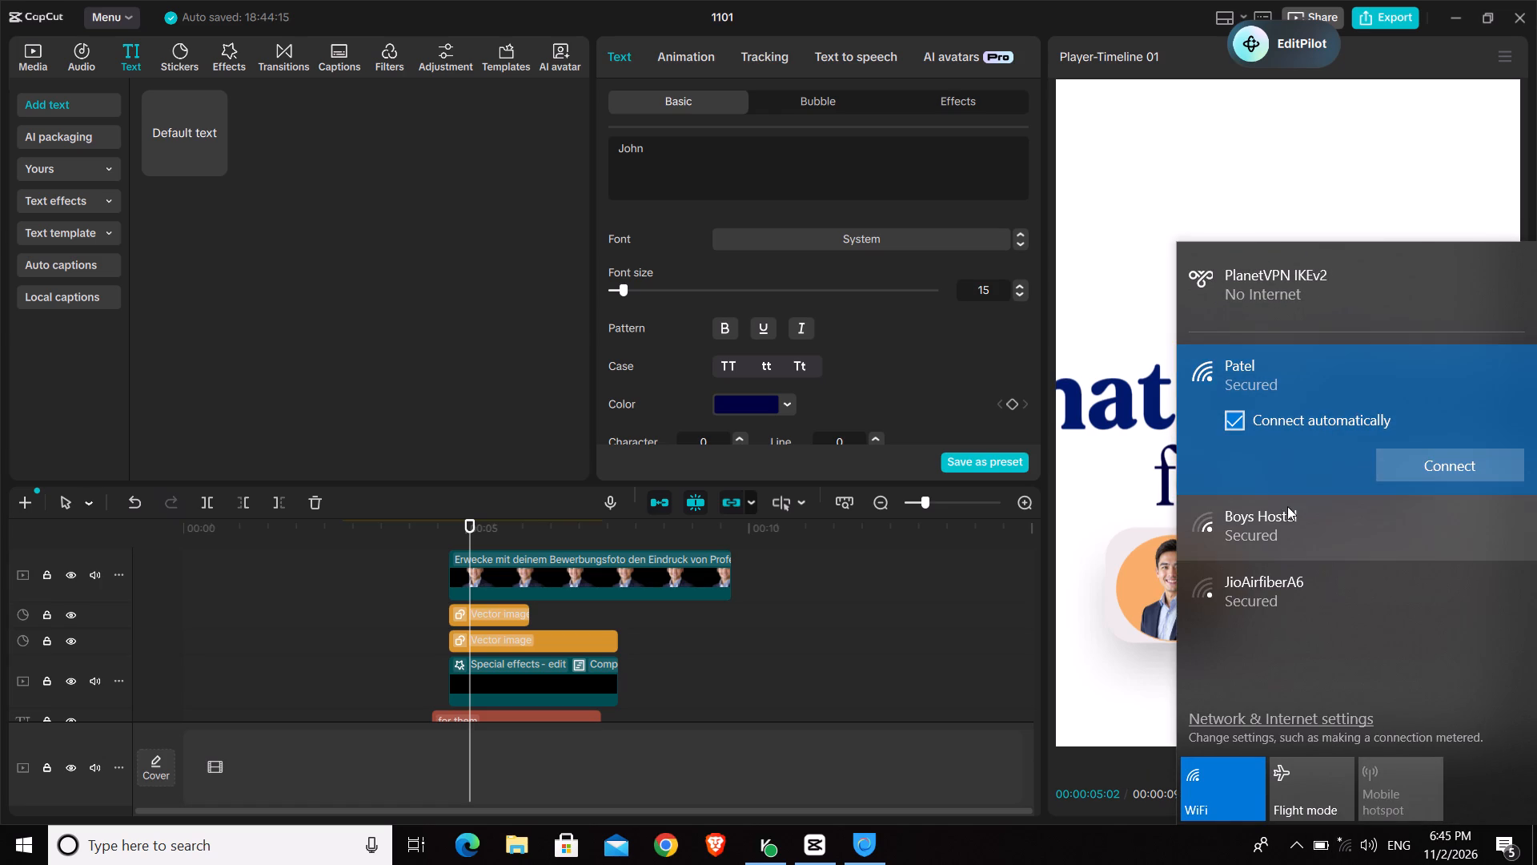
click(1449, 469)
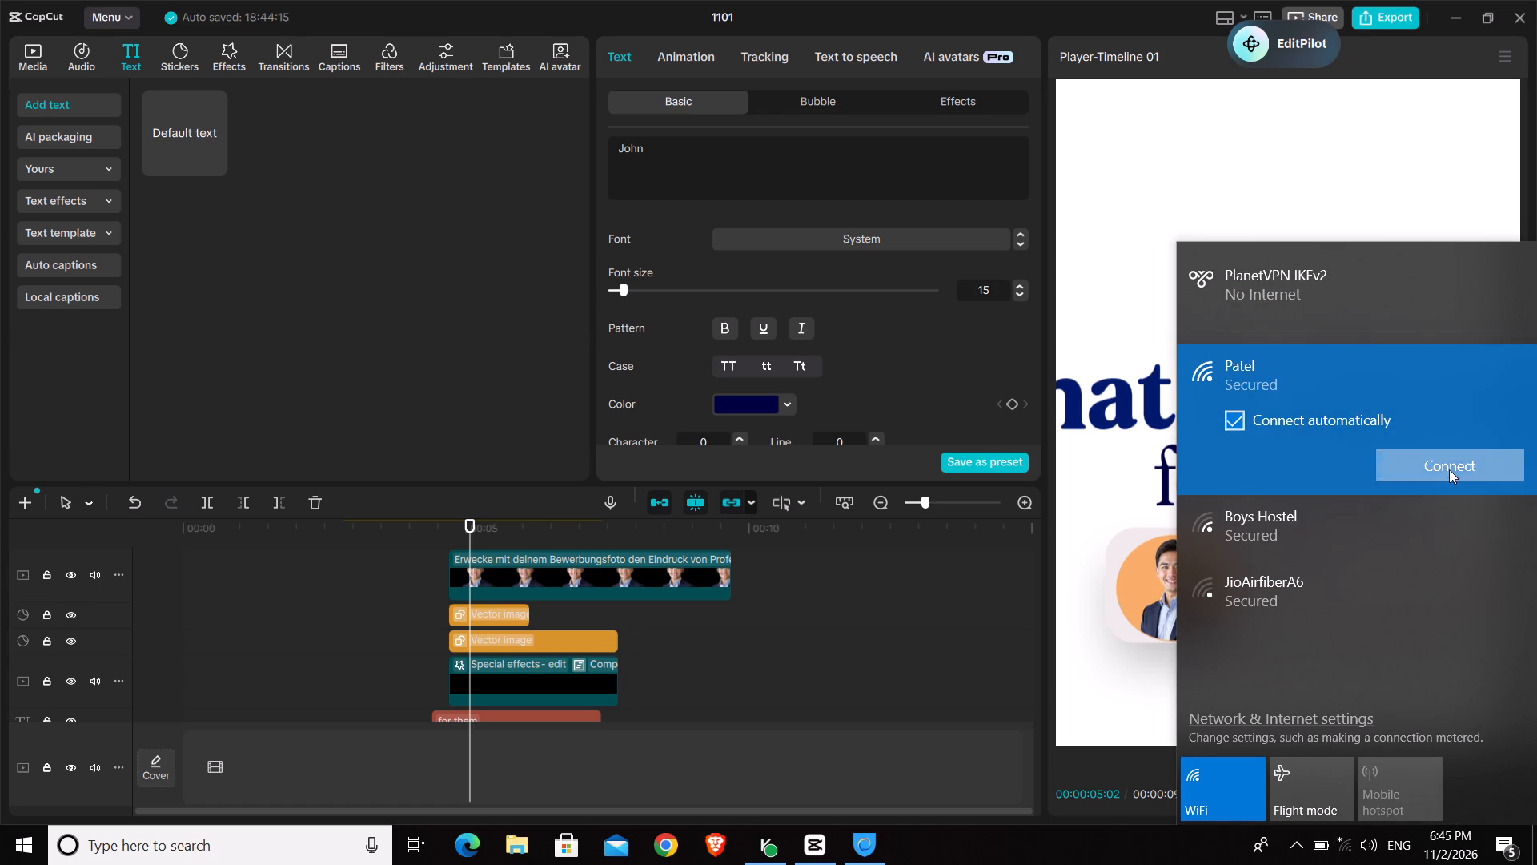